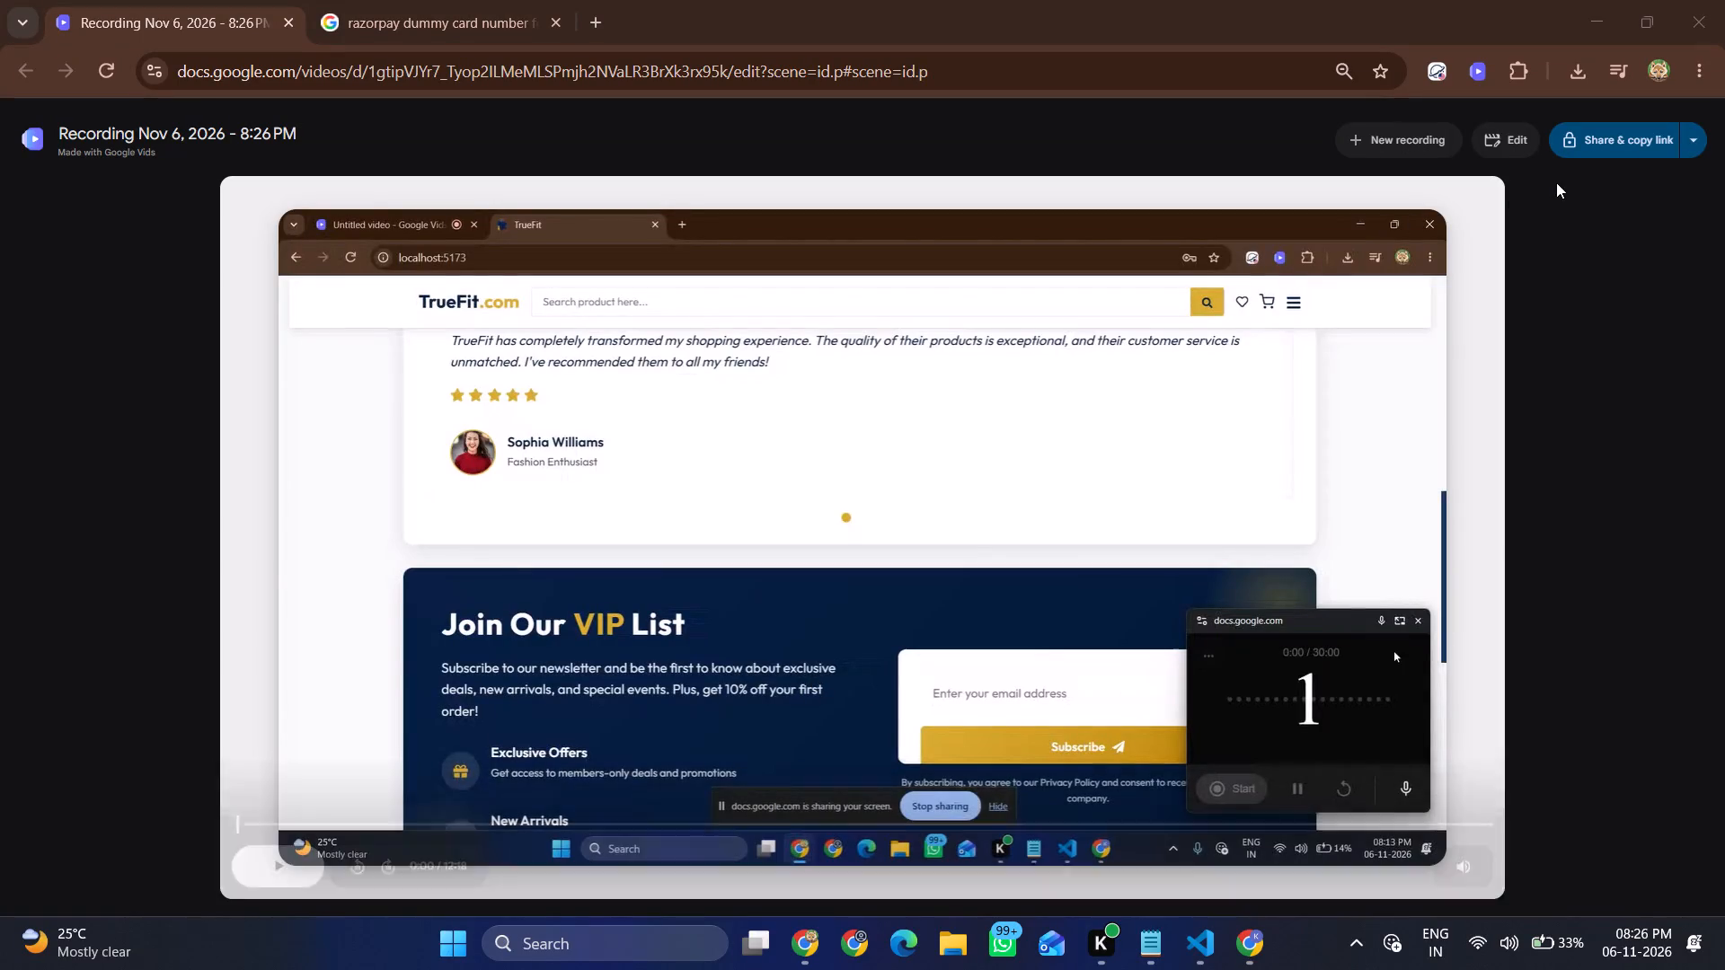
Open the Nov 6 screen recording for editing in the timeline editor.
{"action": "left_click", "coordinate": [1690, 145]}
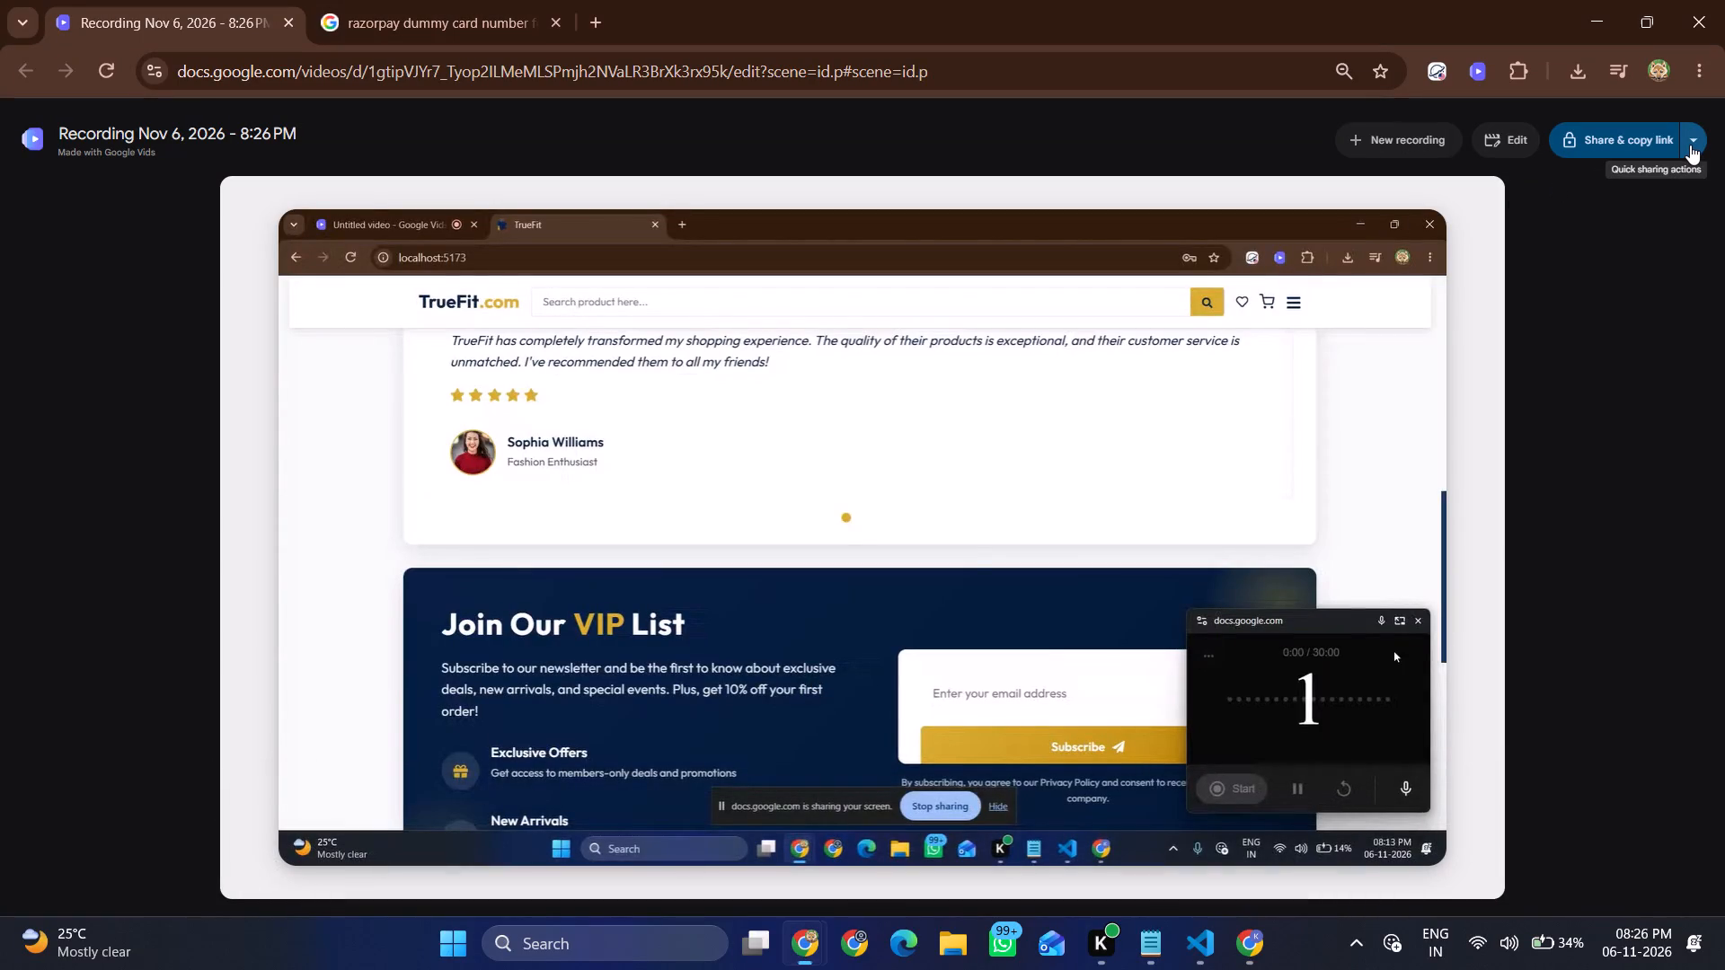
{"action": "left_click", "coordinate": [1519, 134]}
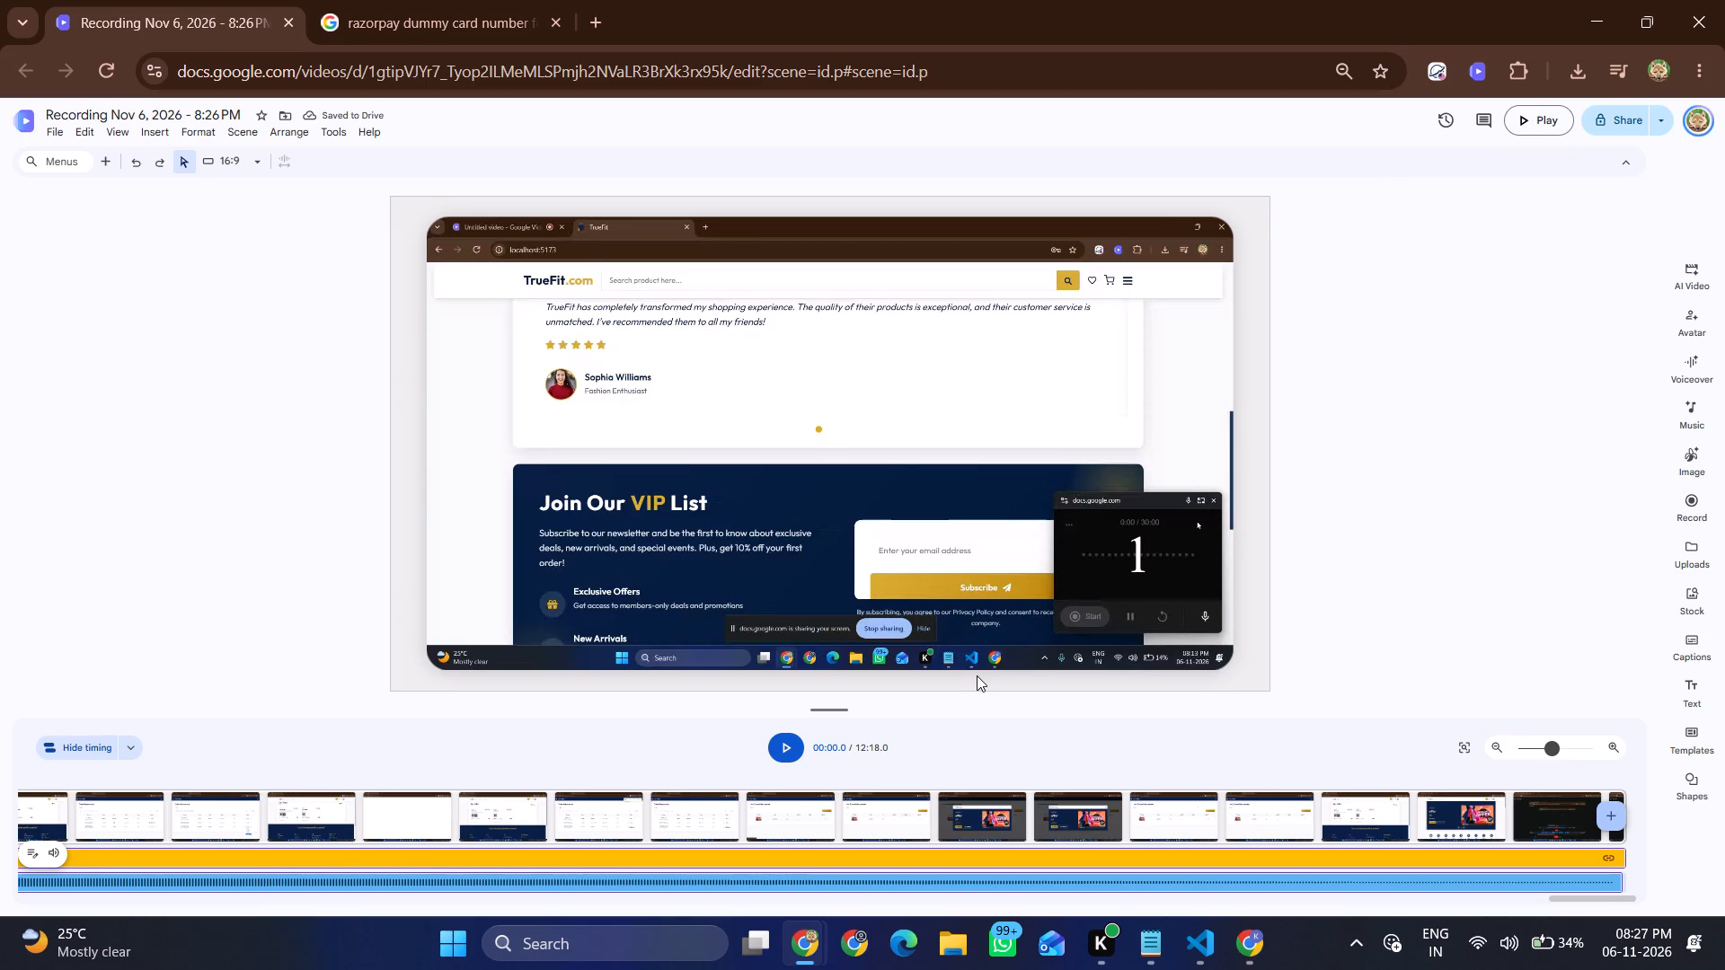
Play back the first 20 seconds or so of the recording and leave it paused at about 8 seconds.
{"action": "key", "text": "space"}
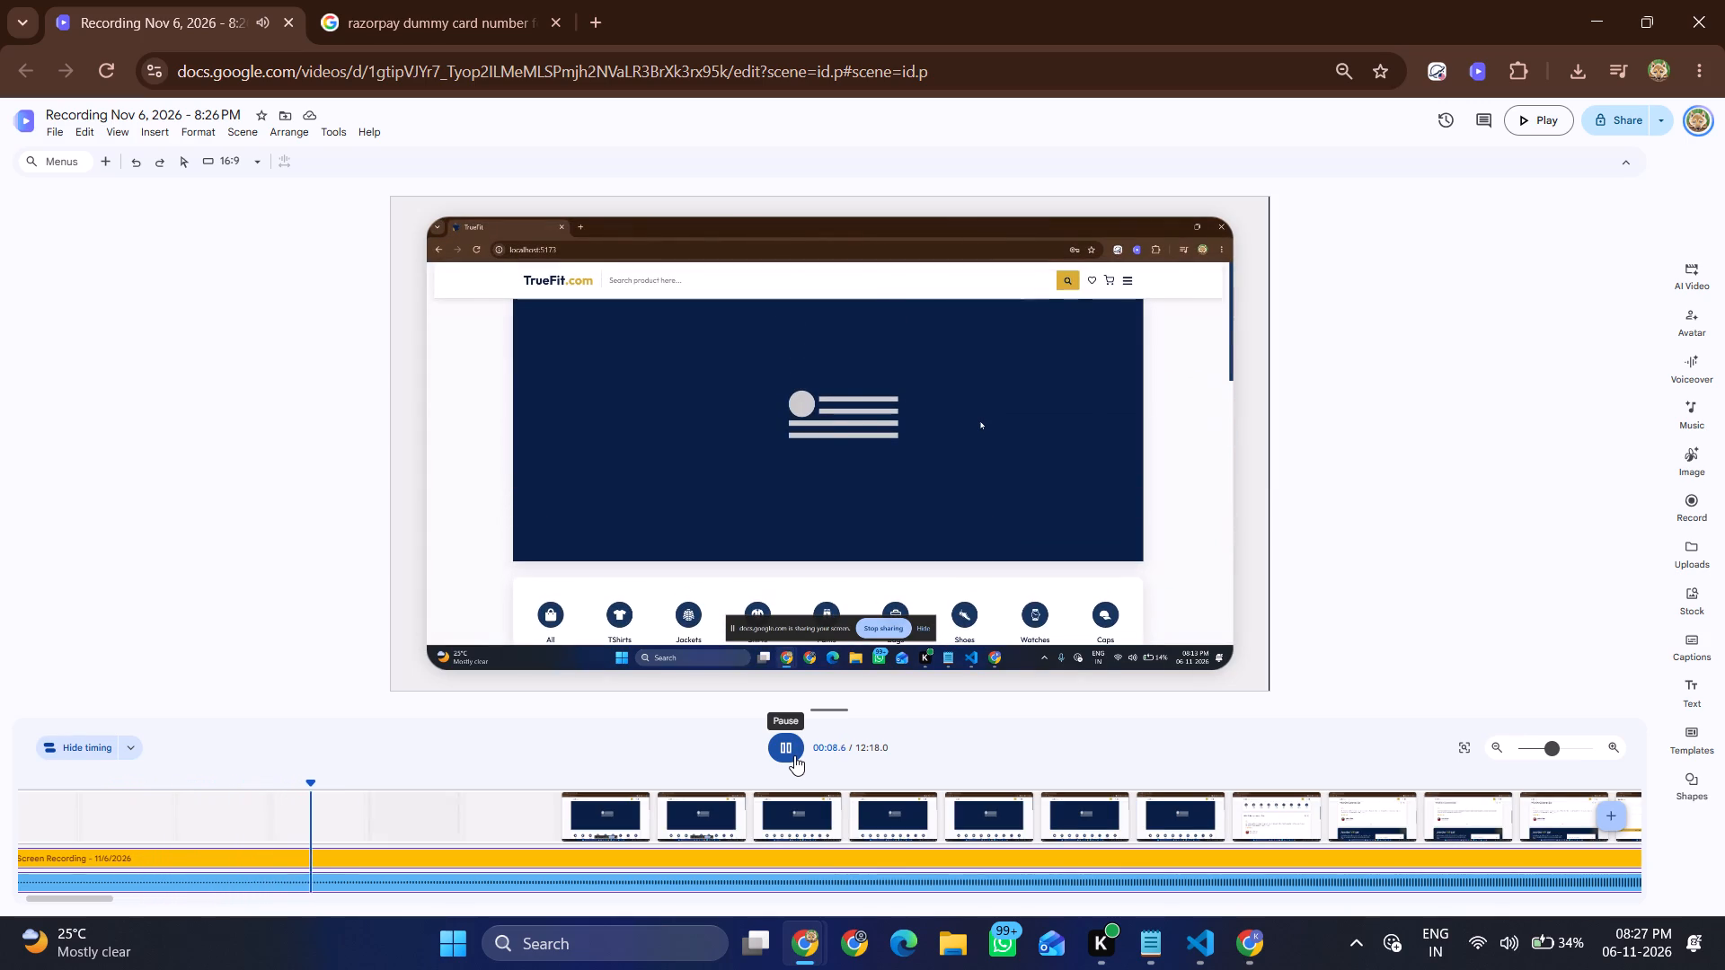
{"action": "key", "text": "space"}
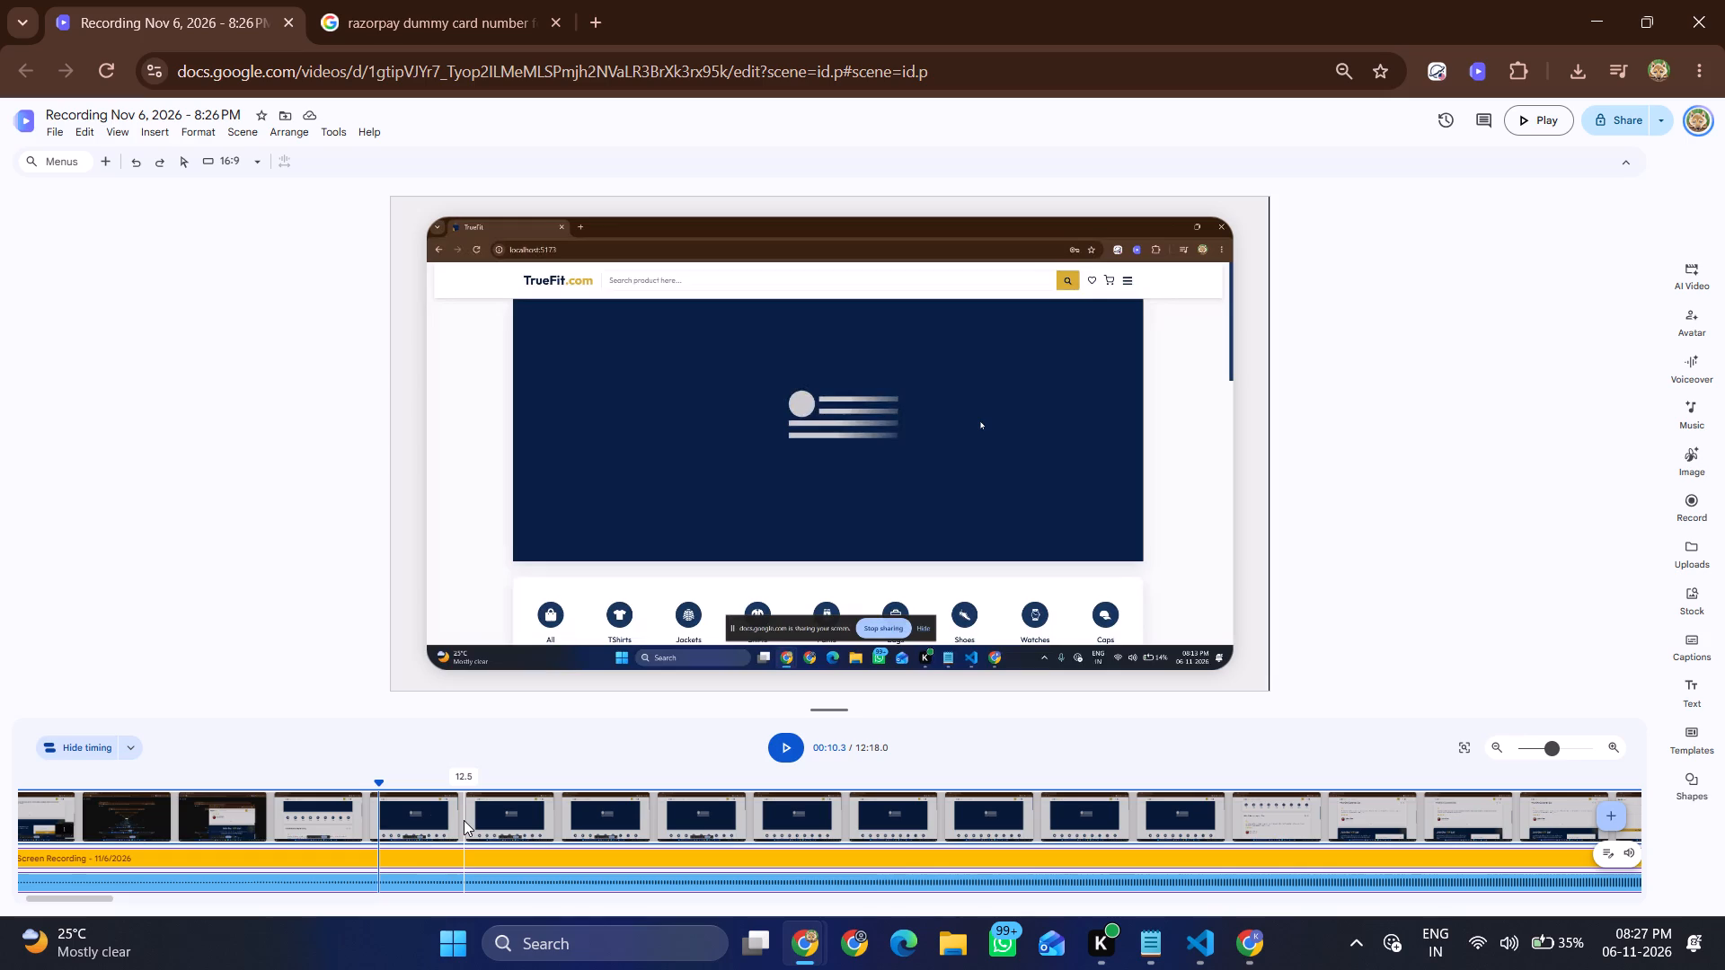
{"action": "key", "text": "space"}
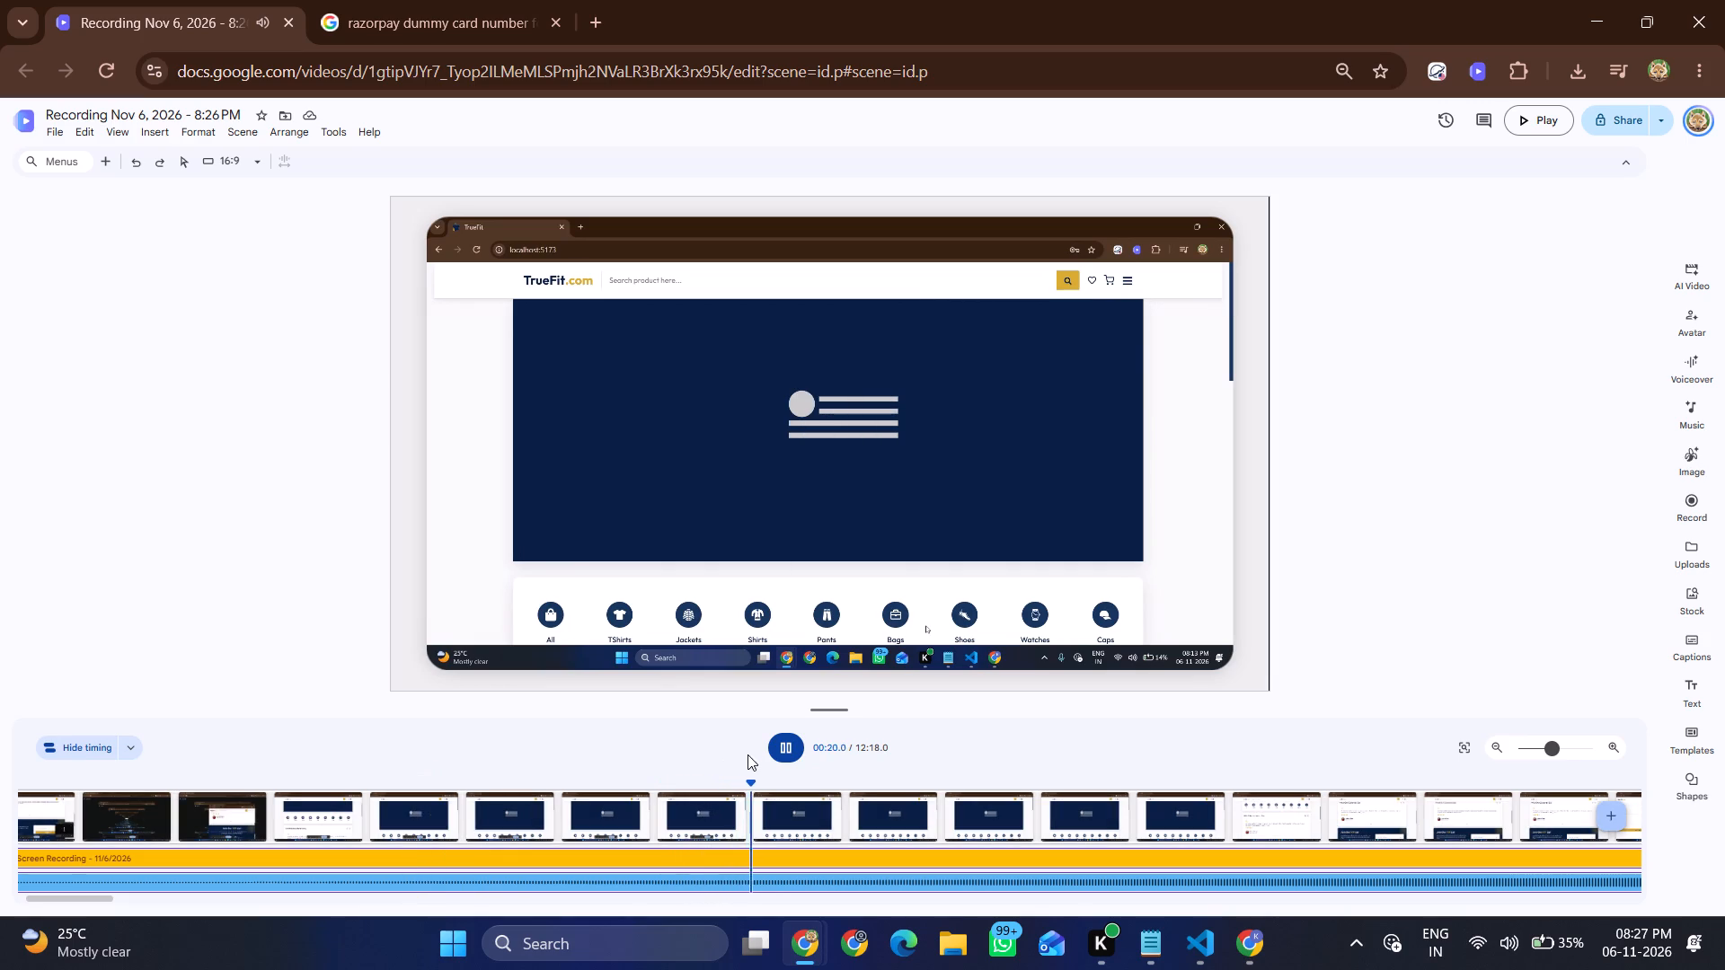
{"action": "left_click_drag", "start_coordinate": [756, 779], "coordinate": [425, 784]}
{"action": "left_click", "coordinate": [425, 784]}
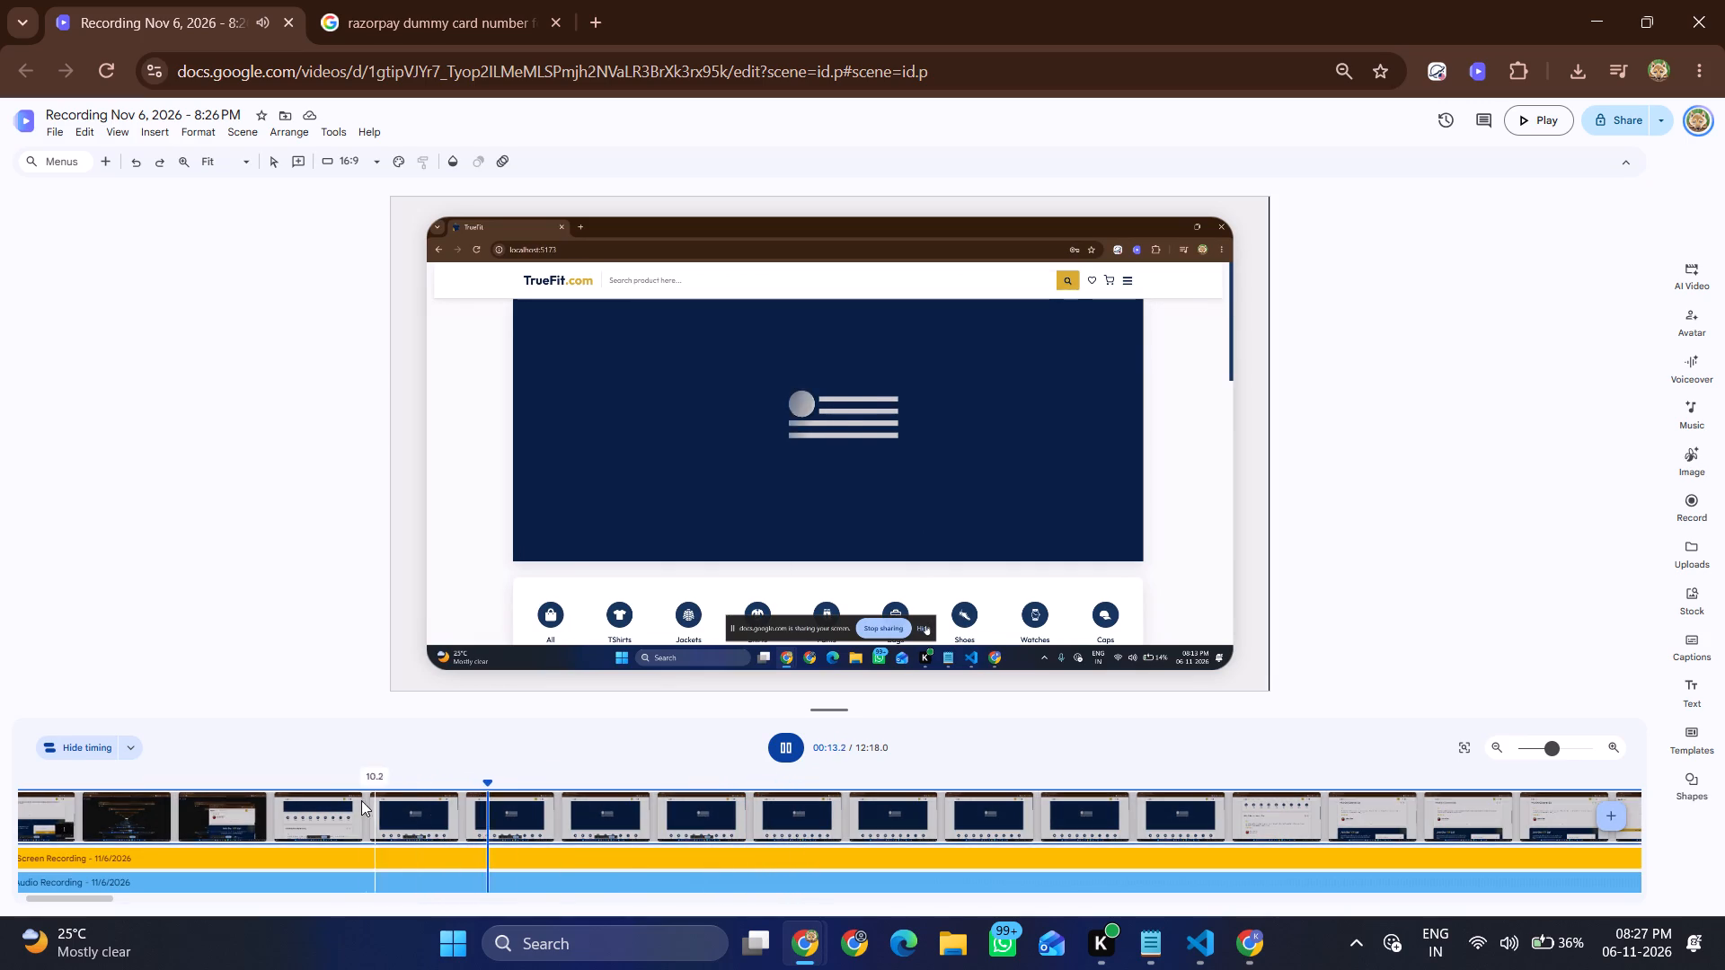
{"action": "left_click", "coordinate": [349, 801]}
{"action": "left_click", "coordinate": [277, 813]}
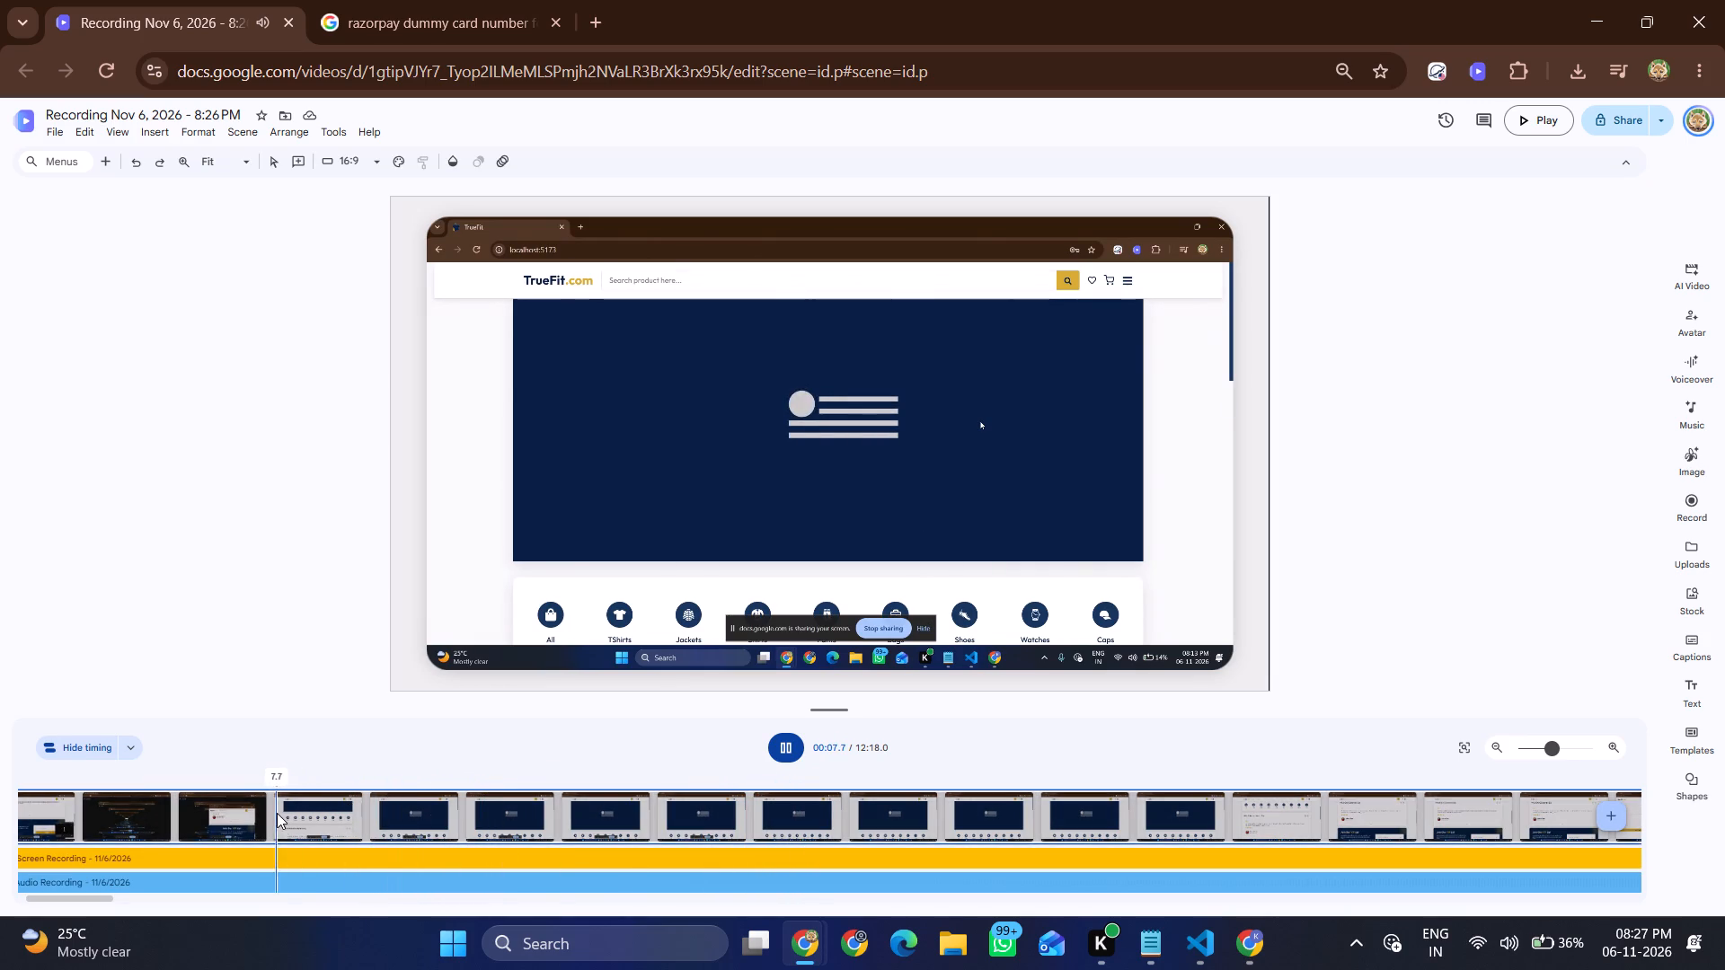
{"action": "left_click", "coordinate": [277, 813]}
{"action": "left_click", "coordinate": [277, 813]}
{"action": "key", "text": "space"}
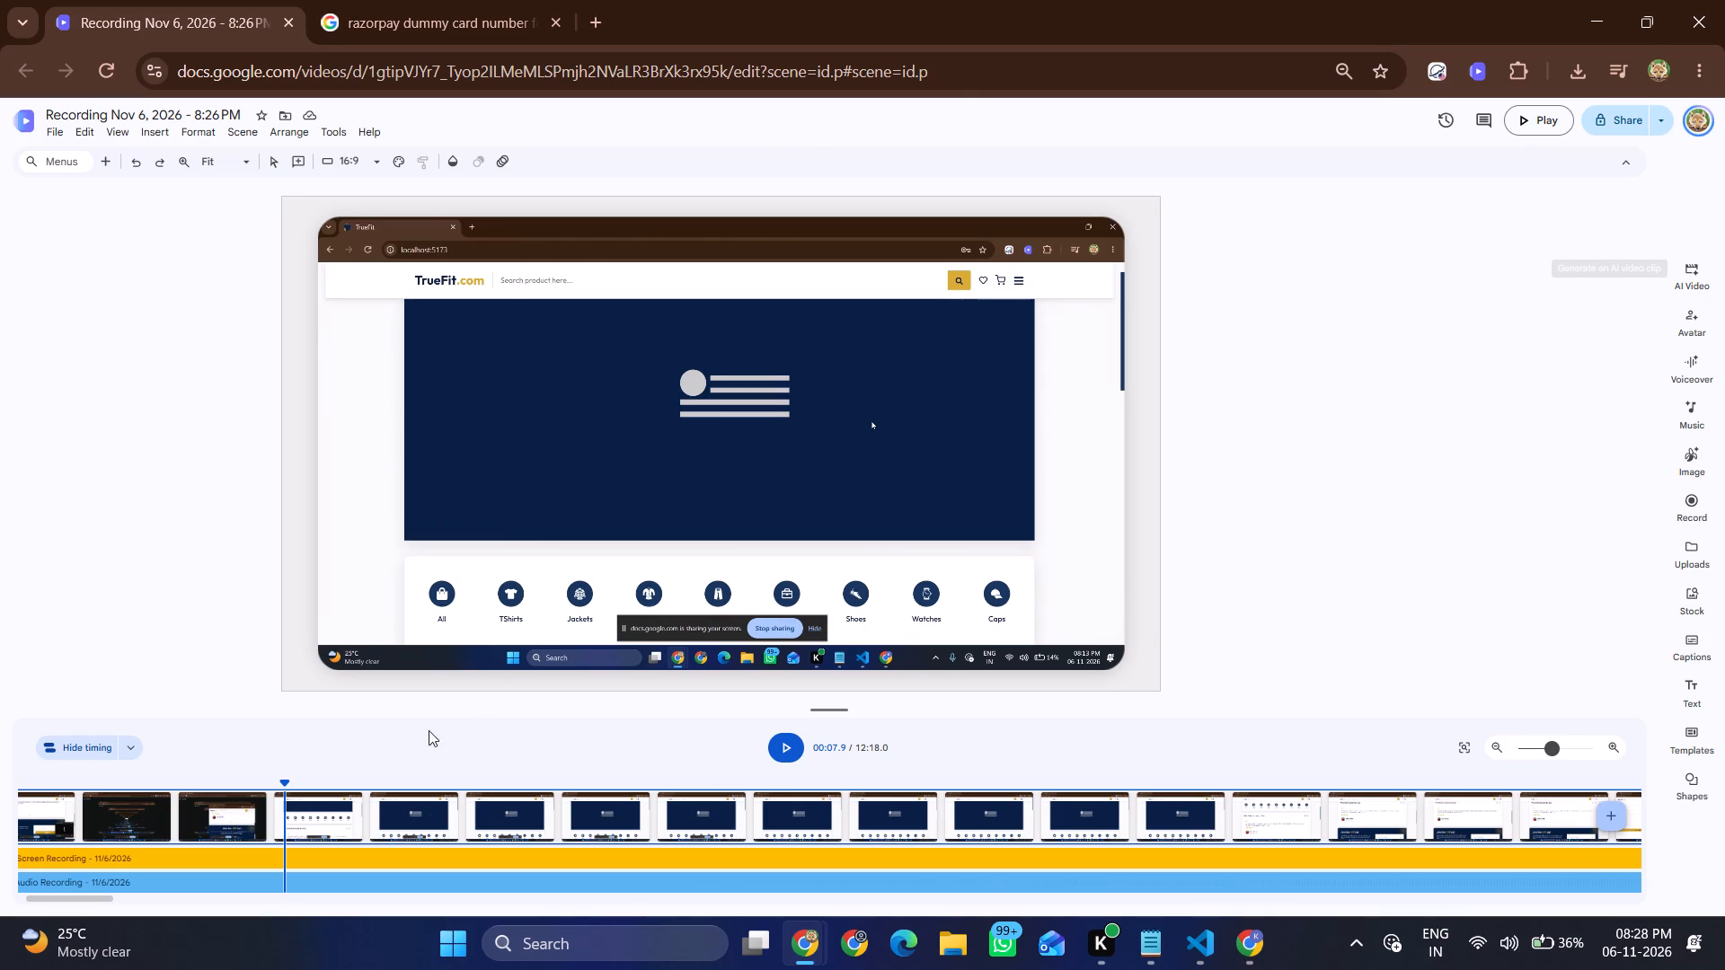
{"action": "left_click", "coordinate": [272, 823]}
{"action": "key", "text": "c"}
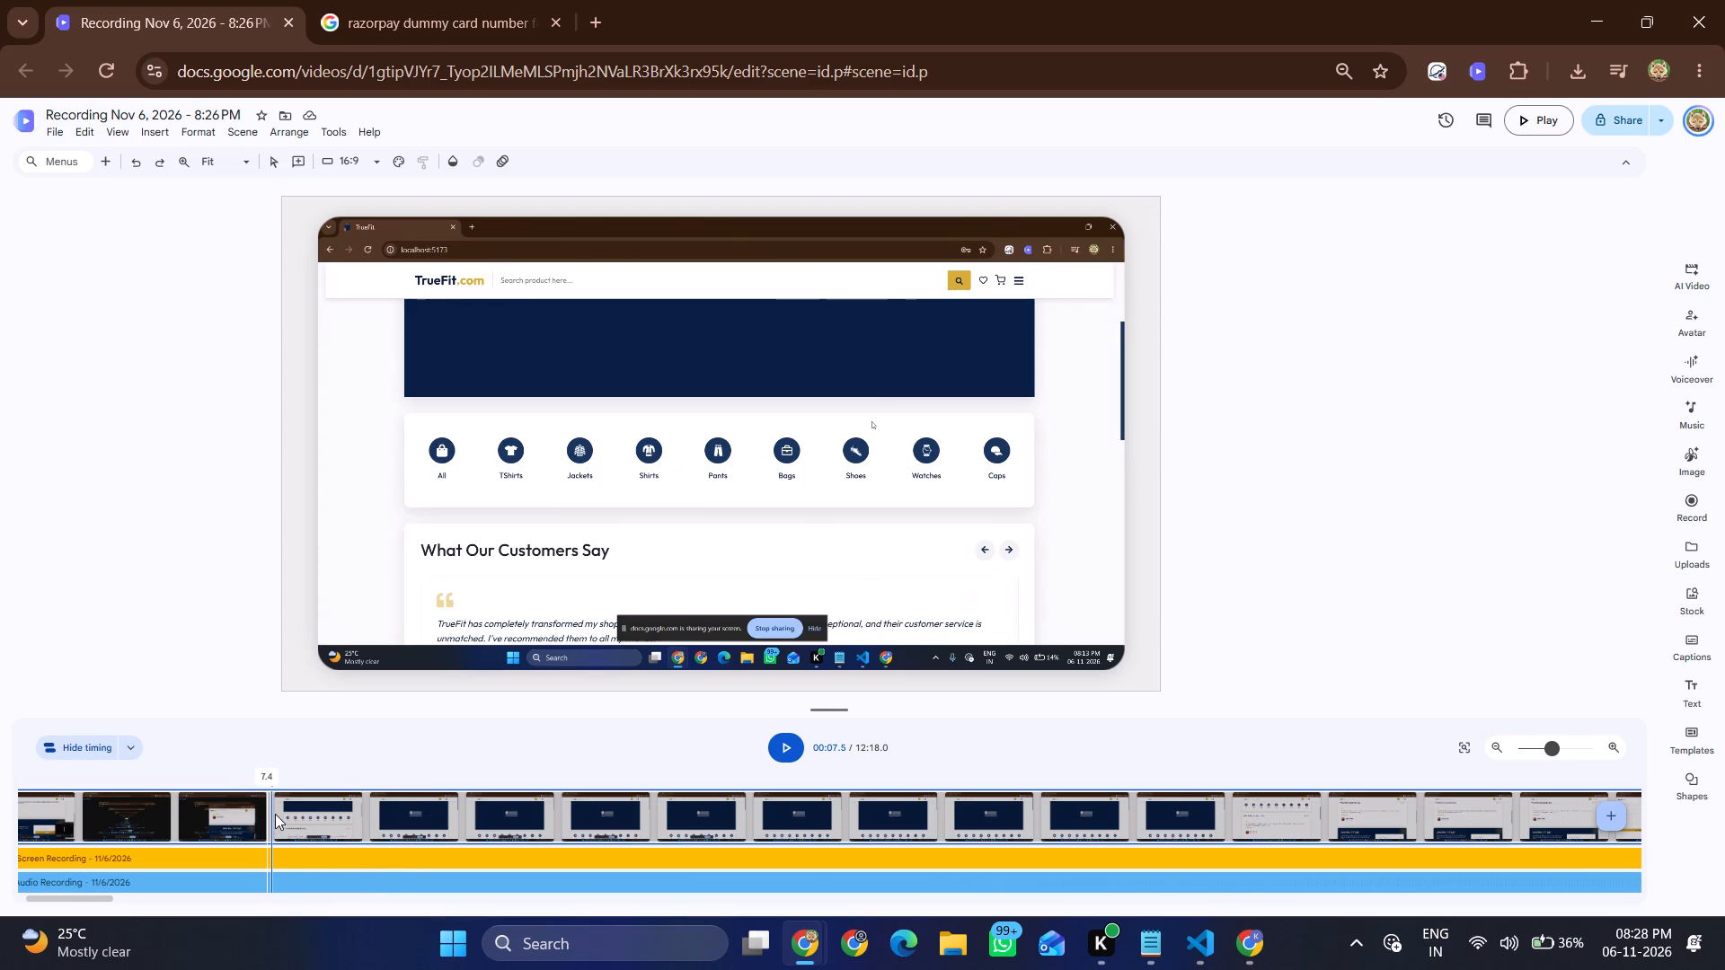
{"action": "key", "text": "space"}
{"action": "key", "text": "space"}
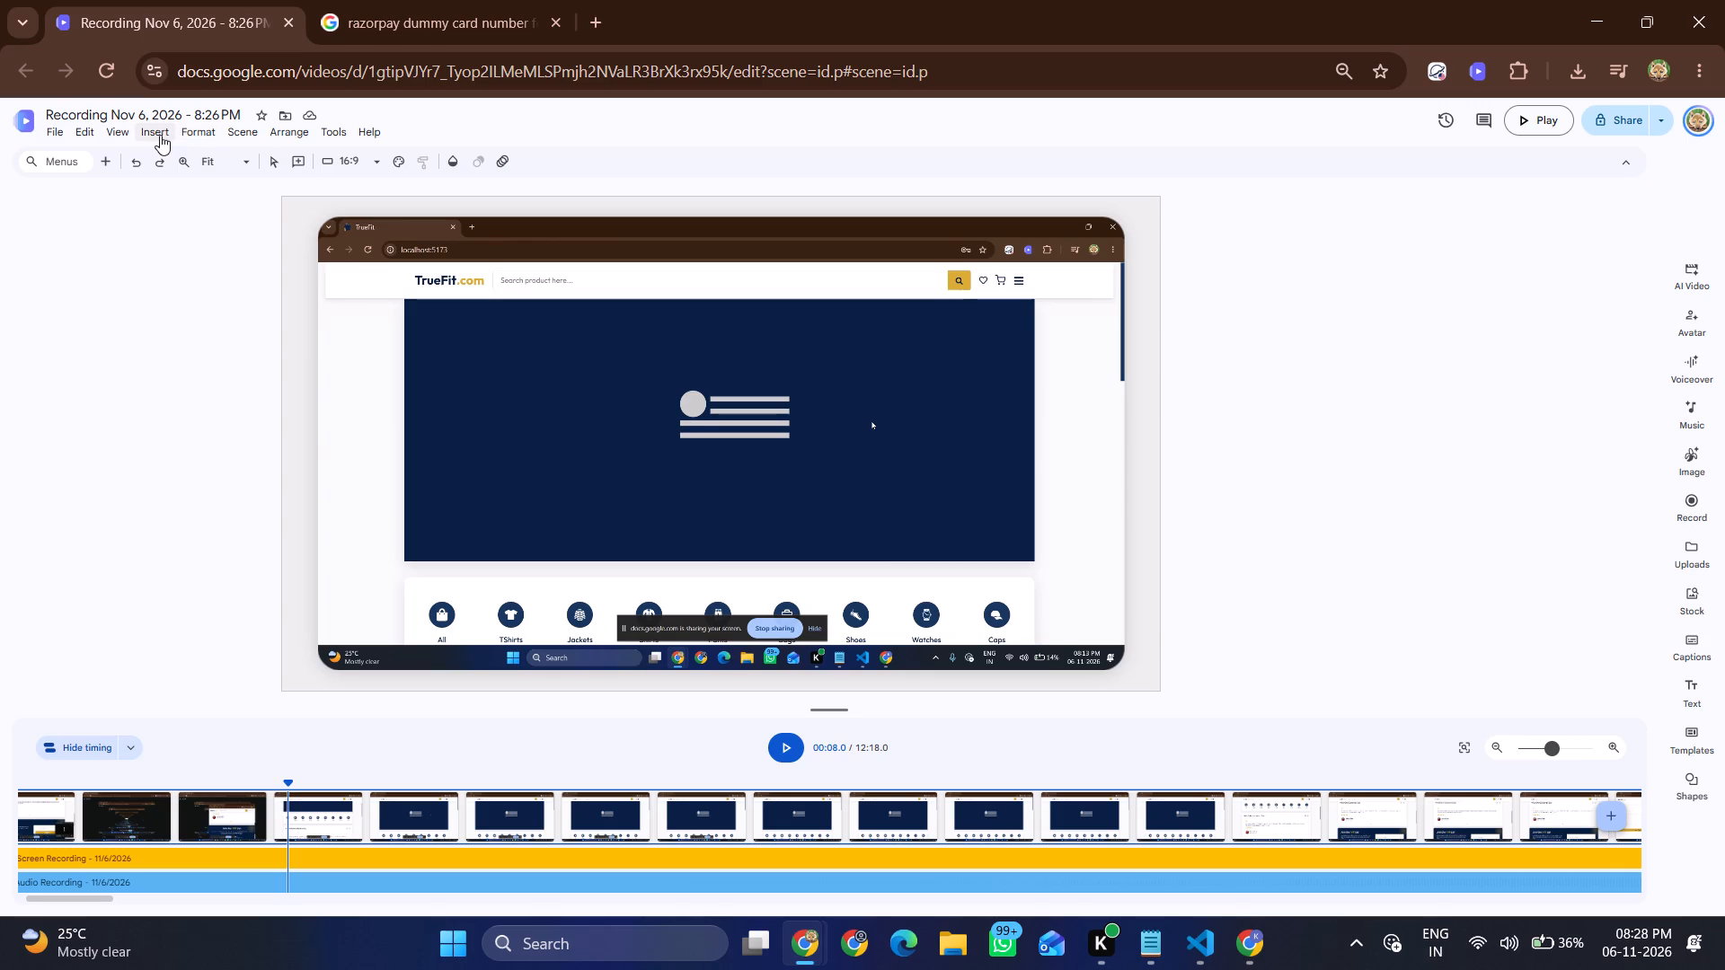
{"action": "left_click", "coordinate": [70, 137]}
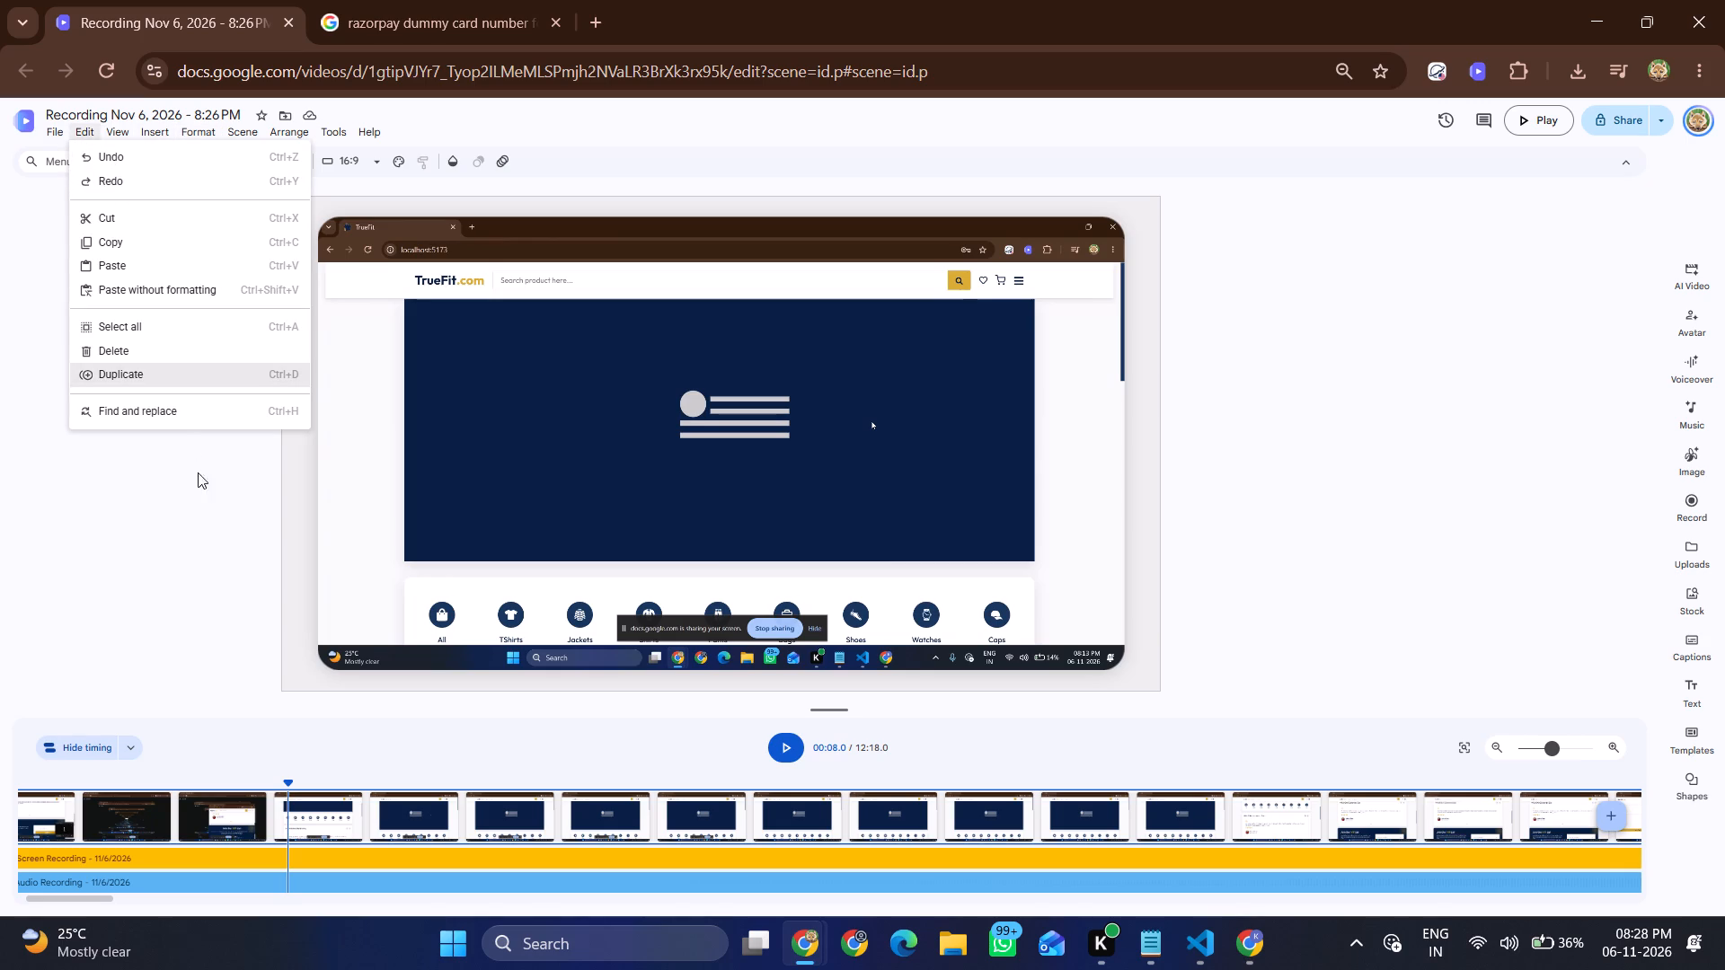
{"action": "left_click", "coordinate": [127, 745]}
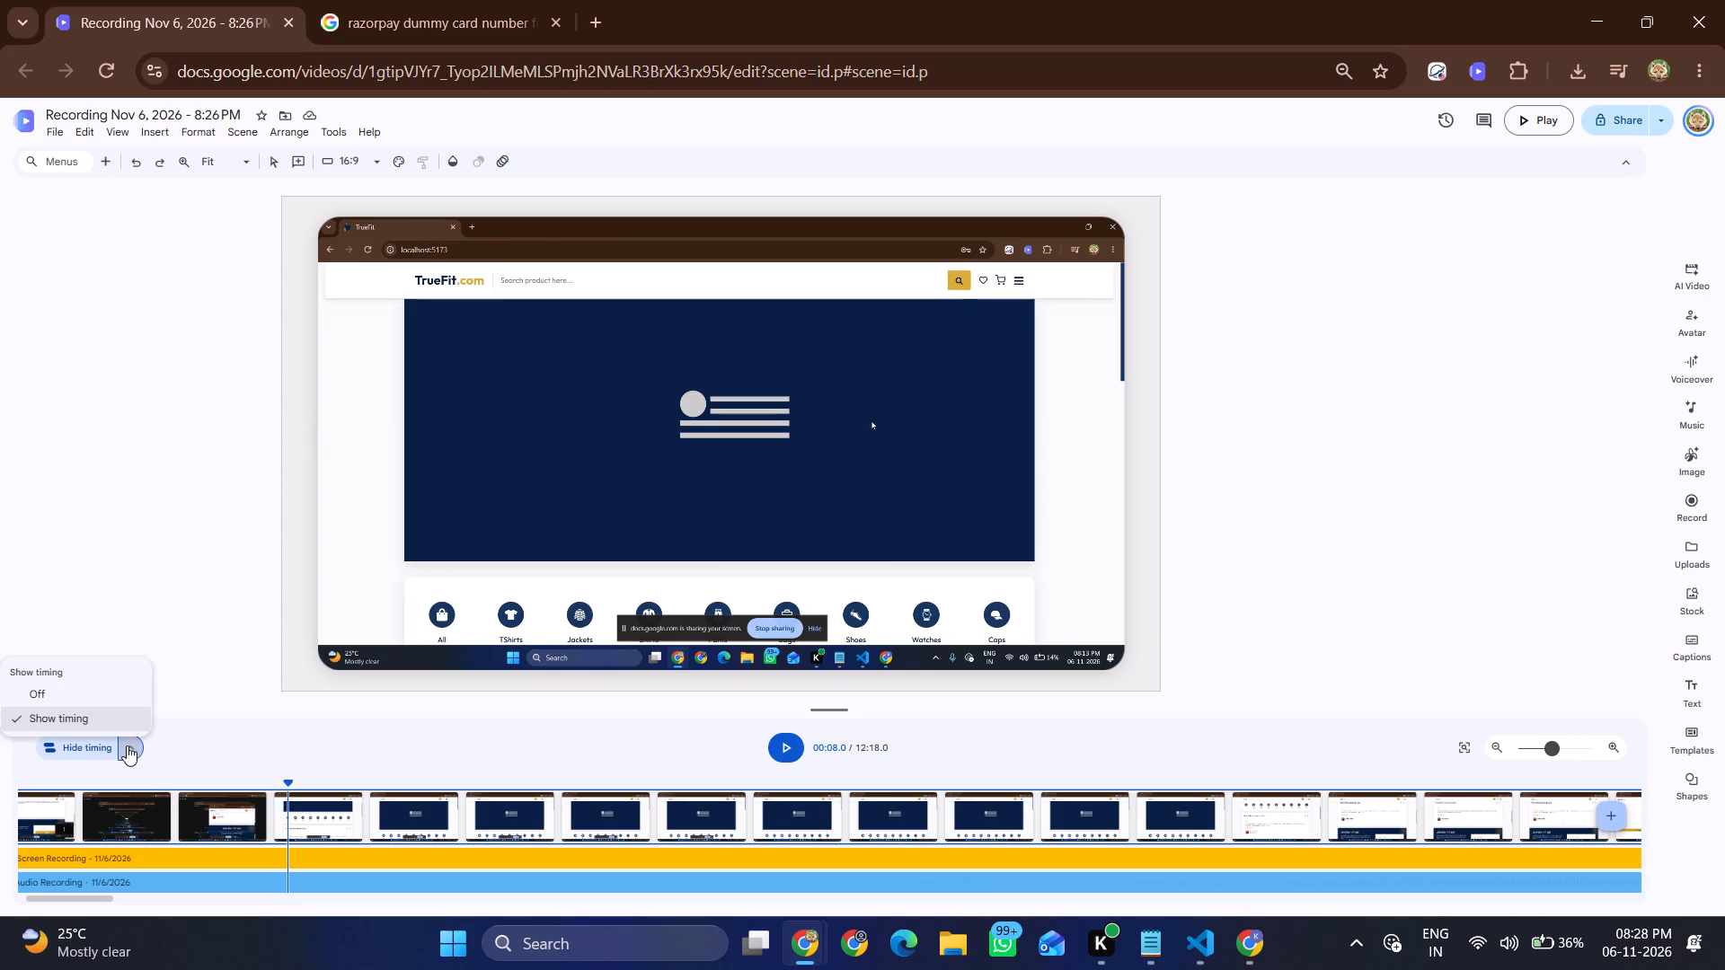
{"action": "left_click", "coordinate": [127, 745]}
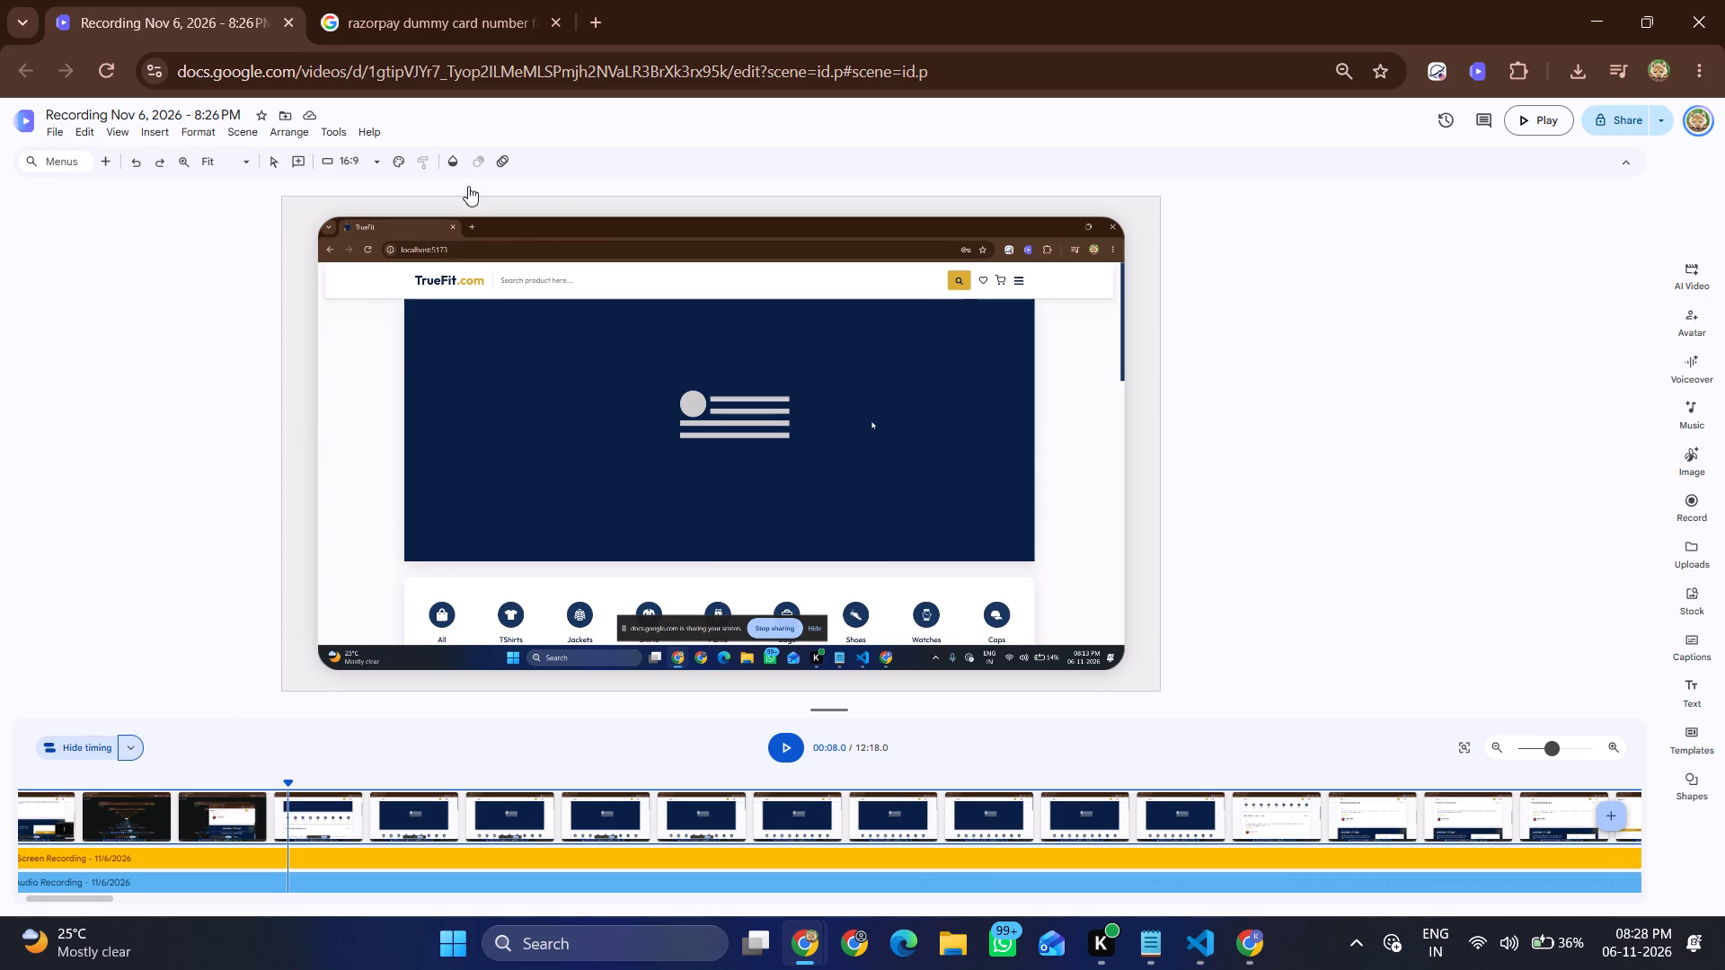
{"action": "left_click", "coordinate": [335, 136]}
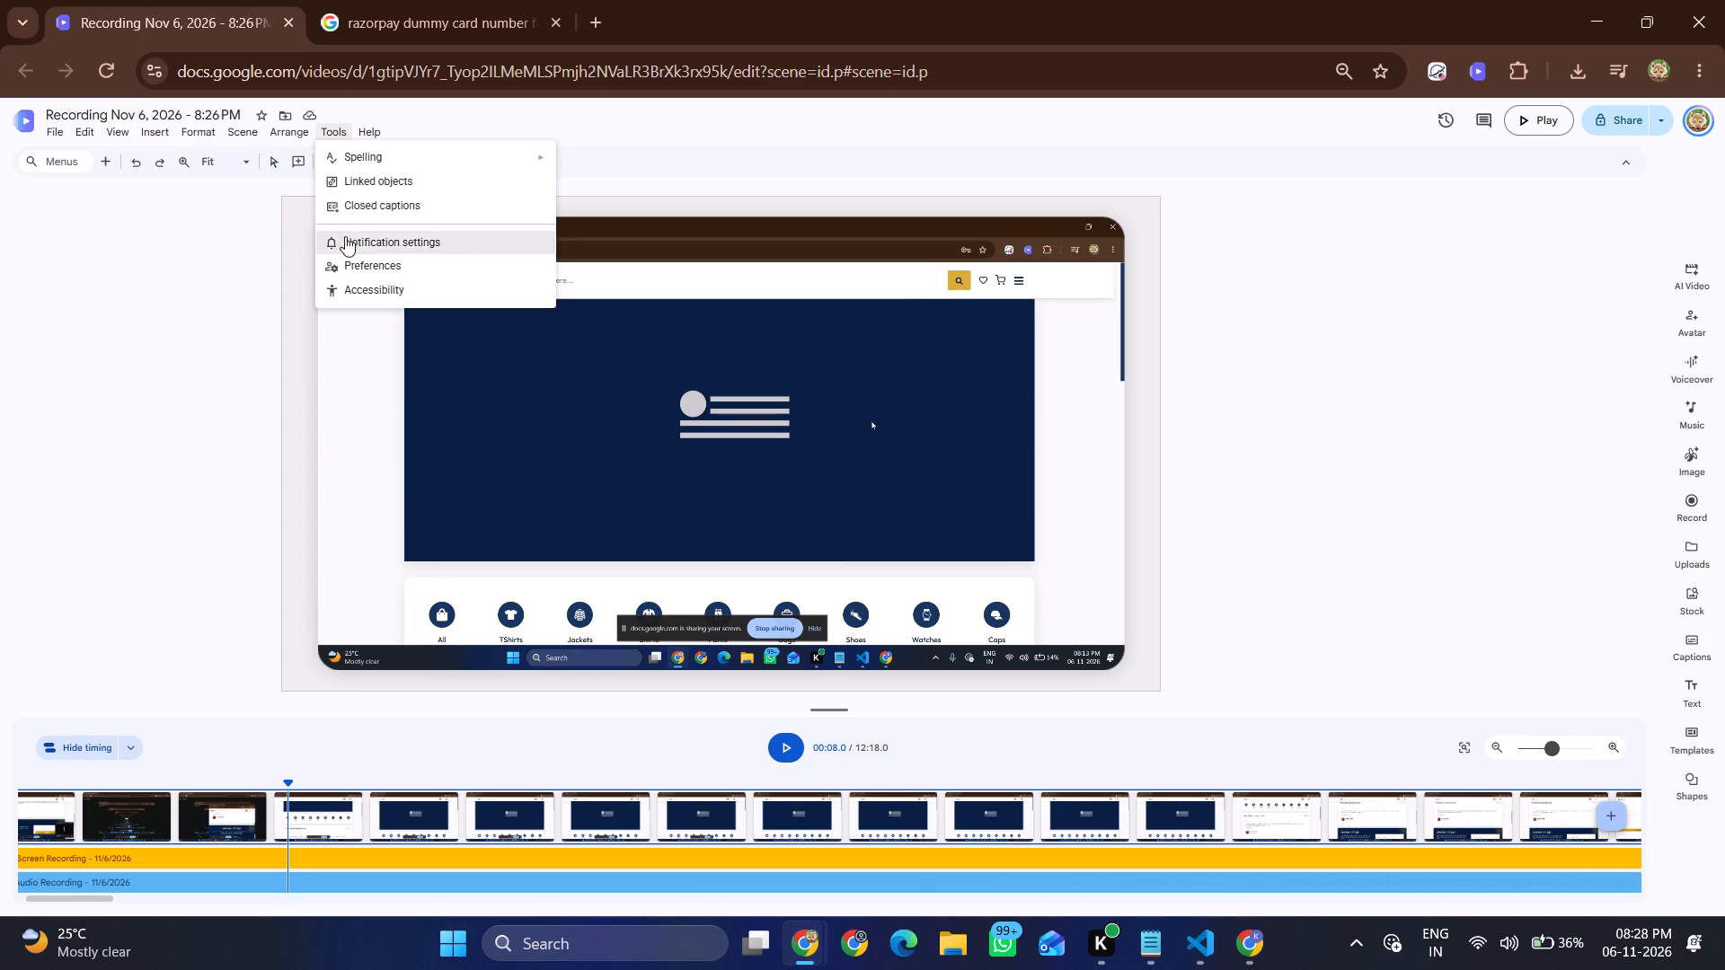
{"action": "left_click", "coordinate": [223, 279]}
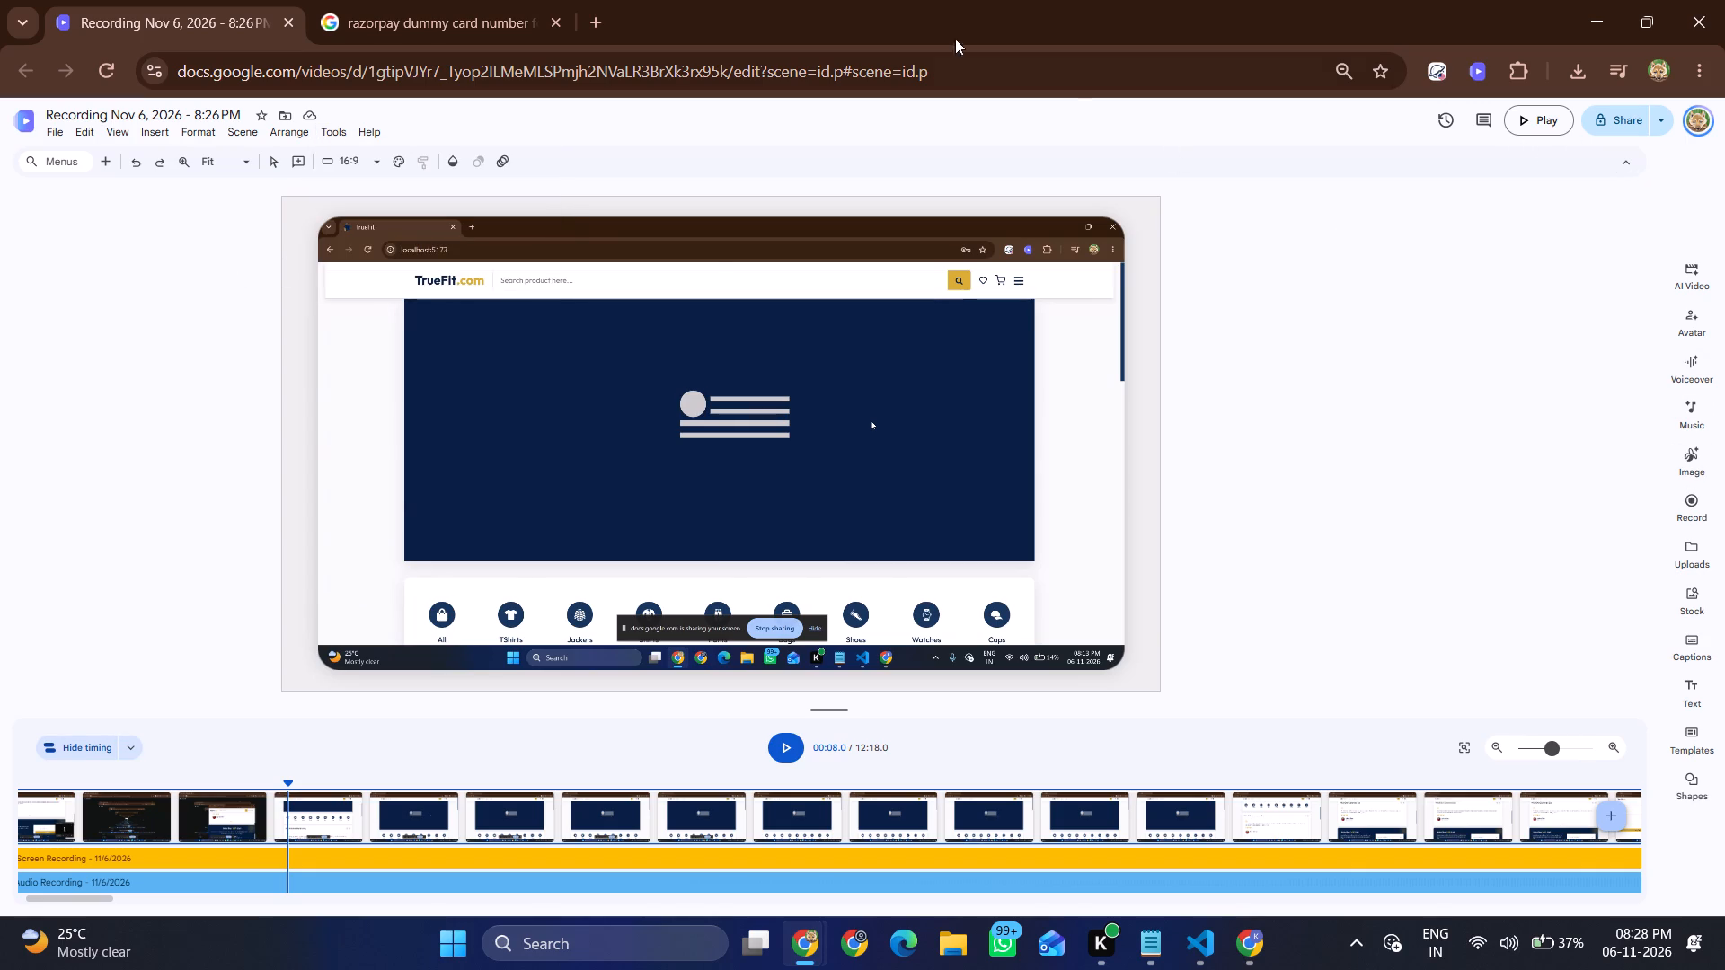
{"action": "left_click", "coordinate": [621, 20]}
{"action": "left_click", "coordinate": [602, 20]}
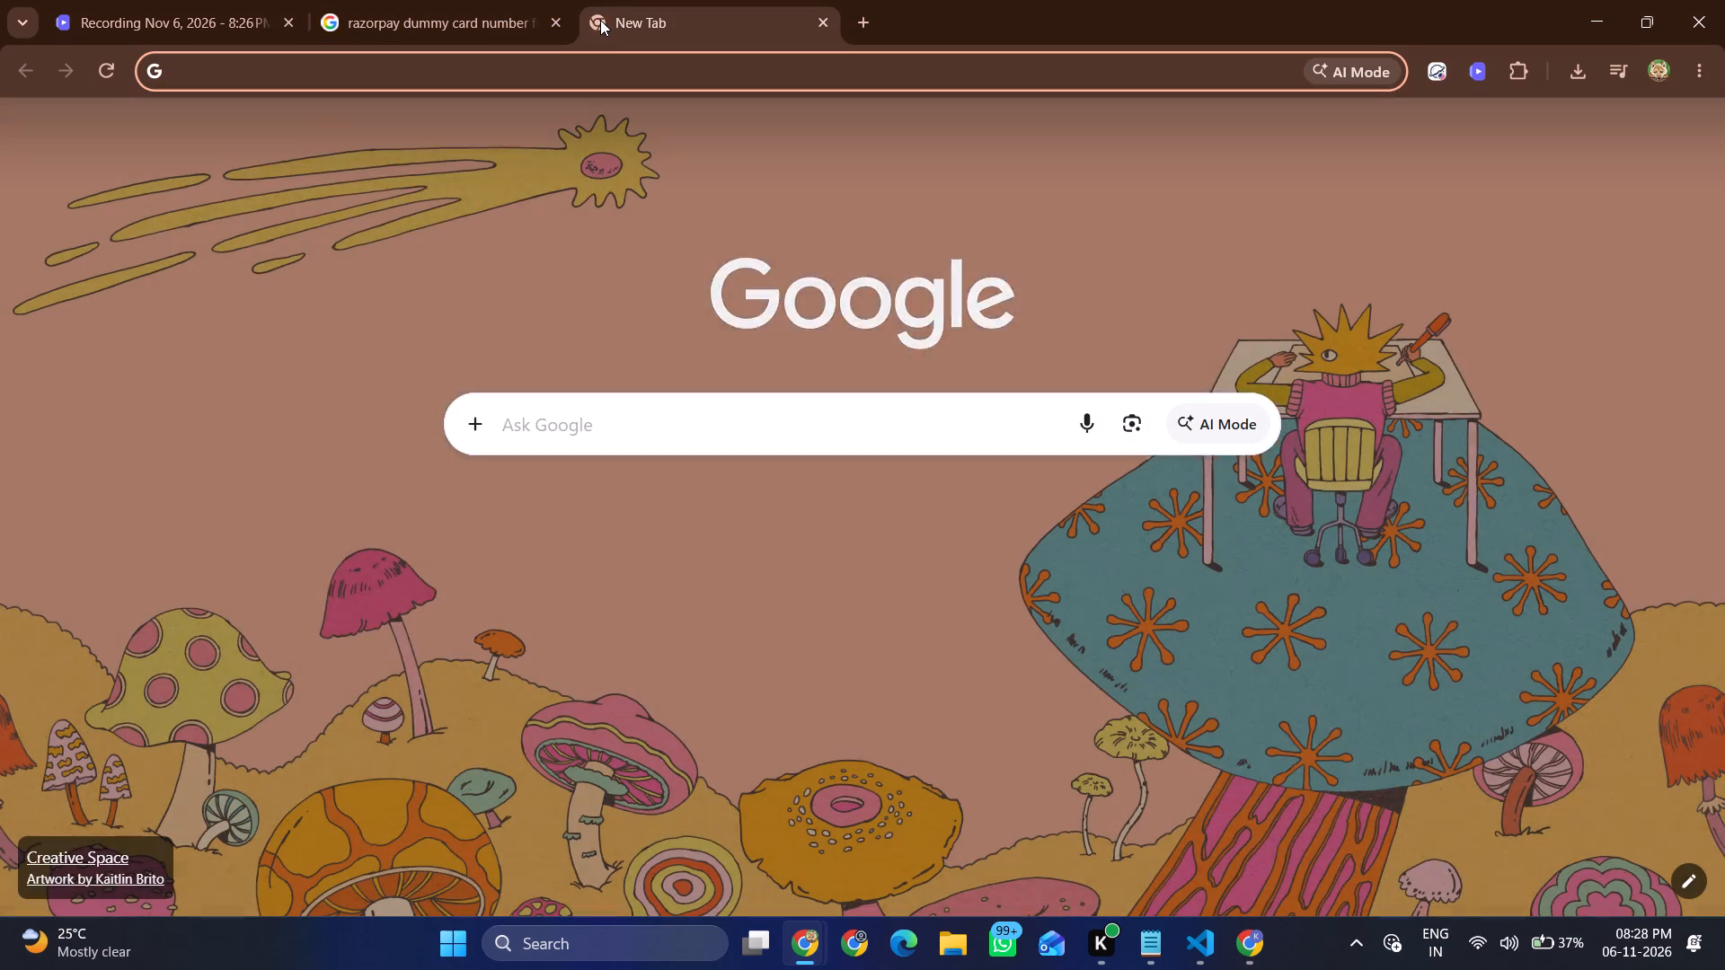
{"action": "type", "text": "can we"}
{"action": "key", "text": "space"}
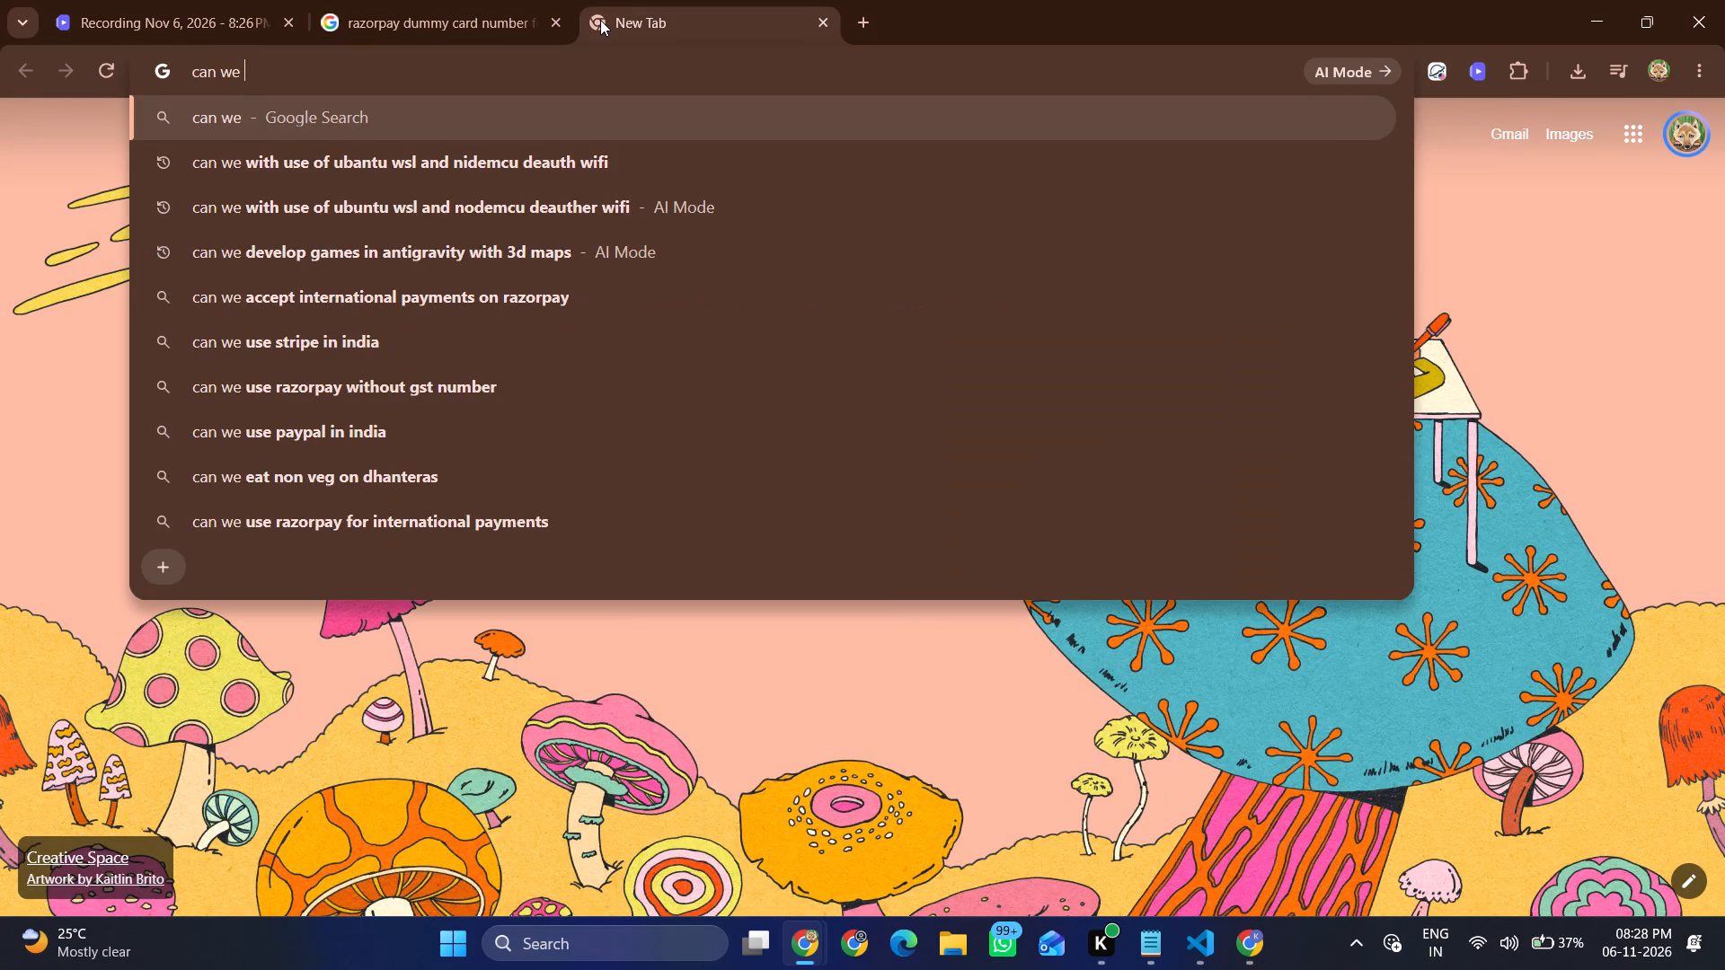
{"action": "type", "text": "esit"}
{"action": "key", "text": "space"}
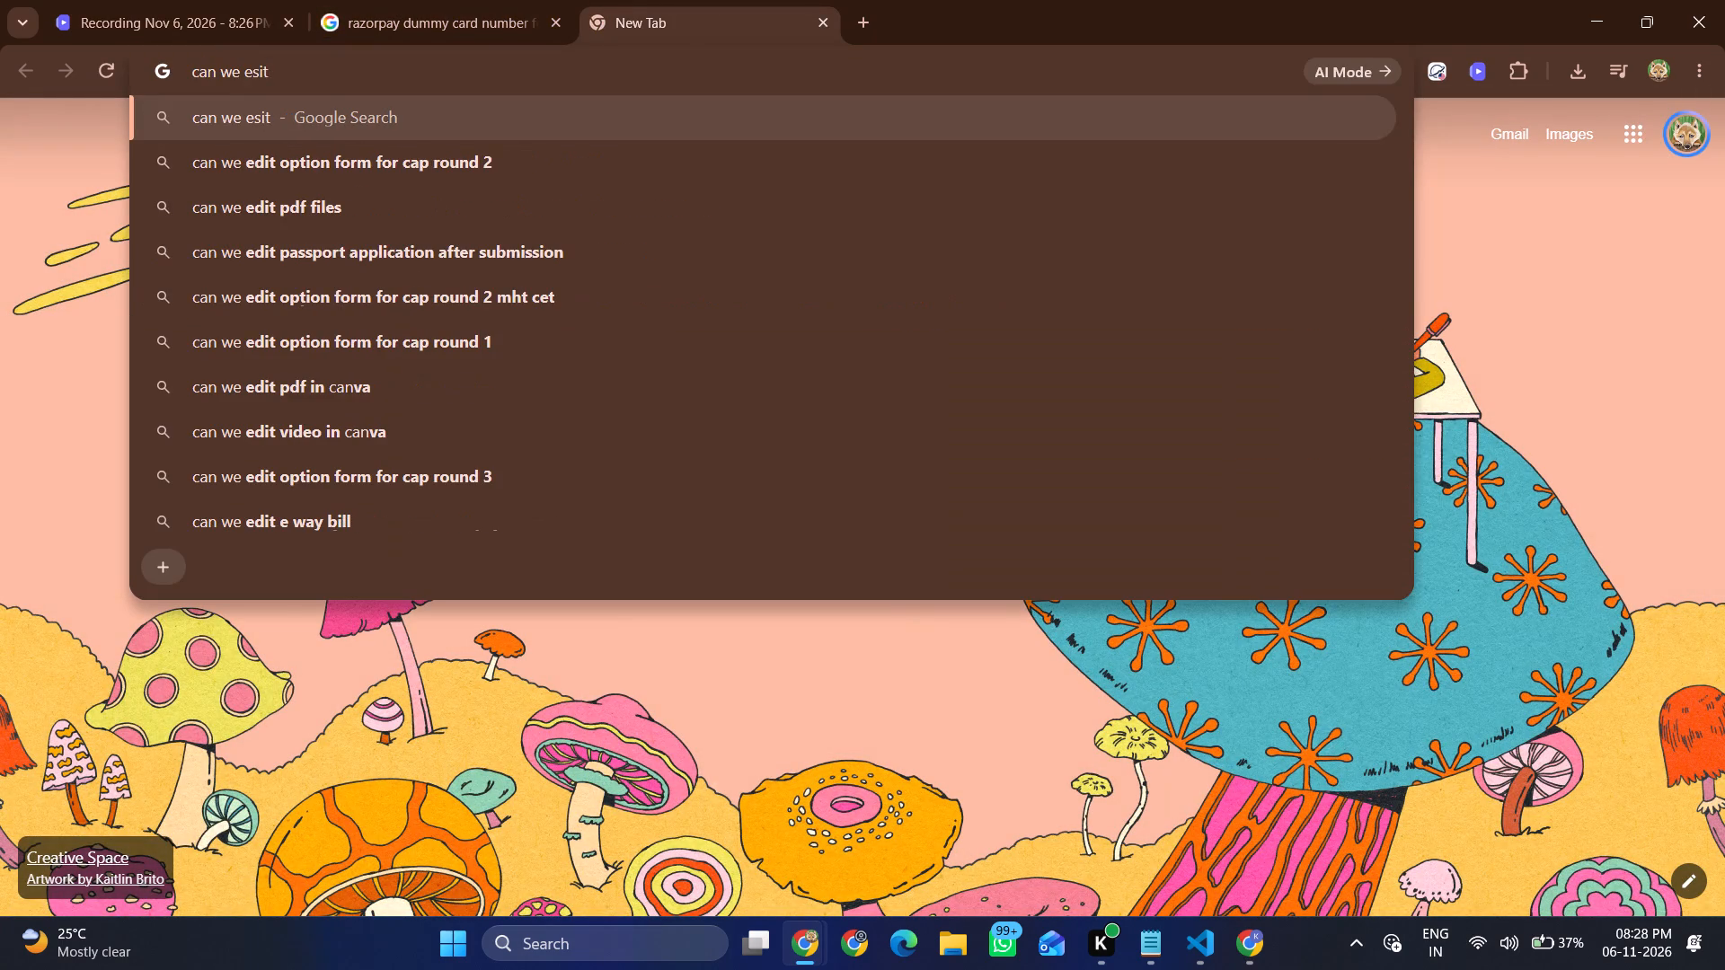
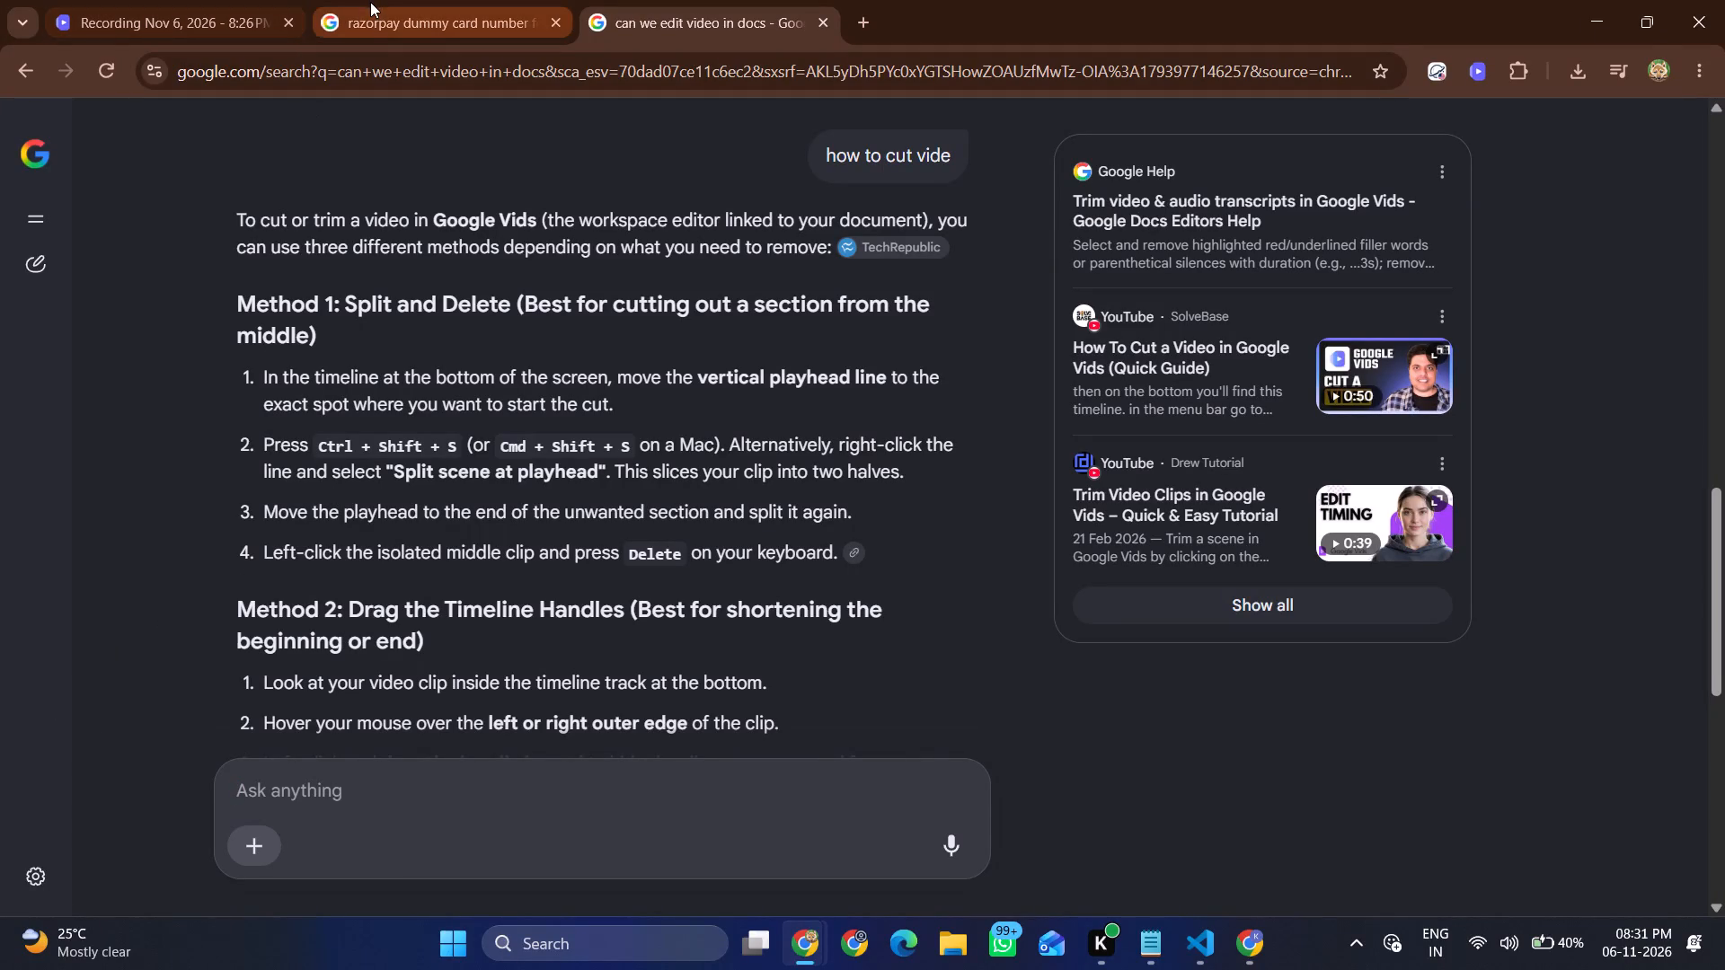
Return to the recording in Google Vids and split the scene at the 8-second playhead position.
{"action": "left_click", "coordinate": [203, 0]}
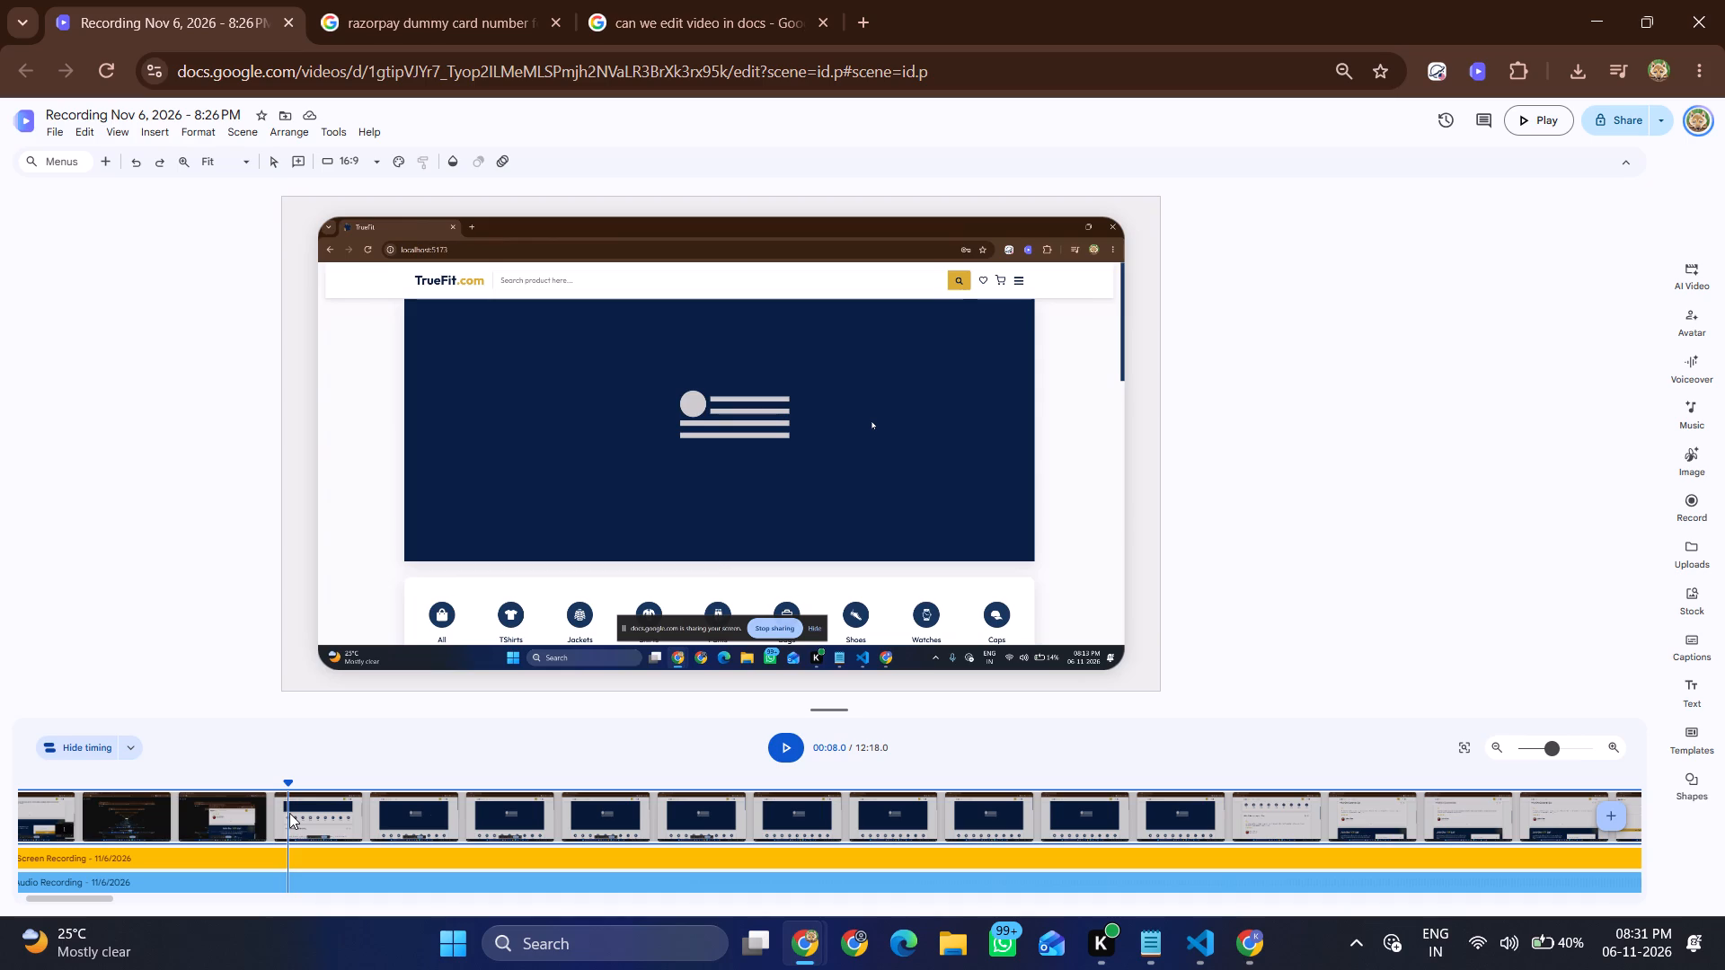
{"action": "key", "text": "ctrl+shift+s"}
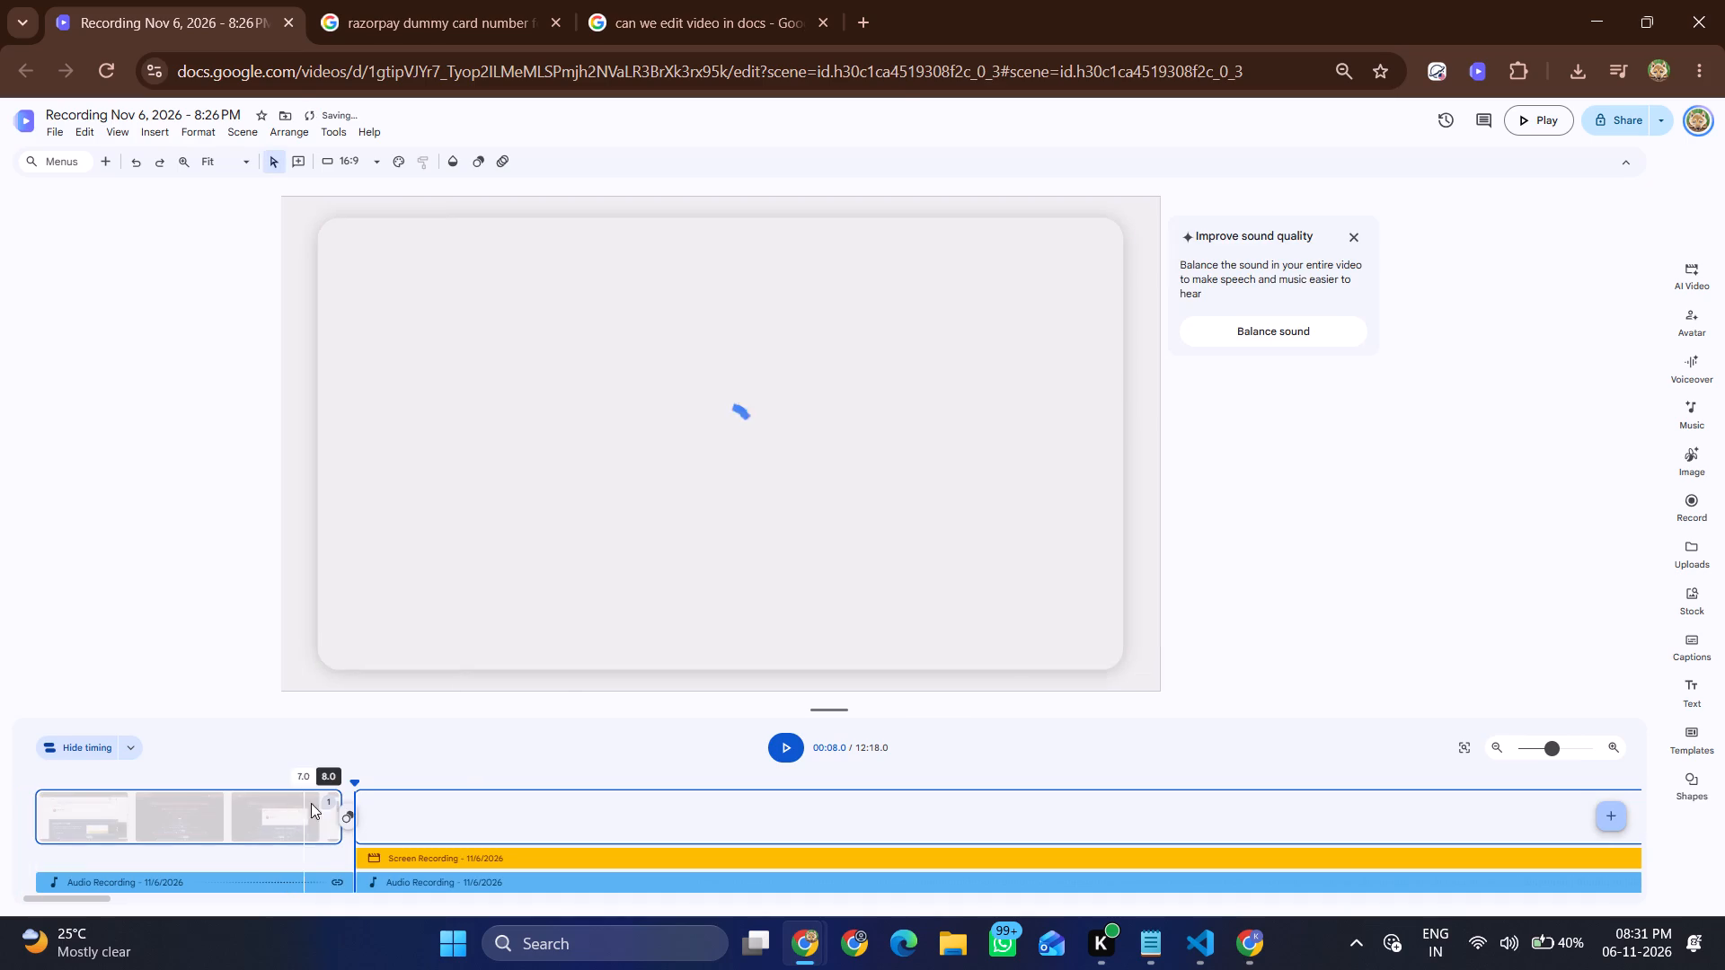
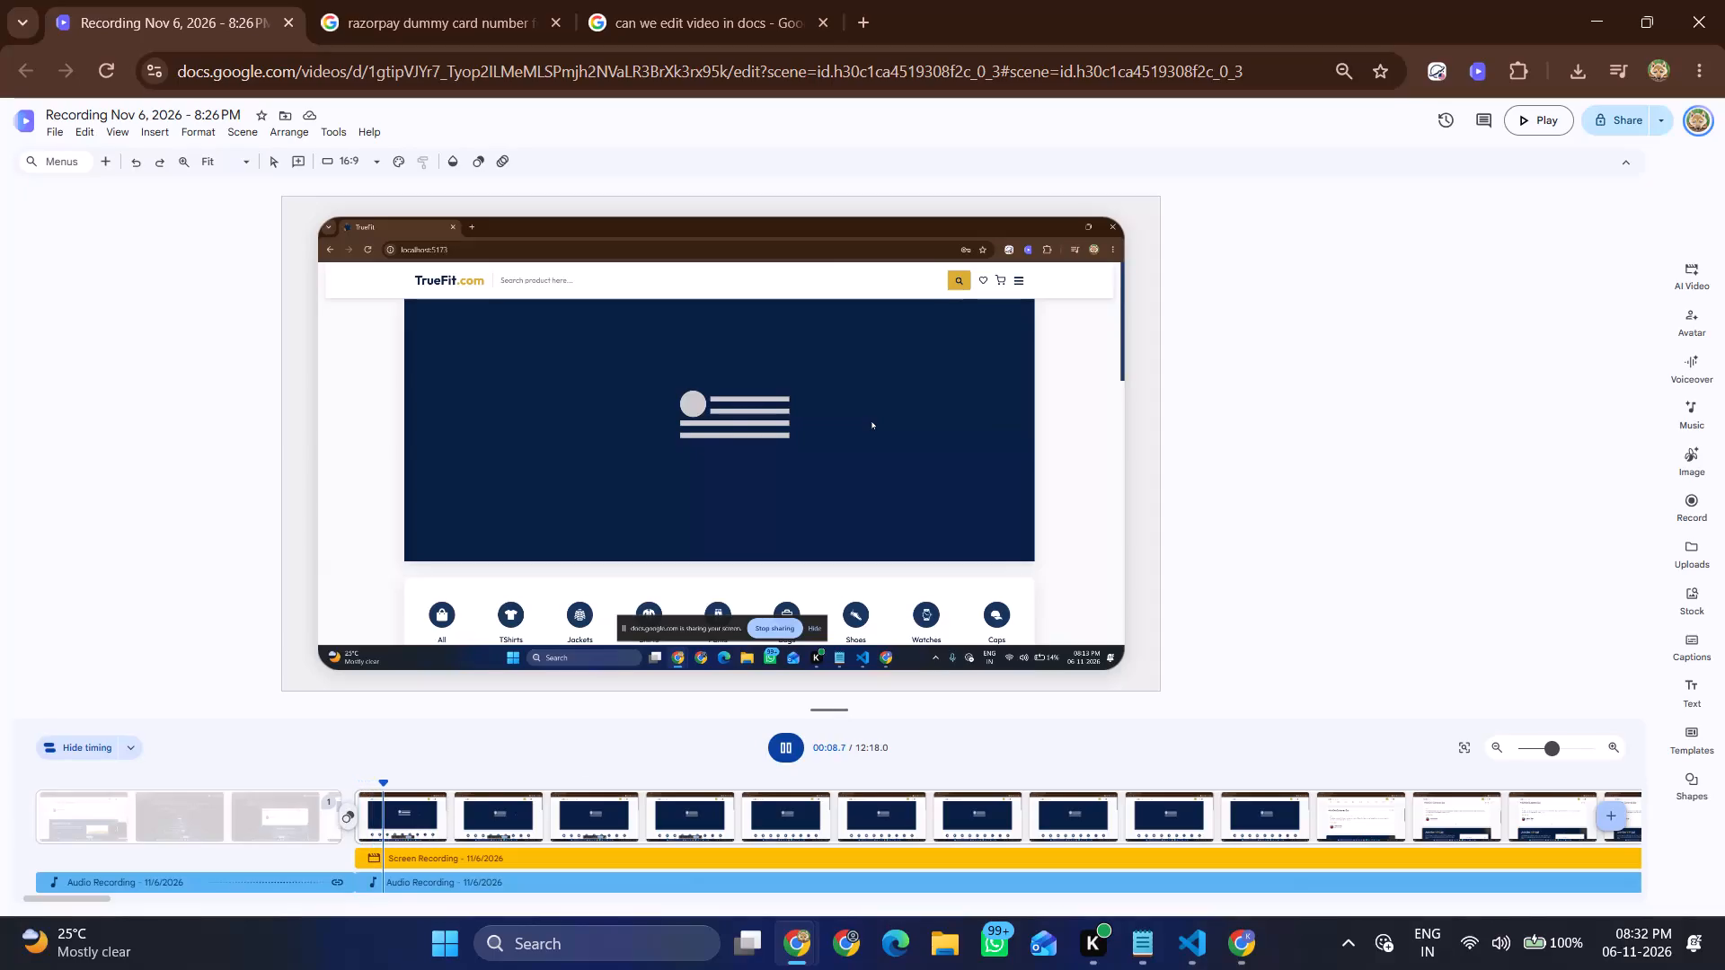
Split the scene again with the playhead at about 9.2 seconds.
{"action": "key", "text": "space"}
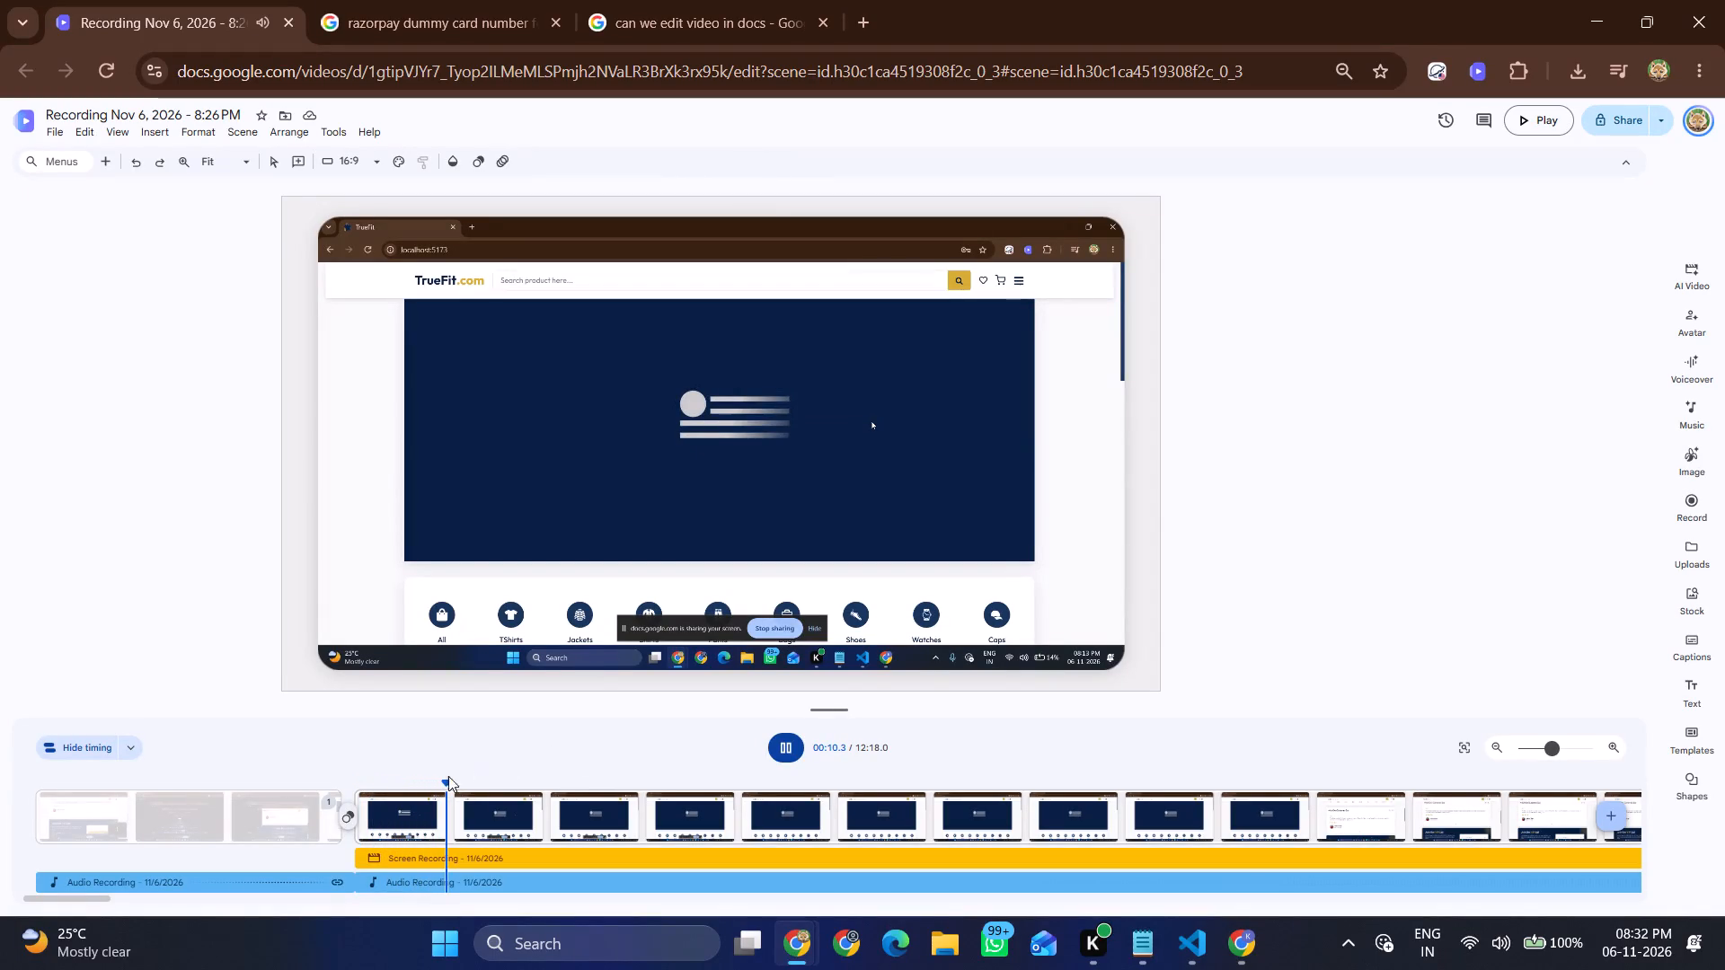
{"action": "left_click_drag", "start_coordinate": [446, 783], "coordinate": [444, 783]}
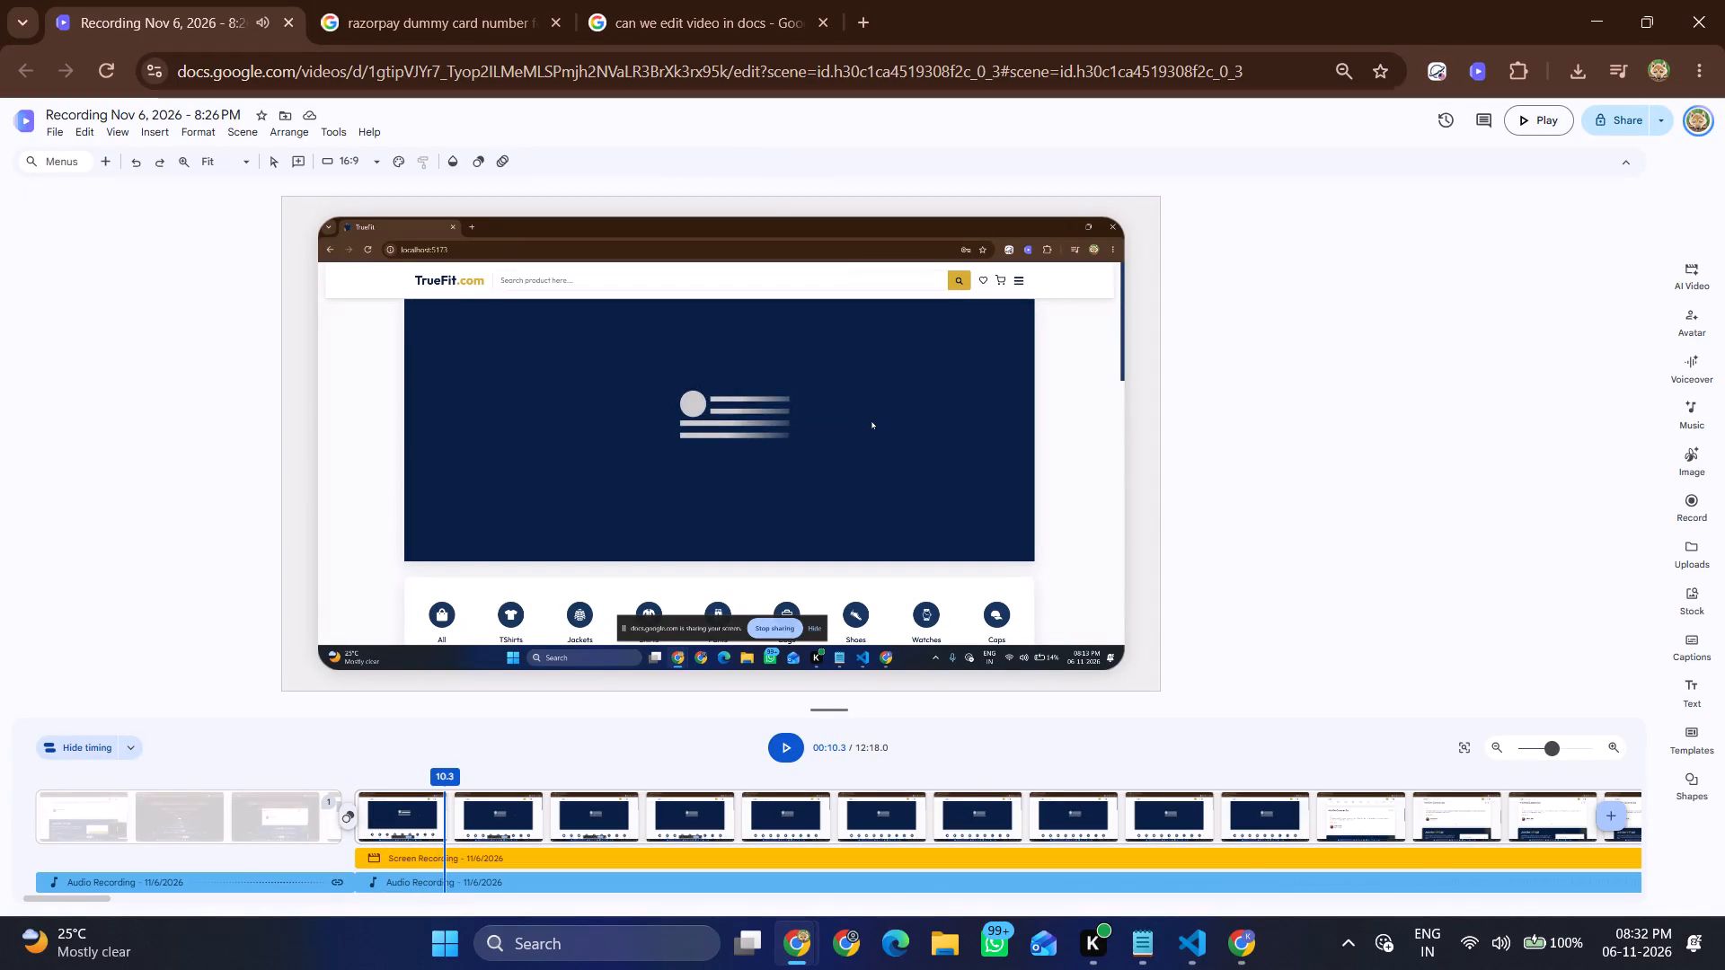
{"action": "left_click_drag", "start_coordinate": [444, 783], "coordinate": [402, 792]}
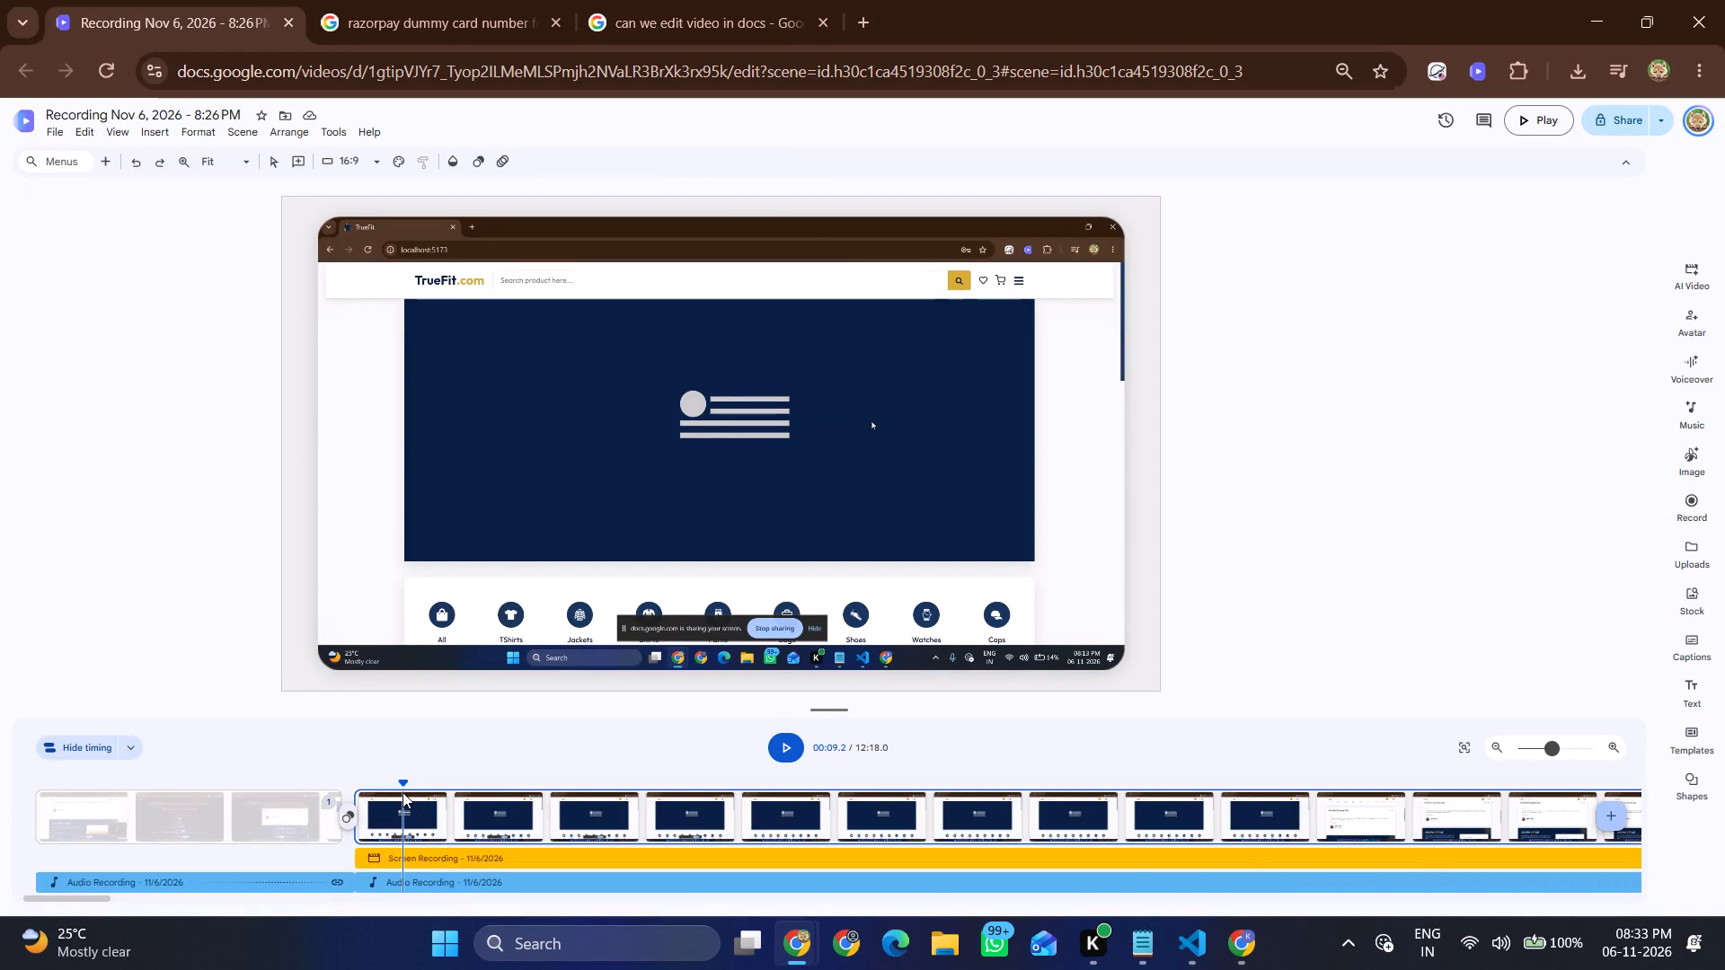
{"action": "key", "text": "ctrl+shift+s"}
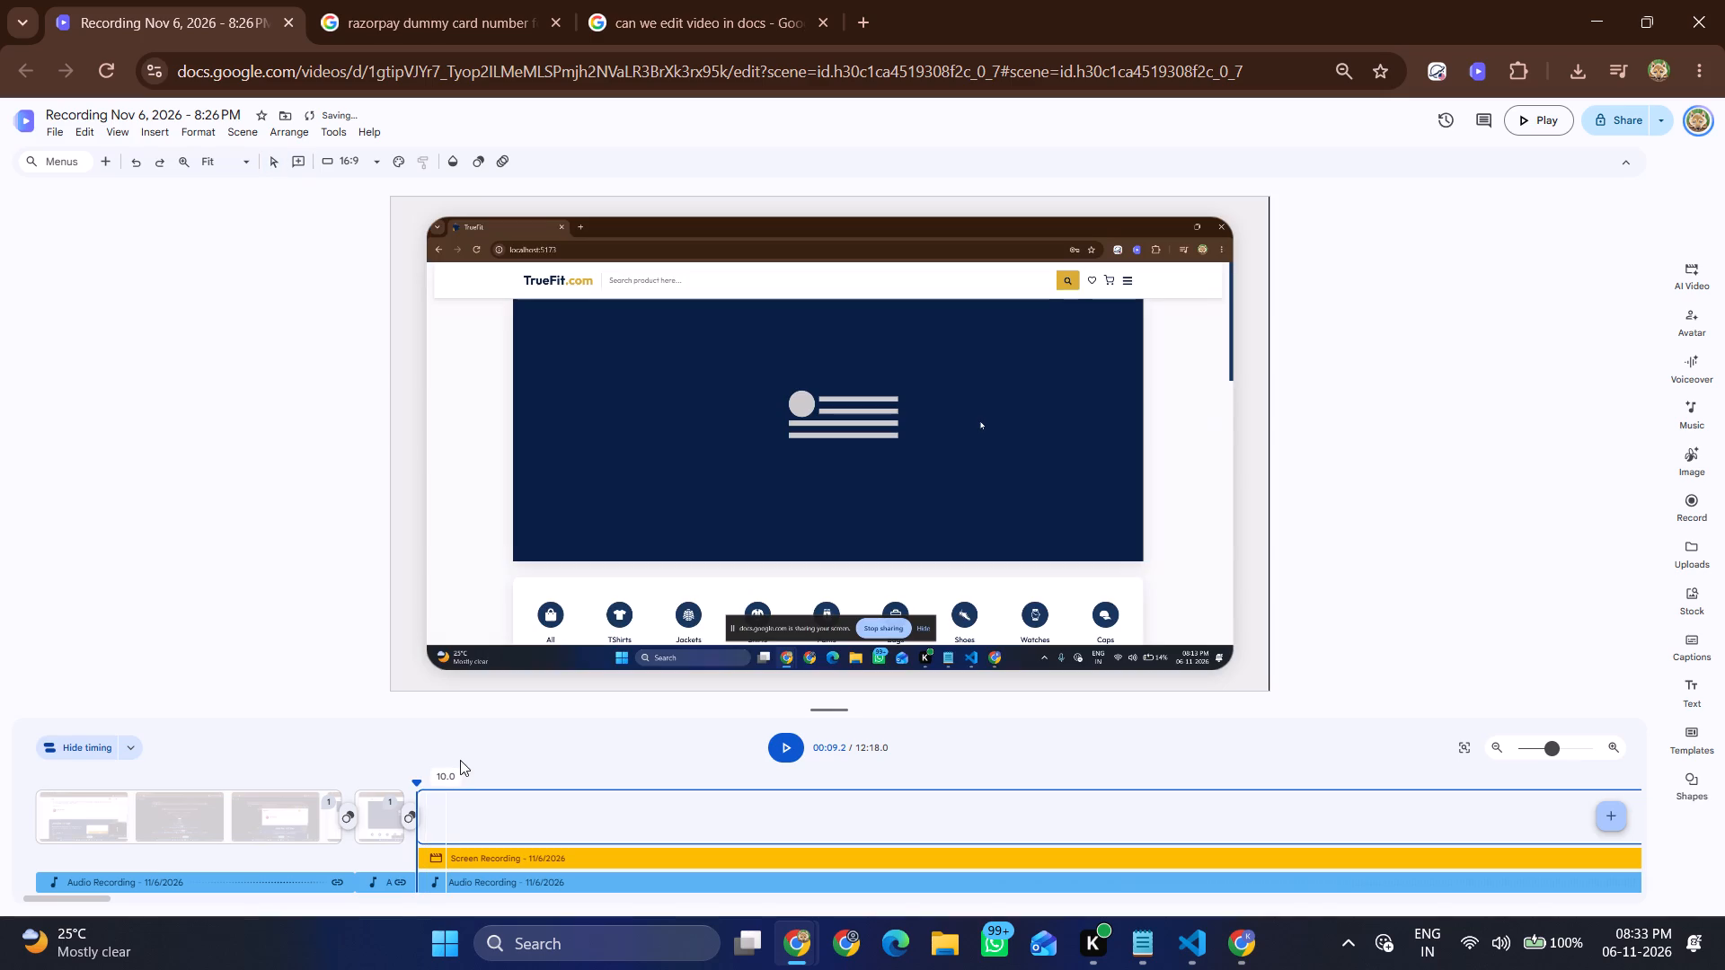
Play the recording from about 9.2 seconds and skim the admin dashboard and add-product form up to the image file selection.
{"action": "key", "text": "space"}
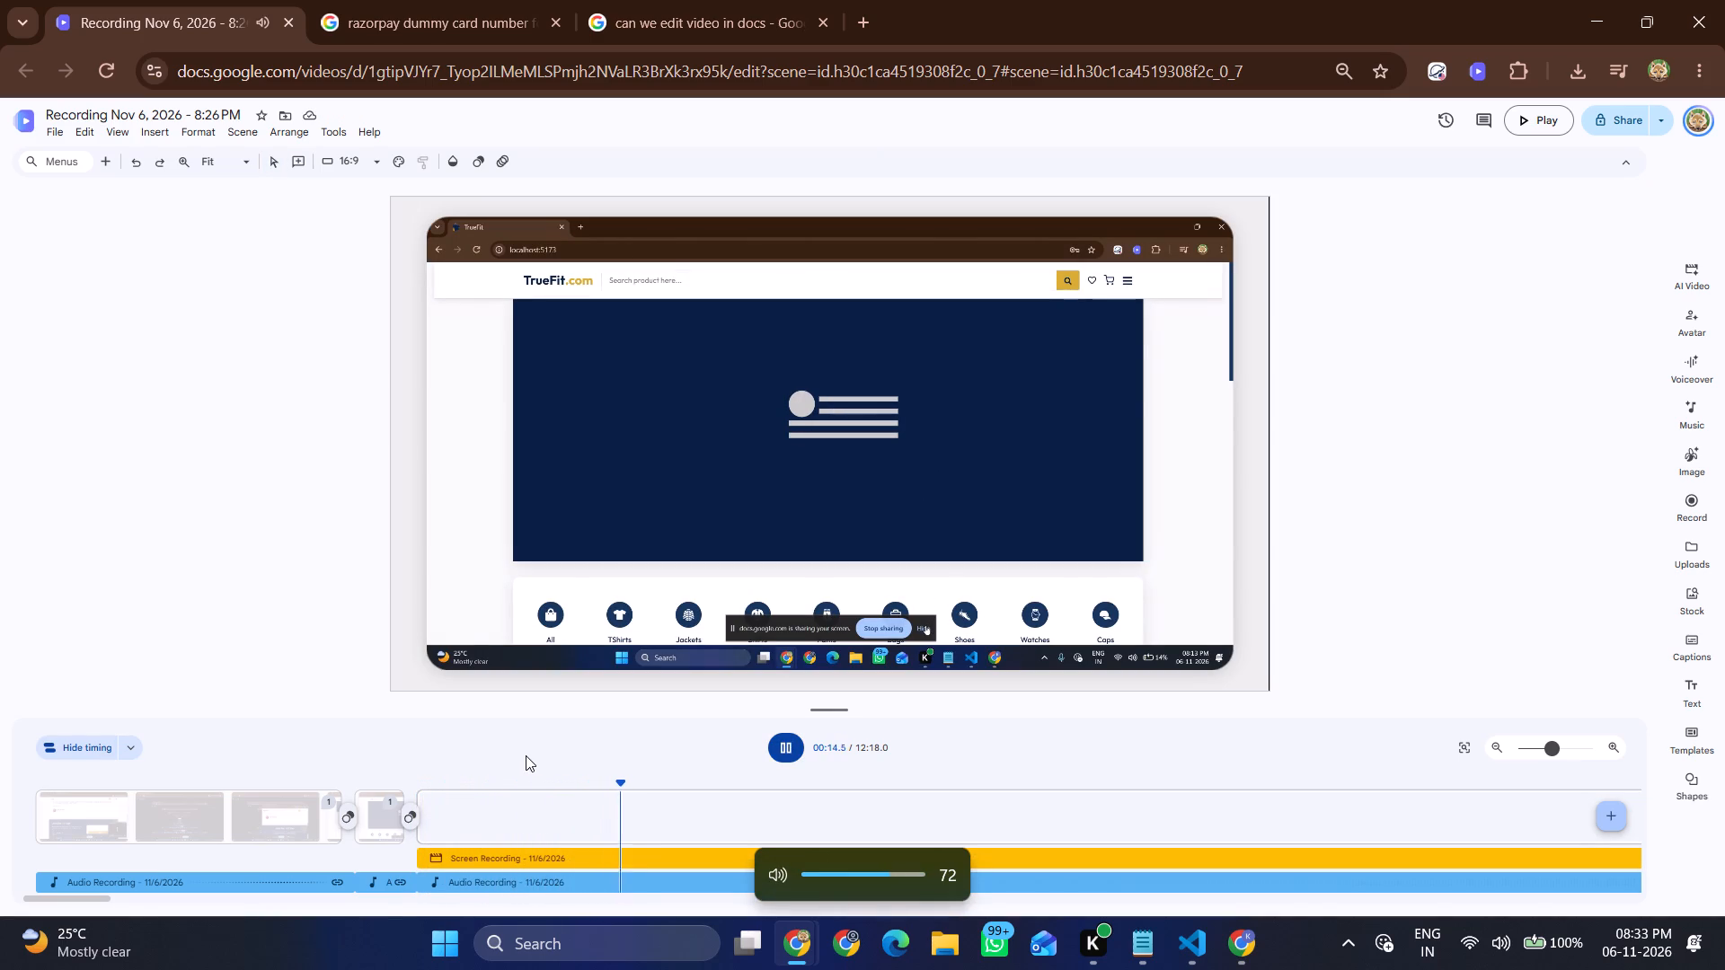
{"action": "key", "text": "Right"}
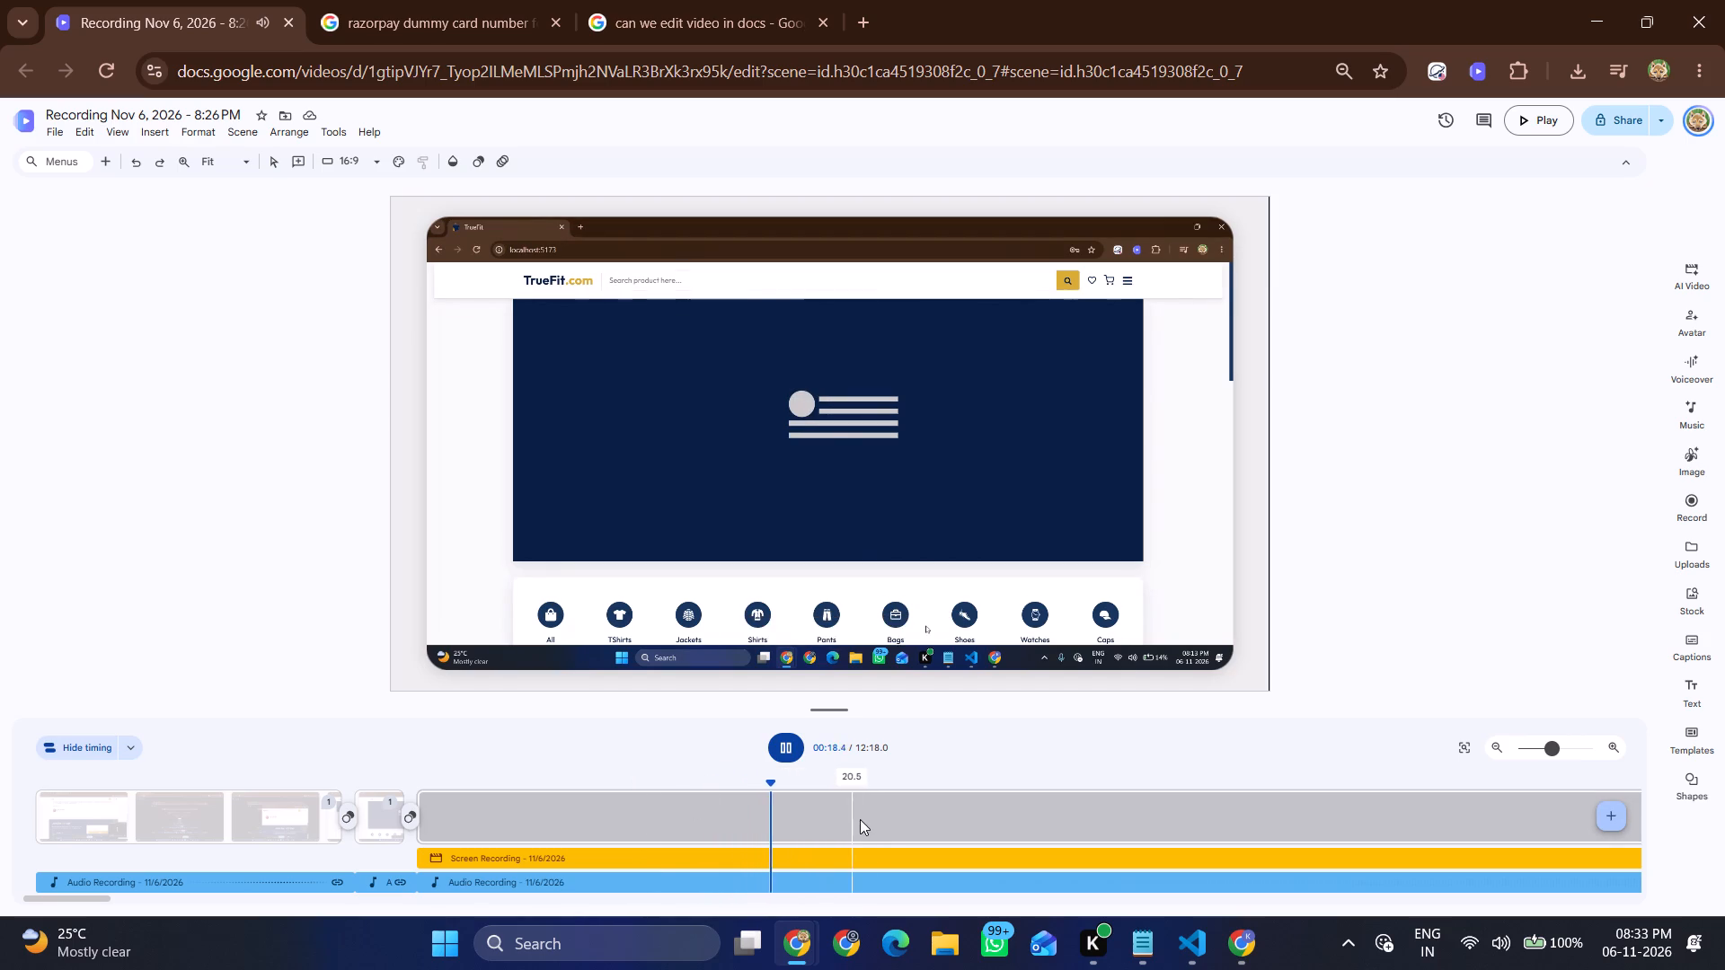
{"action": "left_click", "coordinate": [962, 820]}
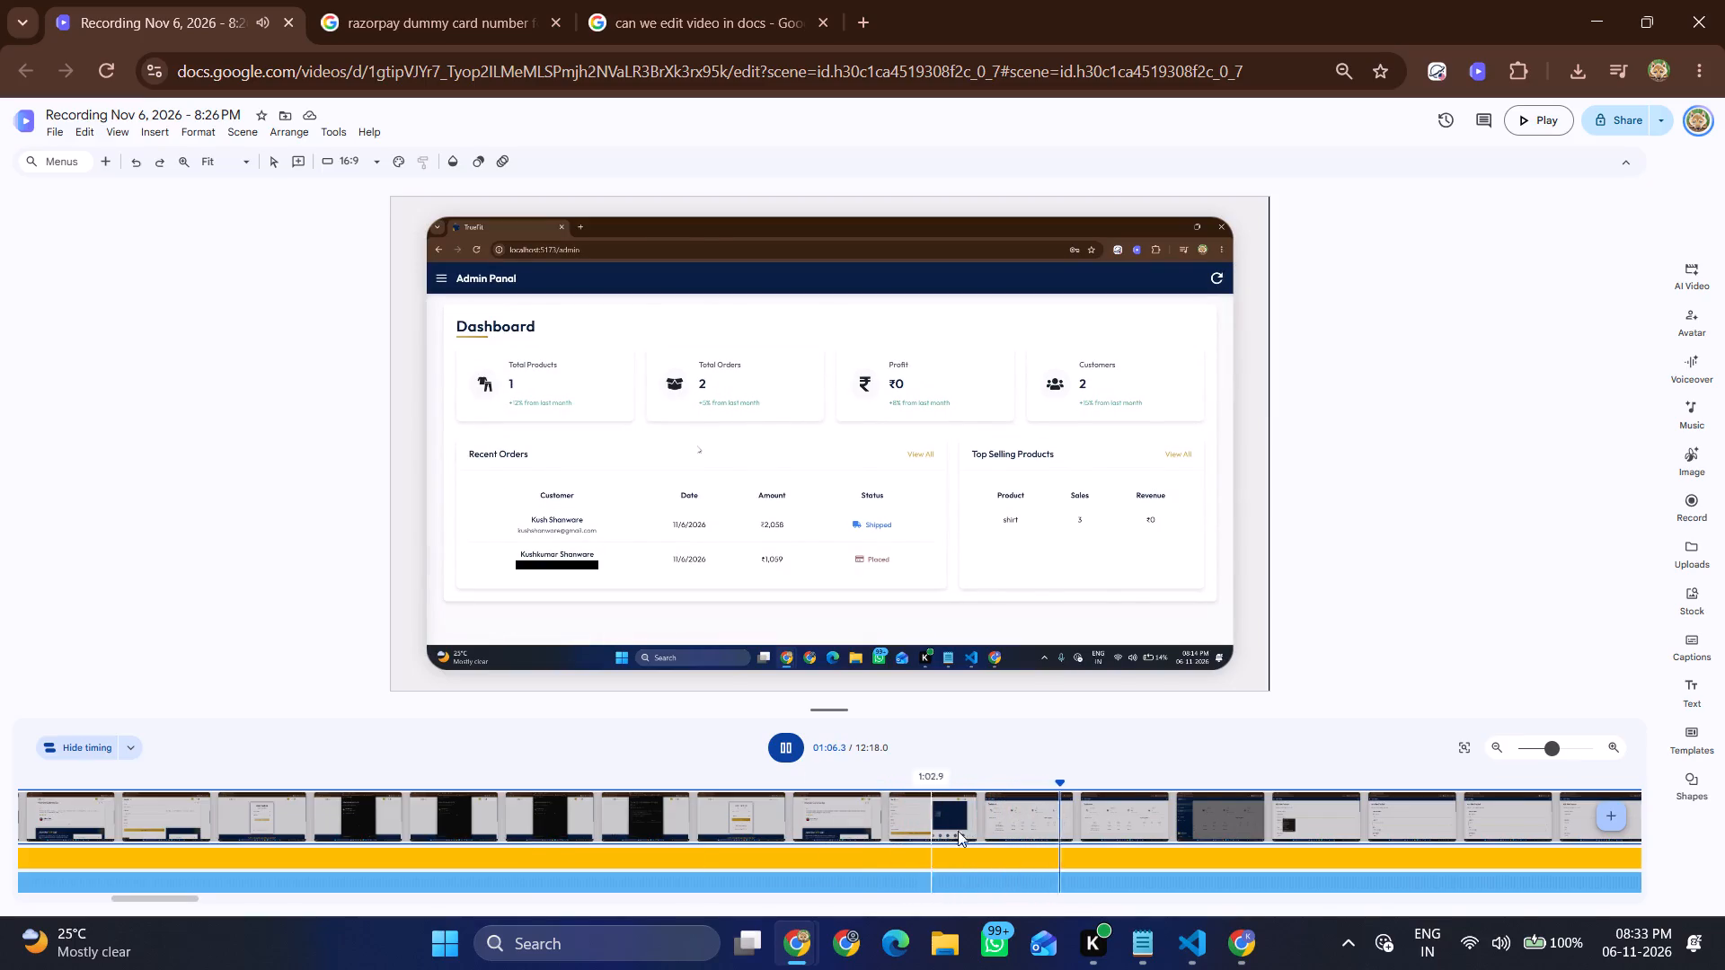
{"action": "left_click", "coordinate": [1263, 805]}
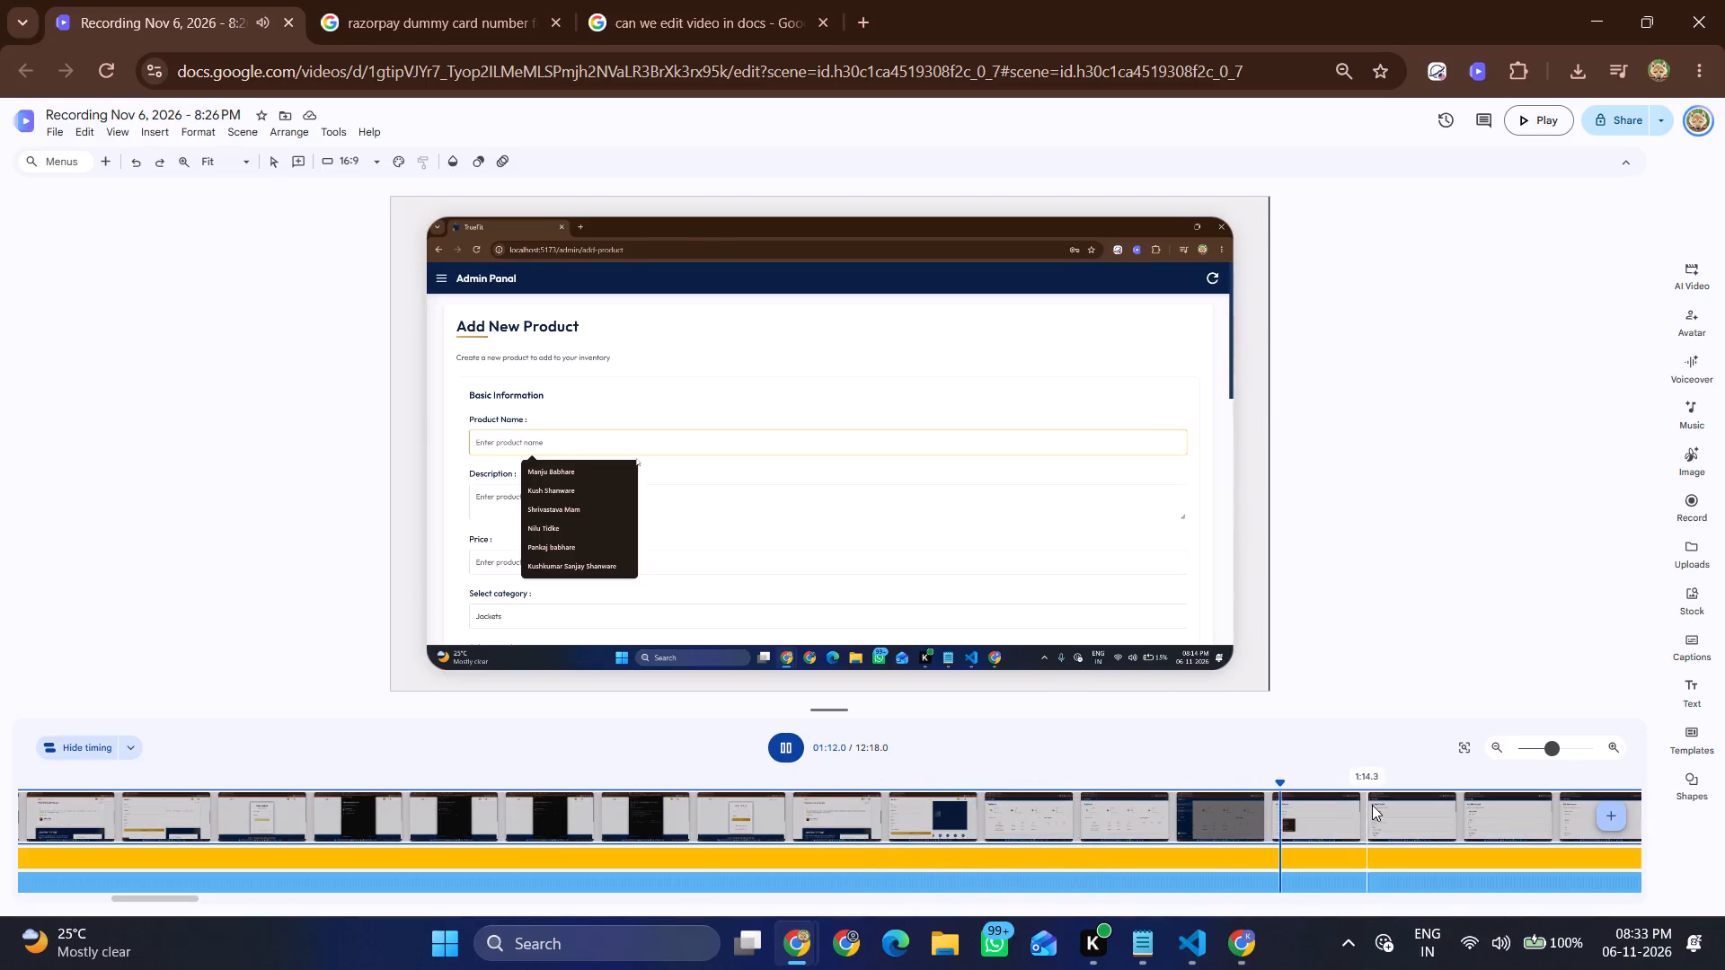
{"action": "left_click", "coordinate": [1376, 804]}
{"action": "left_click", "coordinate": [1527, 811]}
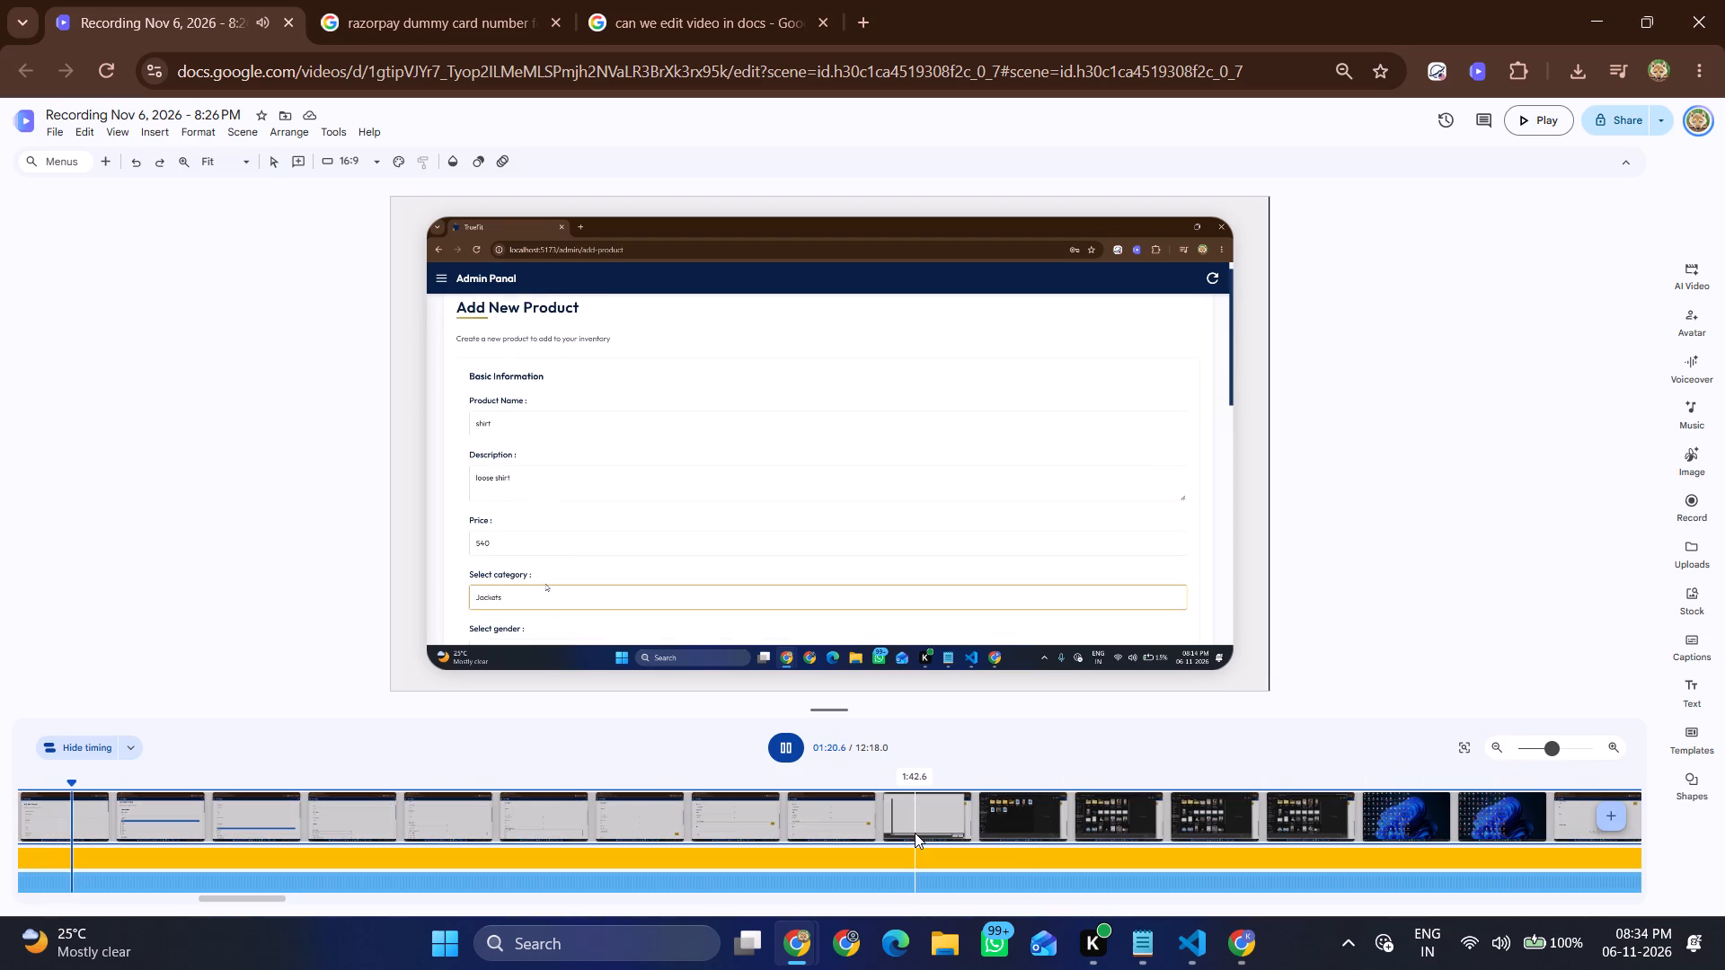
{"action": "left_click", "coordinate": [711, 809]}
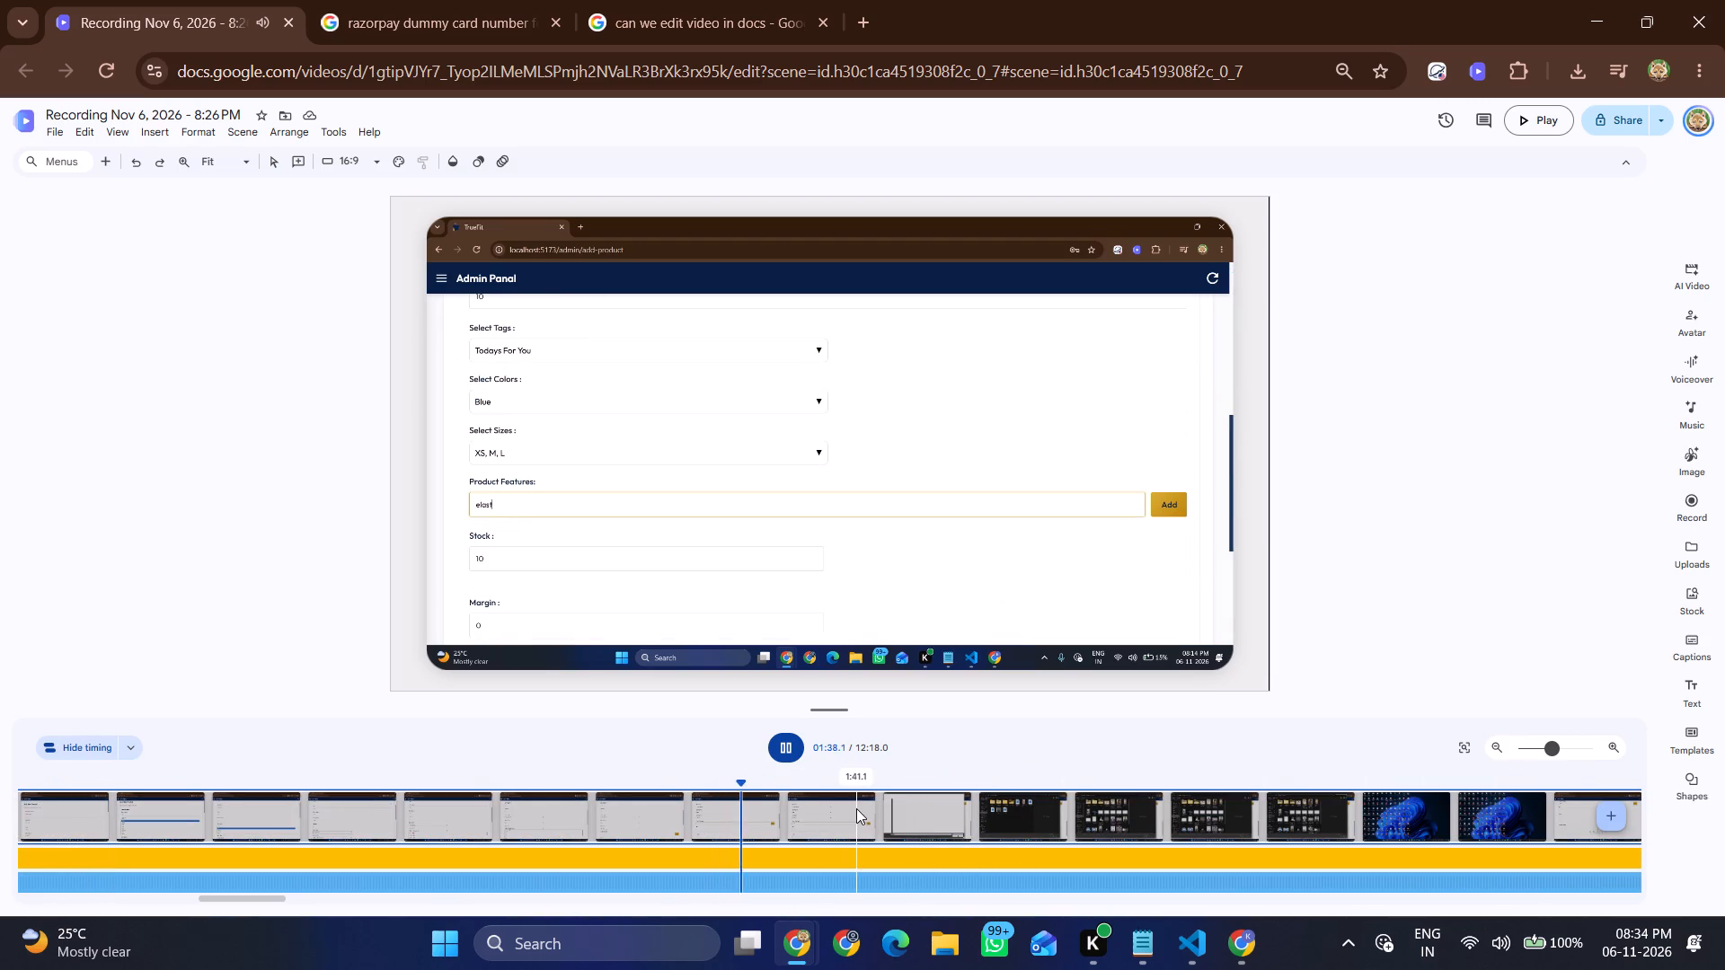
{"action": "left_click", "coordinate": [856, 808]}
{"action": "left_click", "coordinate": [945, 807]}
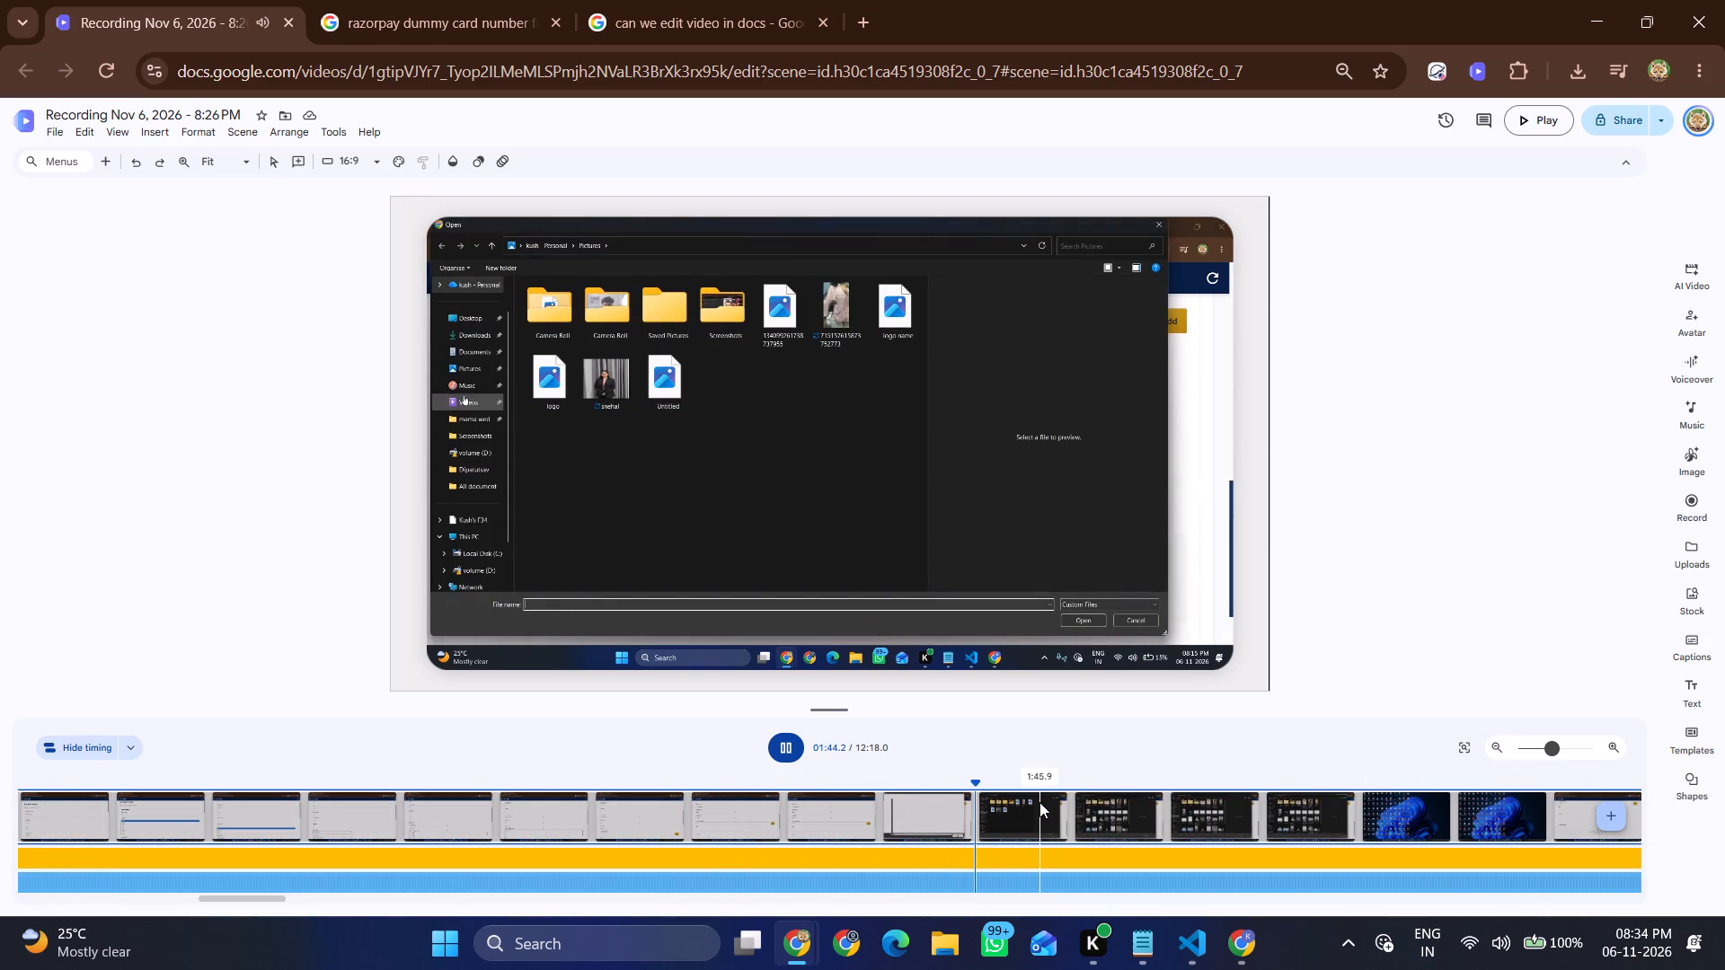
{"action": "left_click", "coordinate": [1091, 803]}
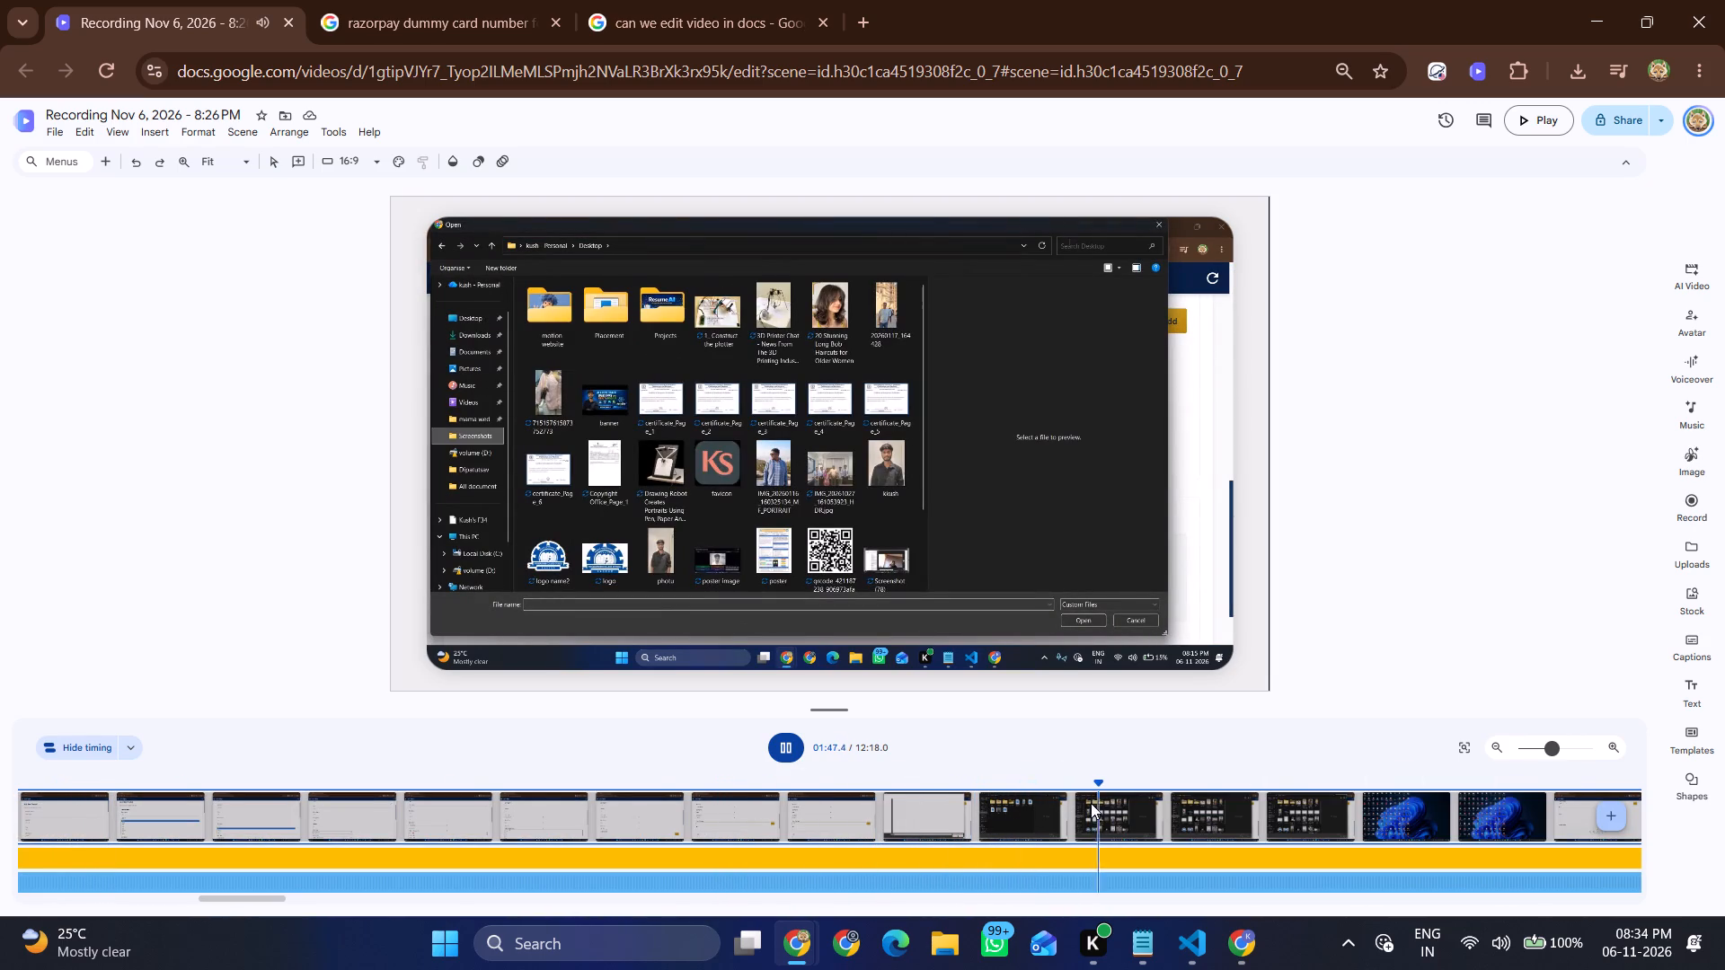
{"action": "left_click", "coordinate": [1199, 802]}
Continue skimming the recording from the image file selection at about 1:51 through the 404 page to the store homepage at about 2:38.
{"action": "scroll", "coordinate": [1199, 802], "scroll_direction": "left", "scroll_amount": 4}
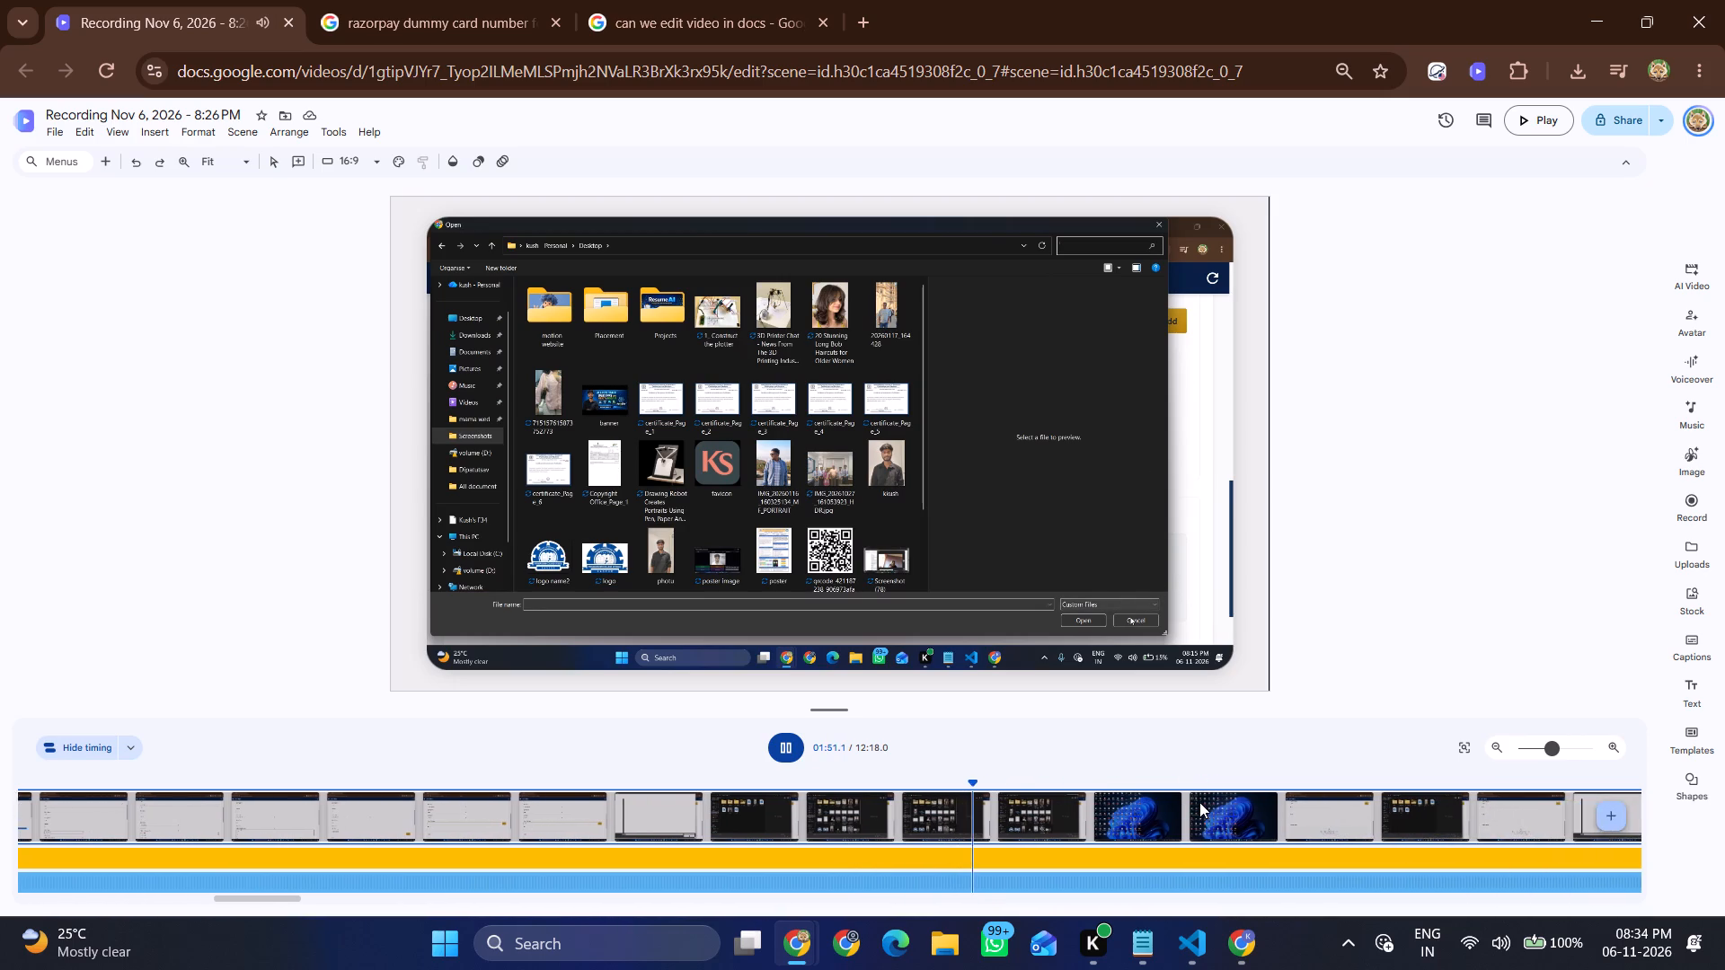
{"action": "scroll", "coordinate": [1199, 802], "scroll_direction": "left", "scroll_amount": 1}
{"action": "left_click", "coordinate": [1126, 817]}
{"action": "scroll", "coordinate": [1126, 817], "scroll_direction": "left", "scroll_amount": 2}
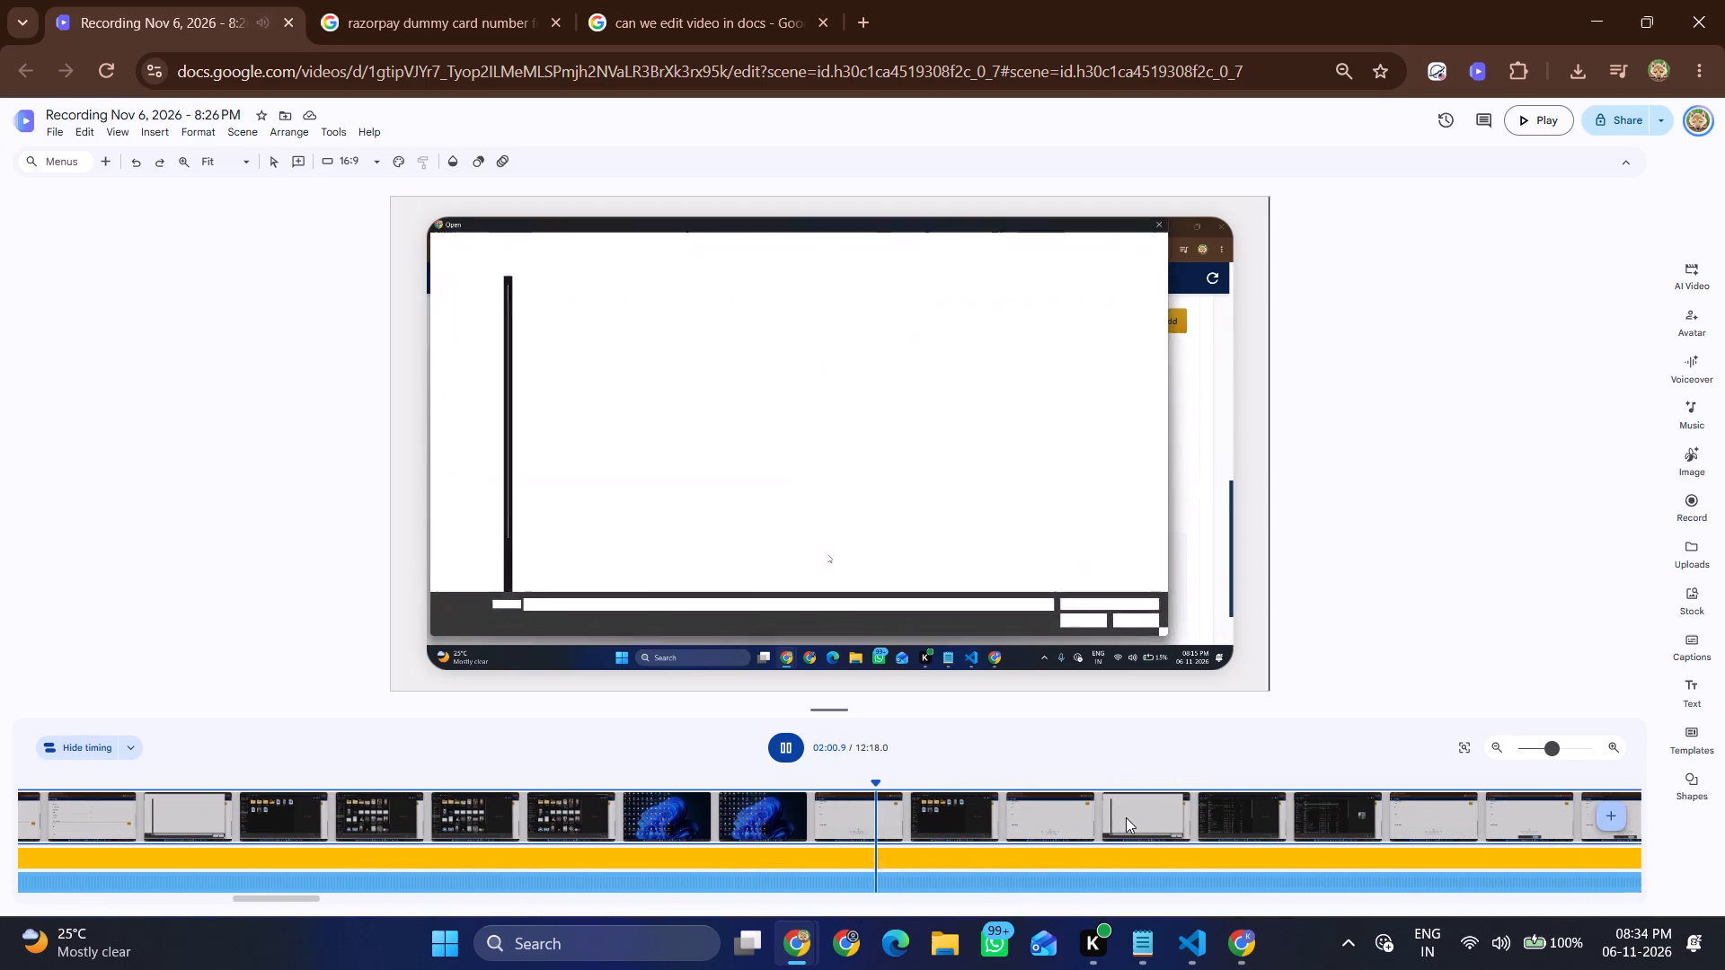
{"action": "scroll", "coordinate": [1126, 817], "scroll_direction": "left", "scroll_amount": 3}
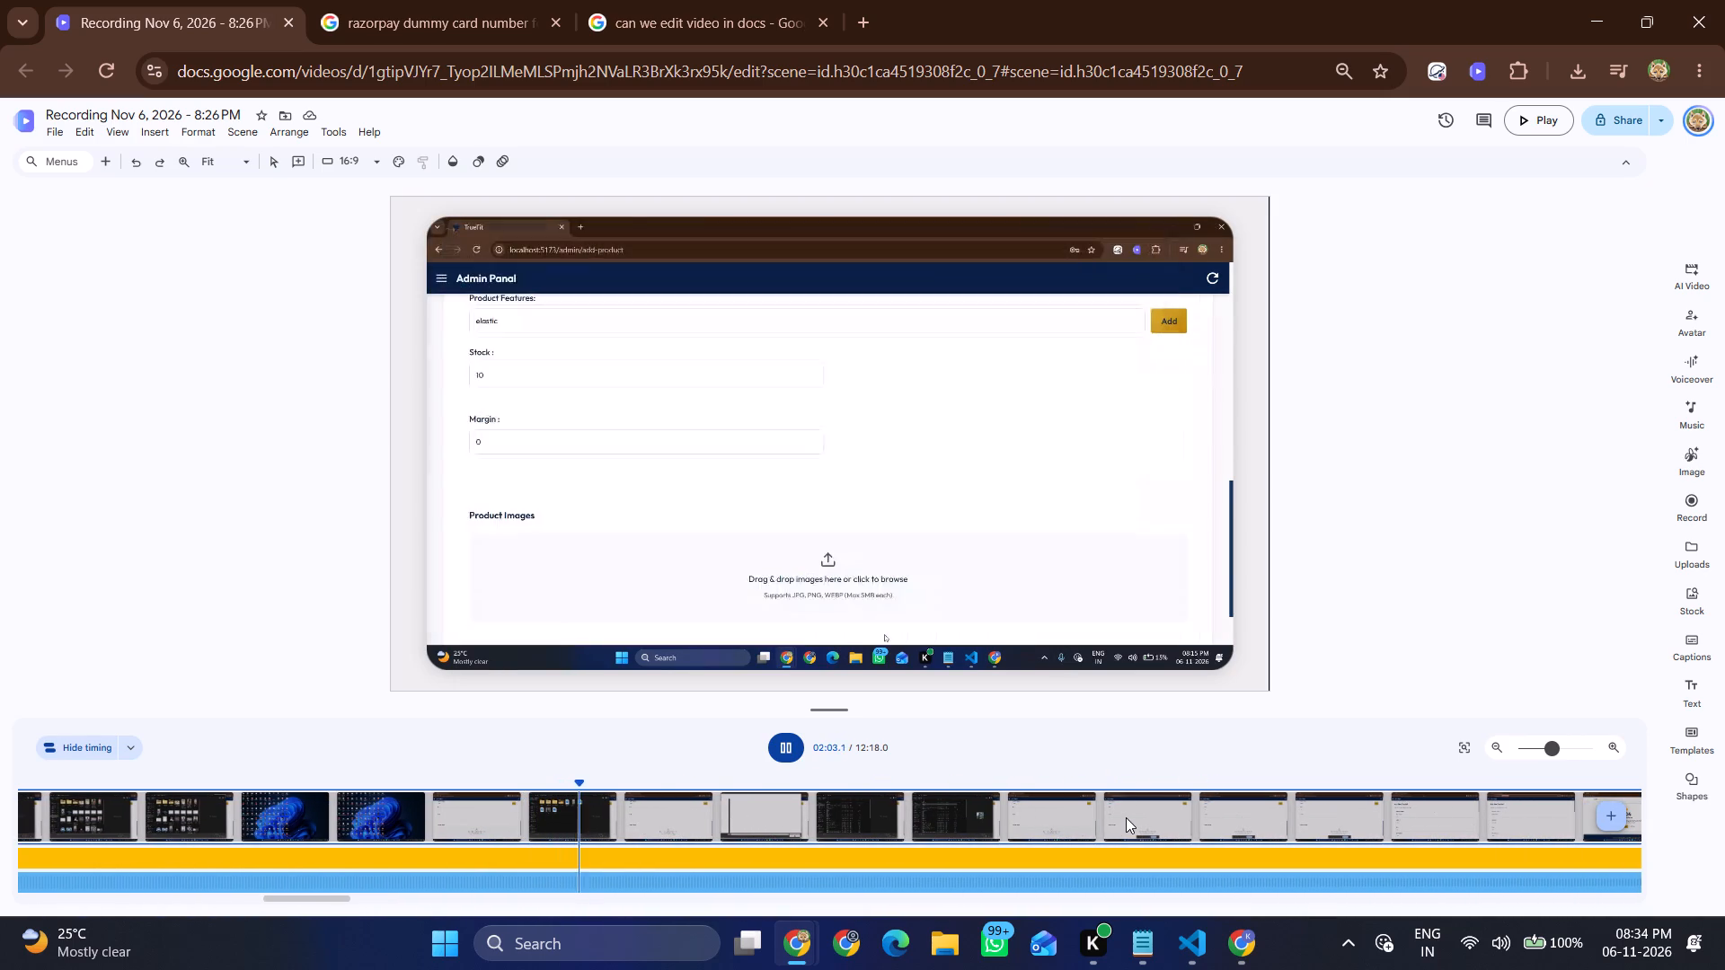
{"action": "left_click", "coordinate": [1126, 817]}
{"action": "scroll", "coordinate": [1126, 817], "scroll_direction": "left", "scroll_amount": 2}
{"action": "left_click", "coordinate": [1176, 816]}
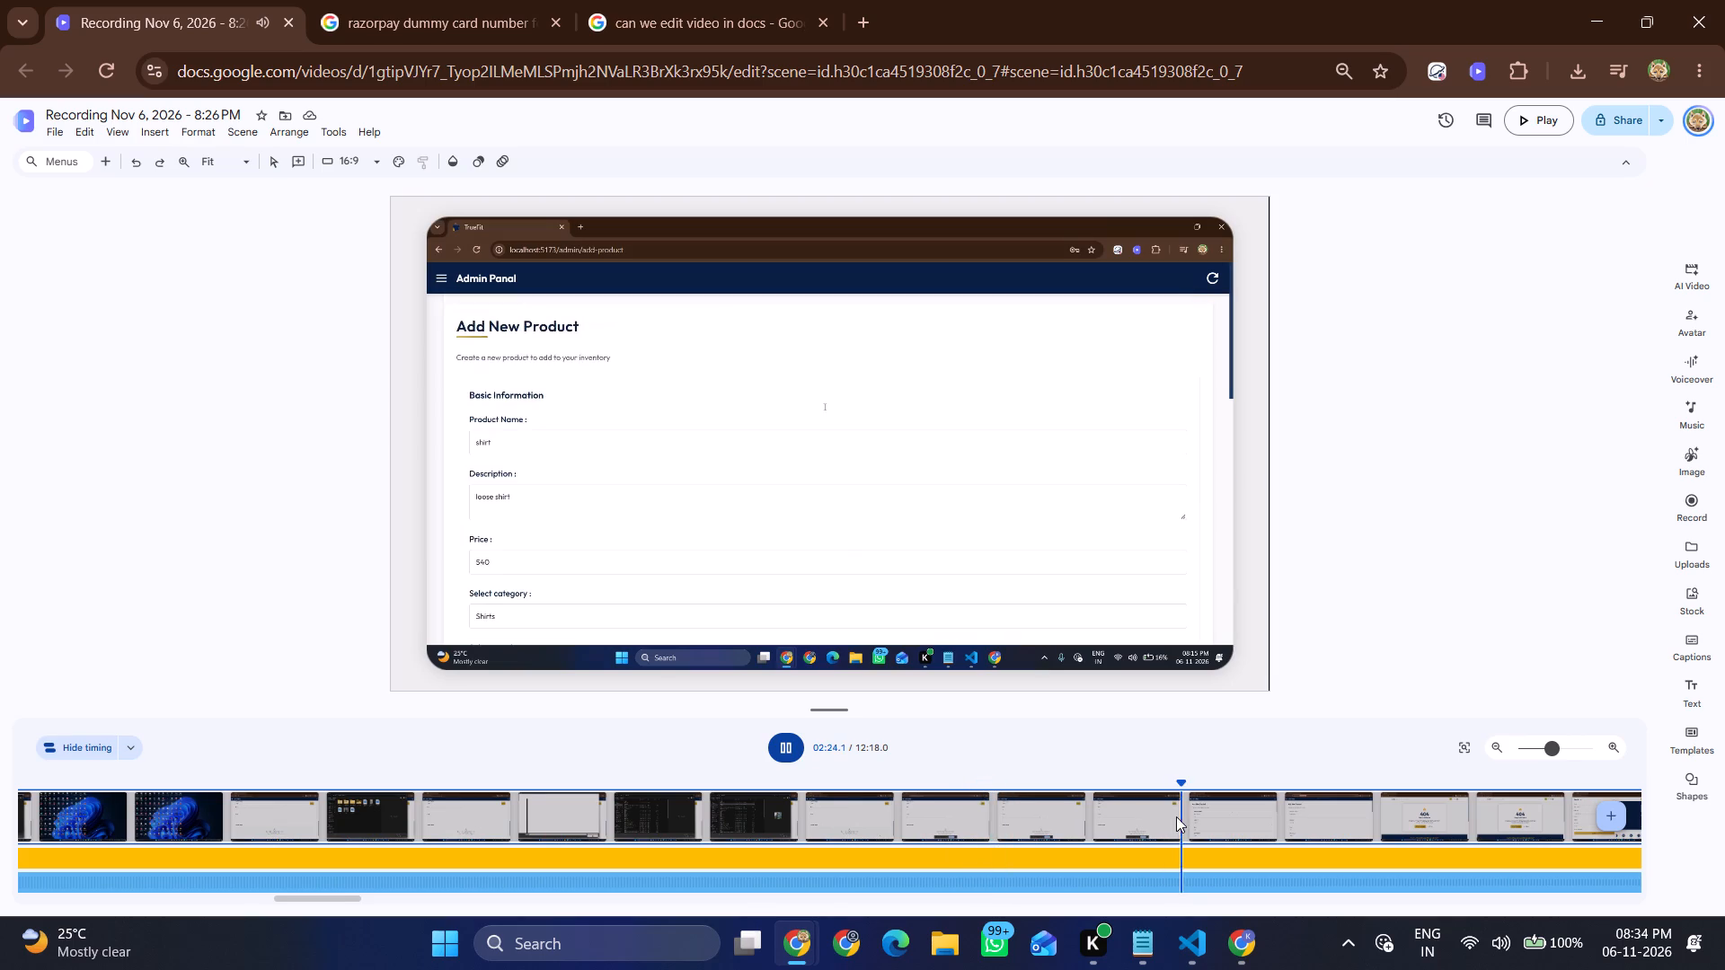
{"action": "scroll", "coordinate": [1176, 816], "scroll_direction": "left", "scroll_amount": 1}
{"action": "left_click", "coordinate": [1176, 816]}
{"action": "scroll", "coordinate": [1176, 816], "scroll_direction": "left", "scroll_amount": 1}
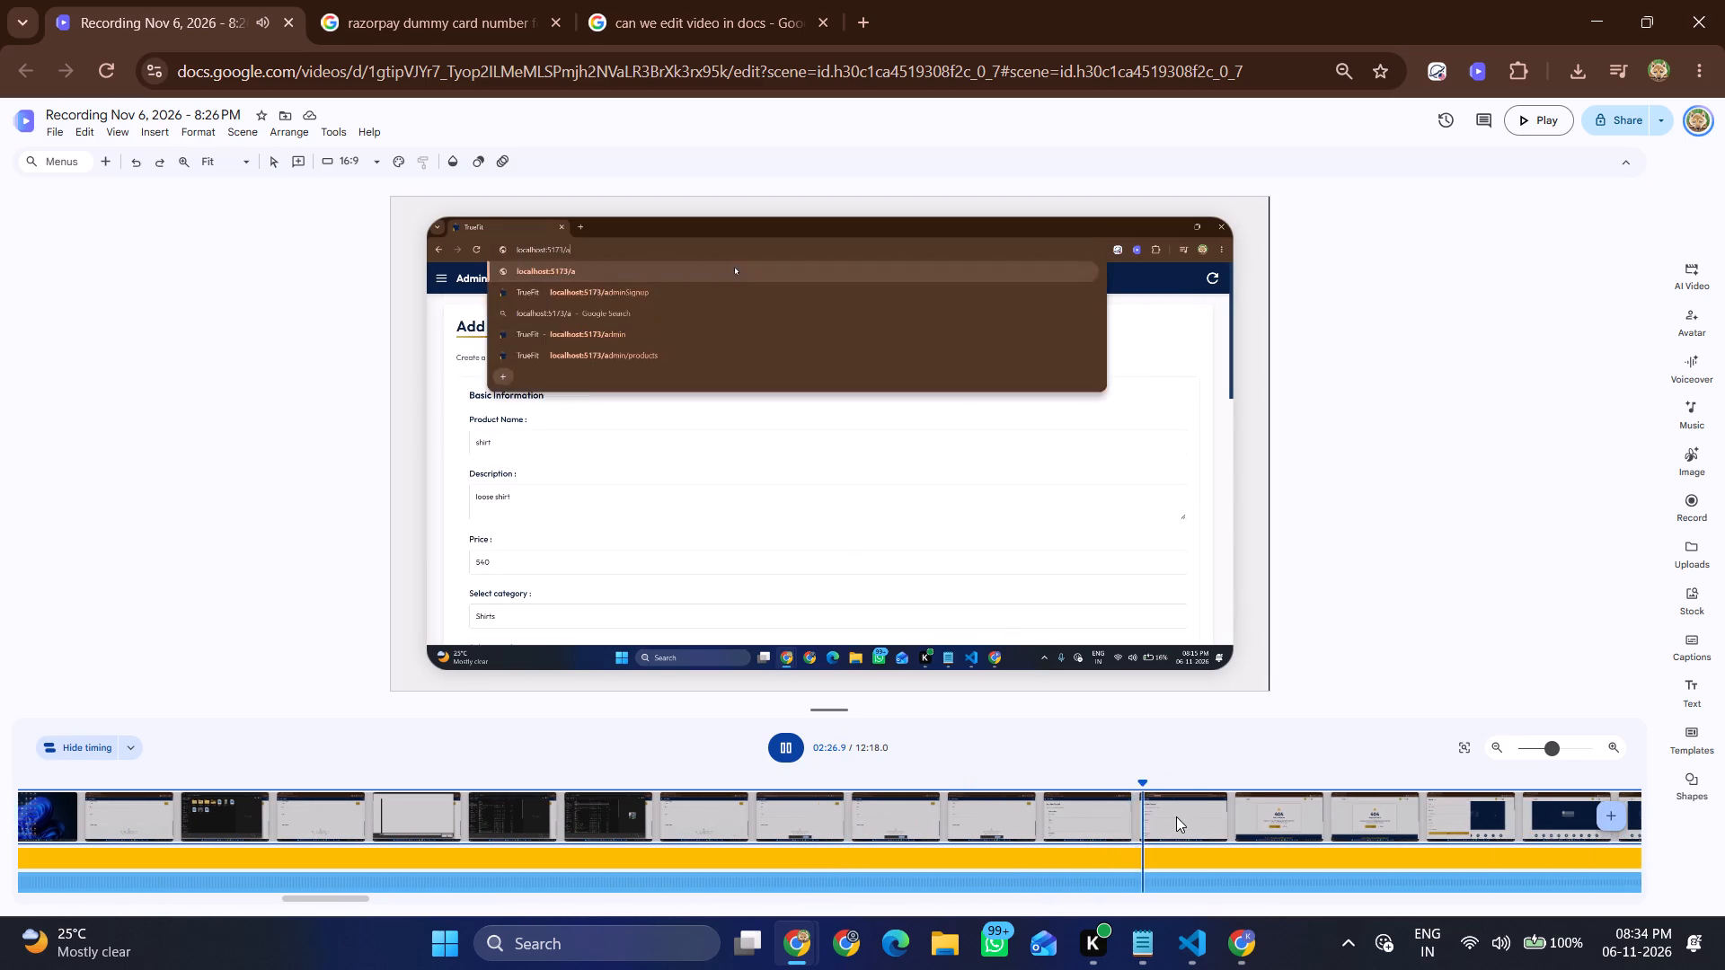
{"action": "scroll", "coordinate": [1176, 816], "scroll_direction": "left", "scroll_amount": 1}
{"action": "left_click", "coordinate": [1176, 816]}
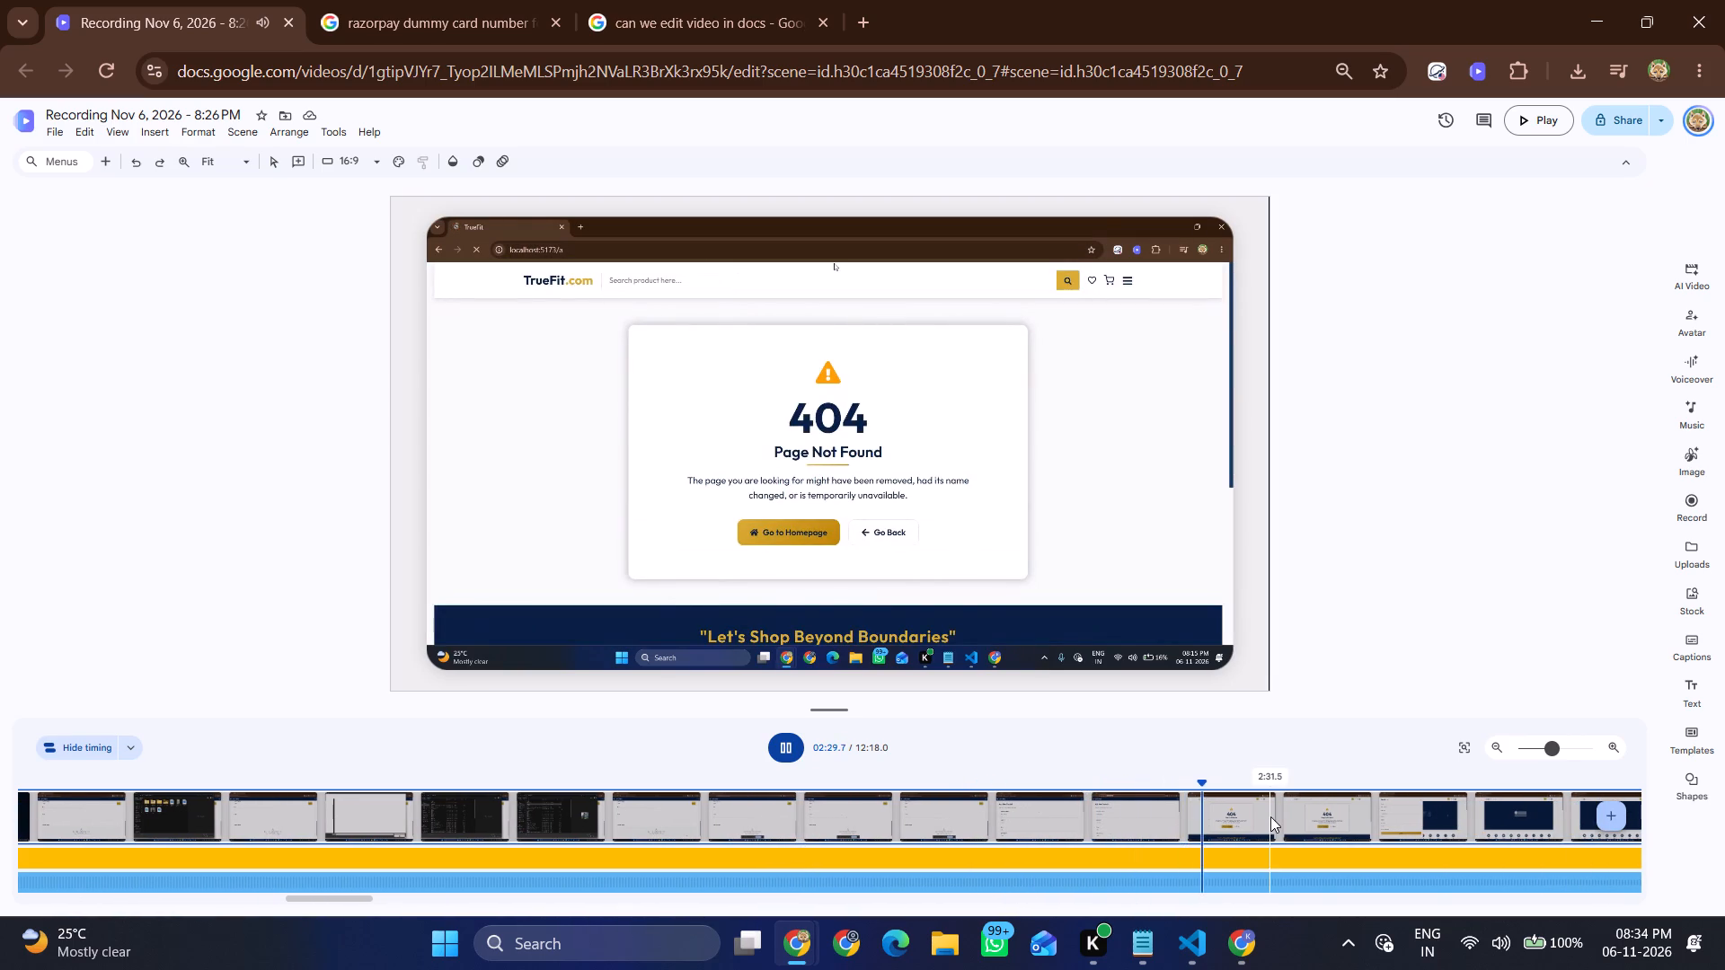
{"action": "left_click", "coordinate": [1270, 816]}
{"action": "scroll", "coordinate": [1270, 816], "scroll_direction": "left", "scroll_amount": 3}
{"action": "left_click", "coordinate": [1270, 816]}
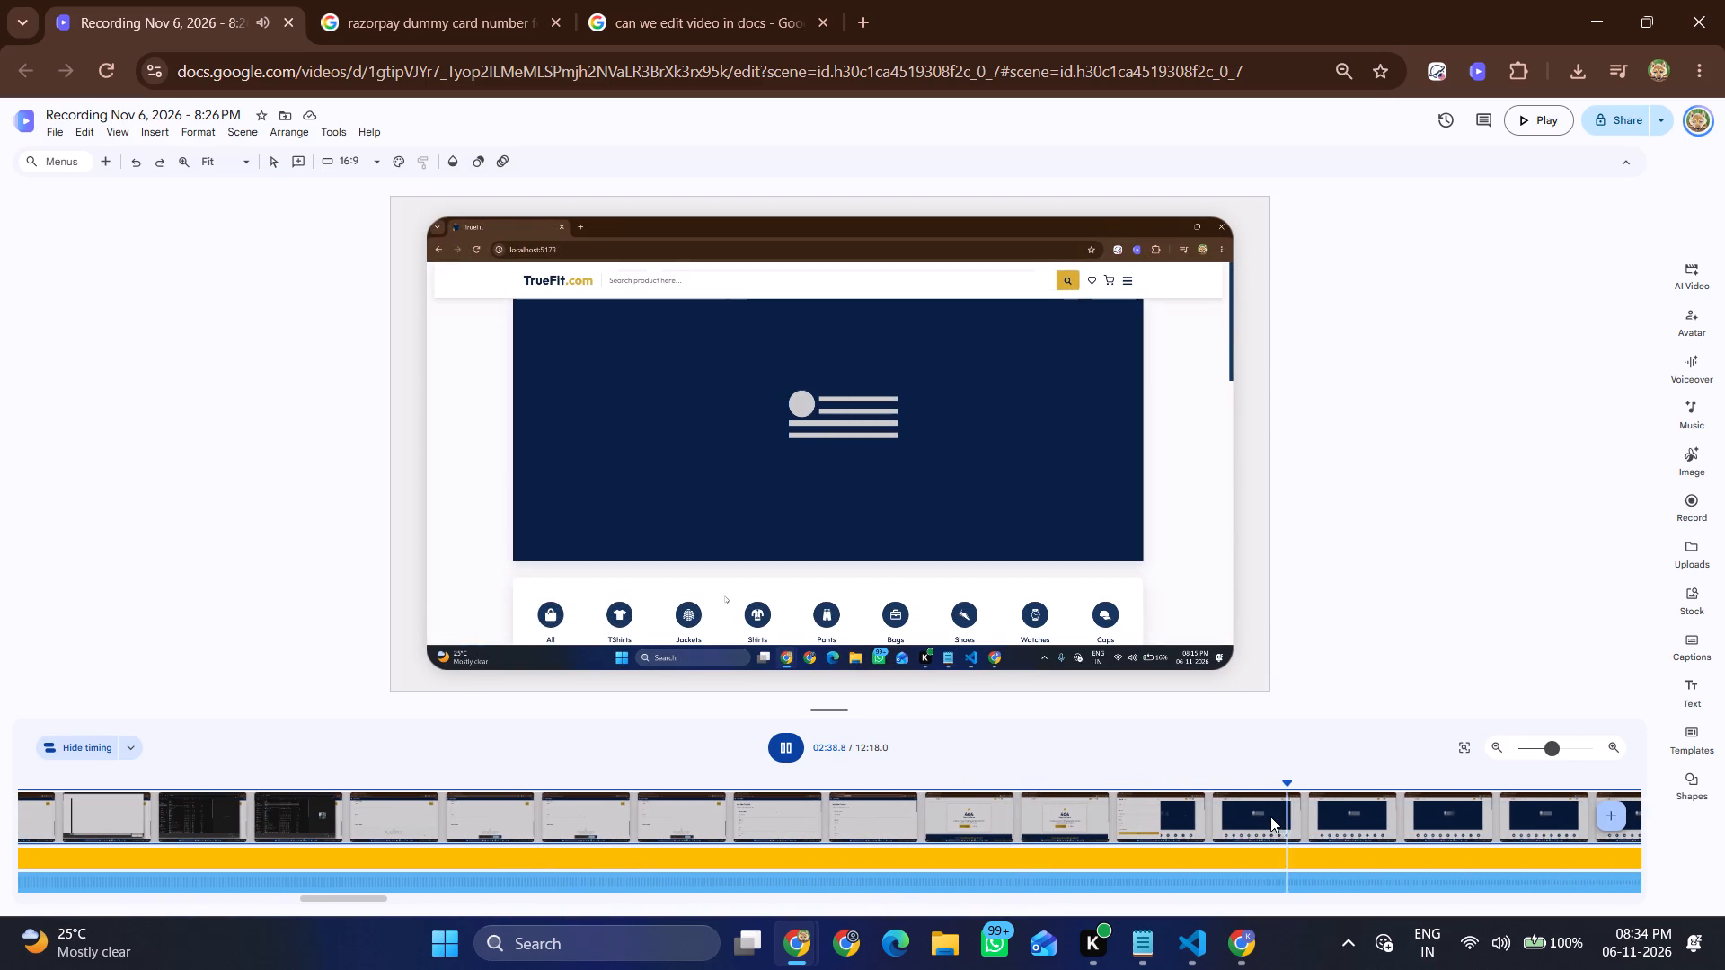
Look through the thumbnails of the footage that follows the homepage section to judge where the cut should end.
{"action": "scroll", "coordinate": [1270, 816], "scroll_direction": "left", "scroll_amount": 3}
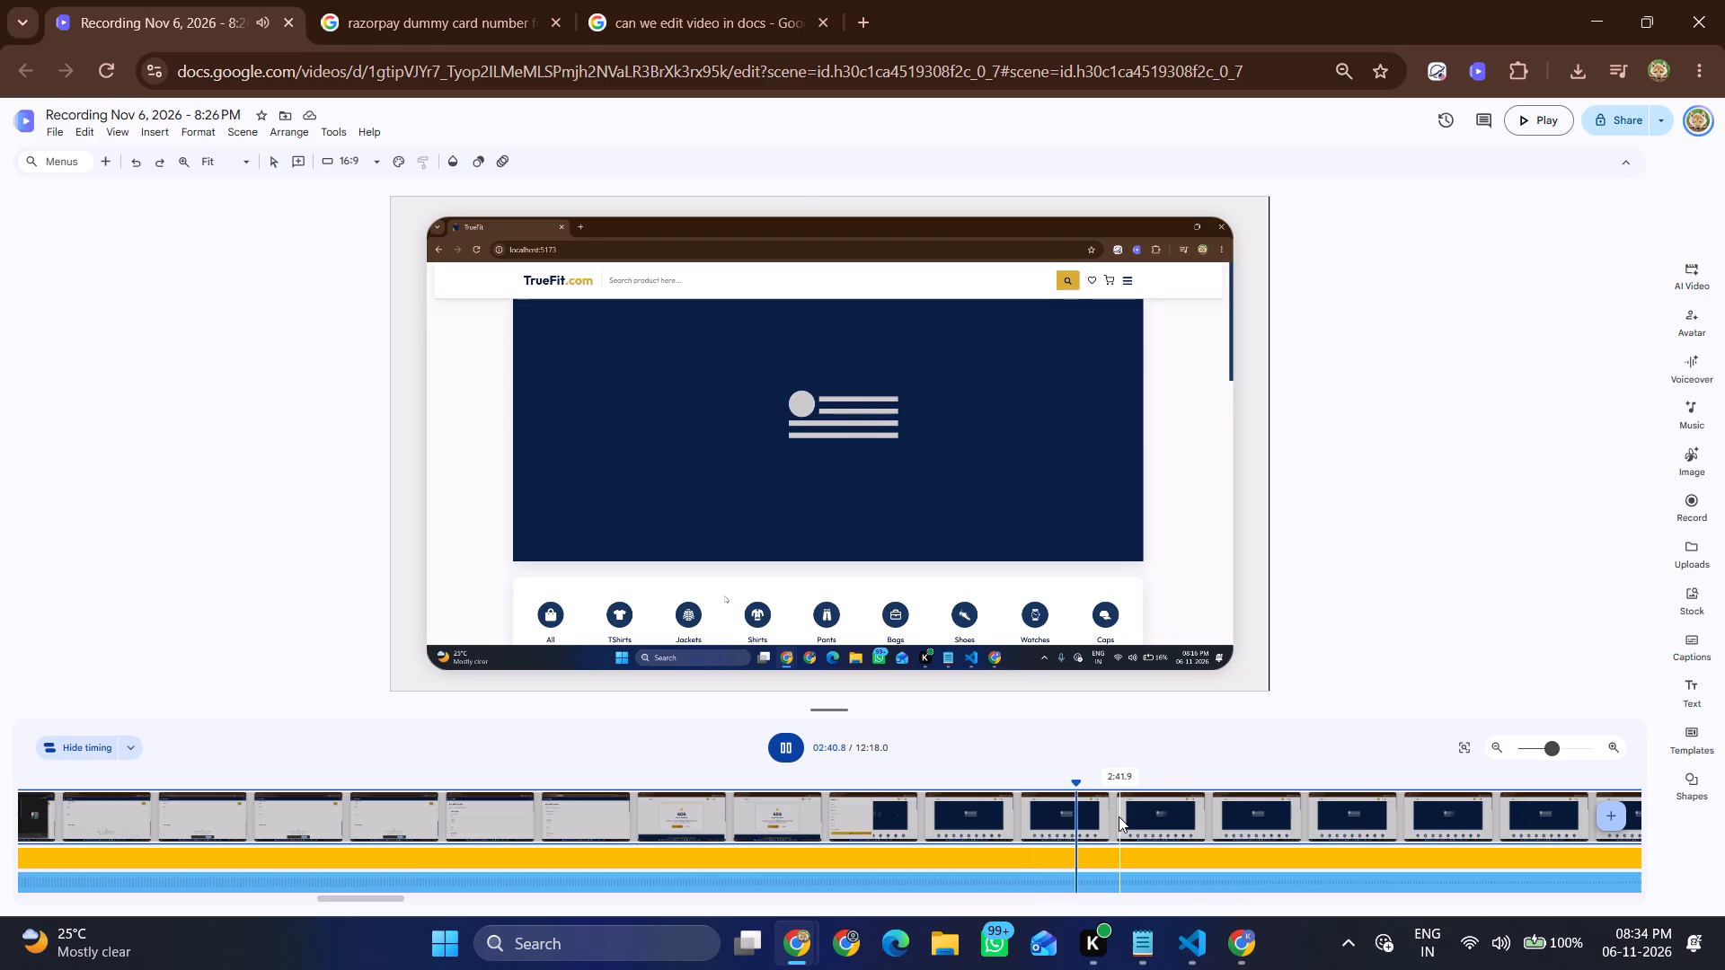
{"action": "scroll", "coordinate": [1119, 816], "scroll_direction": "left", "scroll_amount": 4}
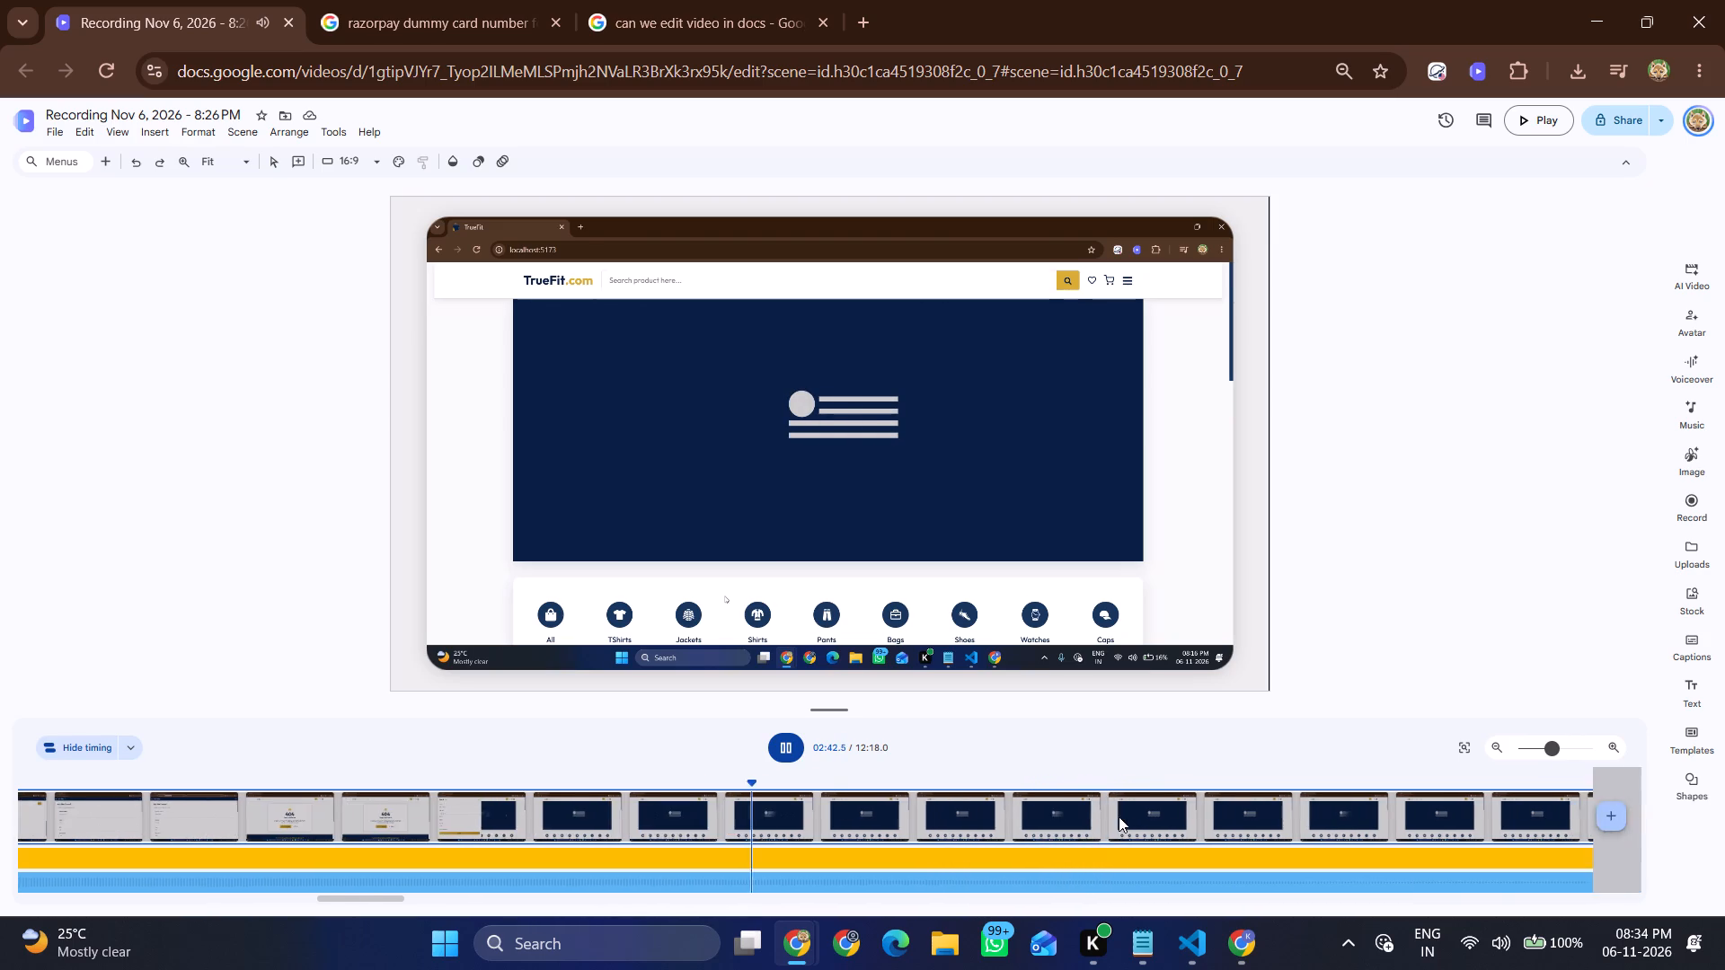
{"action": "scroll", "coordinate": [1119, 816], "scroll_direction": "left", "scroll_amount": 12}
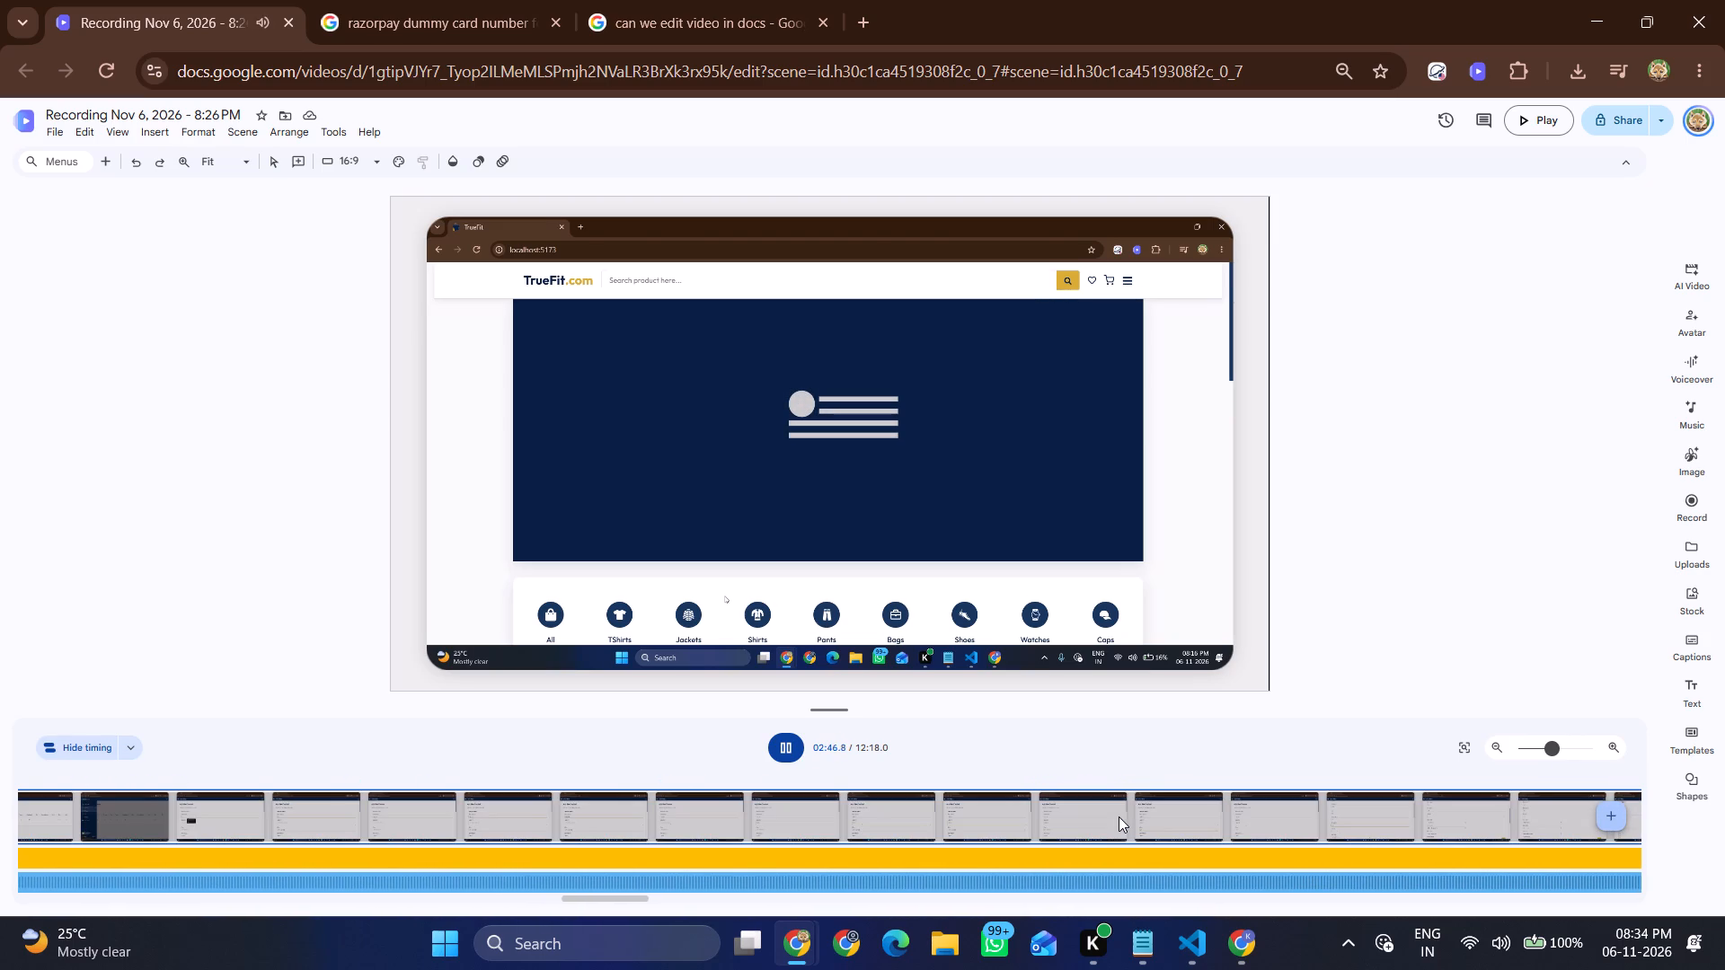
{"action": "scroll", "coordinate": [1119, 816], "scroll_direction": "left", "scroll_amount": 6}
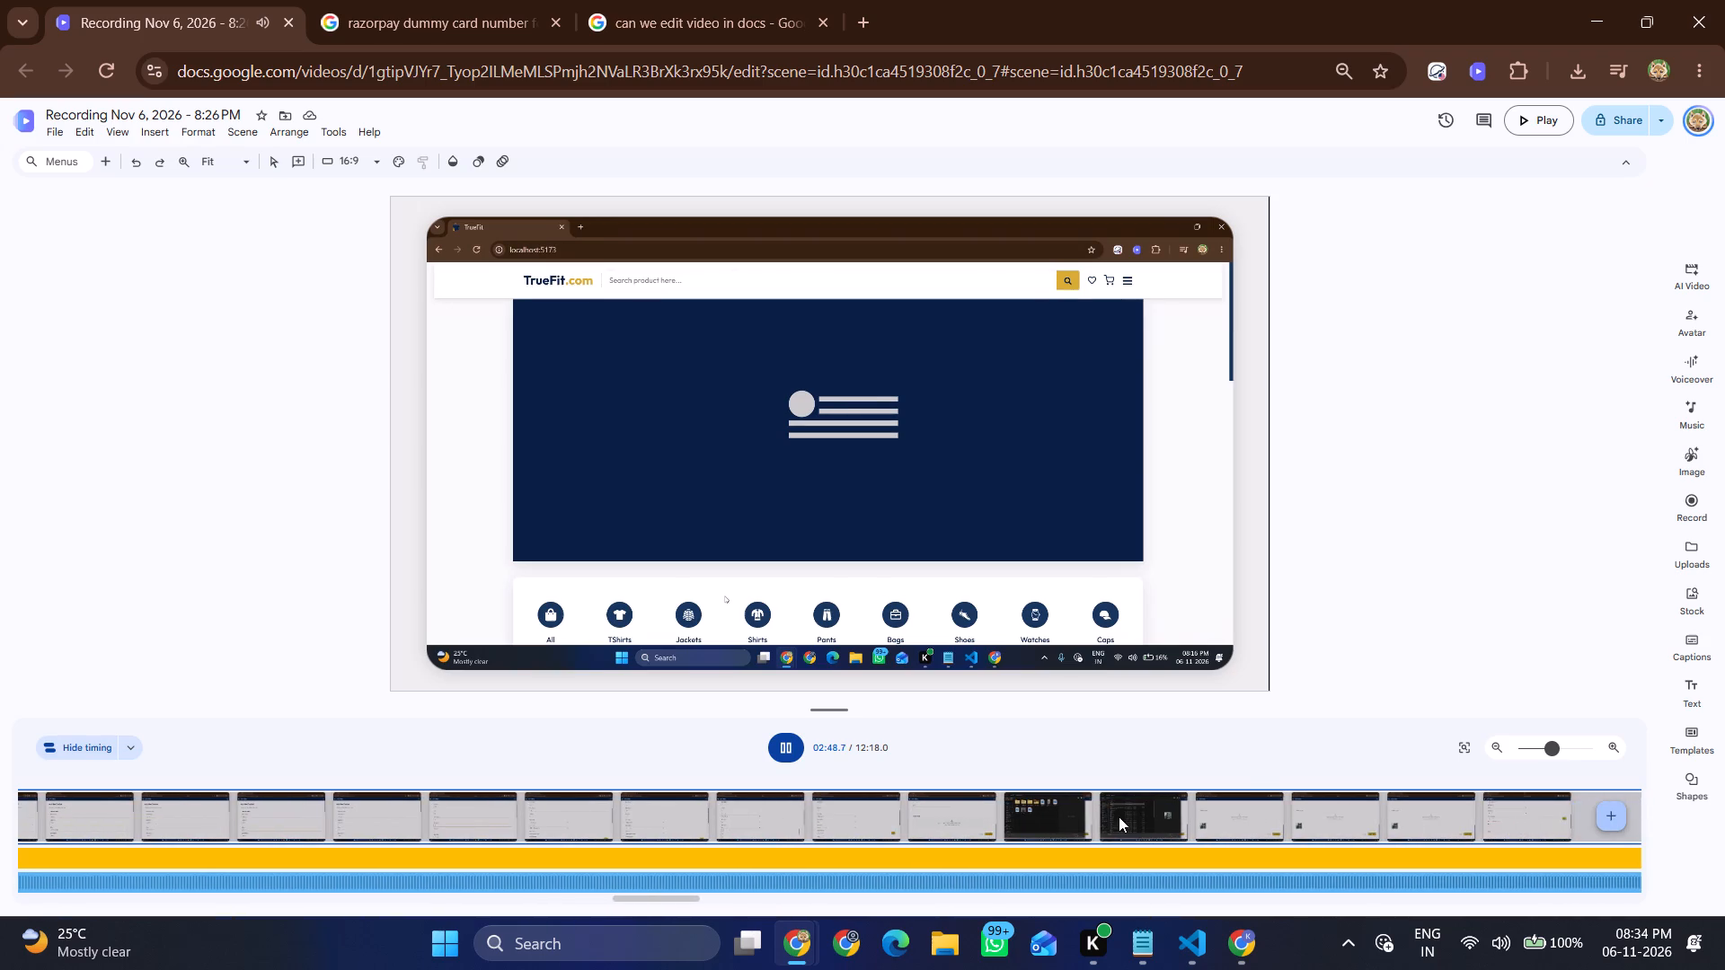
{"action": "scroll", "coordinate": [1119, 816], "scroll_direction": "left", "scroll_amount": 3}
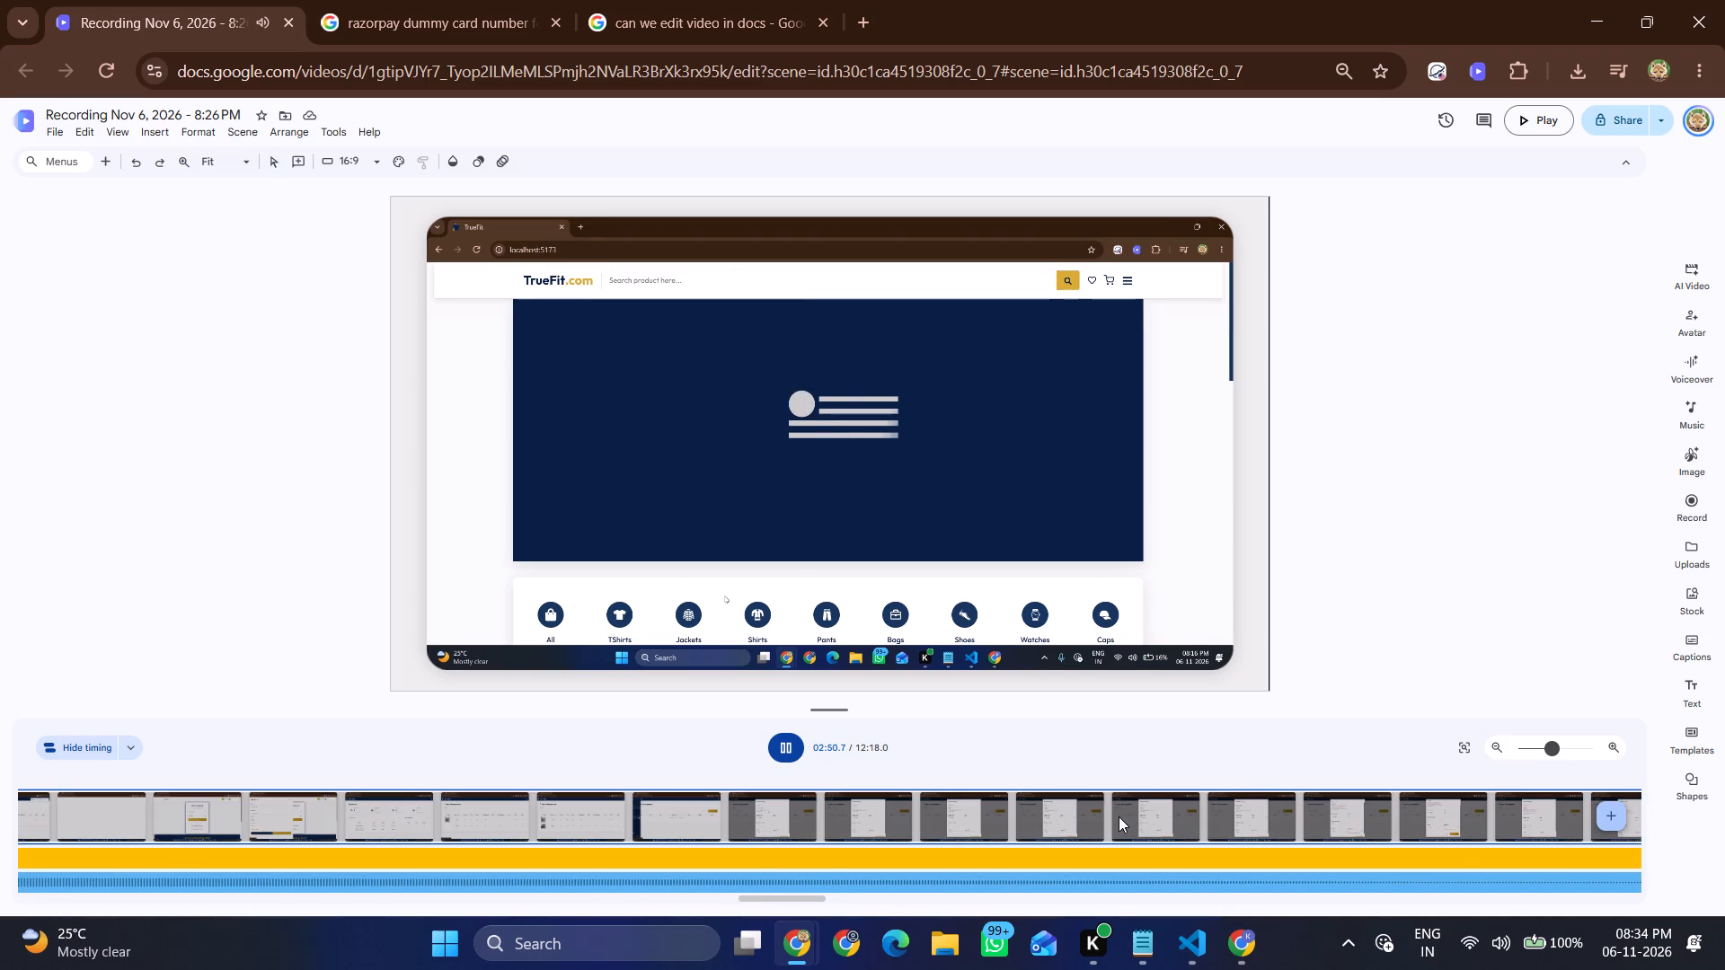
Go back to the idle TrueFit homepage footage and split the scene at 2:51.7.
{"action": "scroll", "coordinate": [1119, 816], "scroll_direction": "right", "scroll_amount": 8}
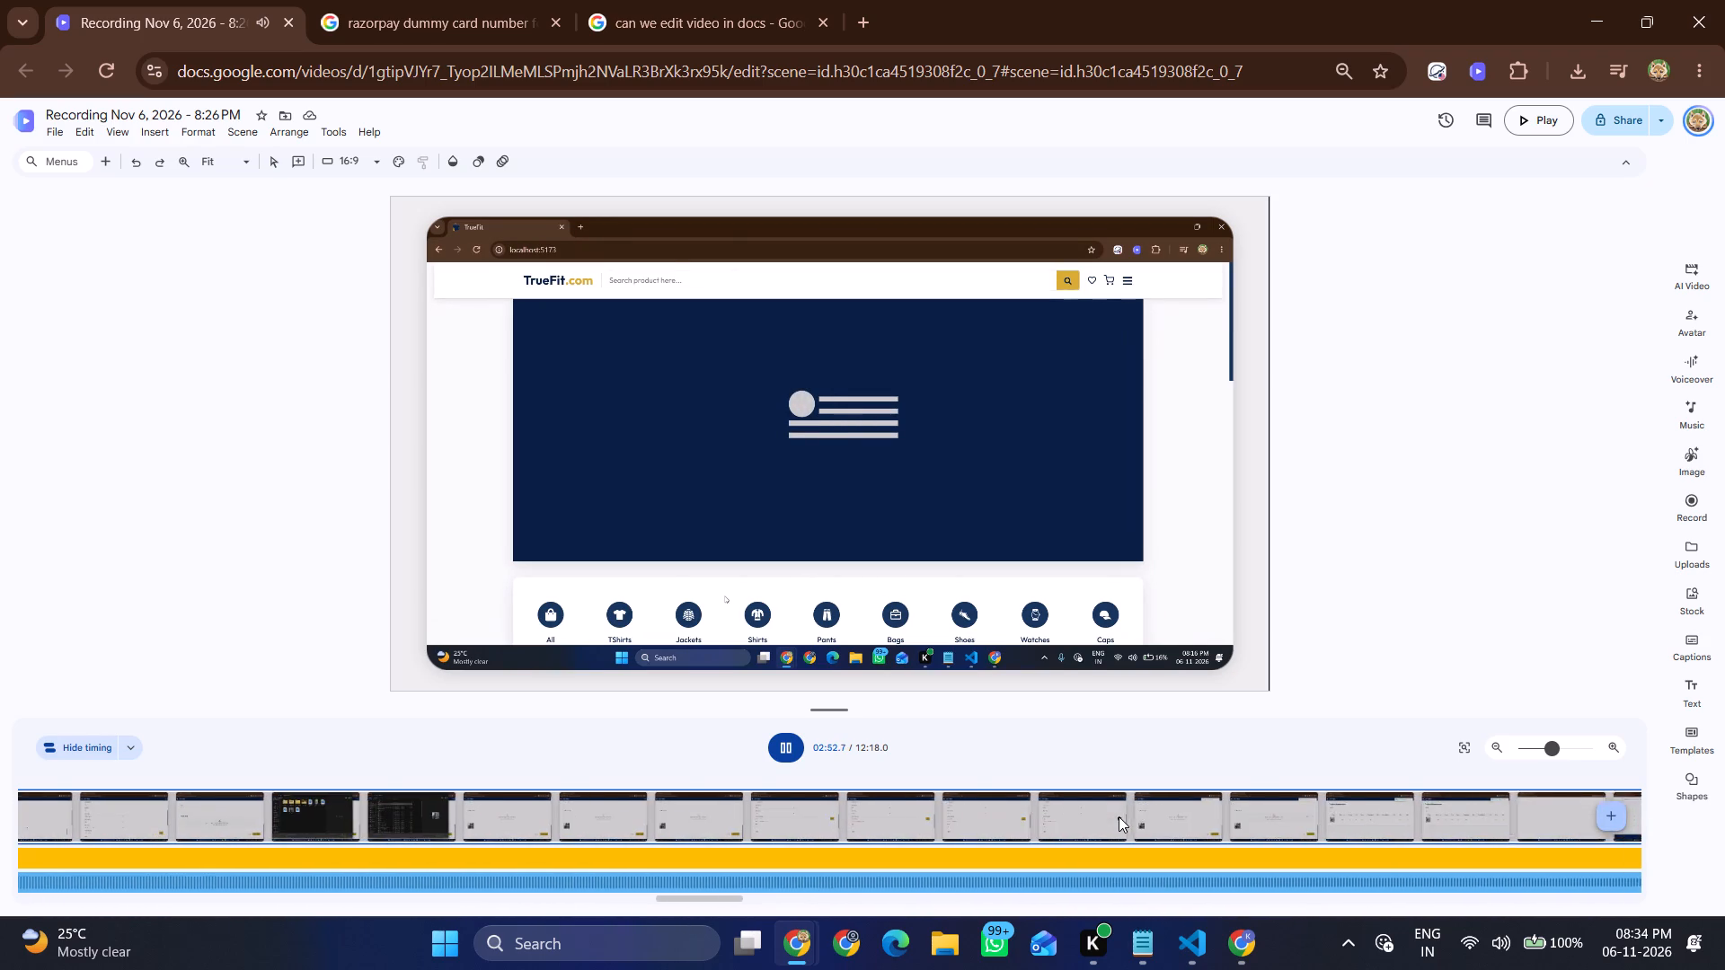
{"action": "scroll", "coordinate": [1119, 816], "scroll_direction": "right", "scroll_amount": 10}
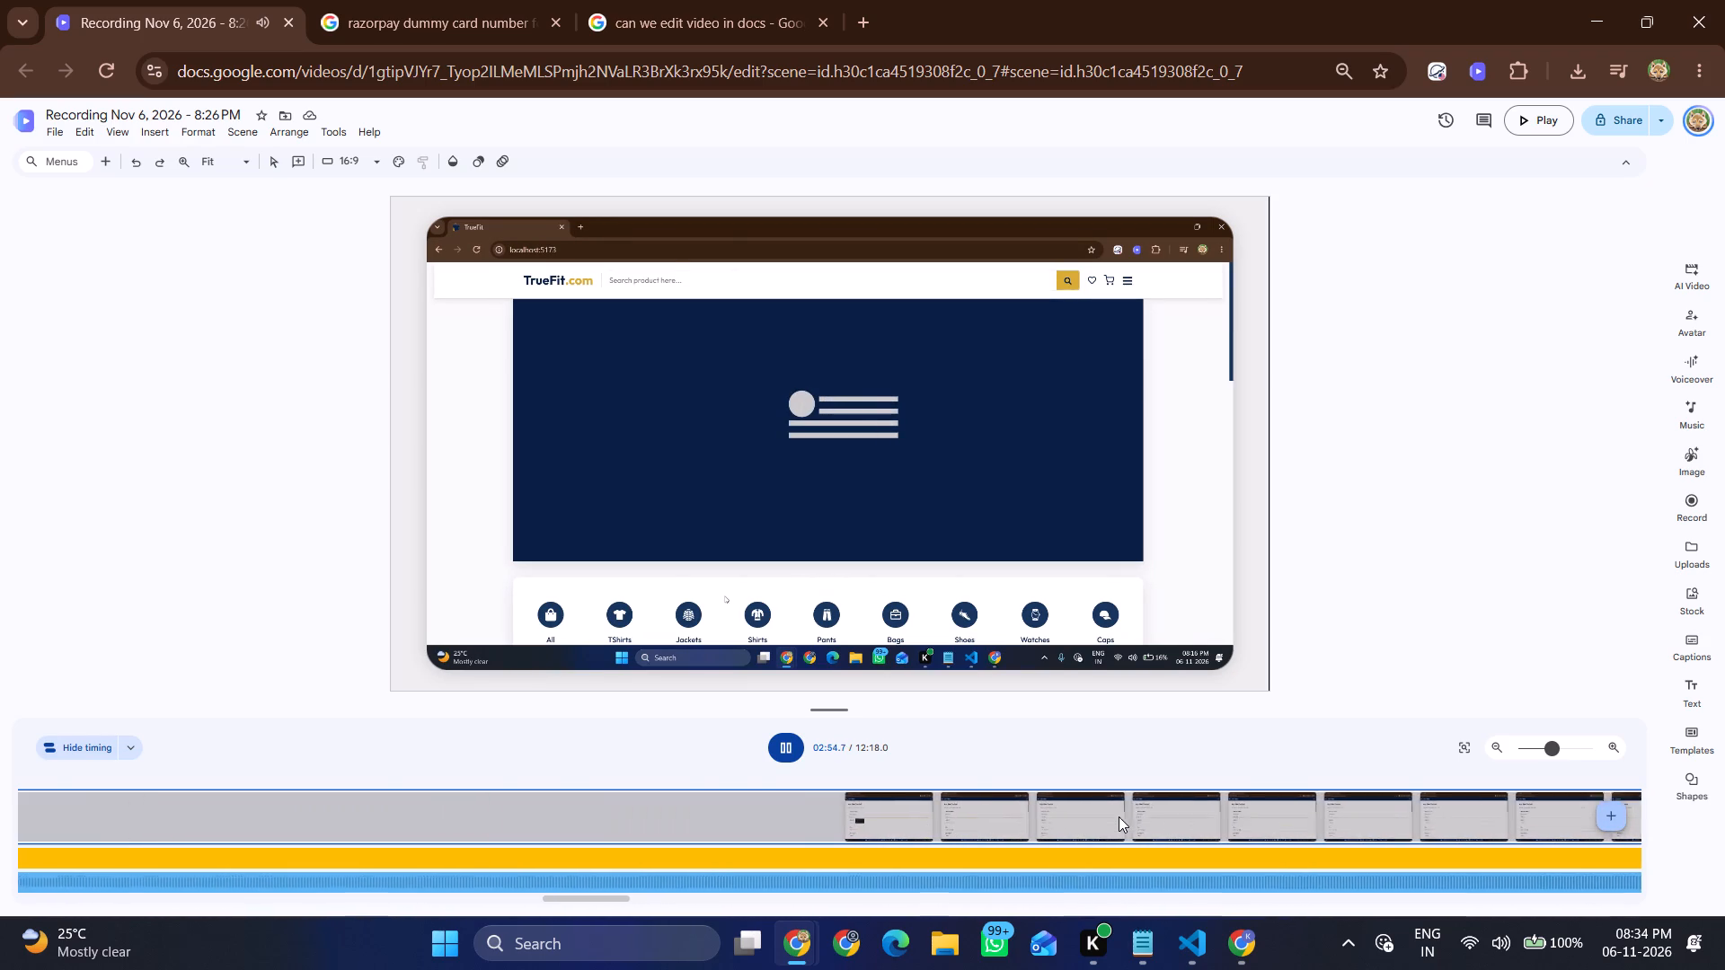
{"action": "scroll", "coordinate": [1119, 816], "scroll_direction": "right", "scroll_amount": 5}
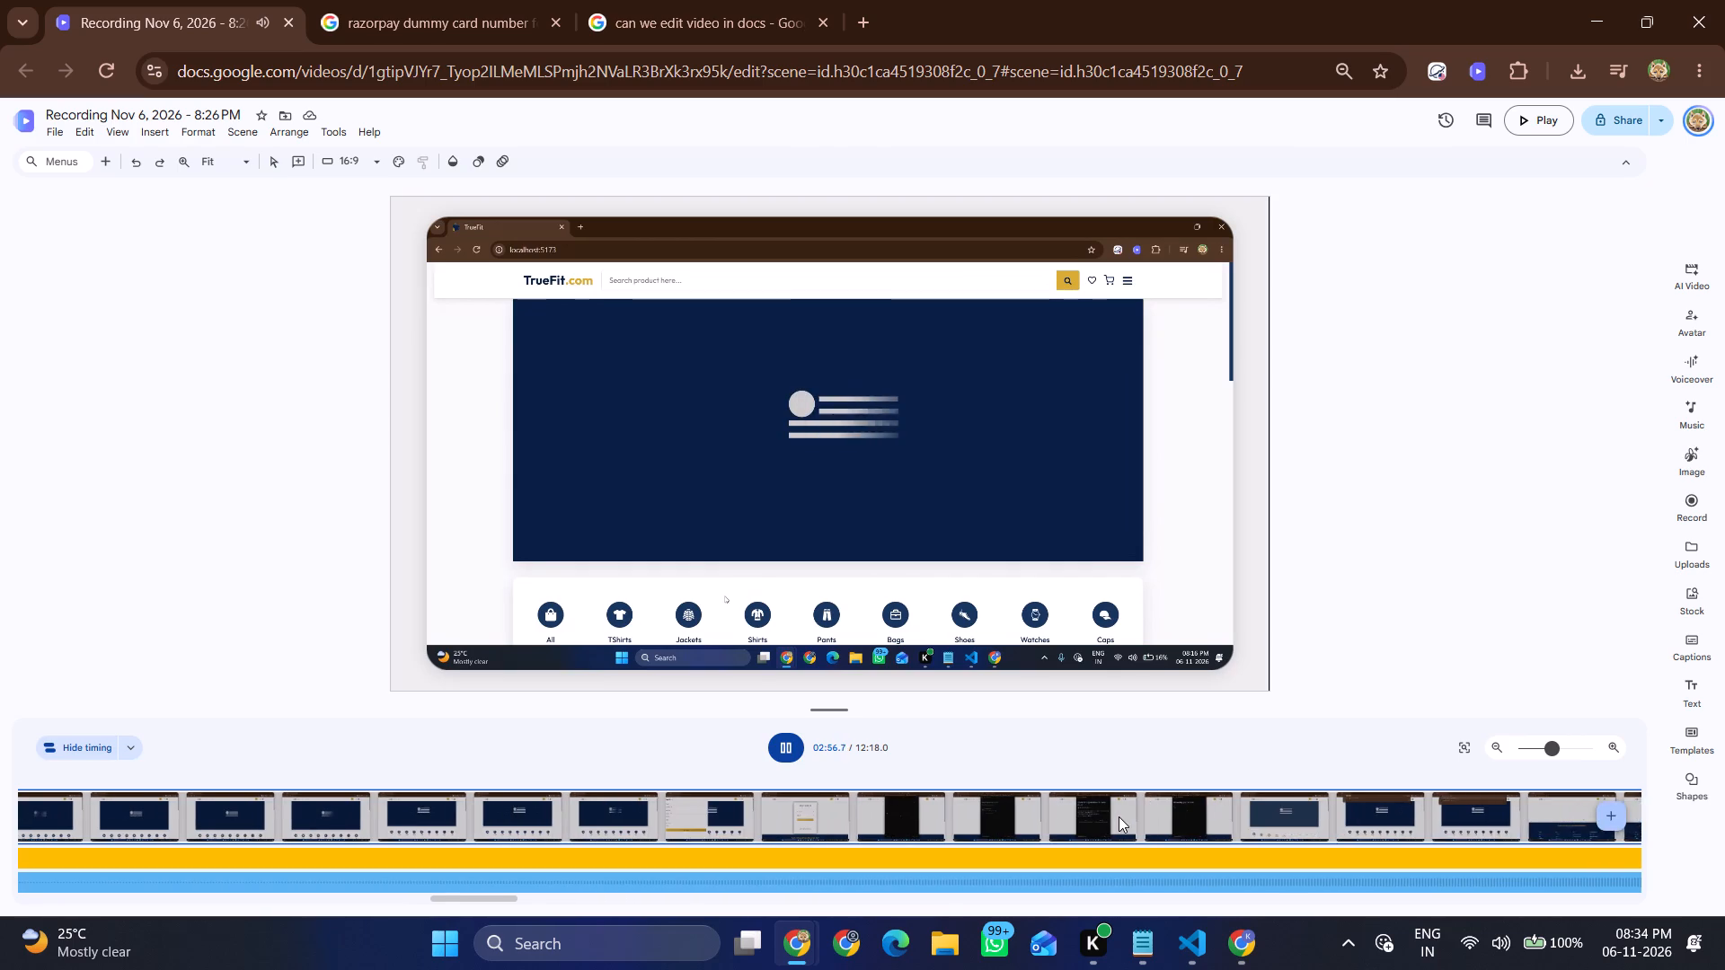
{"action": "scroll", "coordinate": [1119, 816], "scroll_direction": "right", "scroll_amount": 6}
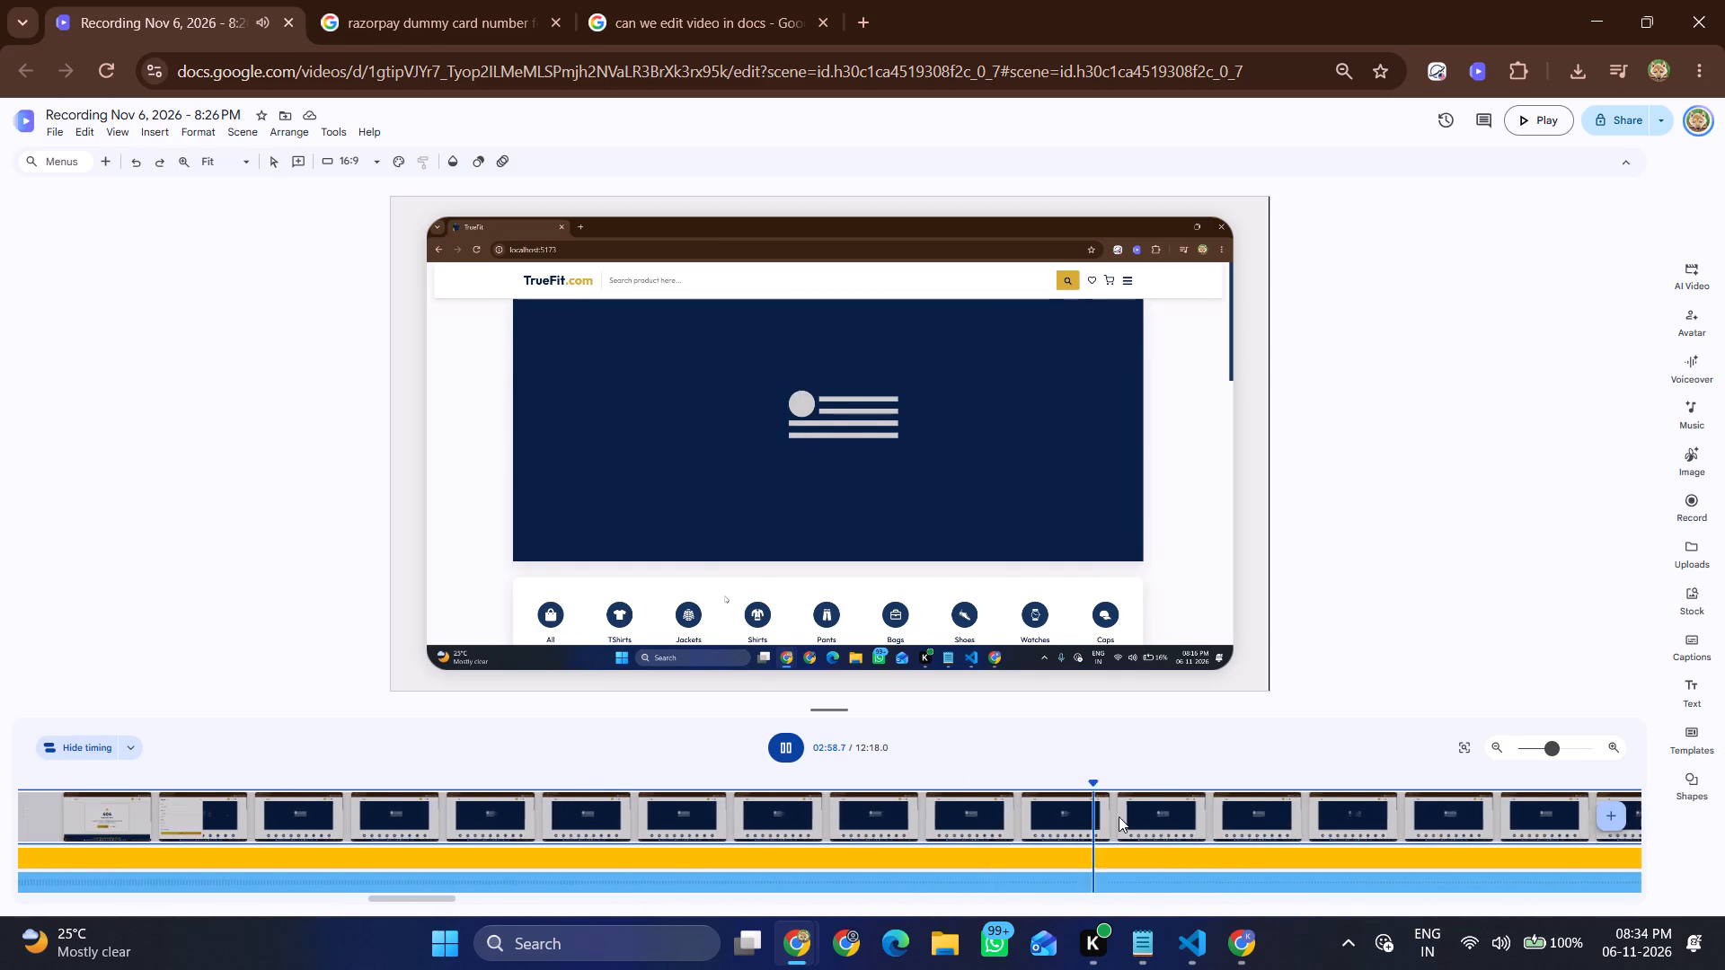
{"action": "scroll", "coordinate": [1119, 816], "scroll_direction": "right", "scroll_amount": 1}
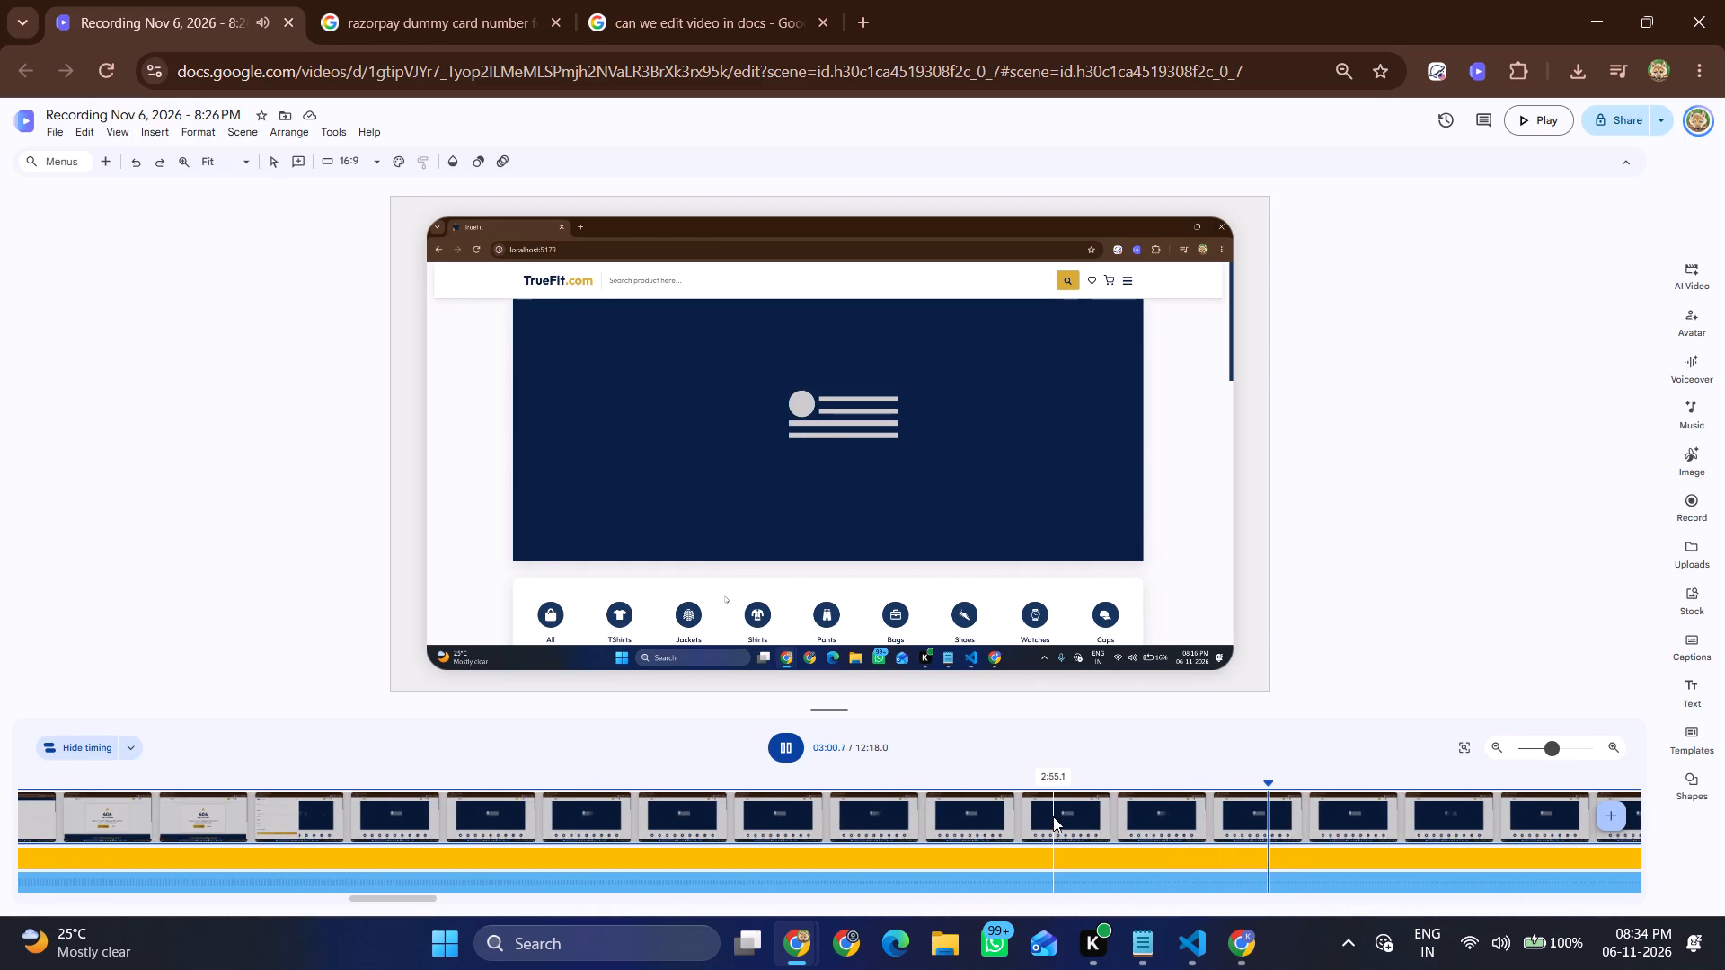
{"action": "left_click", "coordinate": [845, 818]}
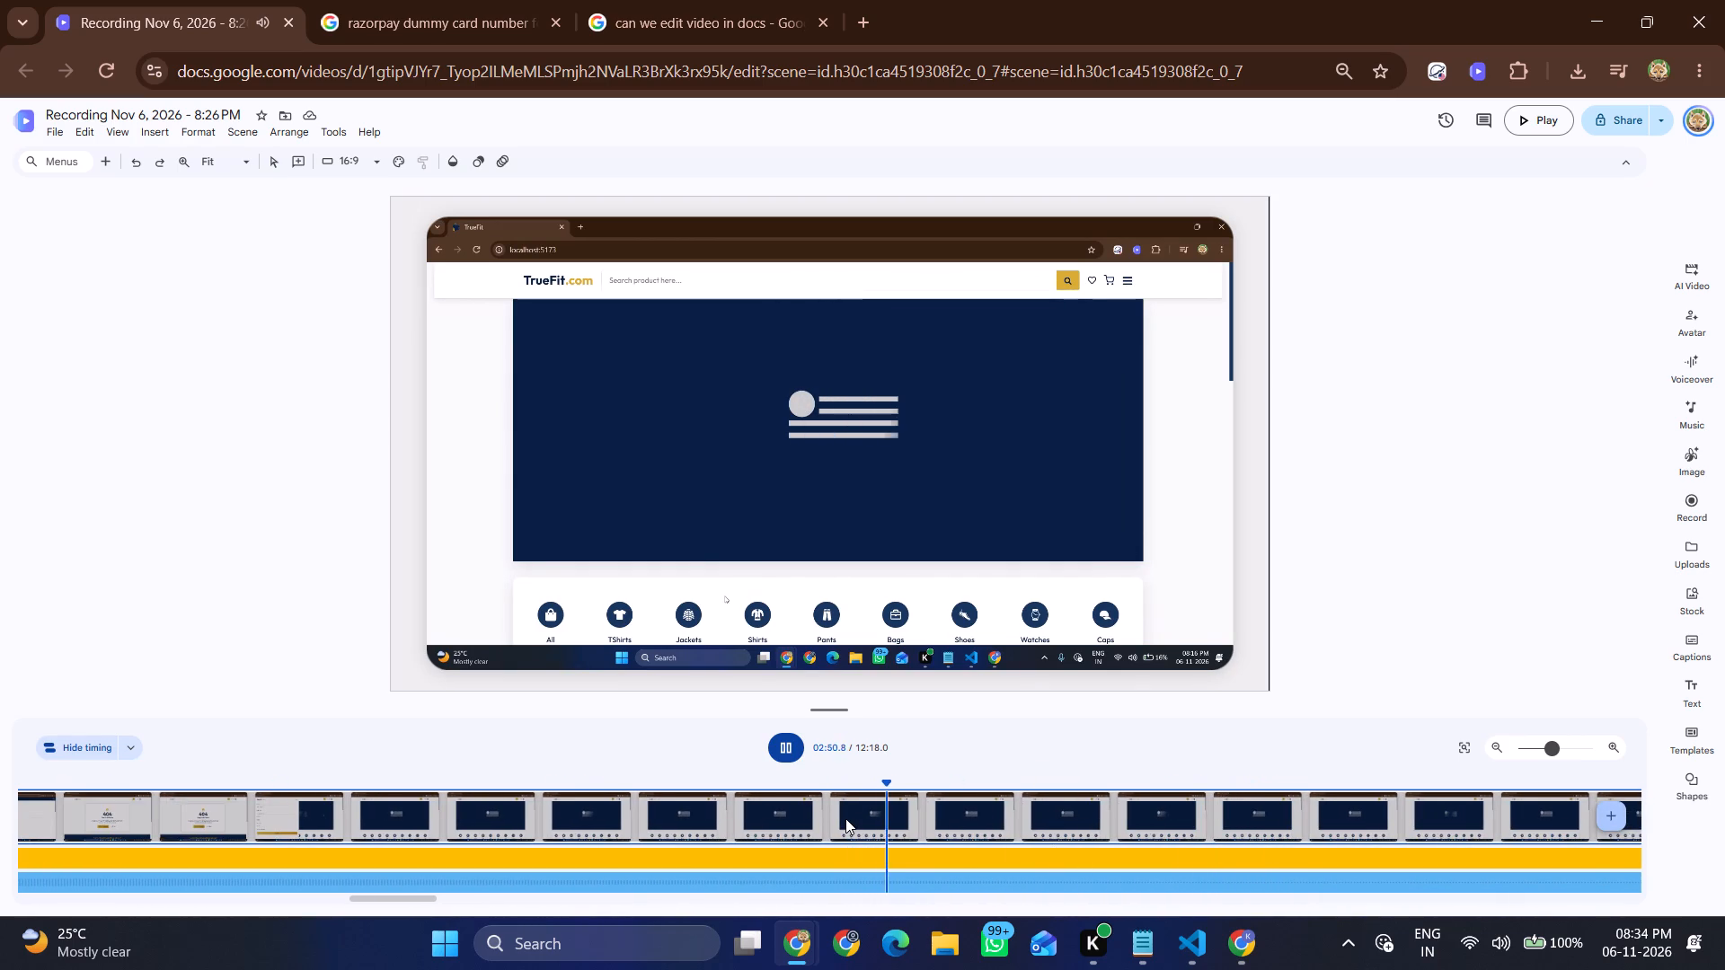
{"action": "key", "text": "space"}
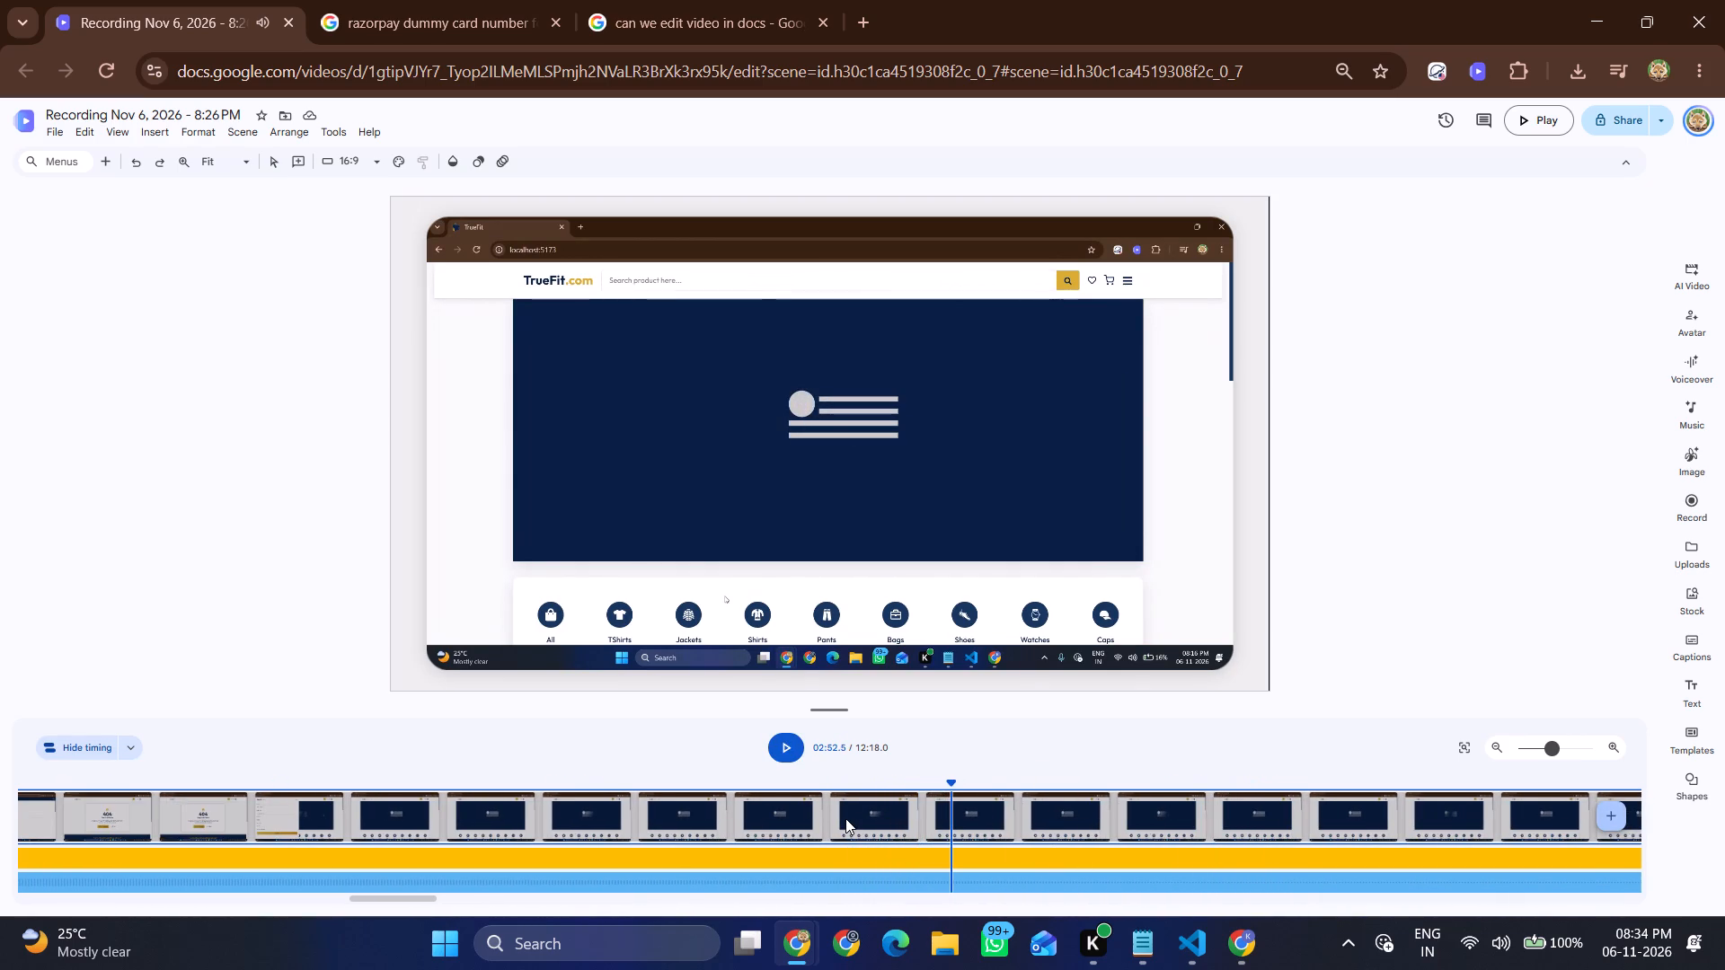
{"action": "left_click", "coordinate": [924, 822]}
{"action": "key", "text": "ctrl+shift+s"}
Delete the scene running from about 9.2 seconds to the split at 2:51.7.
{"action": "left_click", "coordinate": [693, 828]}
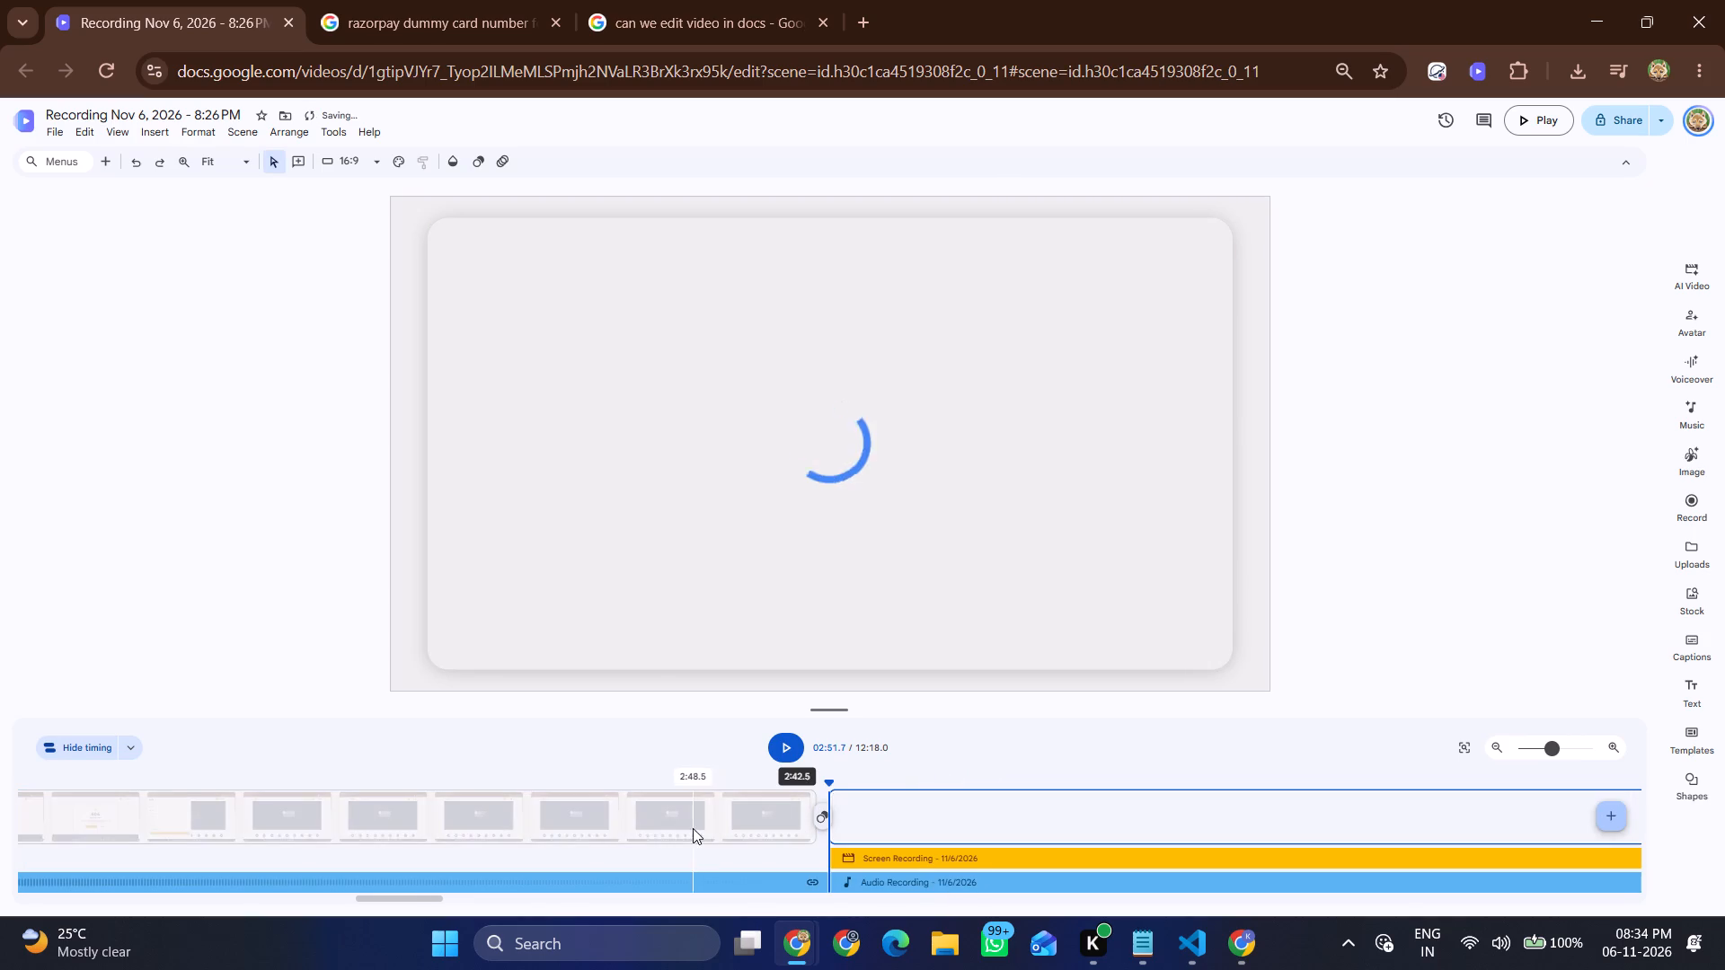
{"action": "left_click", "coordinate": [693, 828]}
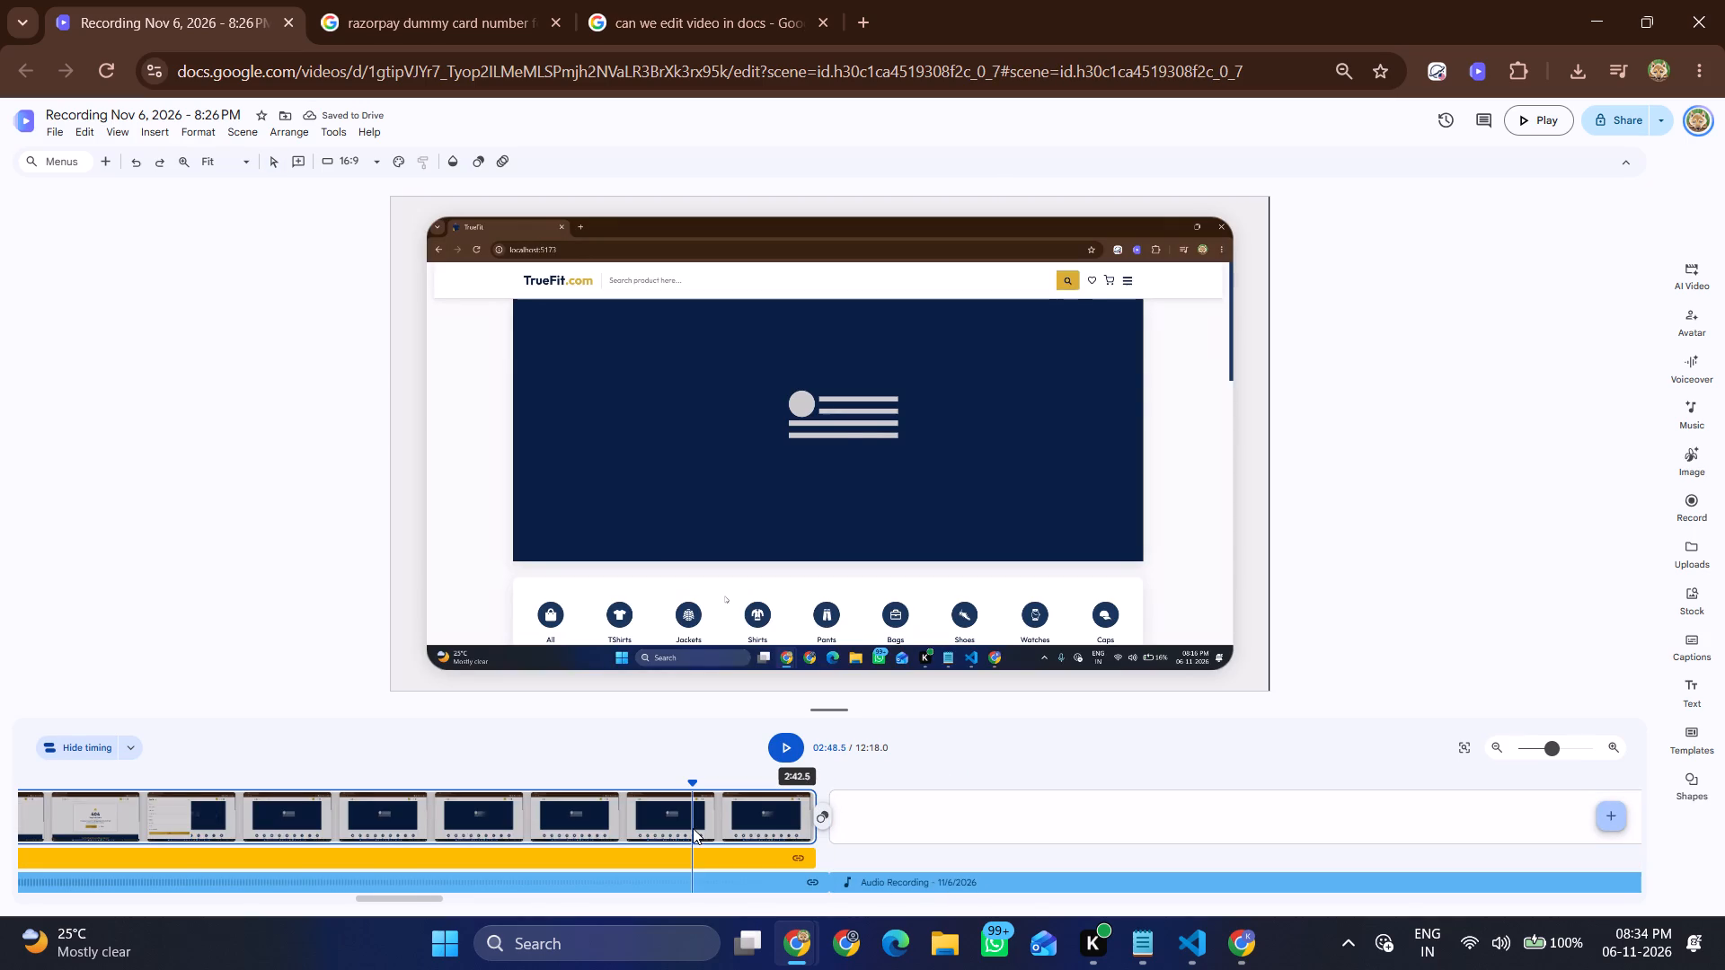
{"action": "key", "text": "Delete"}
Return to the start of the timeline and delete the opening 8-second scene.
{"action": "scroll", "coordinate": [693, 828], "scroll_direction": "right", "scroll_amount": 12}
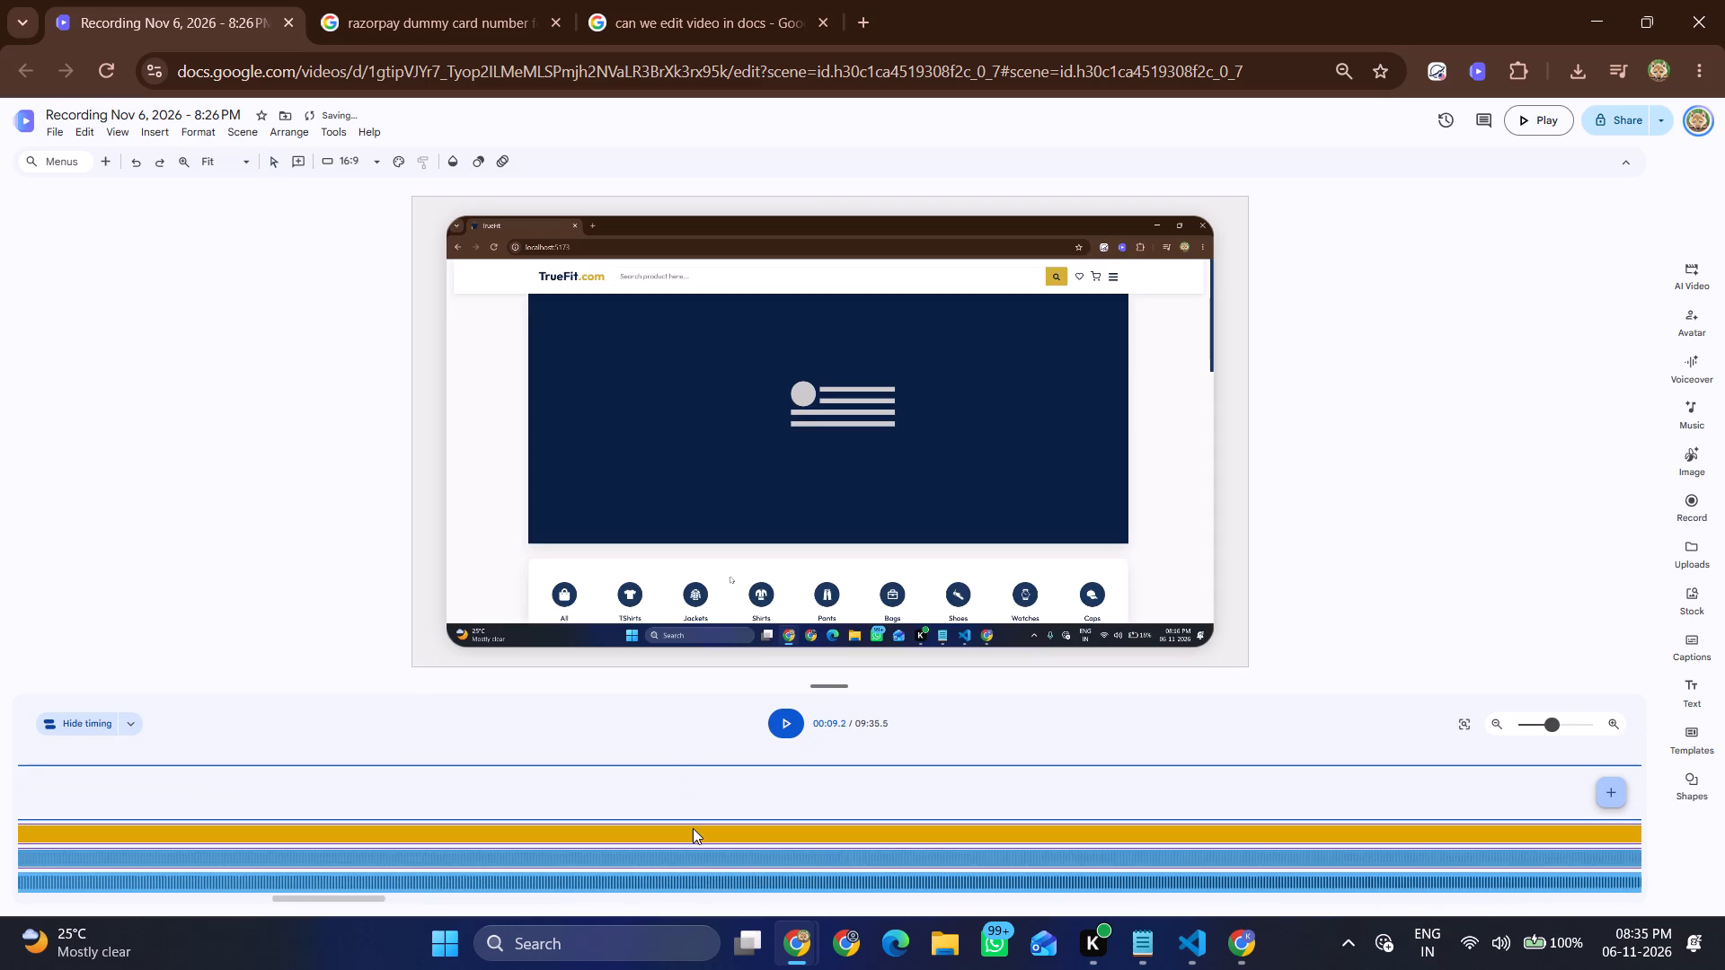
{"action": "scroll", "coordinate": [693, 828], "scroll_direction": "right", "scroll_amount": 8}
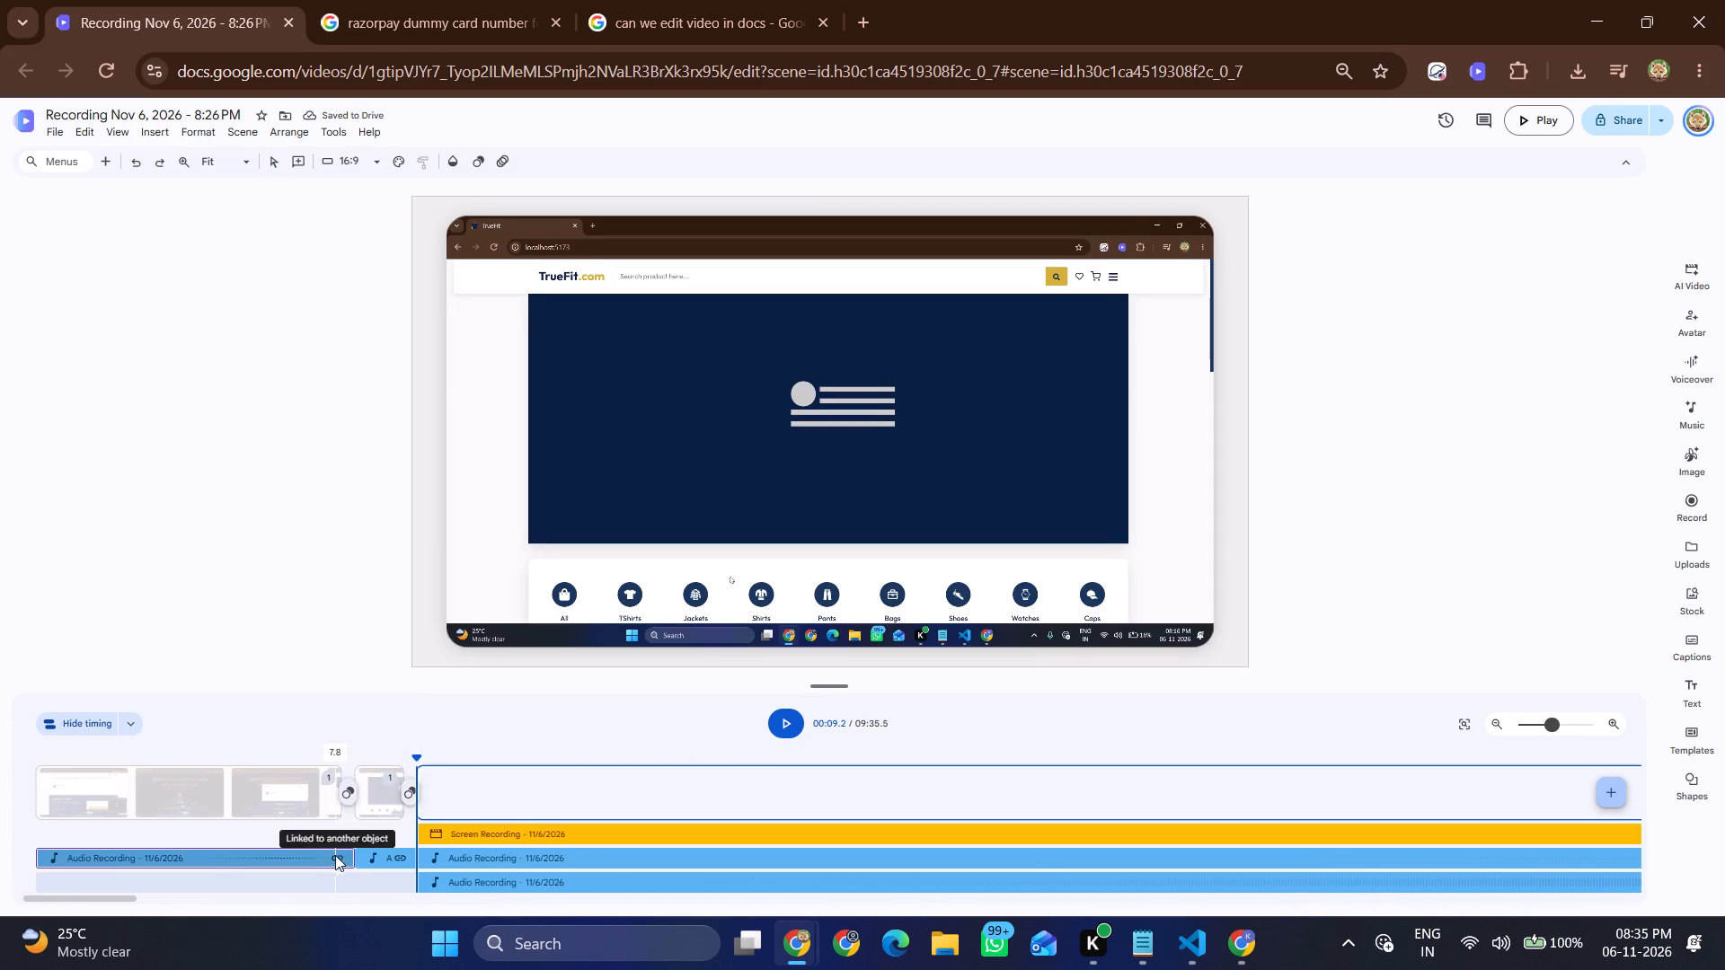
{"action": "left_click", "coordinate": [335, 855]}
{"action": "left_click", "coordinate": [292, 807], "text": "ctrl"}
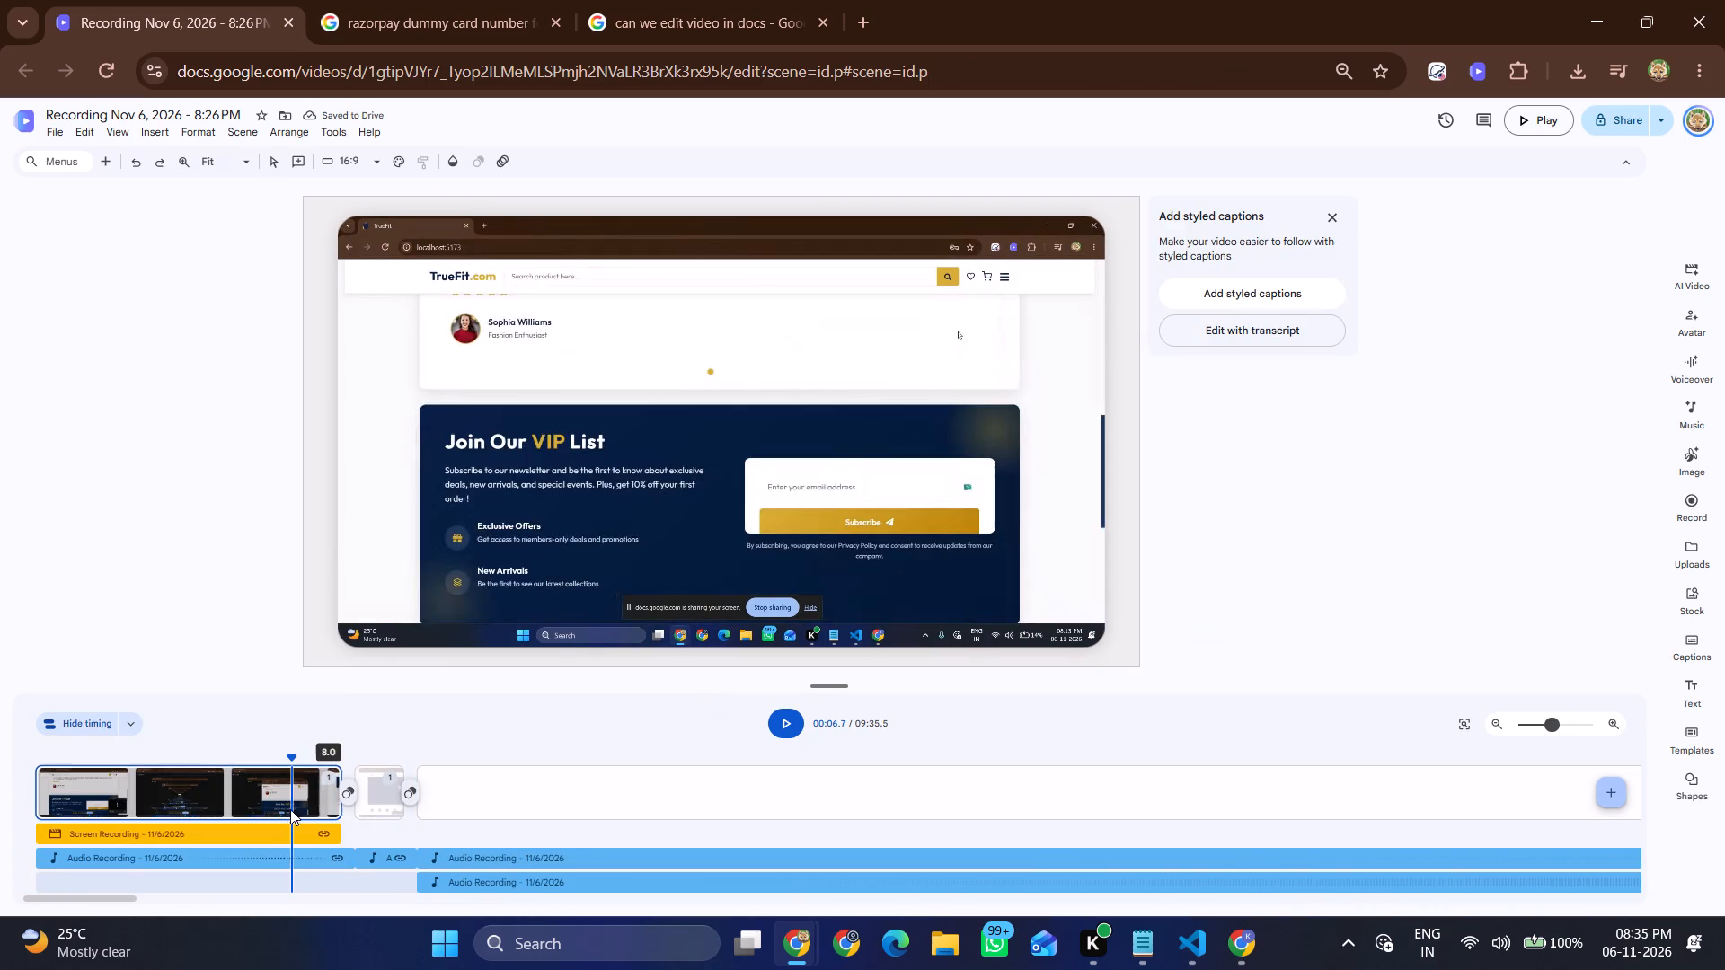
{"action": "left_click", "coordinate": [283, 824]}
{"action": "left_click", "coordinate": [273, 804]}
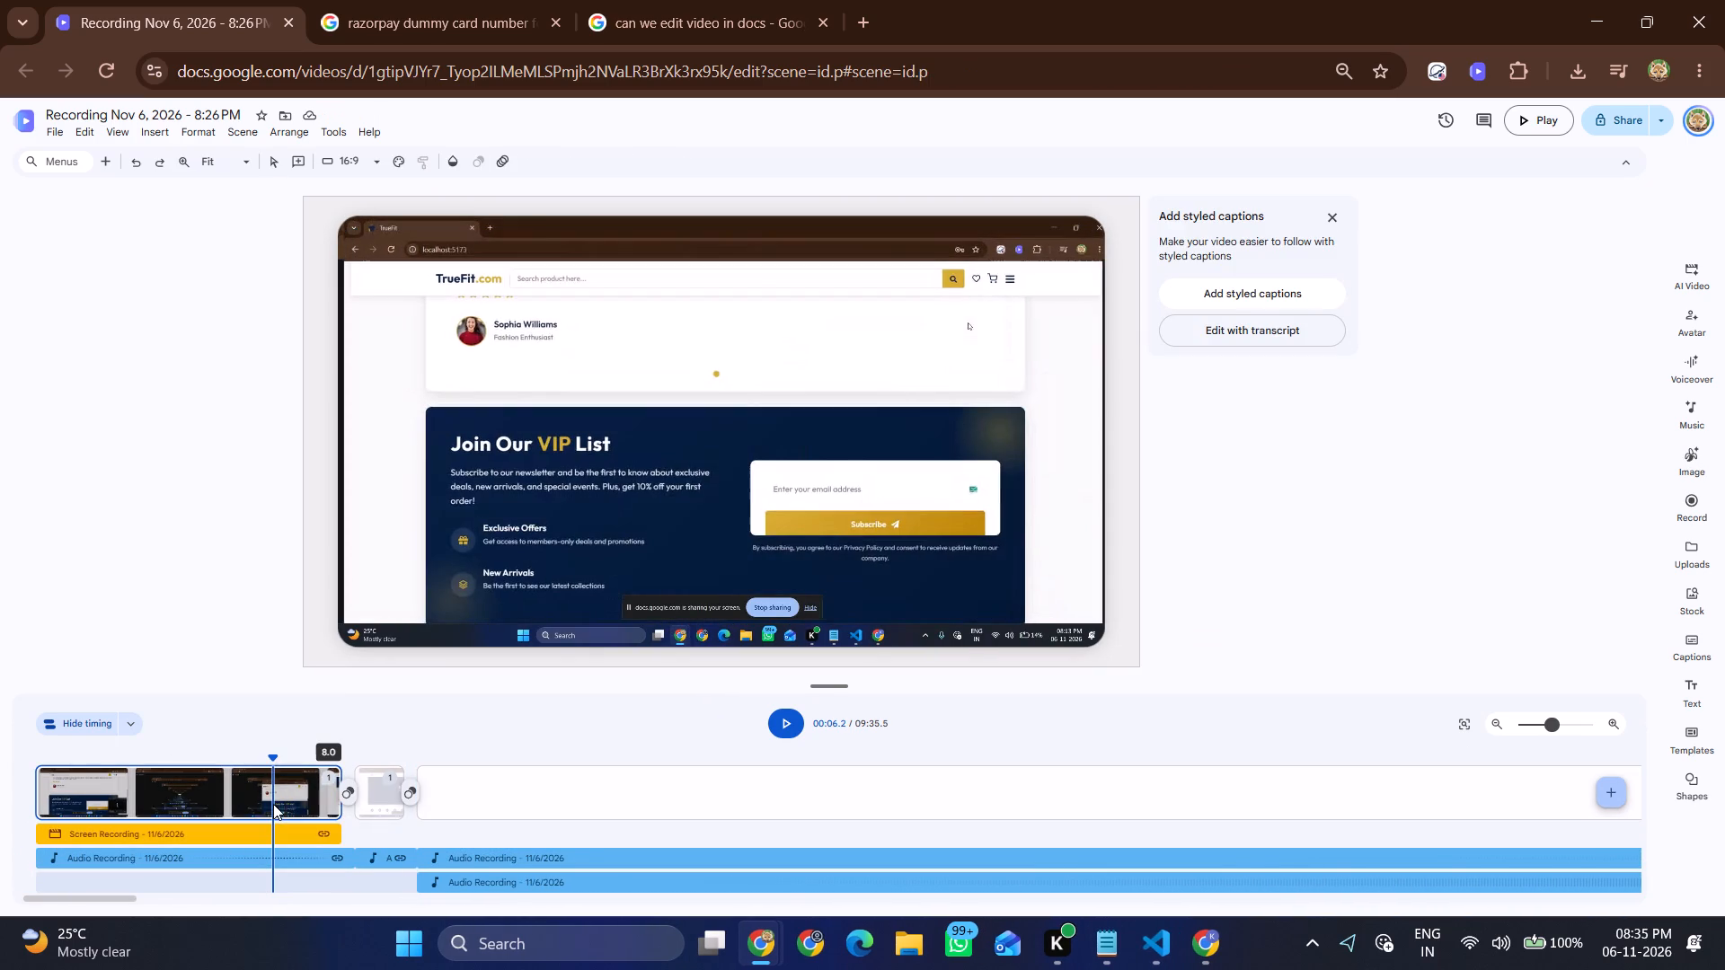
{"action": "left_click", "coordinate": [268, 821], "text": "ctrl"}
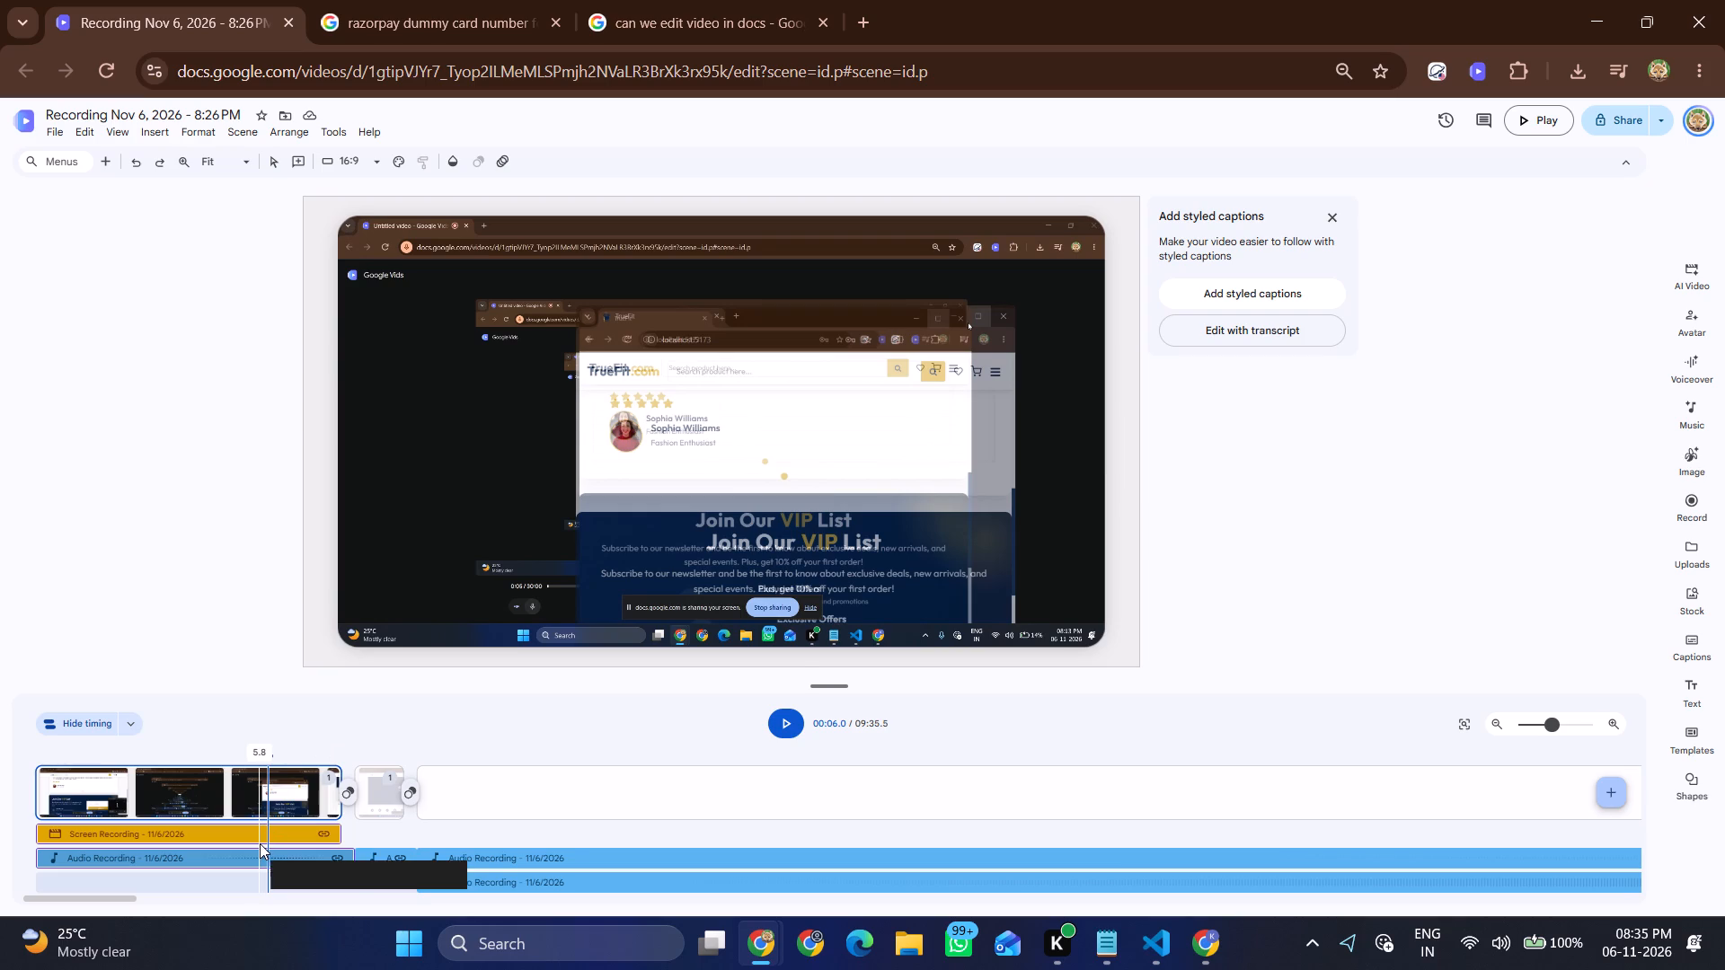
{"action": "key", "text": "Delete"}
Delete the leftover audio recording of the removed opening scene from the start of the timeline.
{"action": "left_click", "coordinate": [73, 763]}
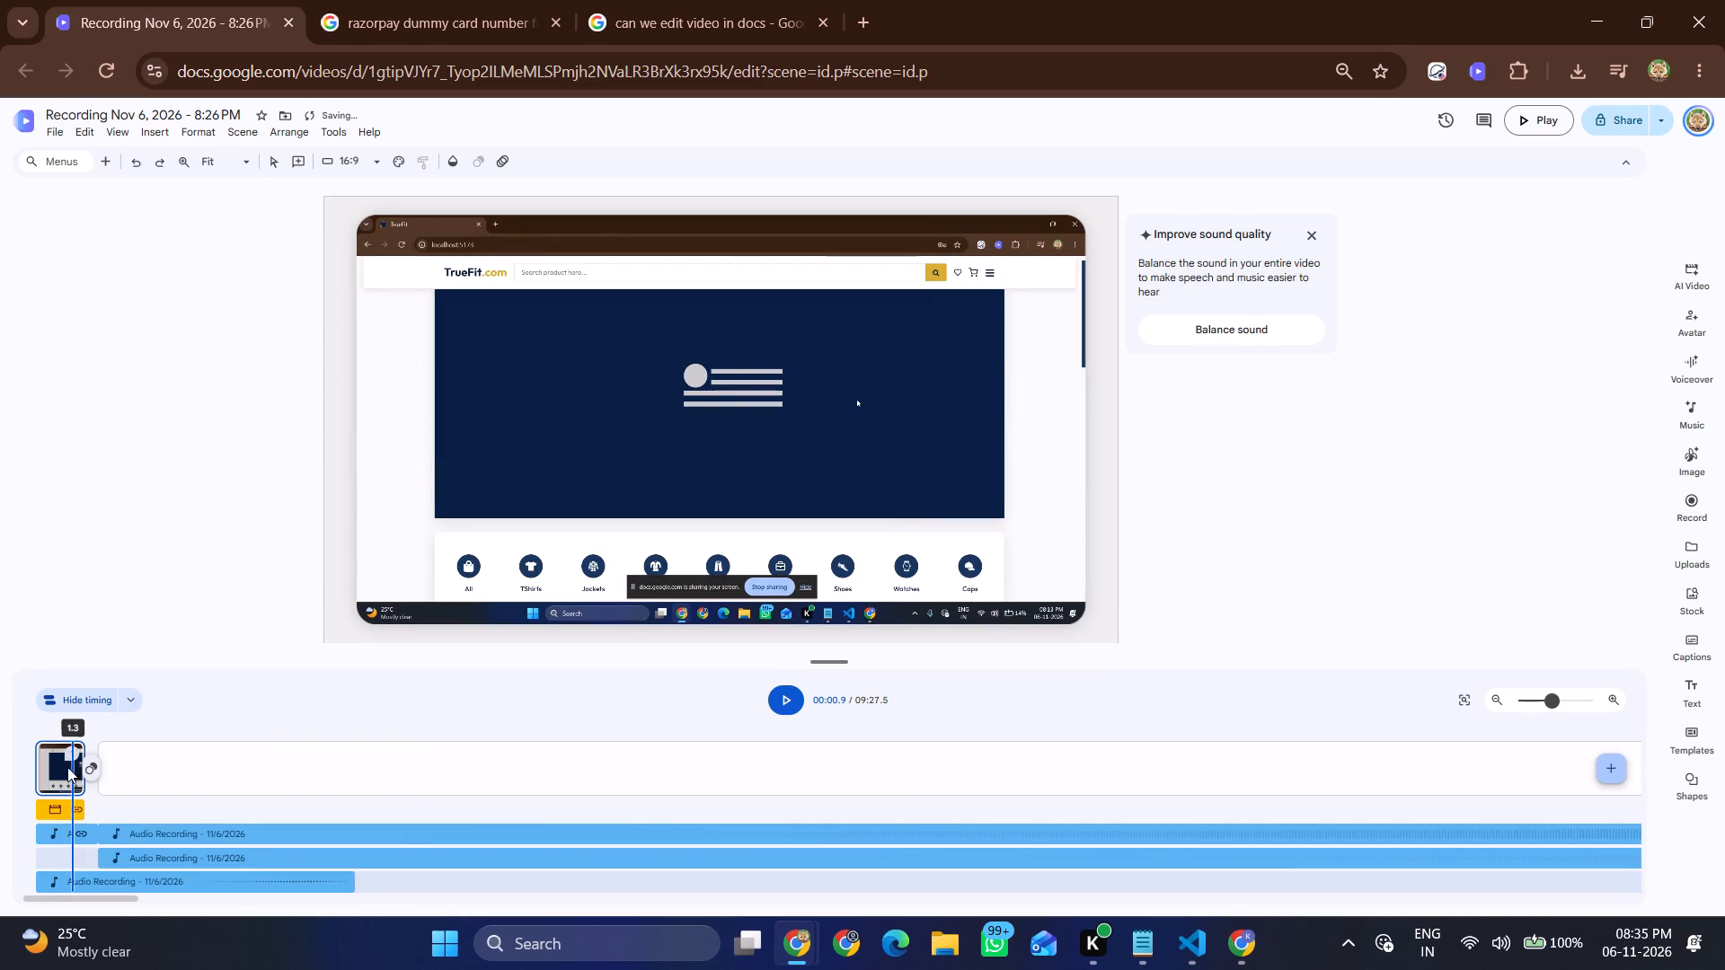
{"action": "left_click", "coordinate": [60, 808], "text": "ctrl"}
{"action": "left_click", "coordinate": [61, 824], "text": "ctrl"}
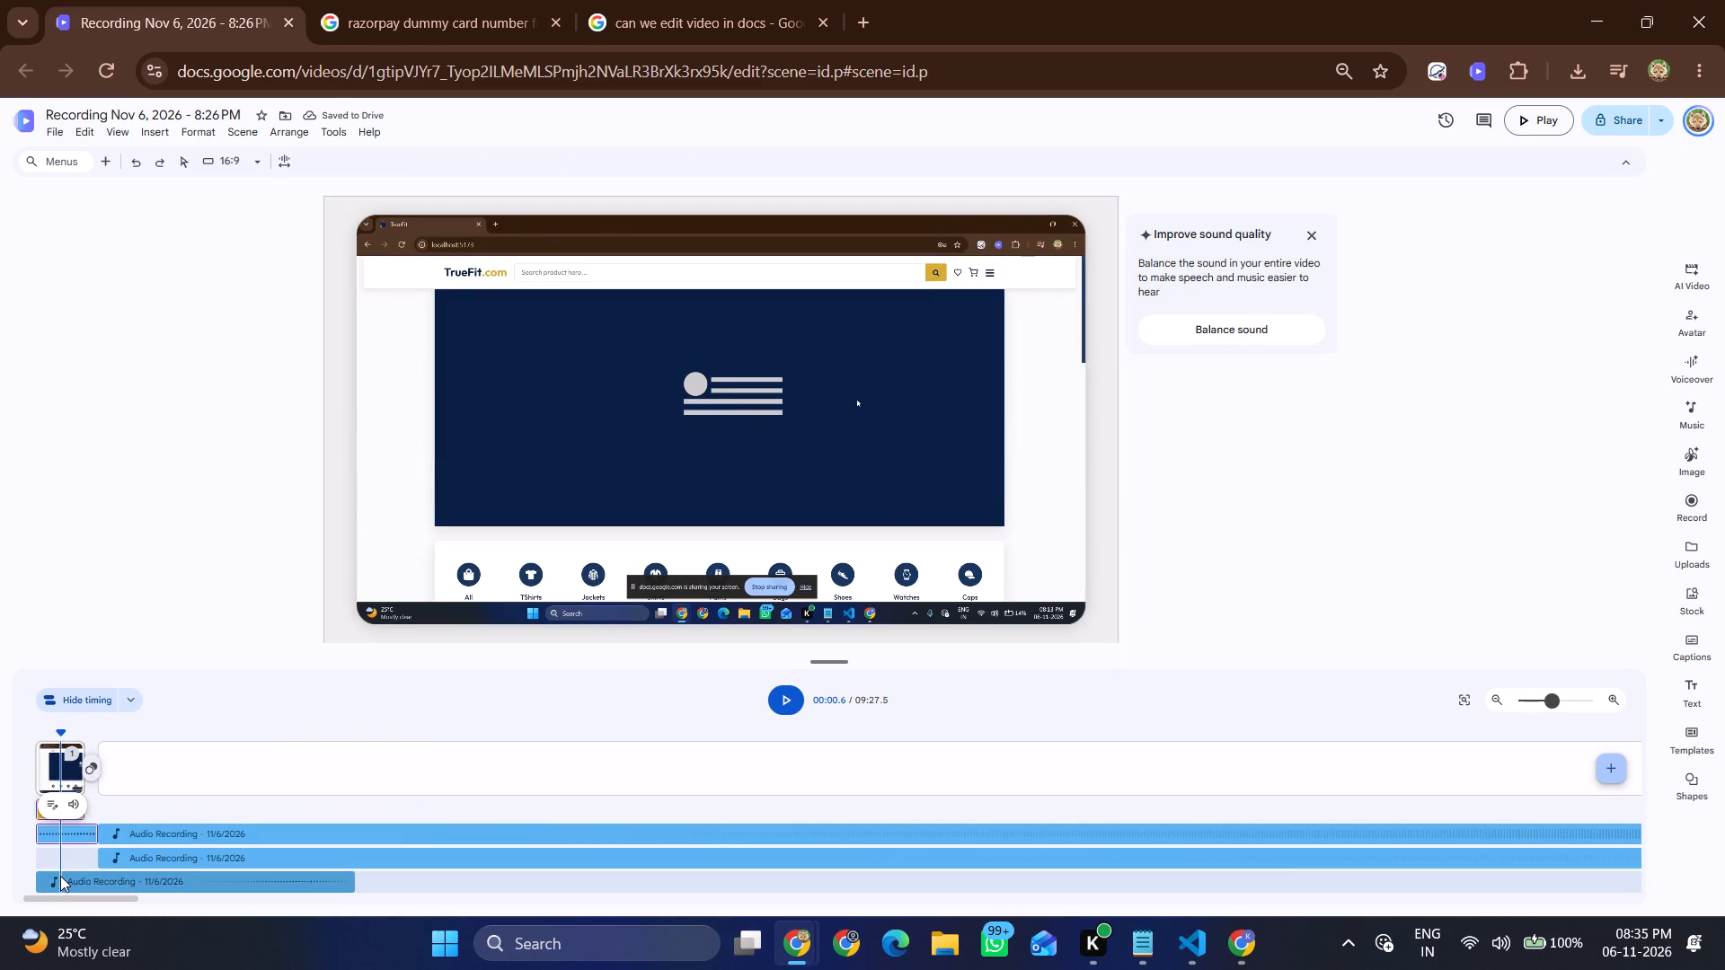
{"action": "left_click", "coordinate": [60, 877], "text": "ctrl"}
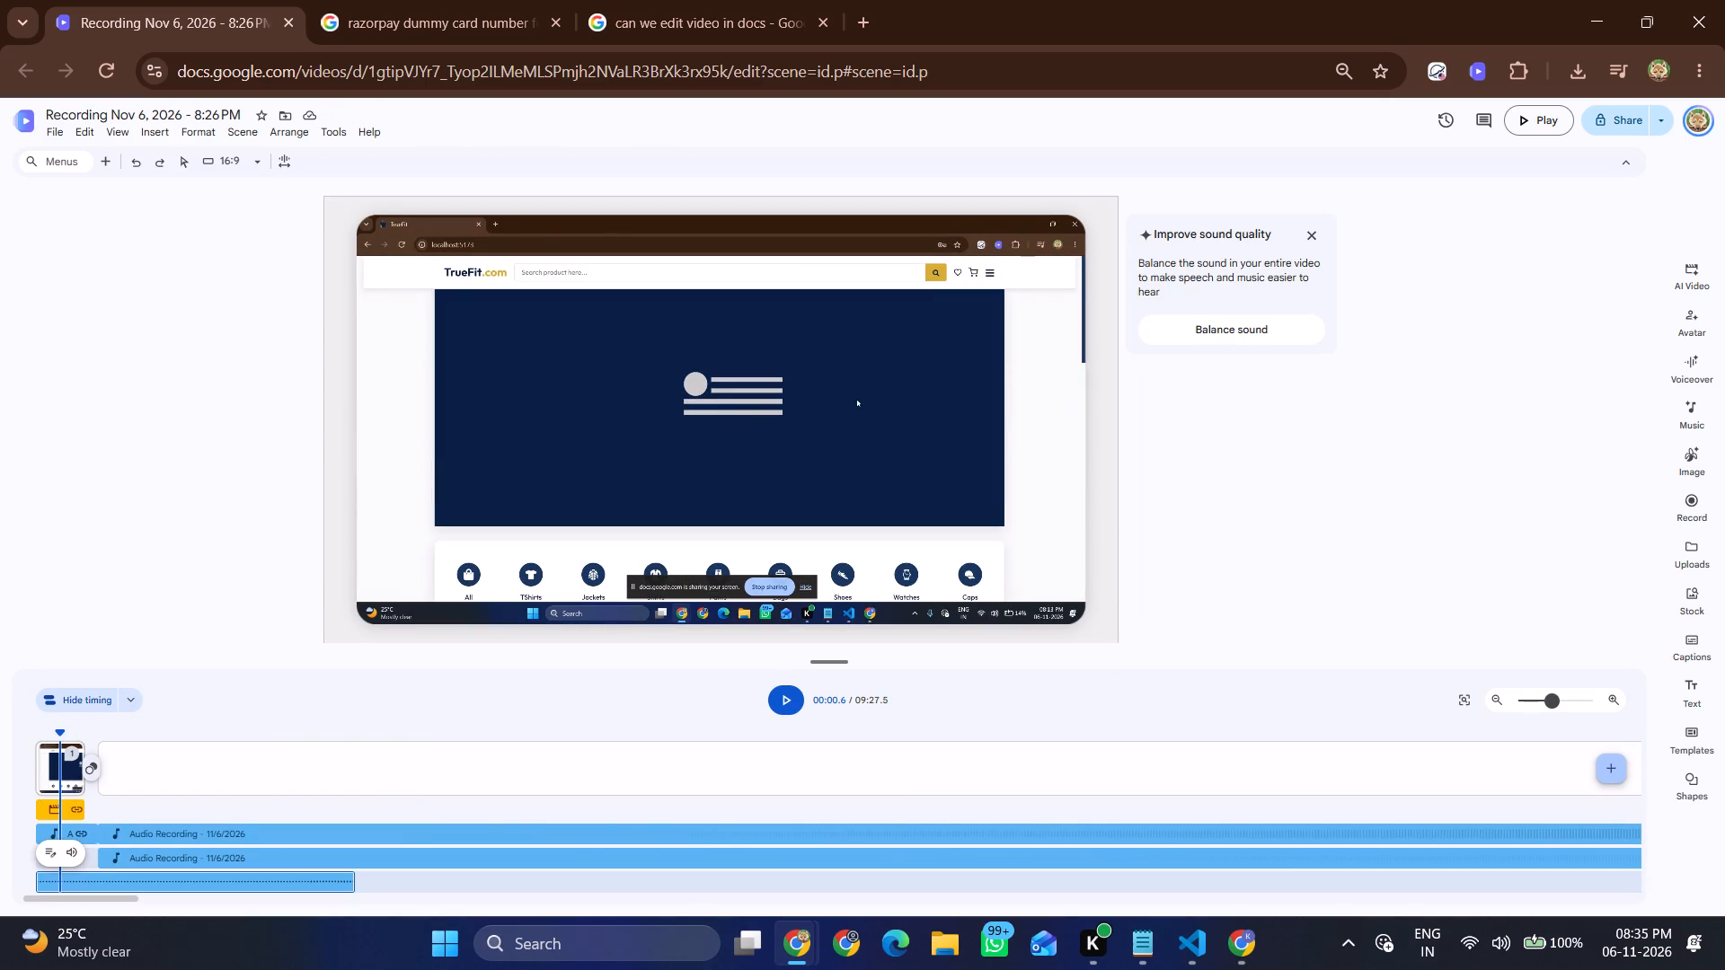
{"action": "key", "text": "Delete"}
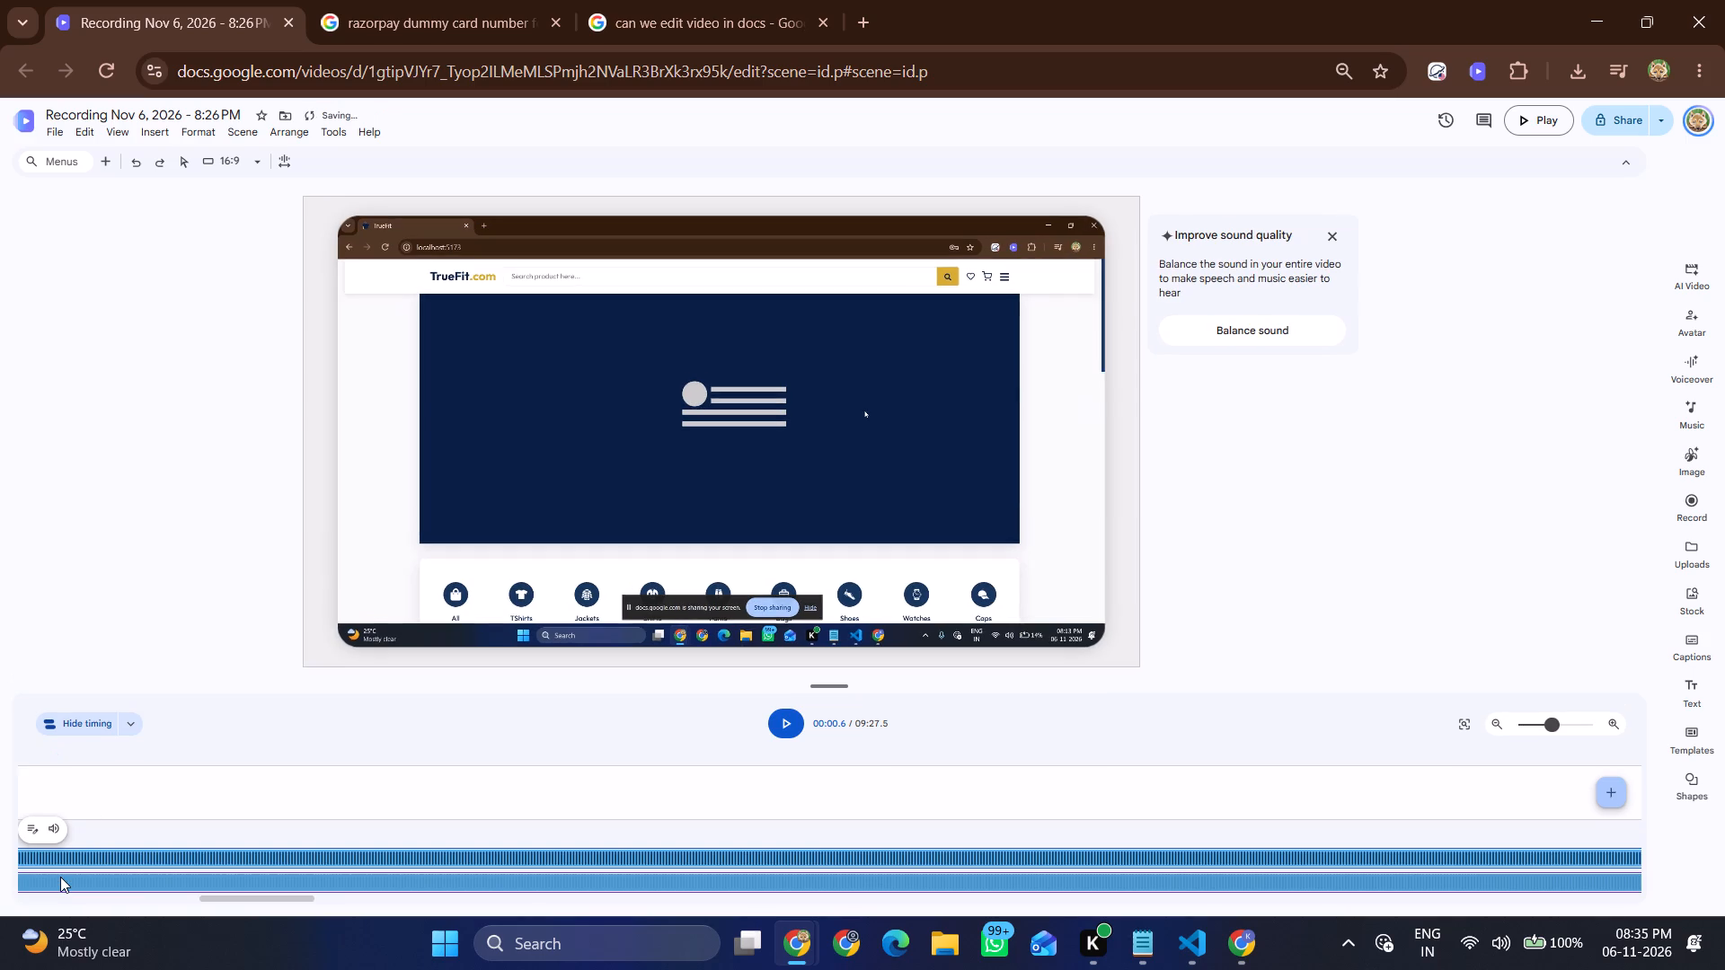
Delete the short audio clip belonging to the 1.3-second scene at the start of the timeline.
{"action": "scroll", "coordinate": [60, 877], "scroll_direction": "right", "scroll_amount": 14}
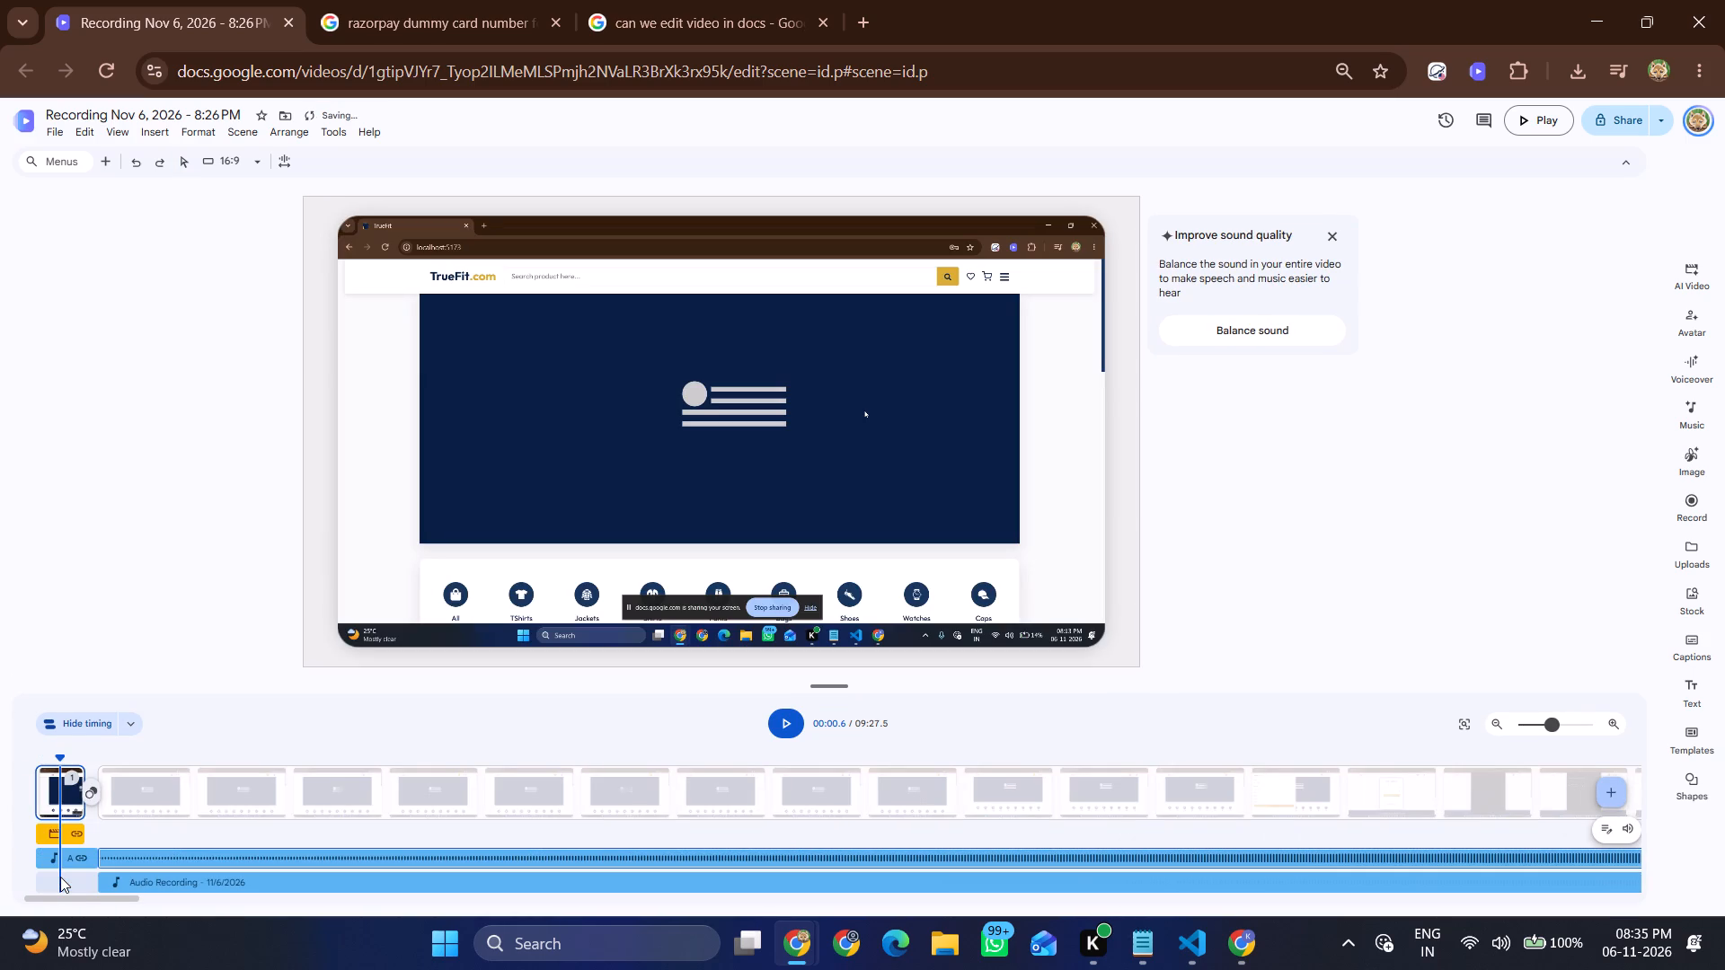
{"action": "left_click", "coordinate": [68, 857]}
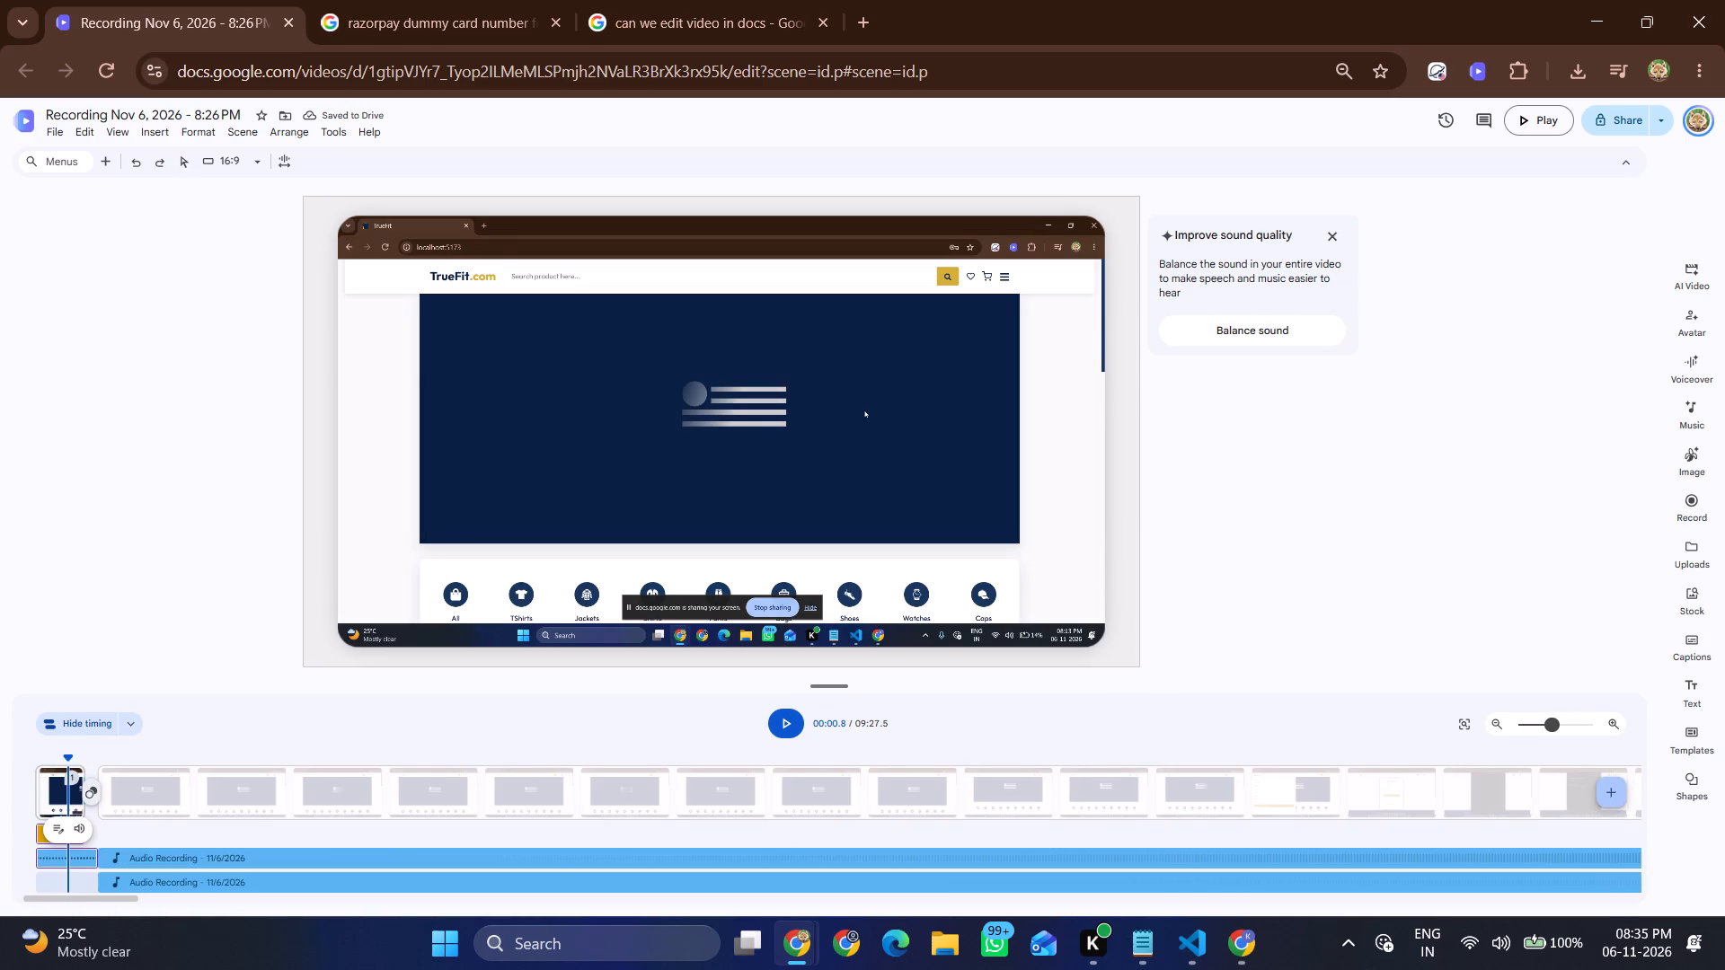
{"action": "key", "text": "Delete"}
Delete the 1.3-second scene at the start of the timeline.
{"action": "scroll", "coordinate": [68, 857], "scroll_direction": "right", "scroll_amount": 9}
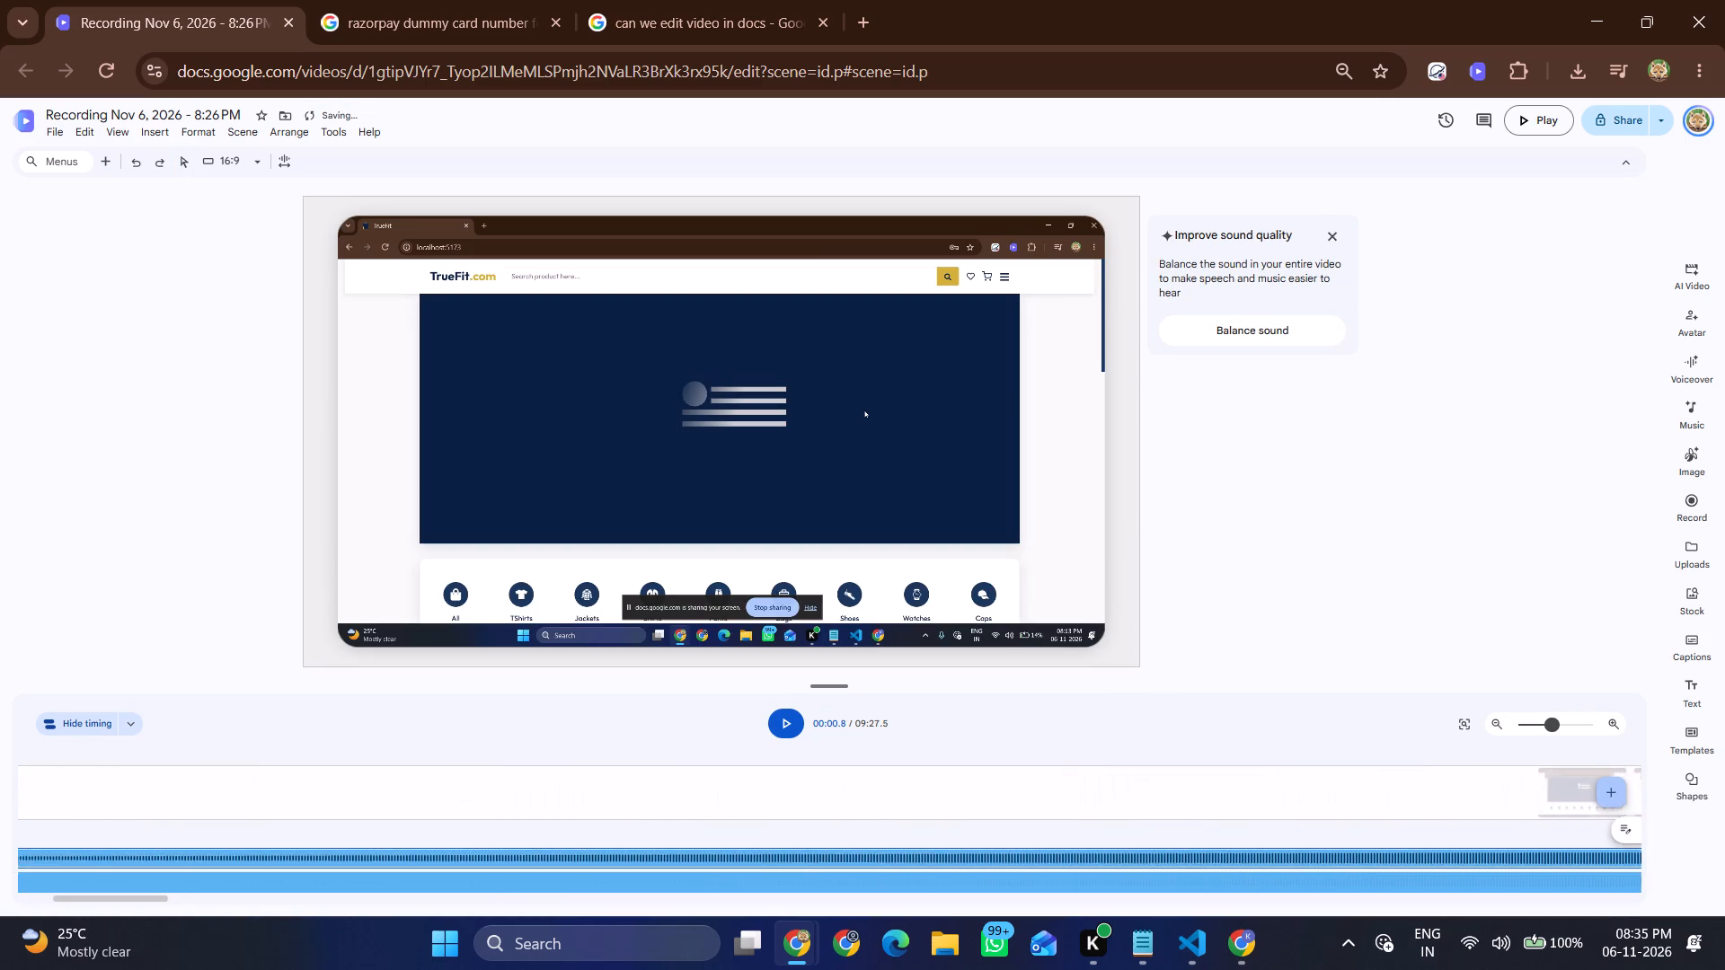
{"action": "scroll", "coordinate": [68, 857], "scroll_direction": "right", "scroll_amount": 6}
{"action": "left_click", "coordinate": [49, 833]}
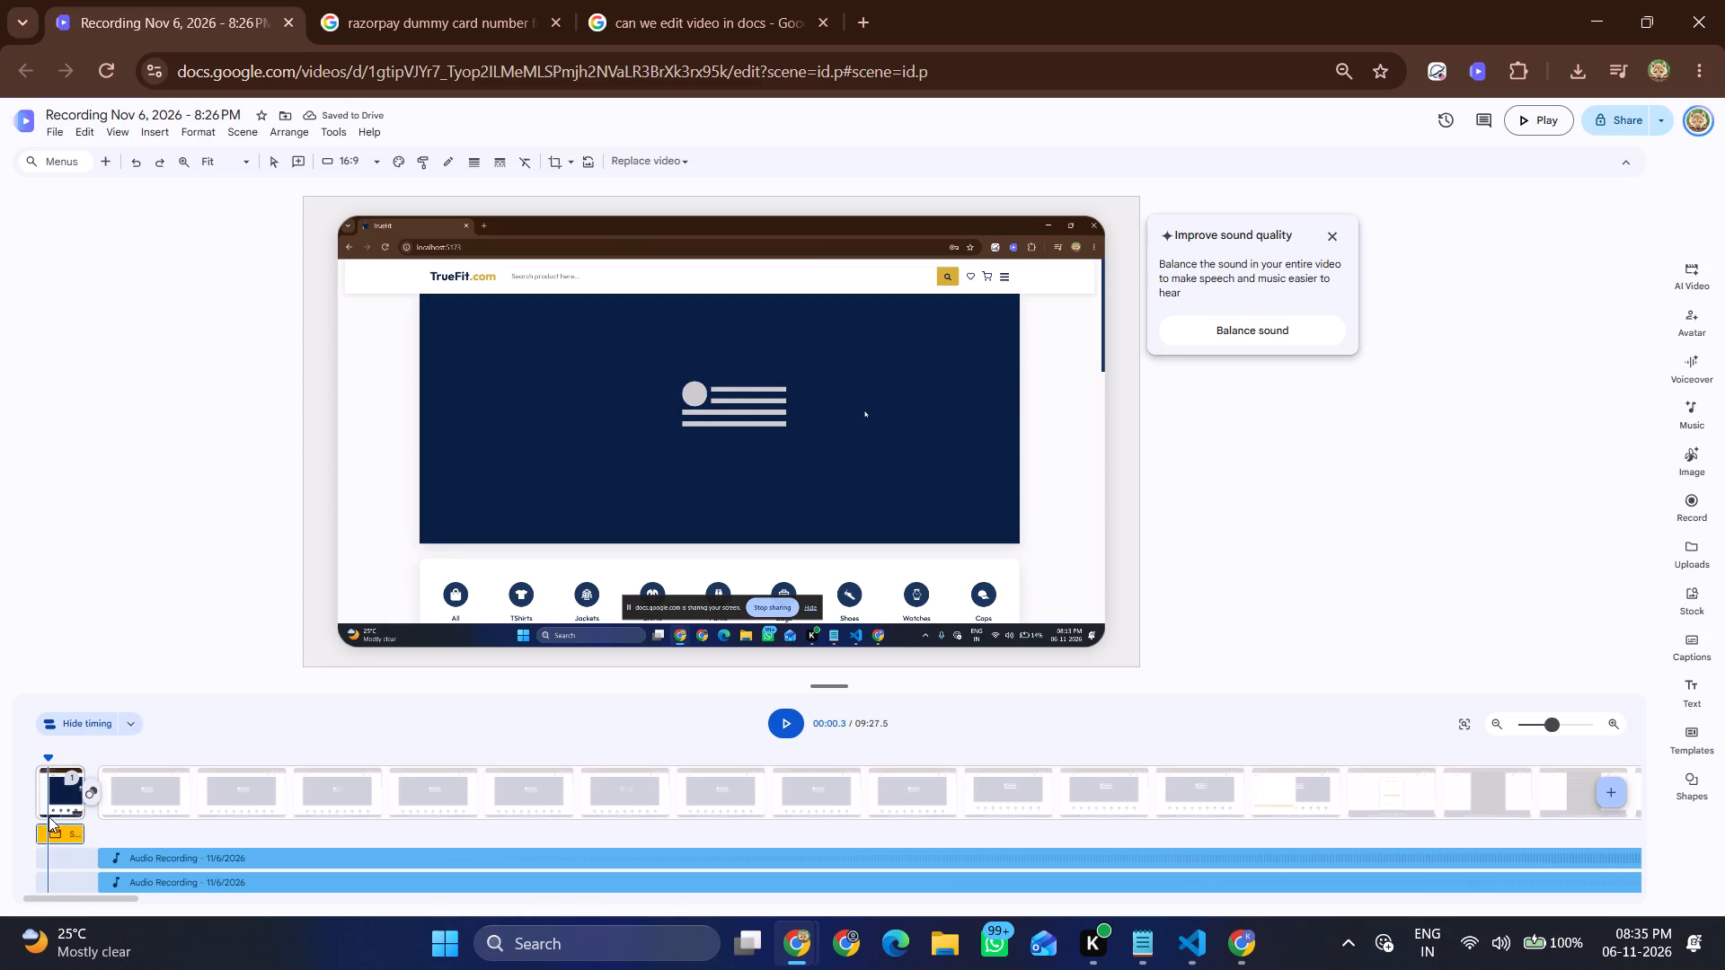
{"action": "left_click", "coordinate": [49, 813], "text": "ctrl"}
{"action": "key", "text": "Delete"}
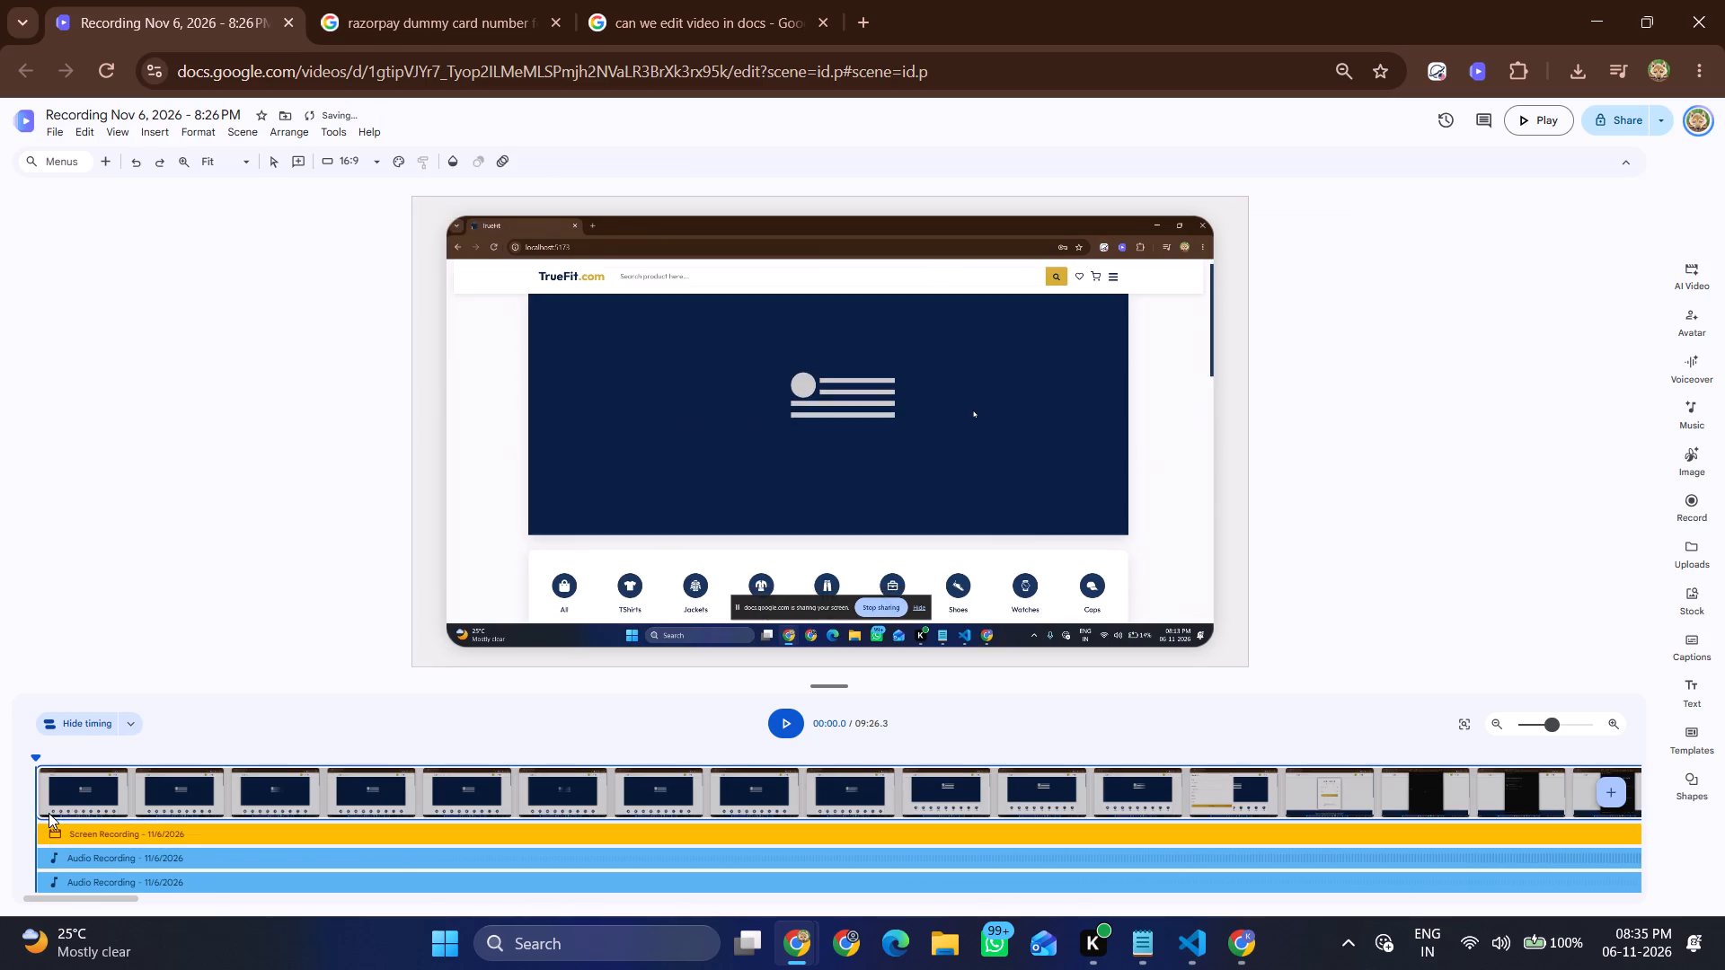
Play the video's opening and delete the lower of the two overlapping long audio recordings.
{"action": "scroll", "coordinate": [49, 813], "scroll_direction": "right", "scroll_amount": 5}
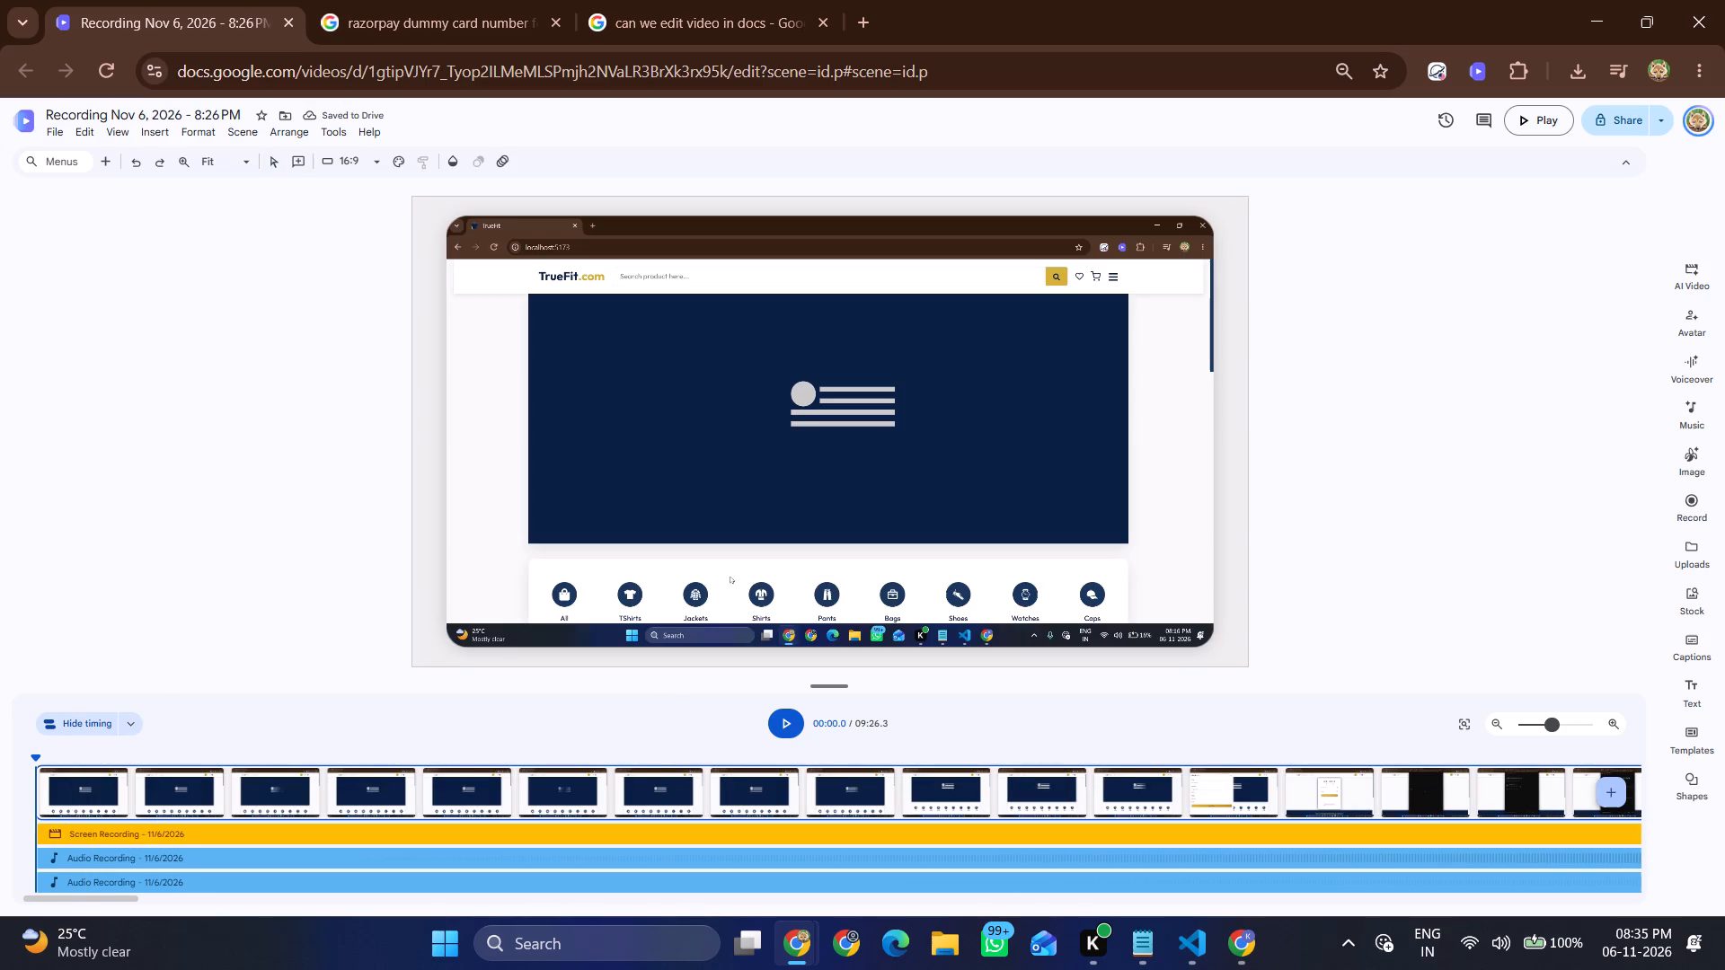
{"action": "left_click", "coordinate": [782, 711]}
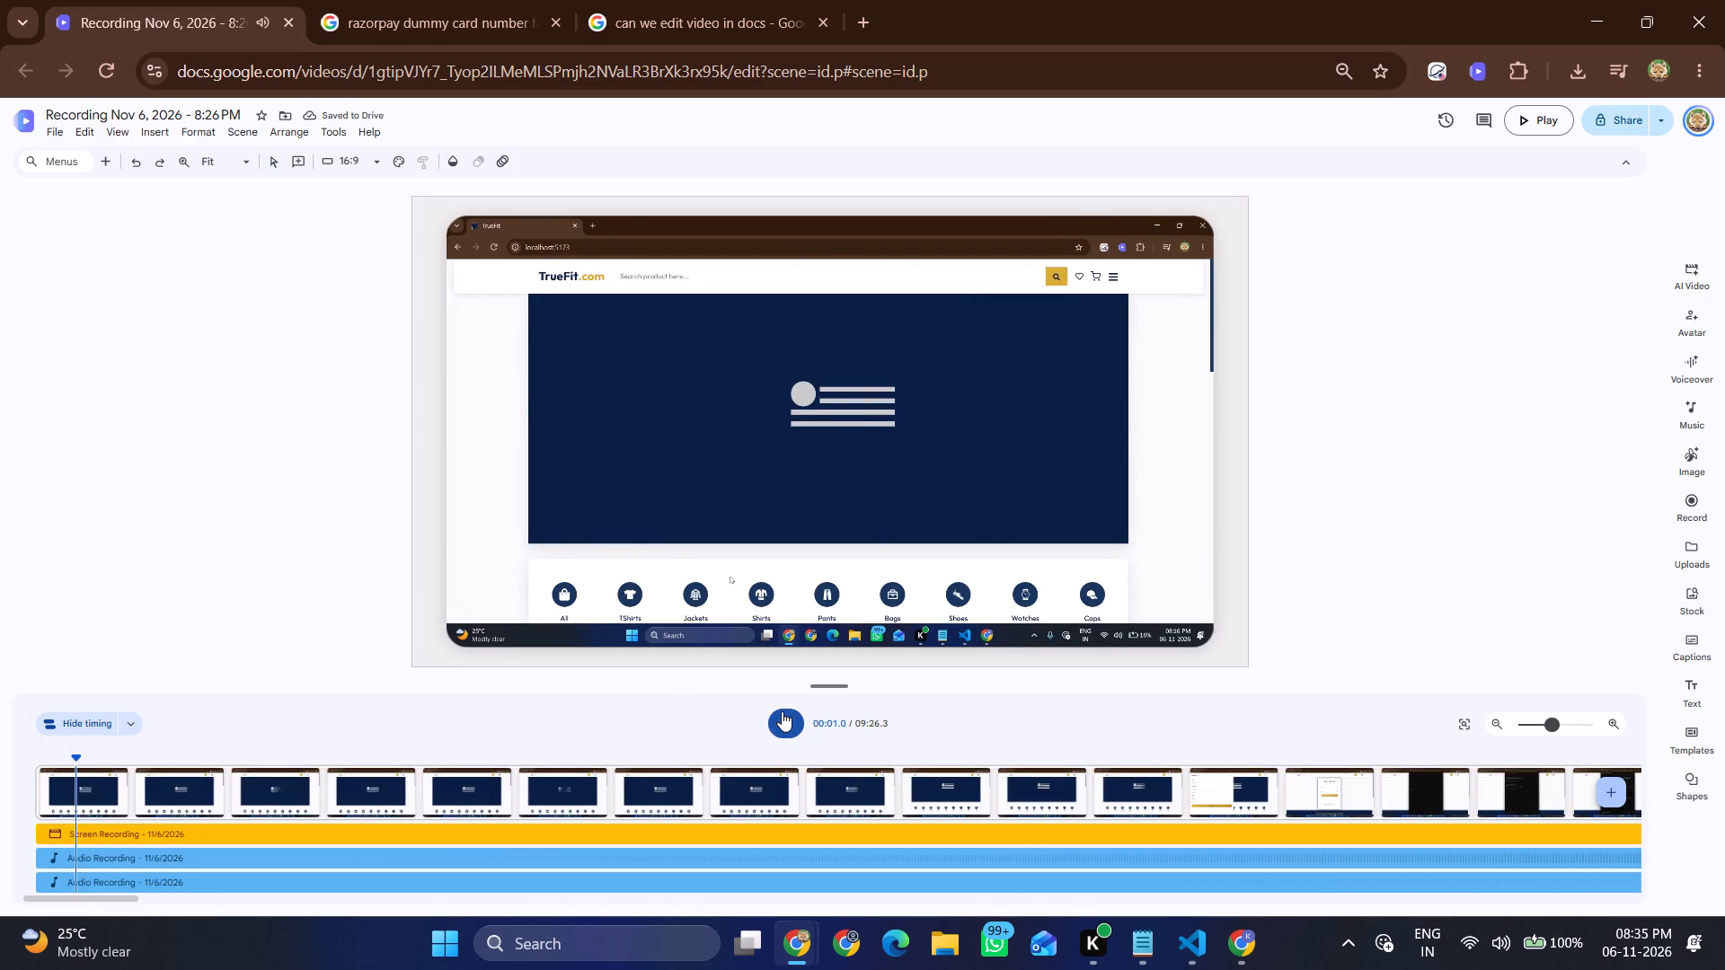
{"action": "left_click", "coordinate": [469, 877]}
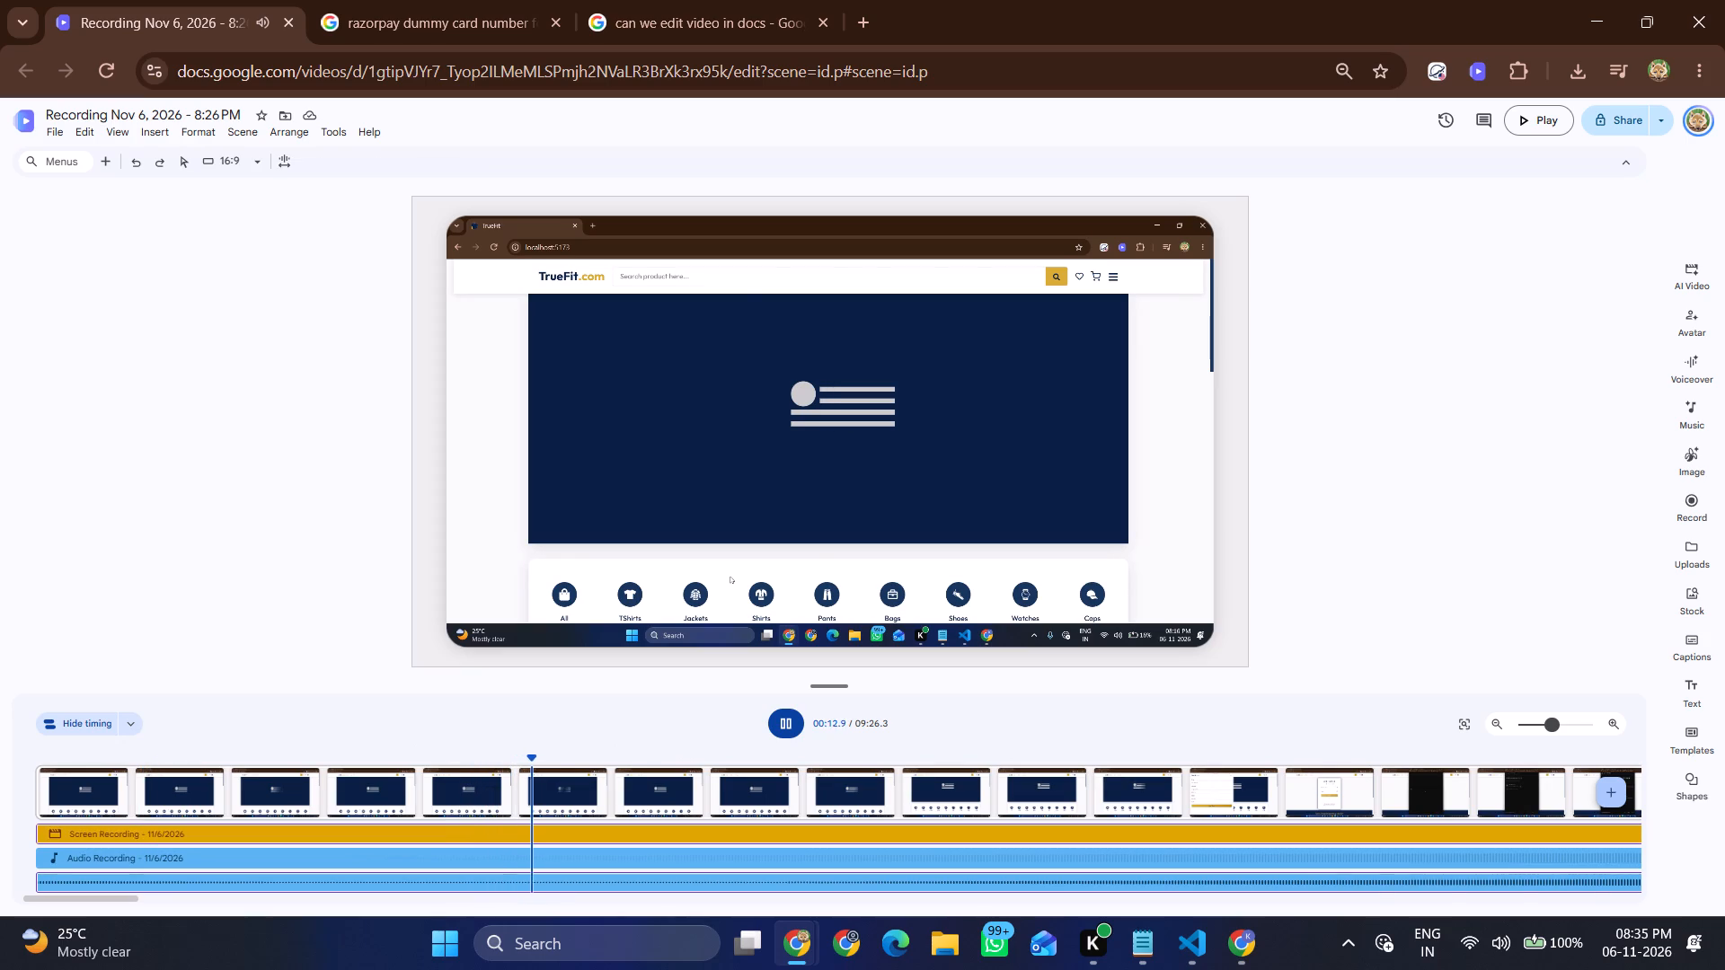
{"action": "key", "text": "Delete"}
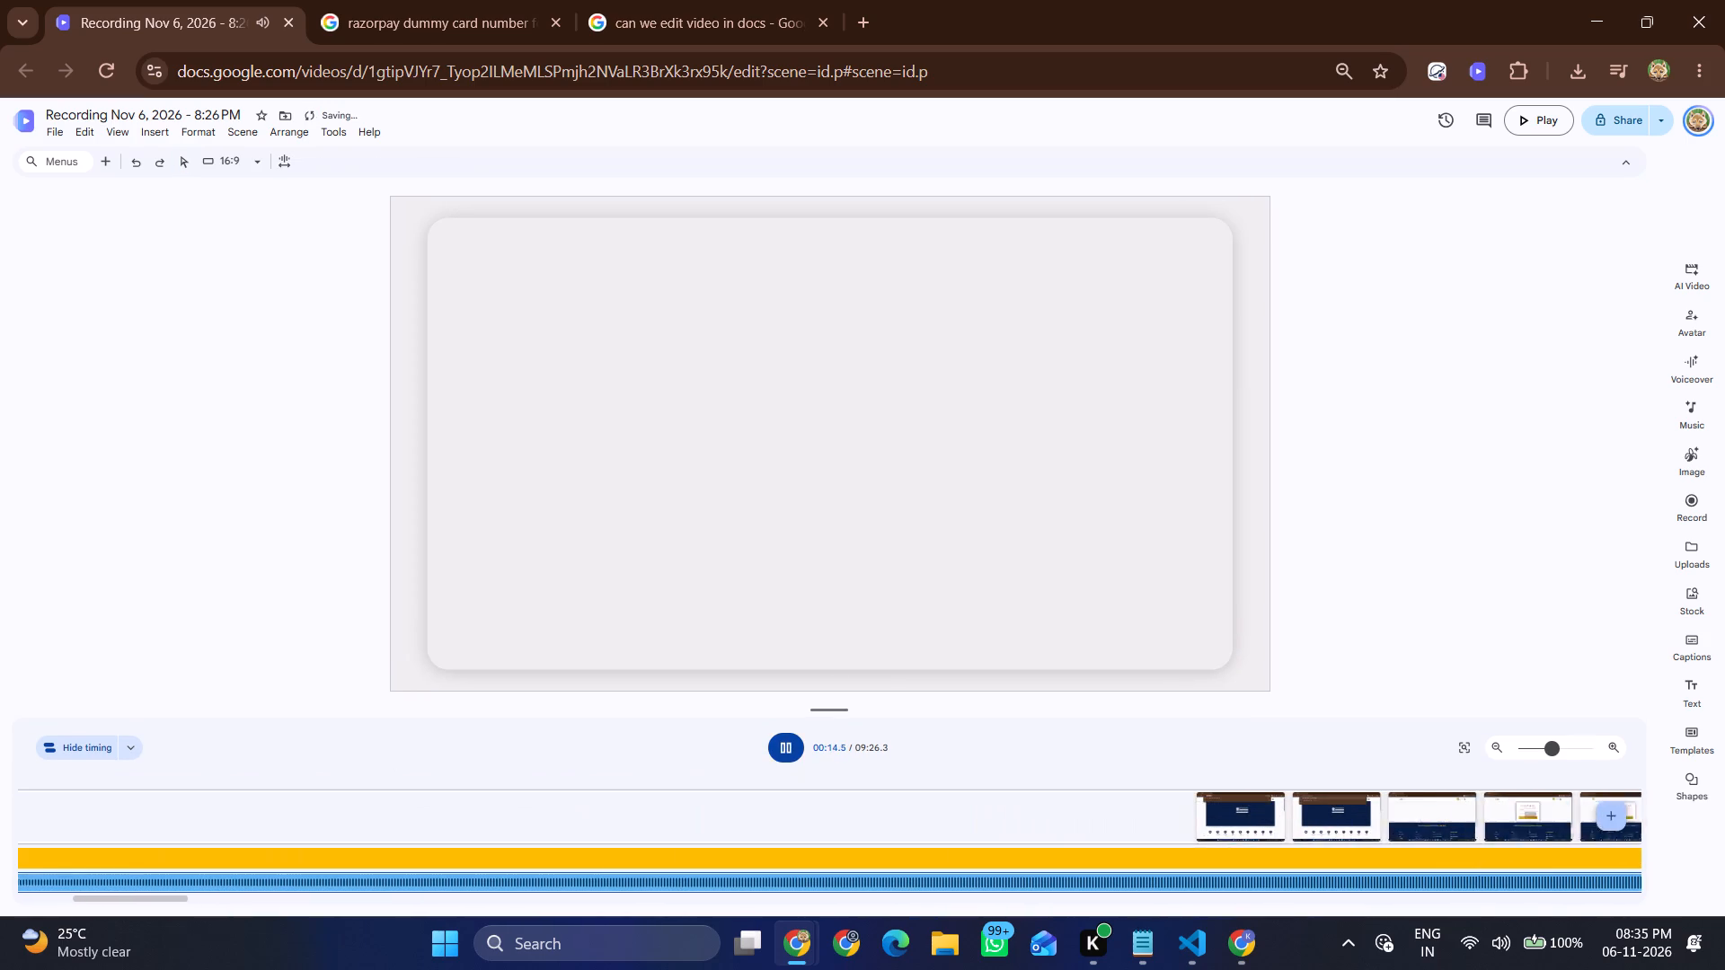
Move the playhead back to the start and replay the opening with the single remaining audio recording.
{"action": "scroll", "coordinate": [469, 877], "scroll_direction": "right", "scroll_amount": 5}
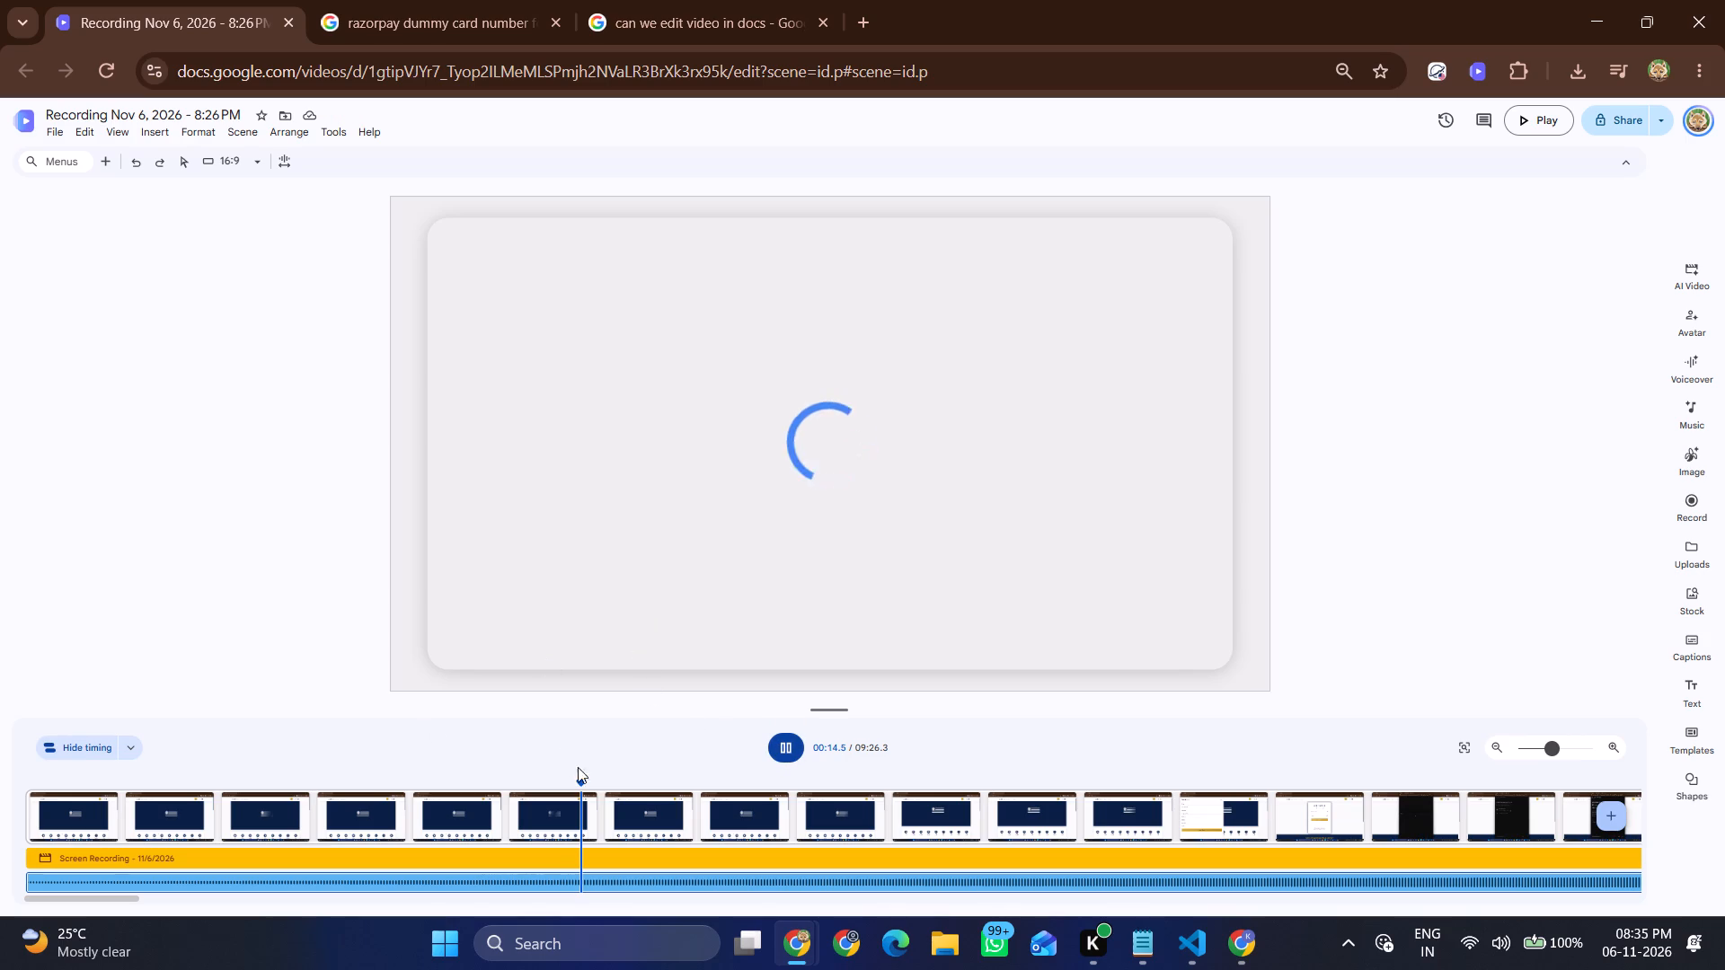
{"action": "left_click_drag", "start_coordinate": [583, 785], "coordinate": [0, 868]}
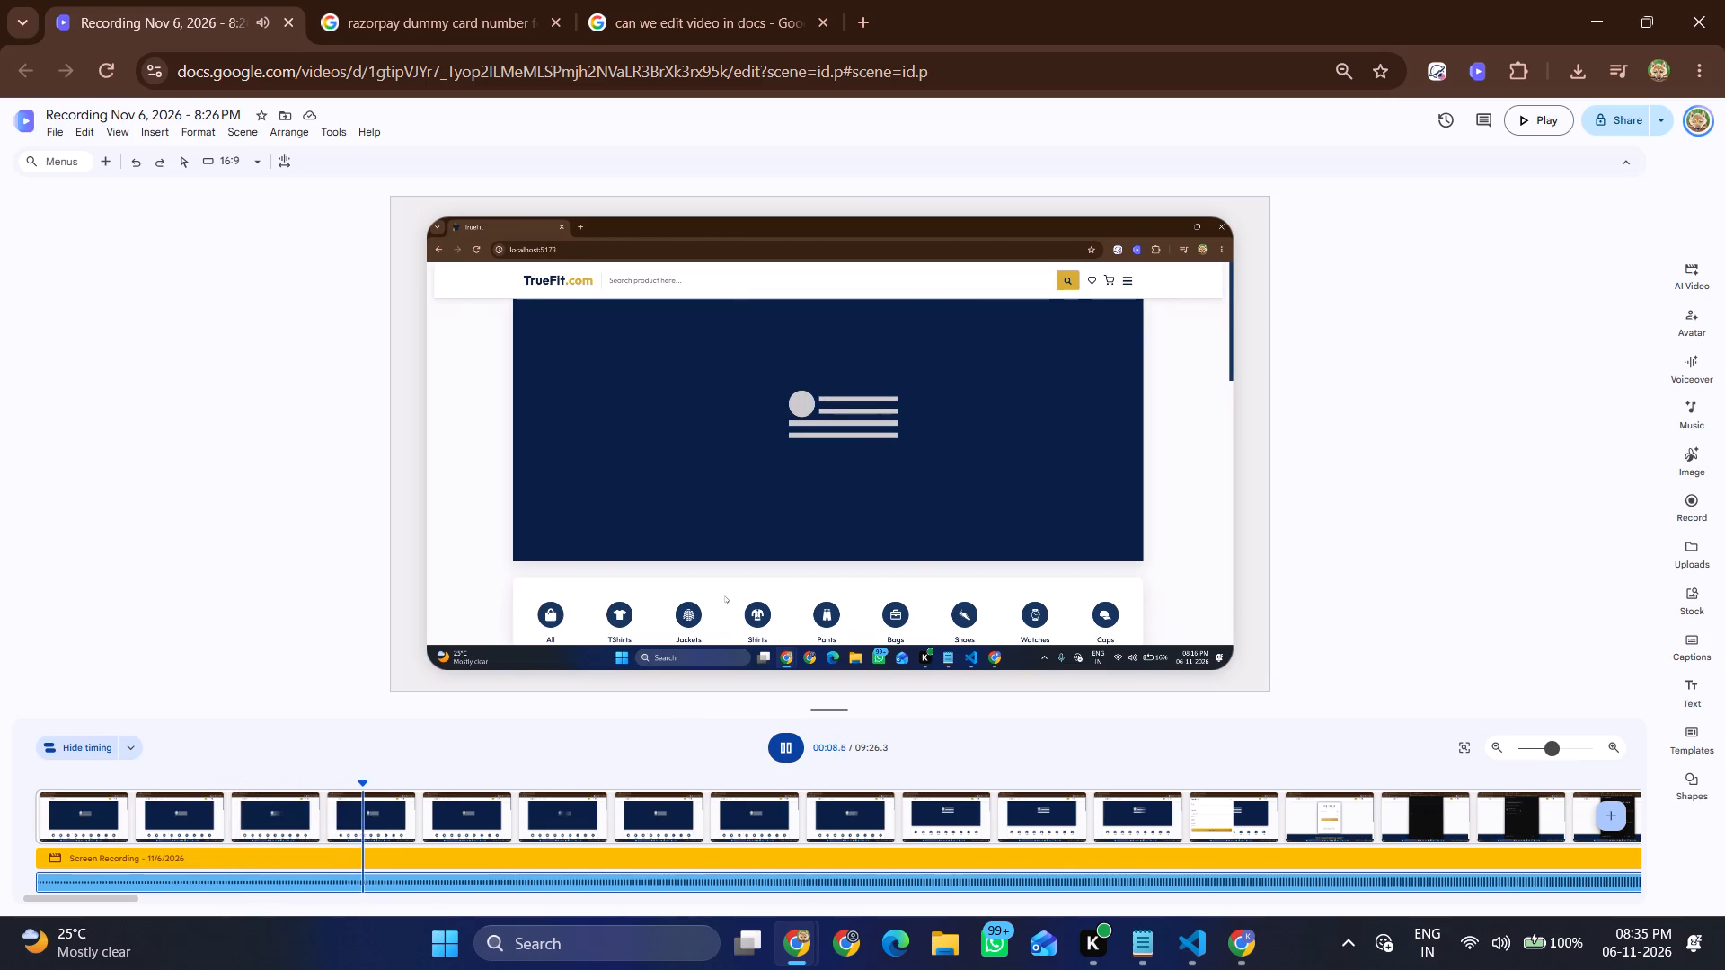
Undo the recent scene and audio deletions, back through the removal of the scene starting at 9.2 seconds.
{"action": "key", "text": "ctrl+z"}
{"action": "key", "text": "ctrl+z"}
{"action": "key", "text": "ctrl+z"}
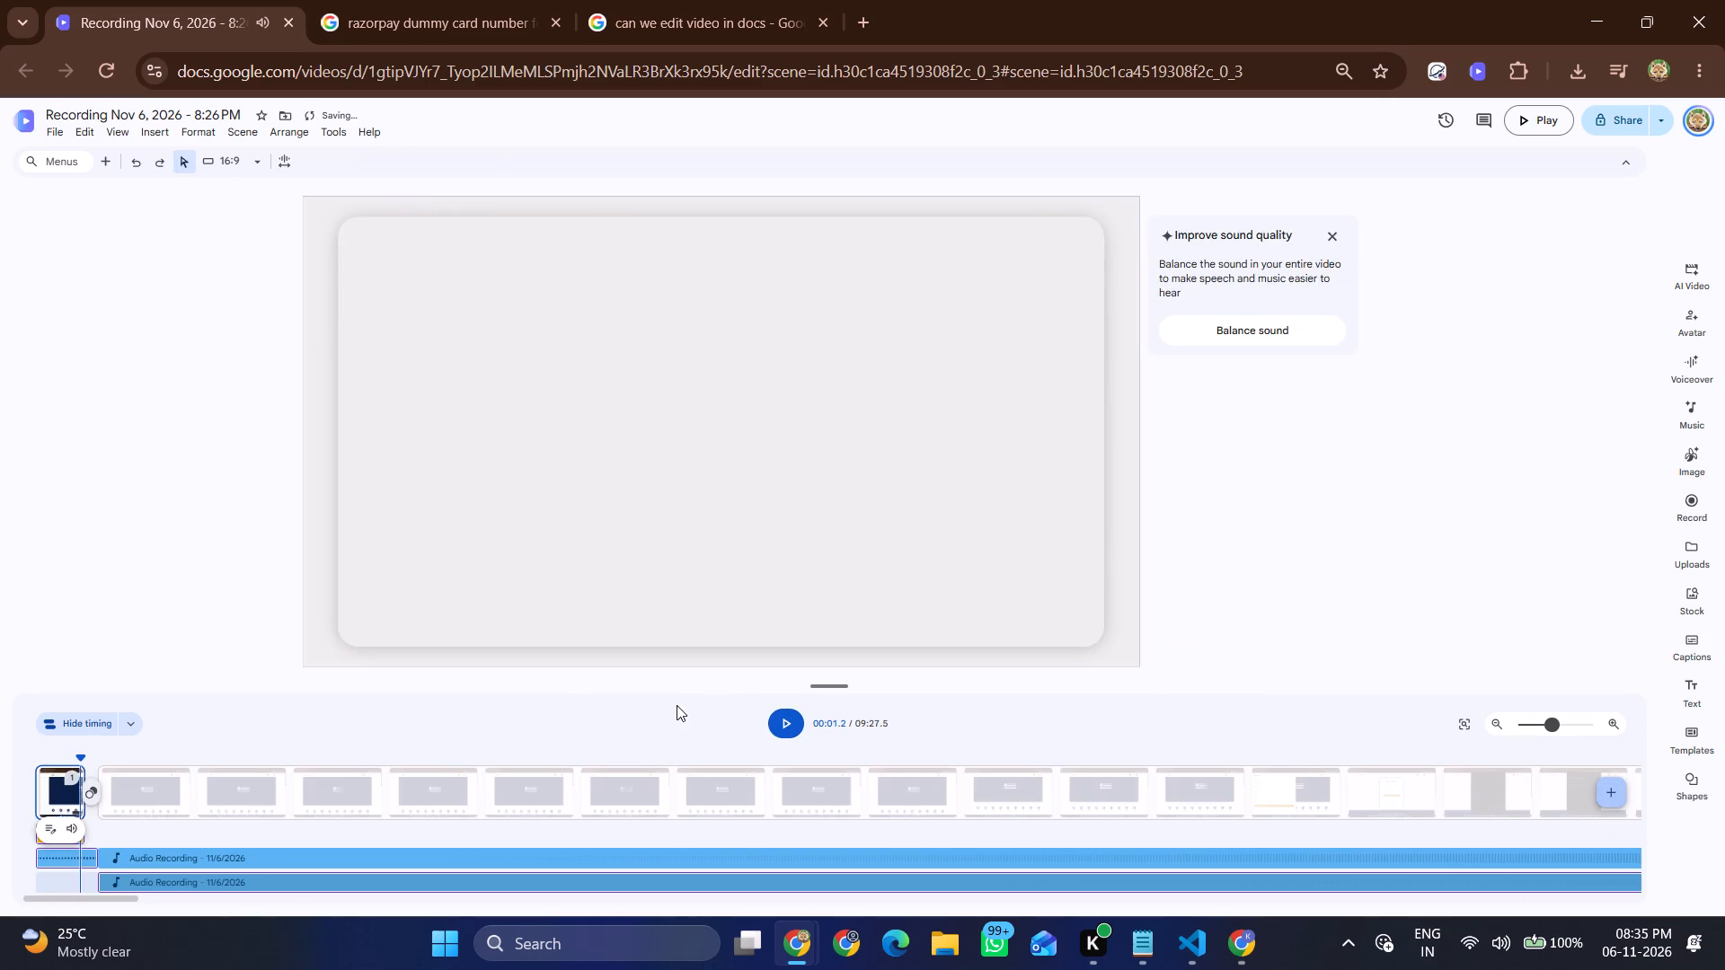
{"action": "key", "text": "ctrl+z"}
{"action": "key", "text": "ctrl+z"}
{"action": "key", "text": "ctrl+z"}
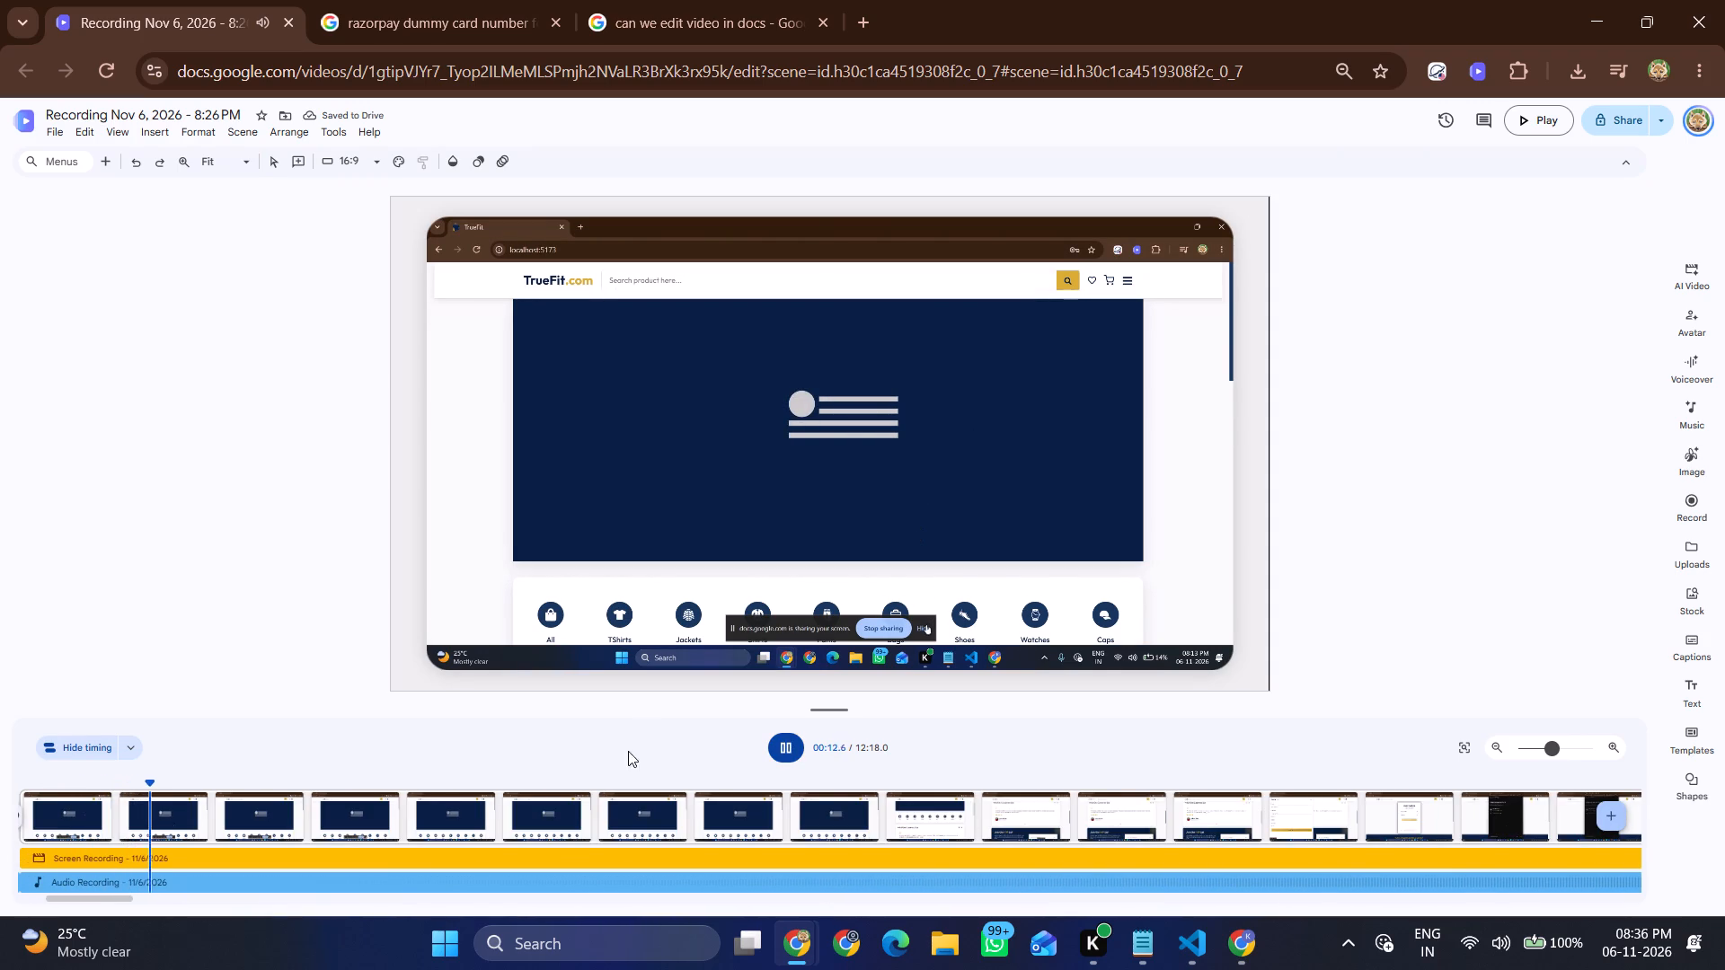
Pause playback and delete the screen recording clip from the 1.3-second scene just after the opening 8-second scene.
{"action": "scroll", "coordinate": [579, 843], "scroll_direction": "right", "scroll_amount": 2}
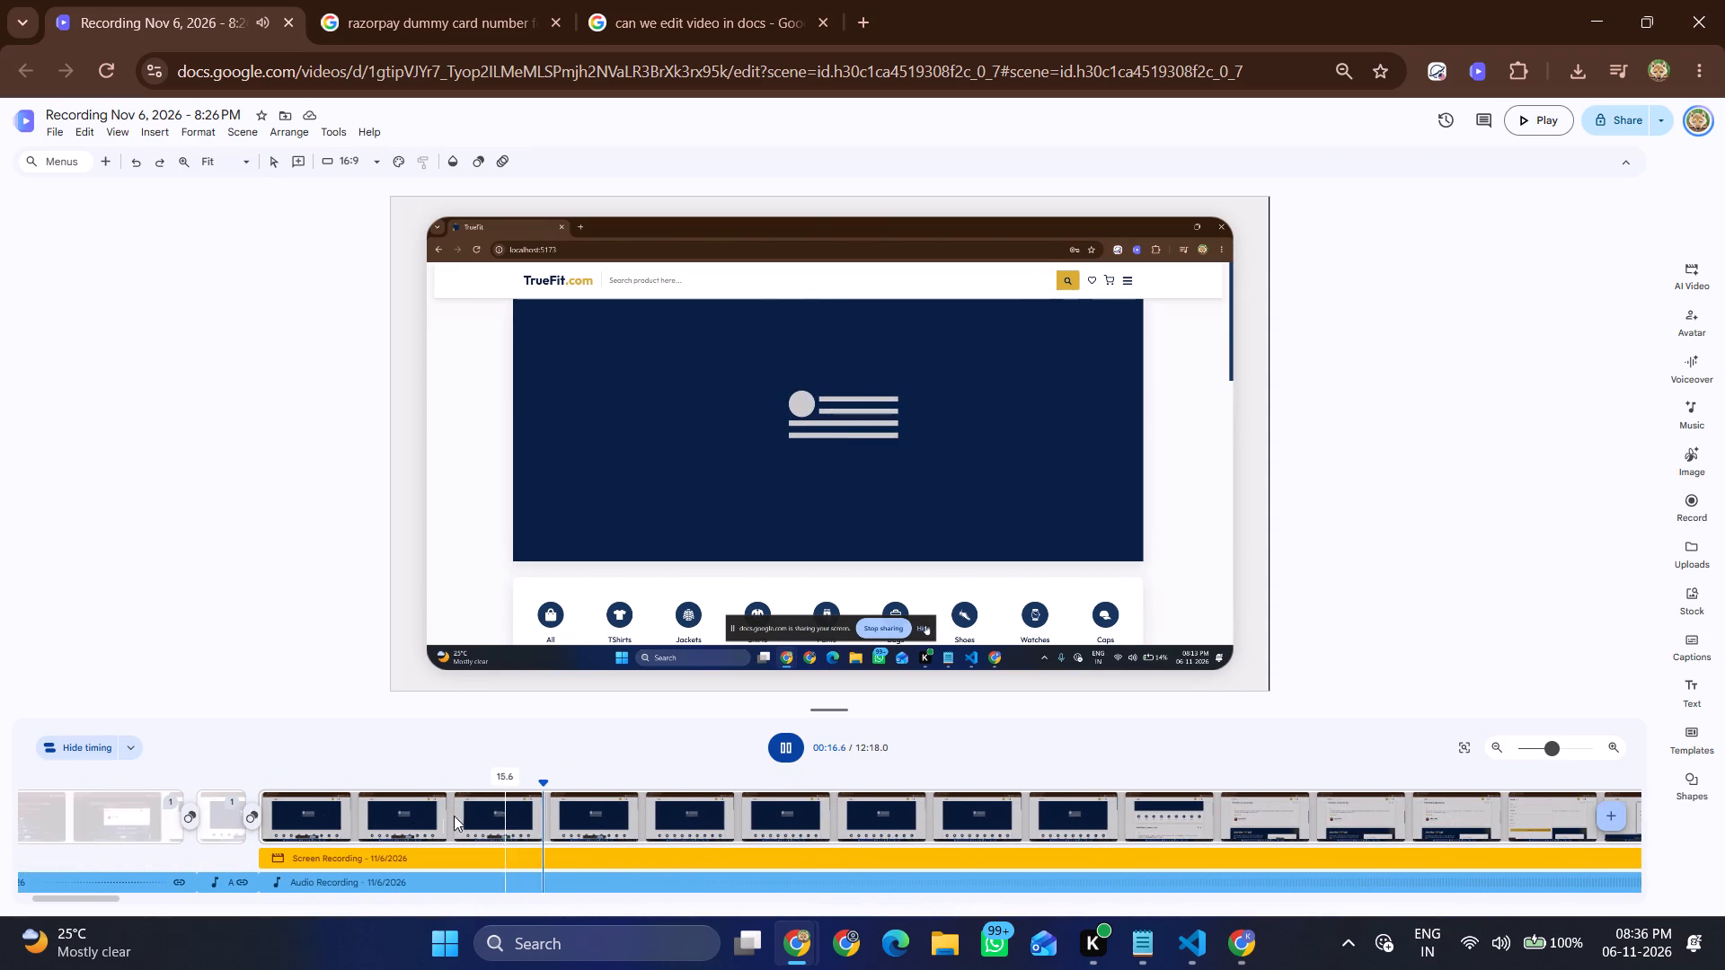
{"action": "left_click", "coordinate": [288, 814]}
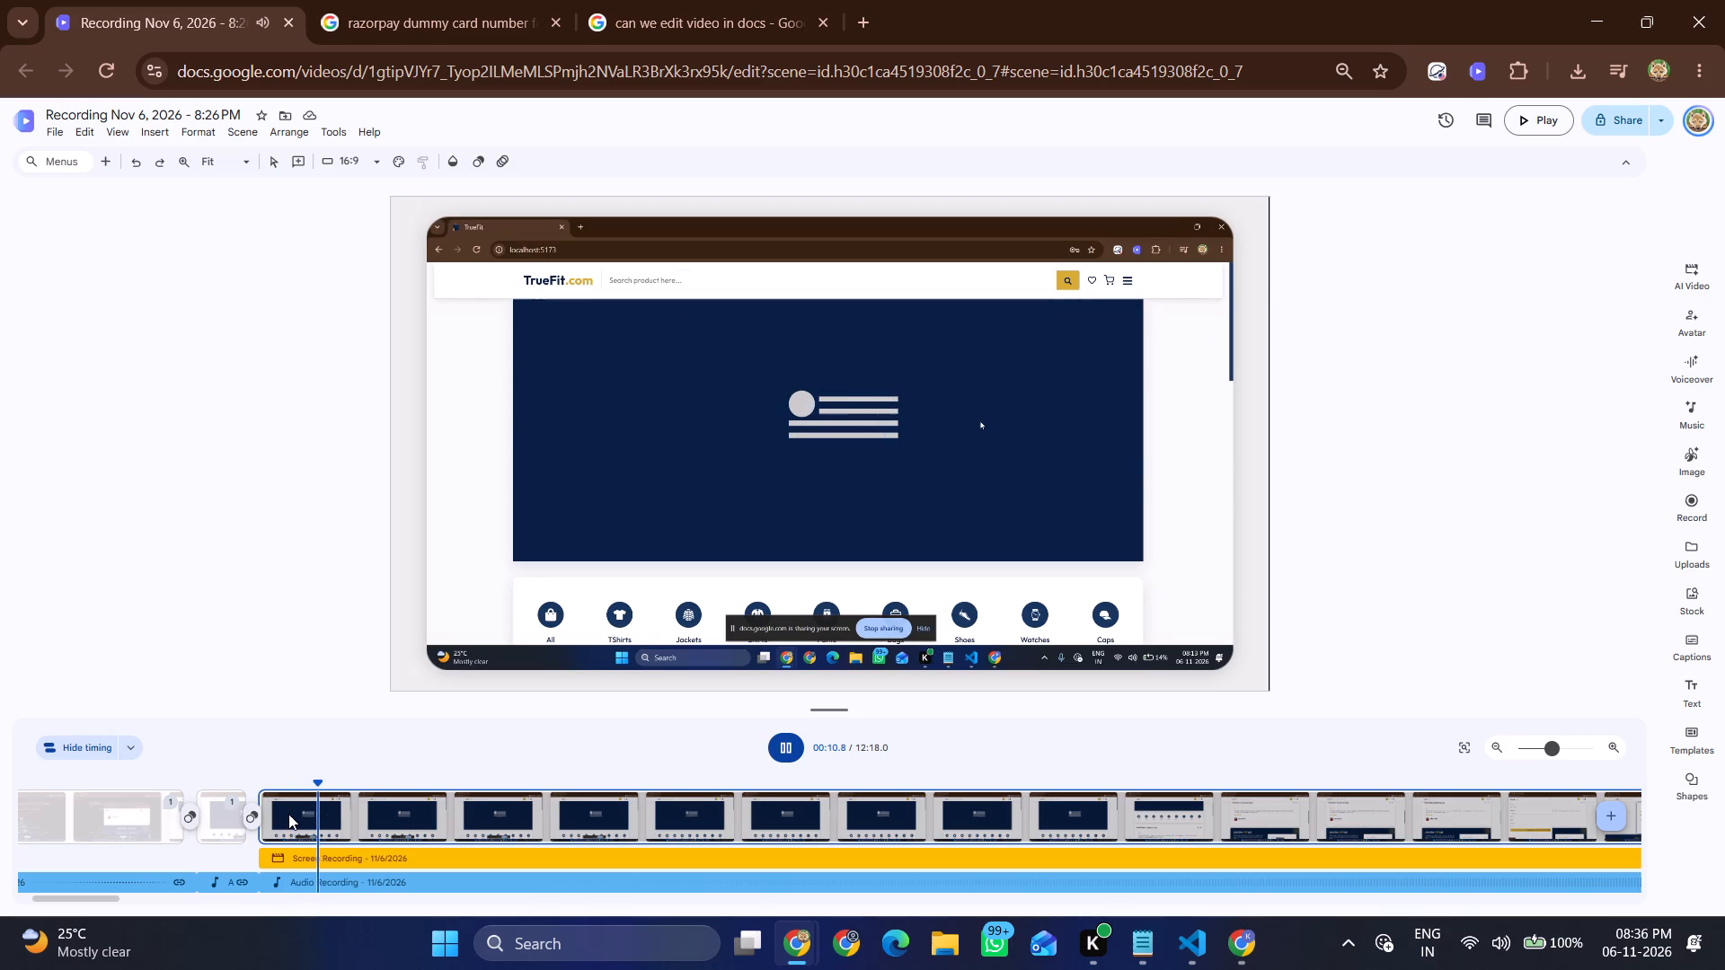
{"action": "key", "text": "space"}
{"action": "left_click", "coordinate": [218, 876]}
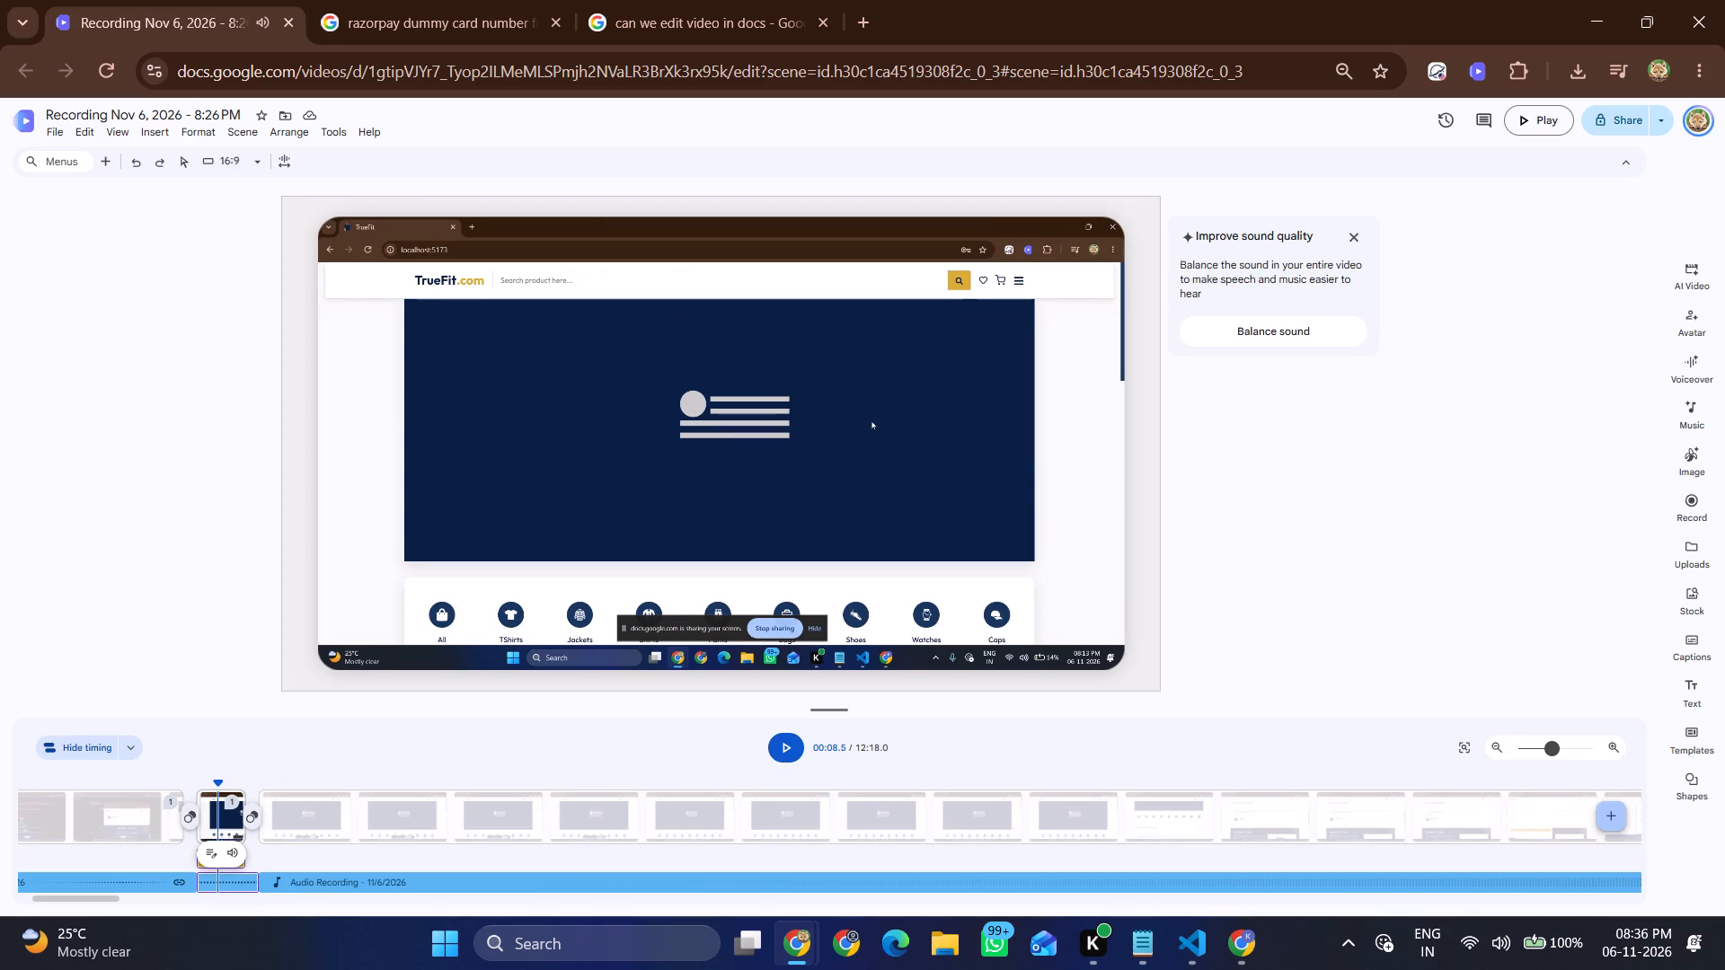
{"action": "left_click", "coordinate": [224, 824]}
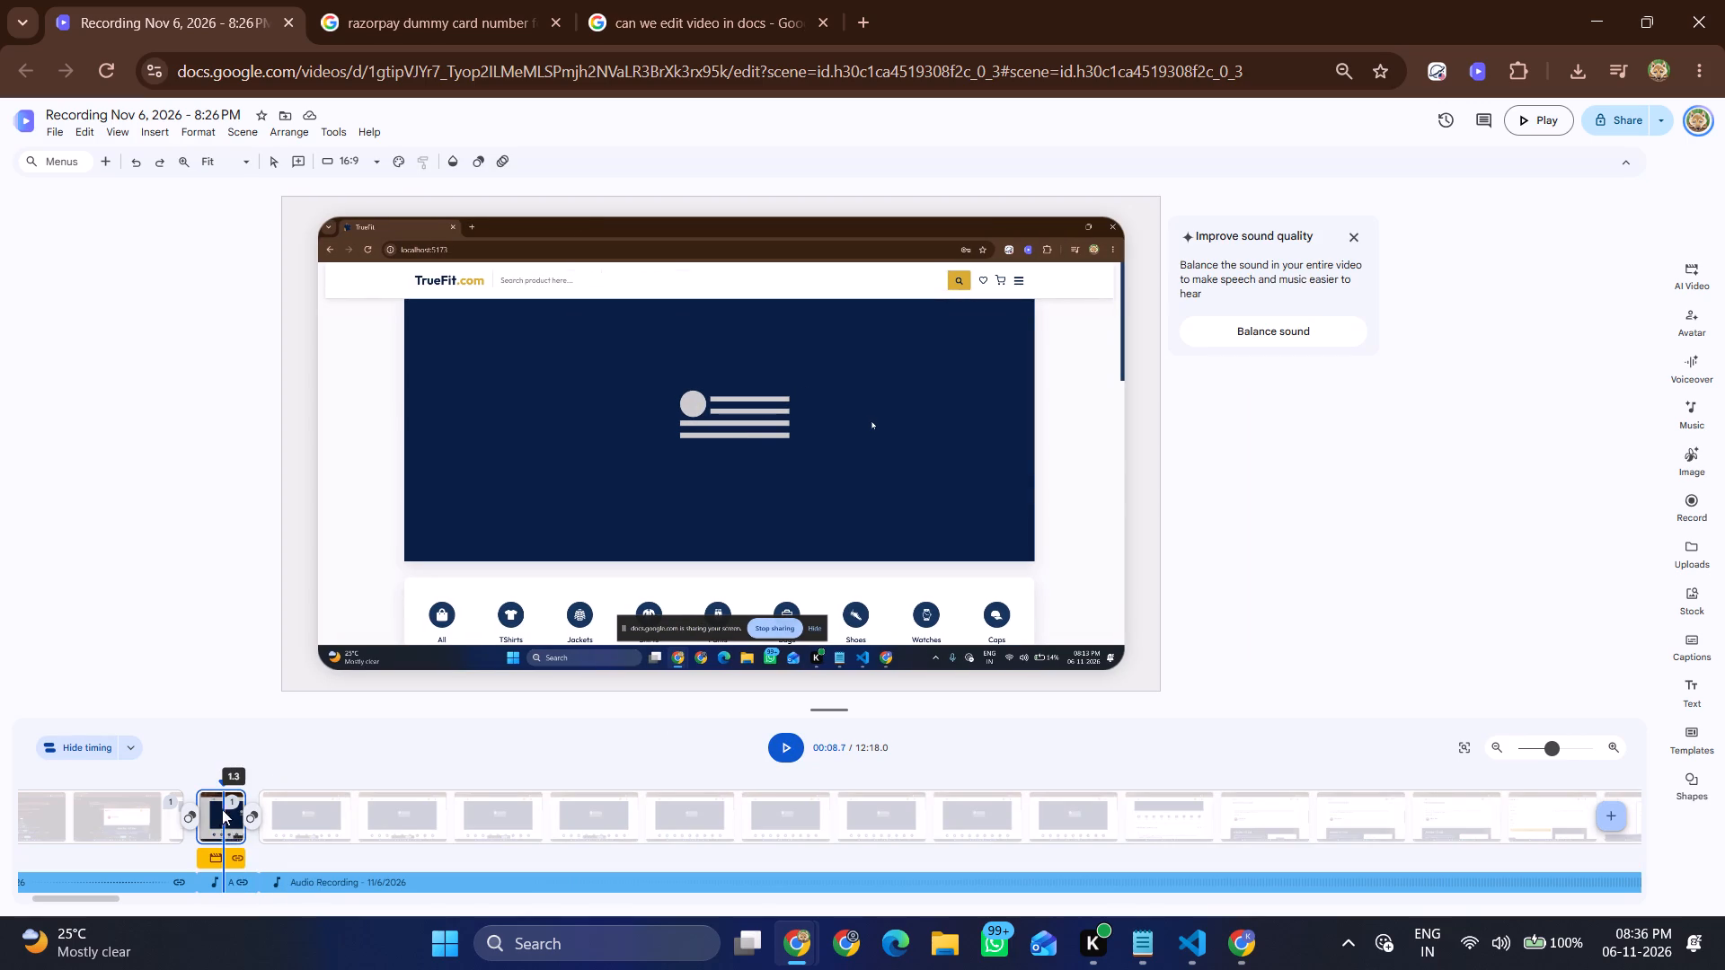
{"action": "left_click", "coordinate": [217, 769]}
{"action": "left_click", "coordinate": [220, 786]}
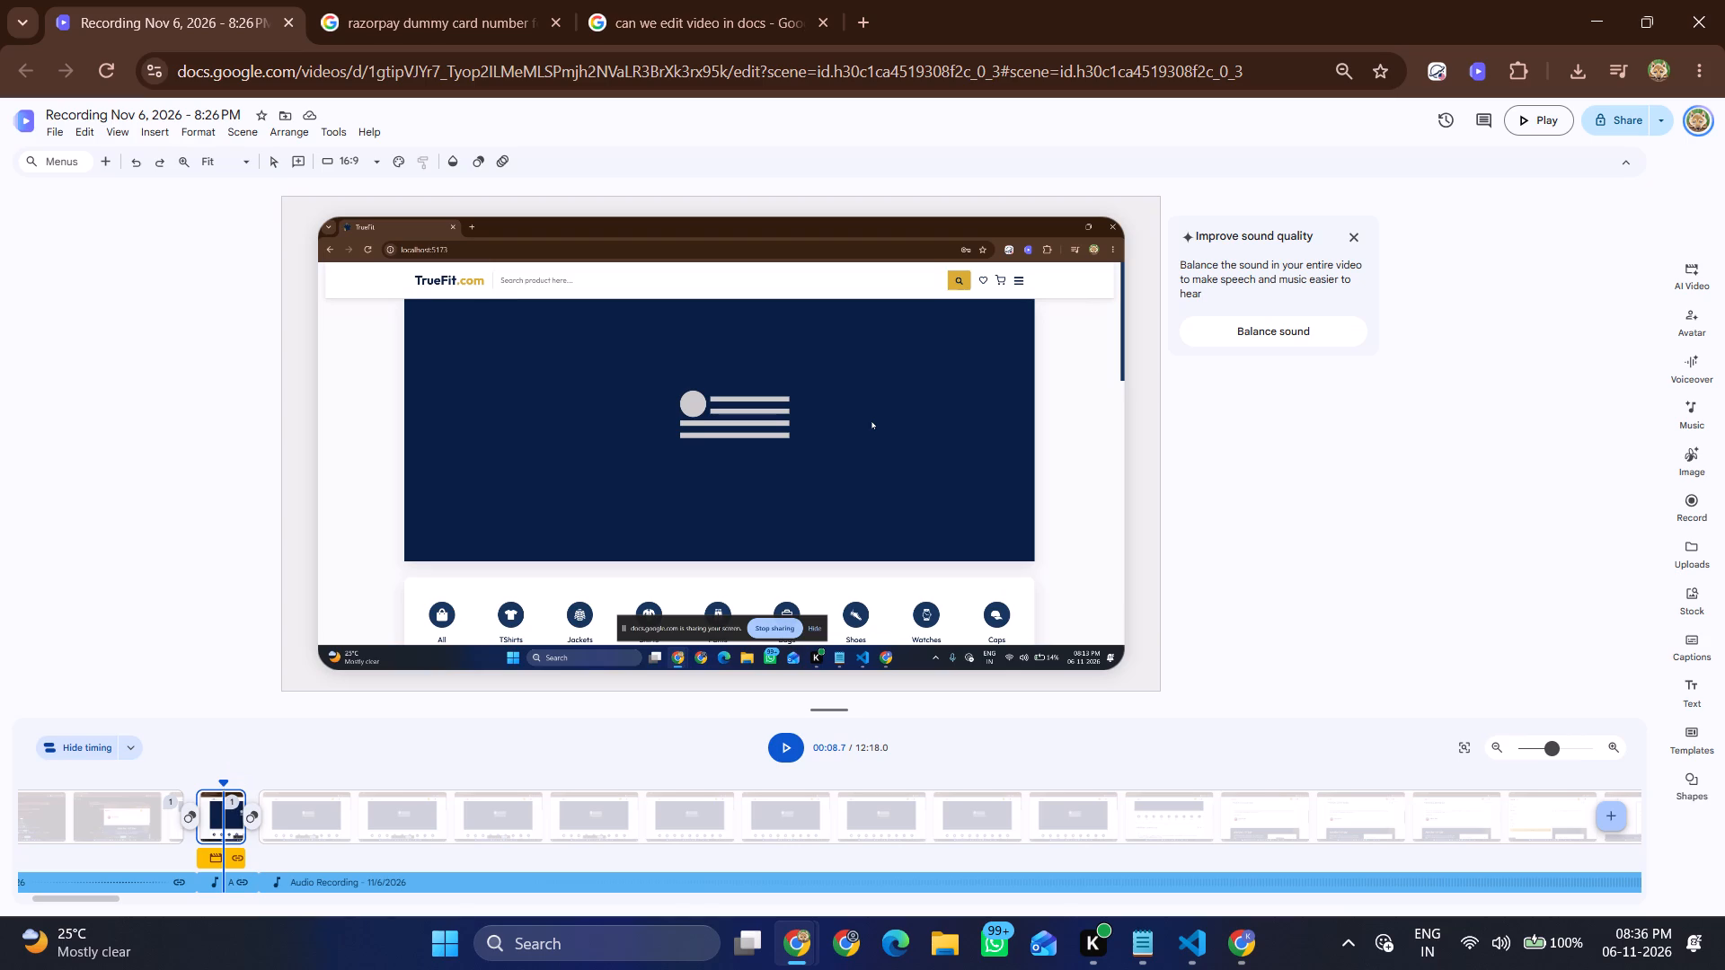
{"action": "left_click", "coordinate": [223, 784]}
{"action": "left_click", "coordinate": [223, 783]}
{"action": "left_click", "coordinate": [223, 853], "text": "ctrl"}
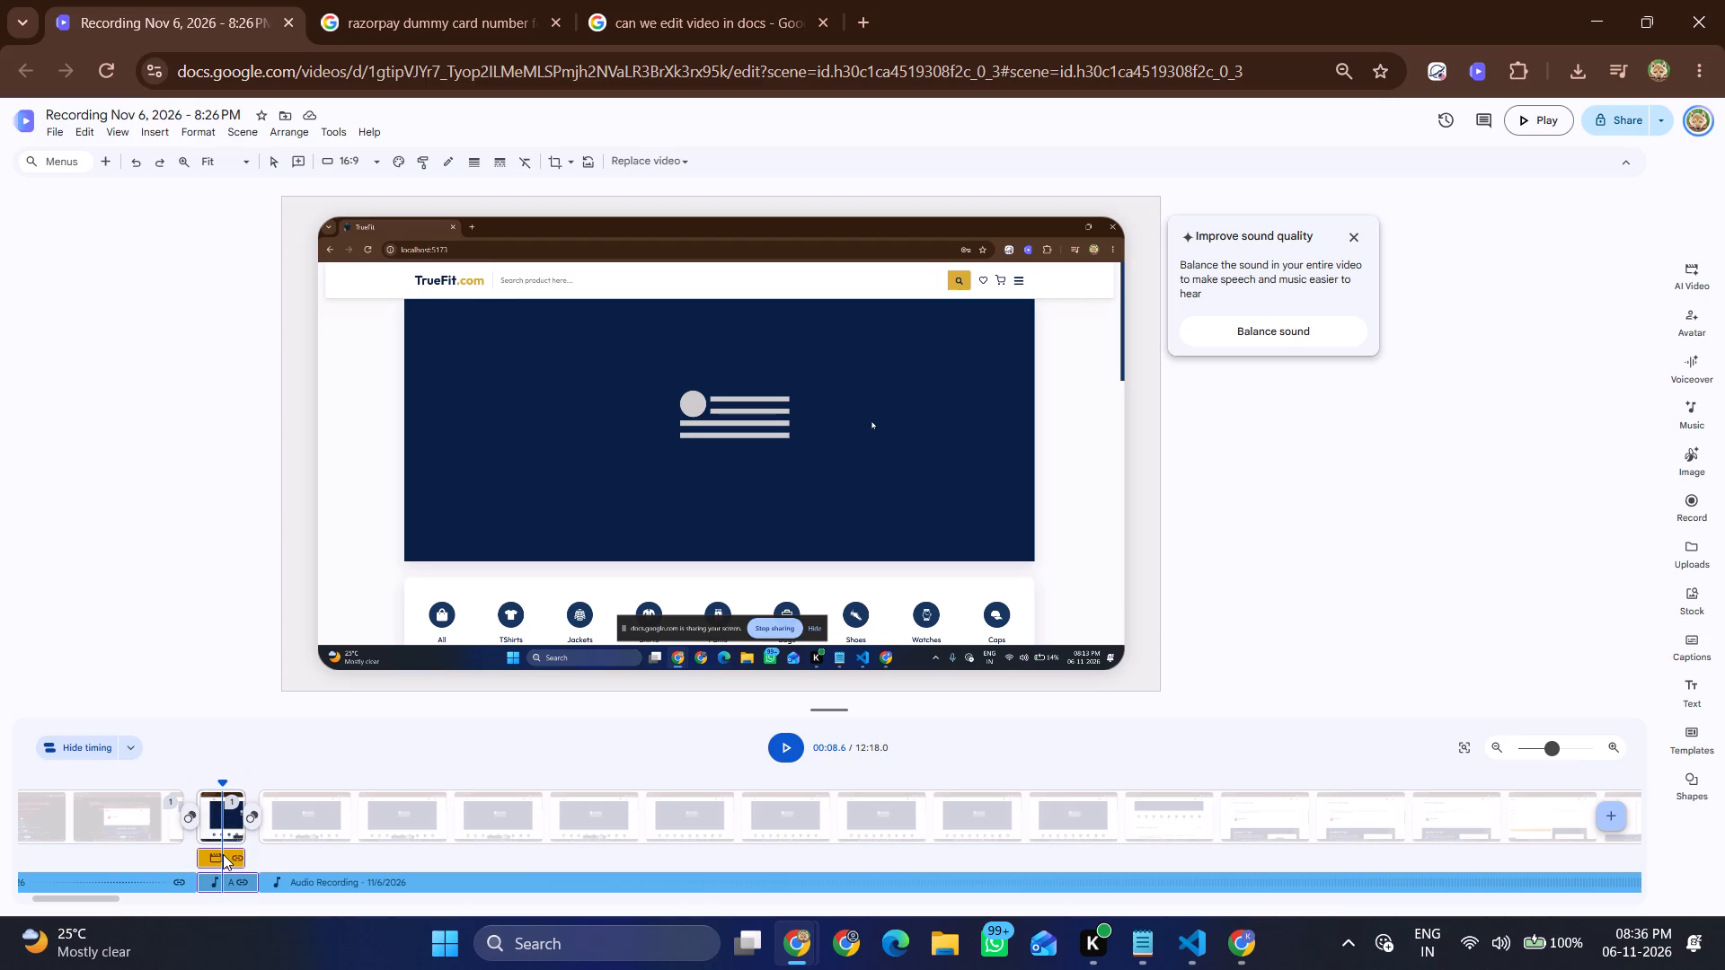
{"action": "left_click", "coordinate": [223, 854]}
{"action": "key", "text": "Delete"}
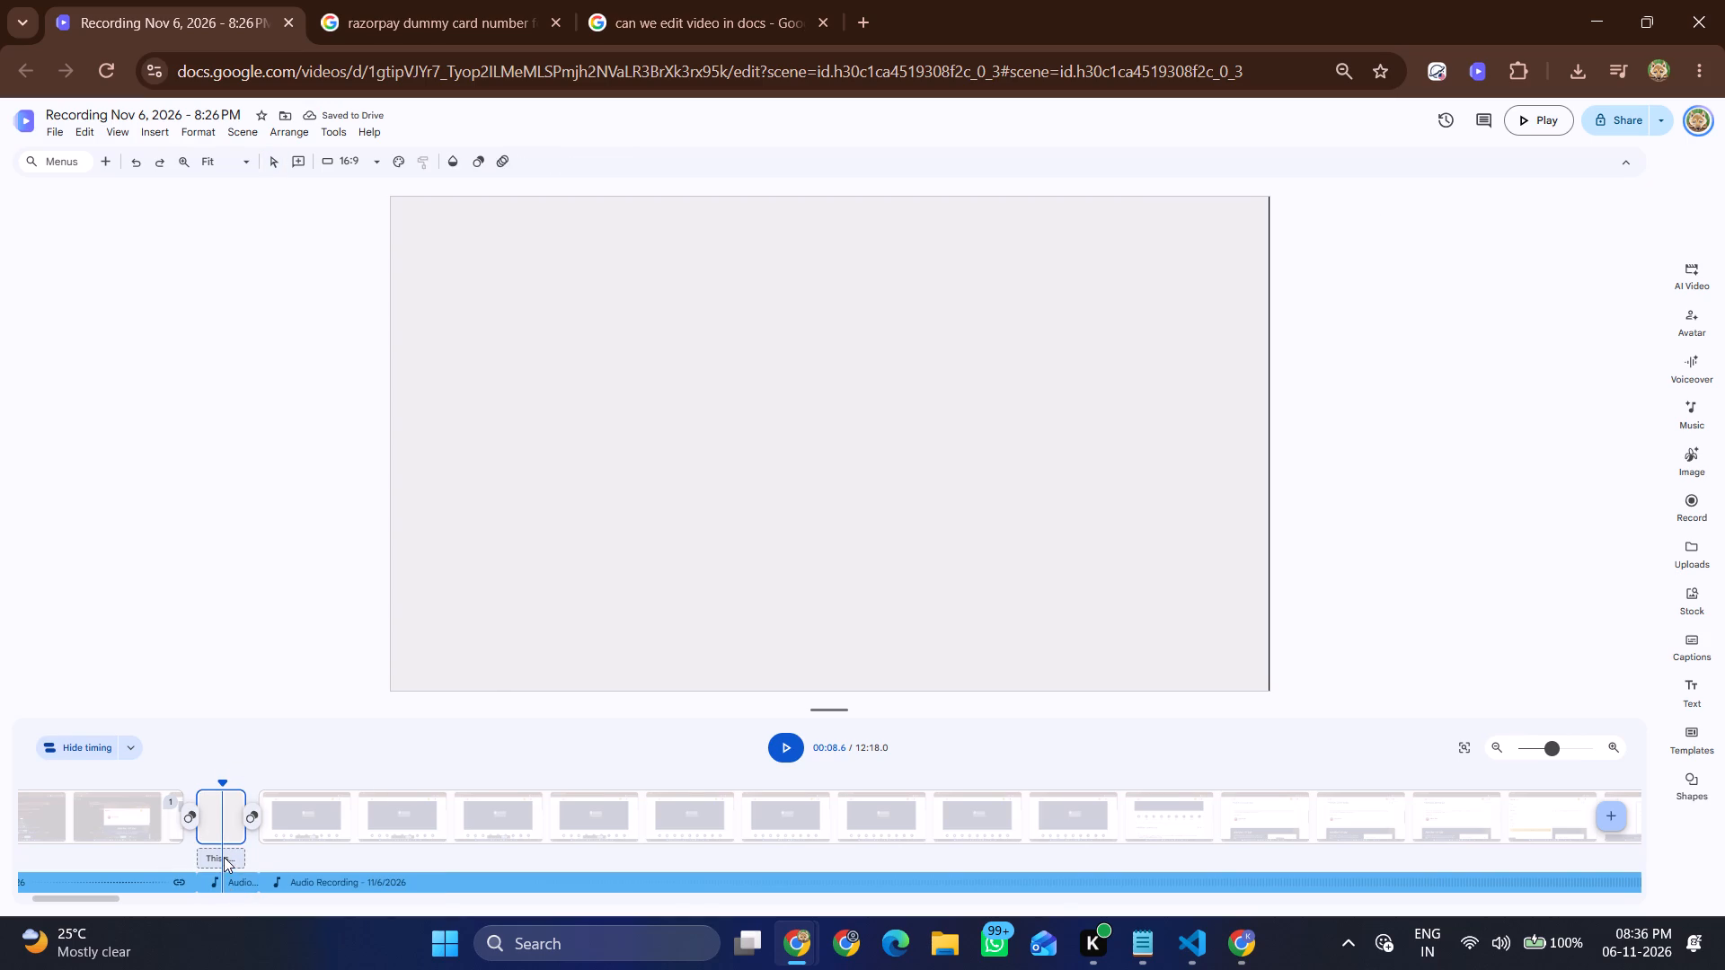
Delete the short audio clip beneath the emptied 1.3-second scene.
{"action": "left_click", "coordinate": [224, 857]}
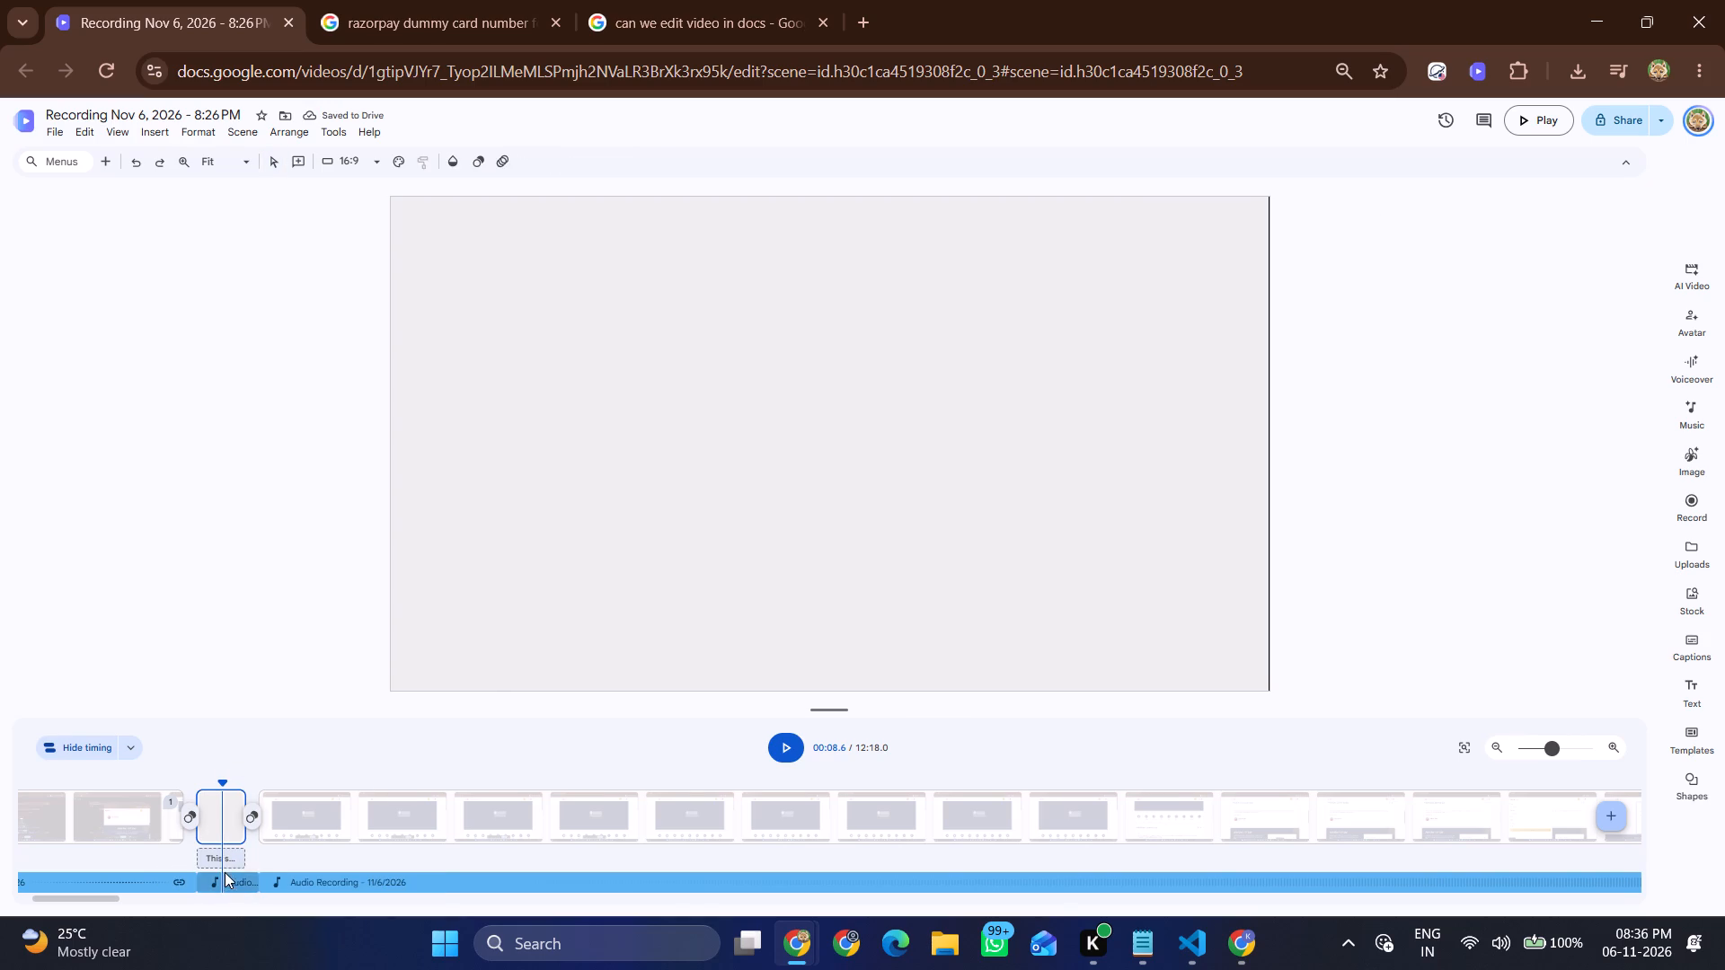
{"action": "left_click", "coordinate": [226, 876]}
{"action": "key", "text": "Delete"}
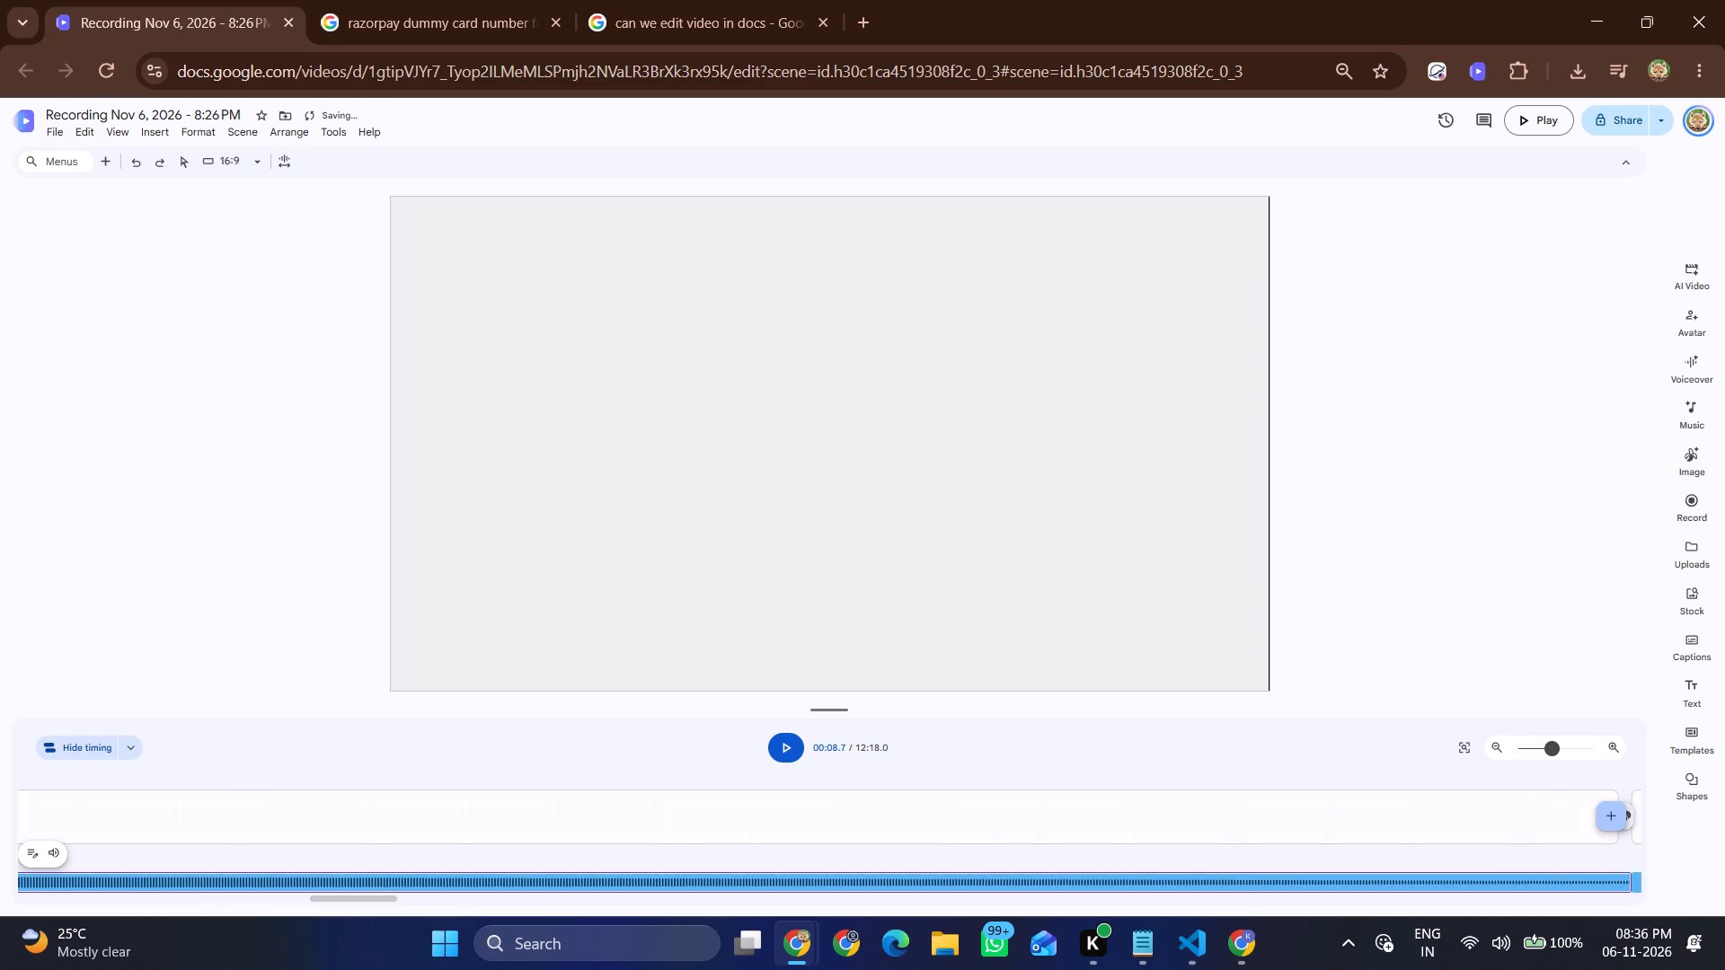
Delete the emptied 1.3-second scene between the opening 8-second scene and the main recording.
{"action": "scroll", "coordinate": [226, 876], "scroll_direction": "right", "scroll_amount": 14}
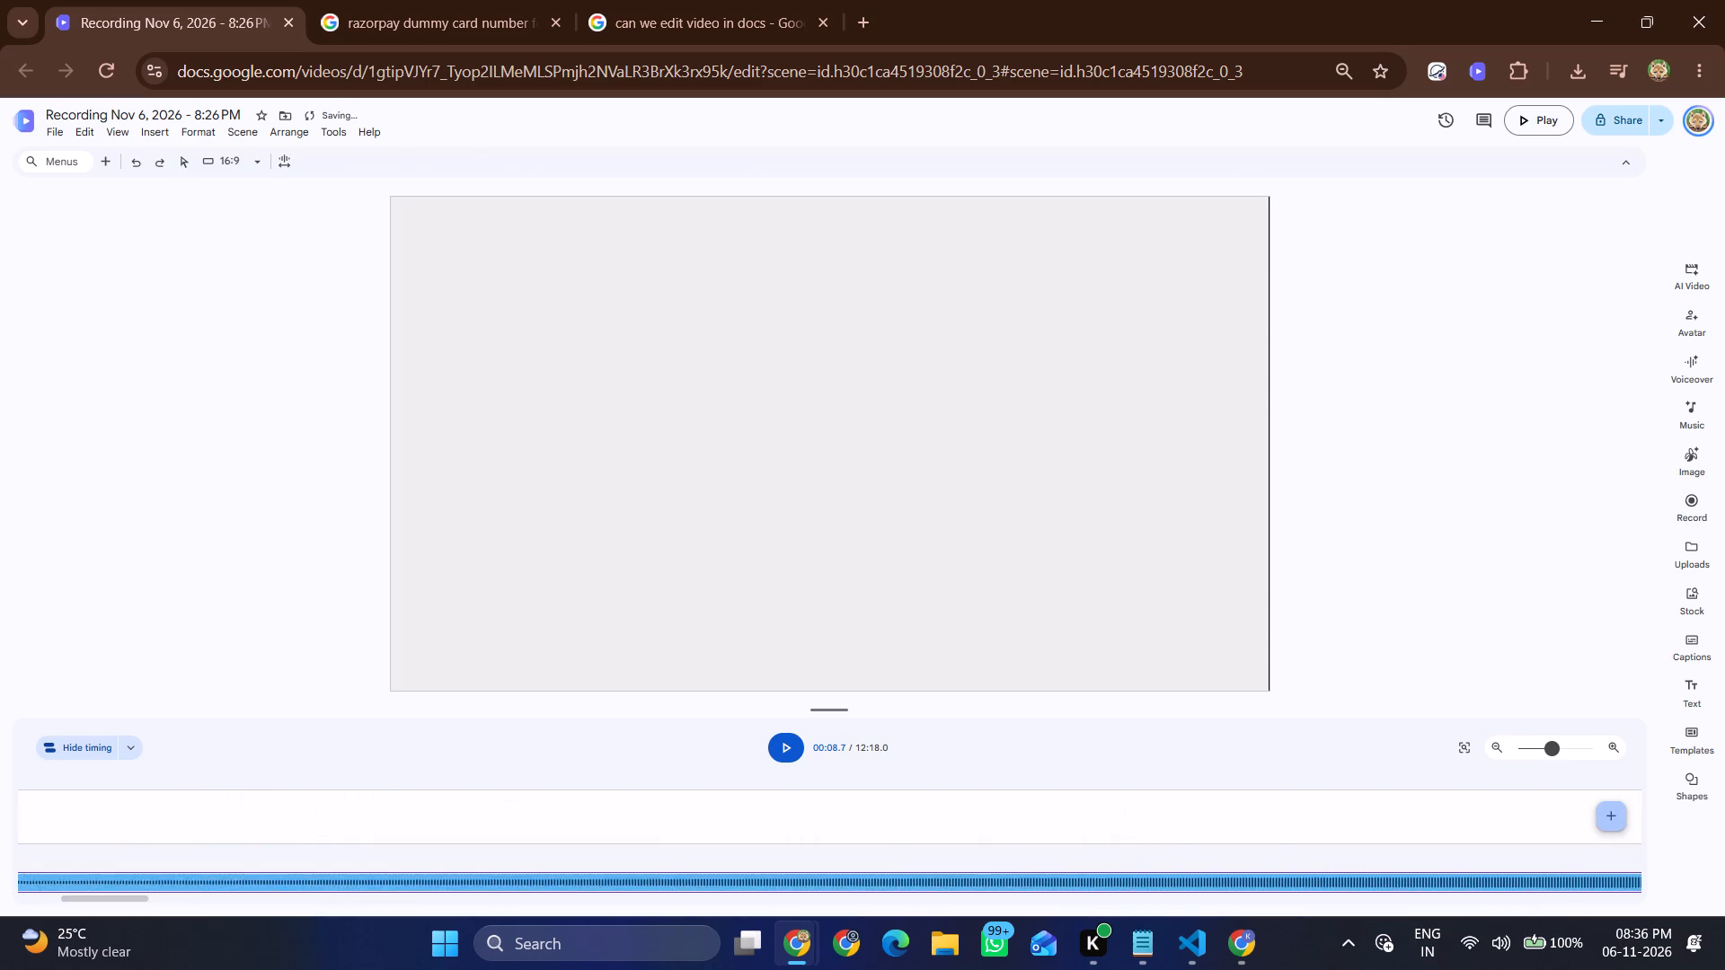
{"action": "scroll", "coordinate": [226, 876], "scroll_direction": "right", "scroll_amount": 1}
{"action": "left_click", "coordinate": [237, 813]}
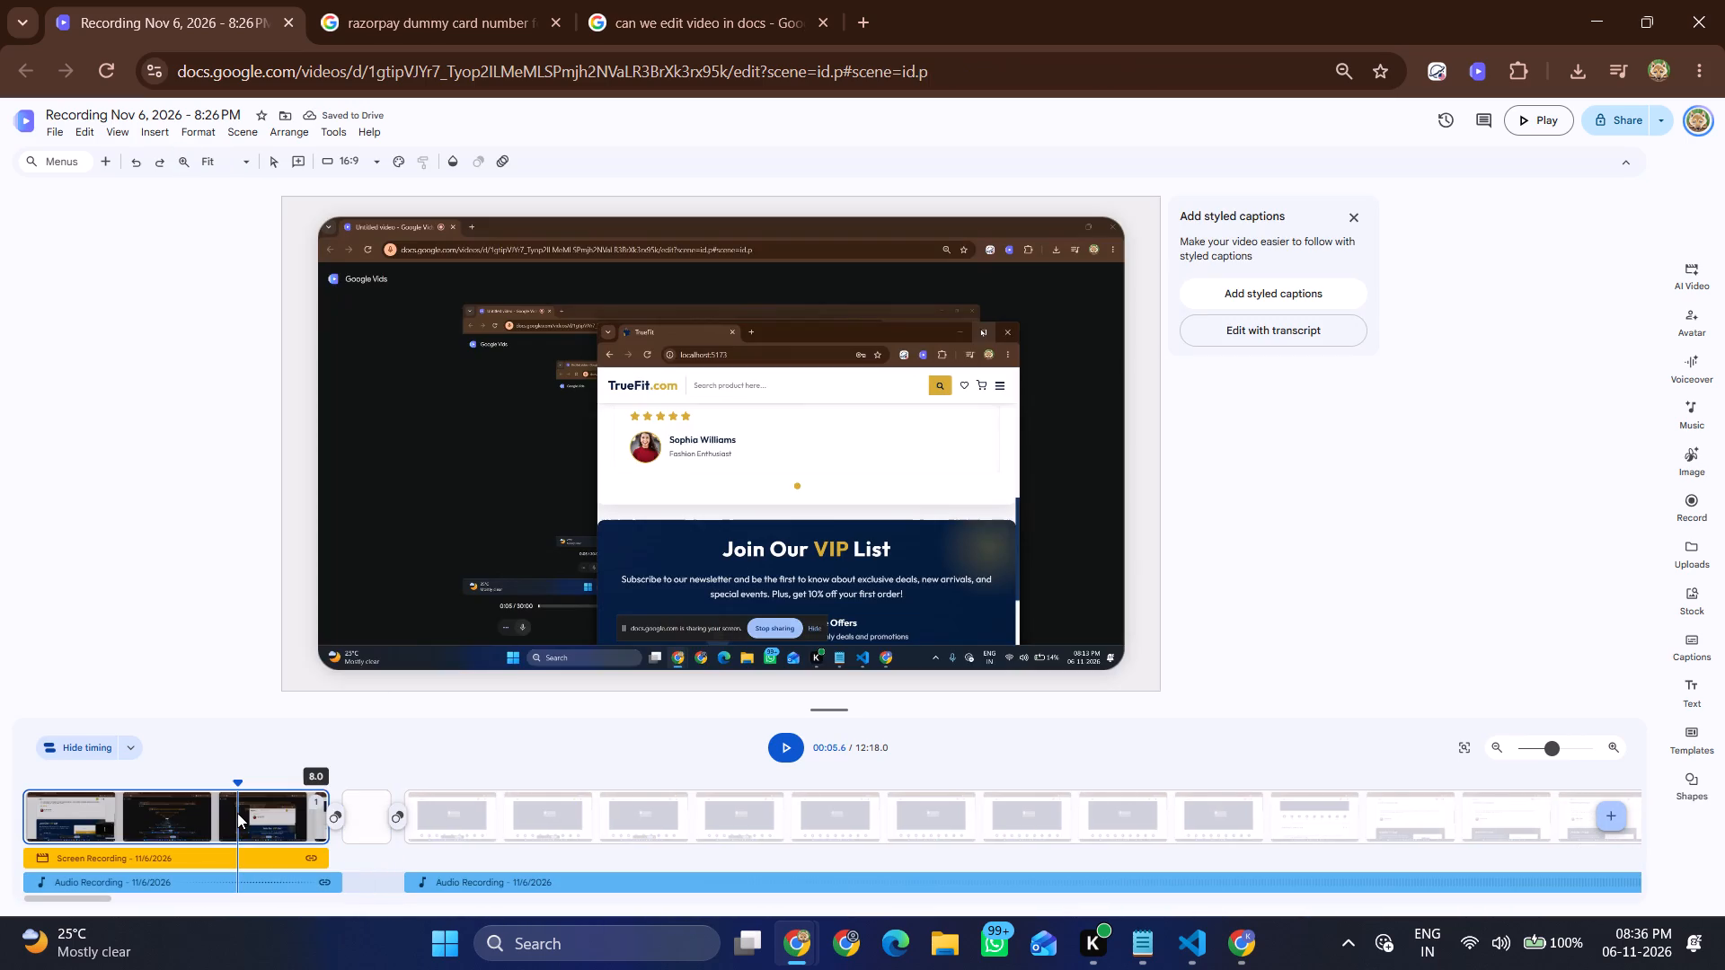
{"action": "left_click", "coordinate": [371, 823]}
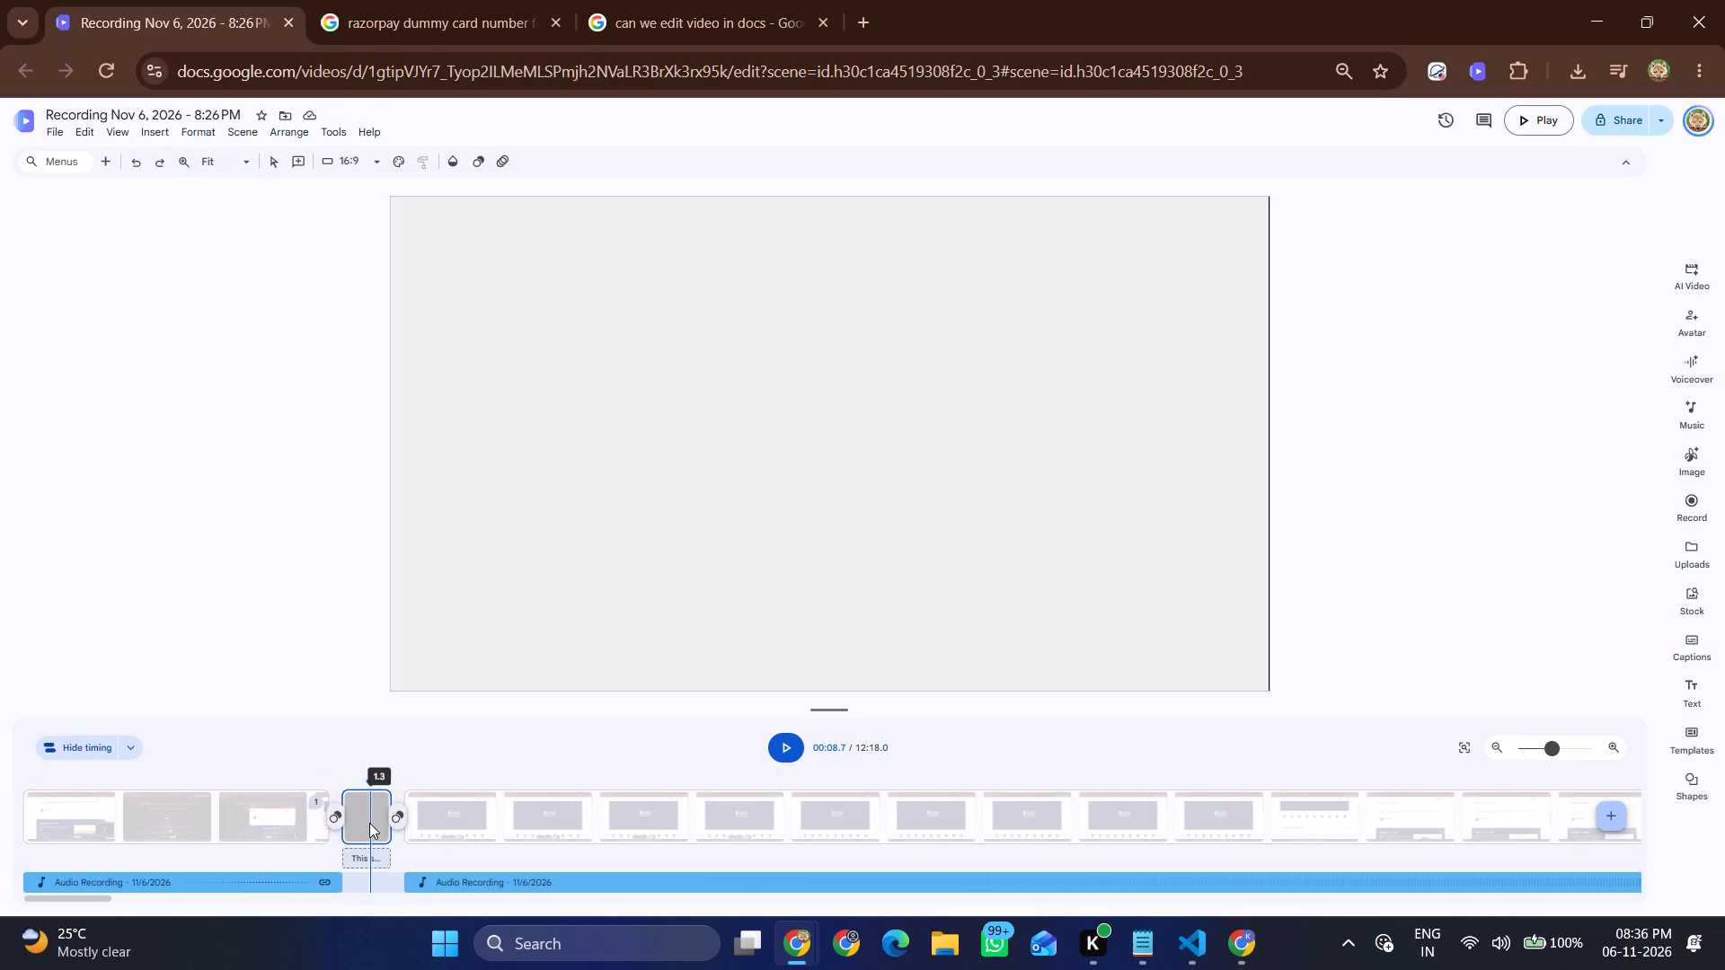
{"action": "key", "text": "Delete"}
Delete the audio recording clip beneath the opening 8-second scene.
{"action": "left_click", "coordinate": [274, 832]}
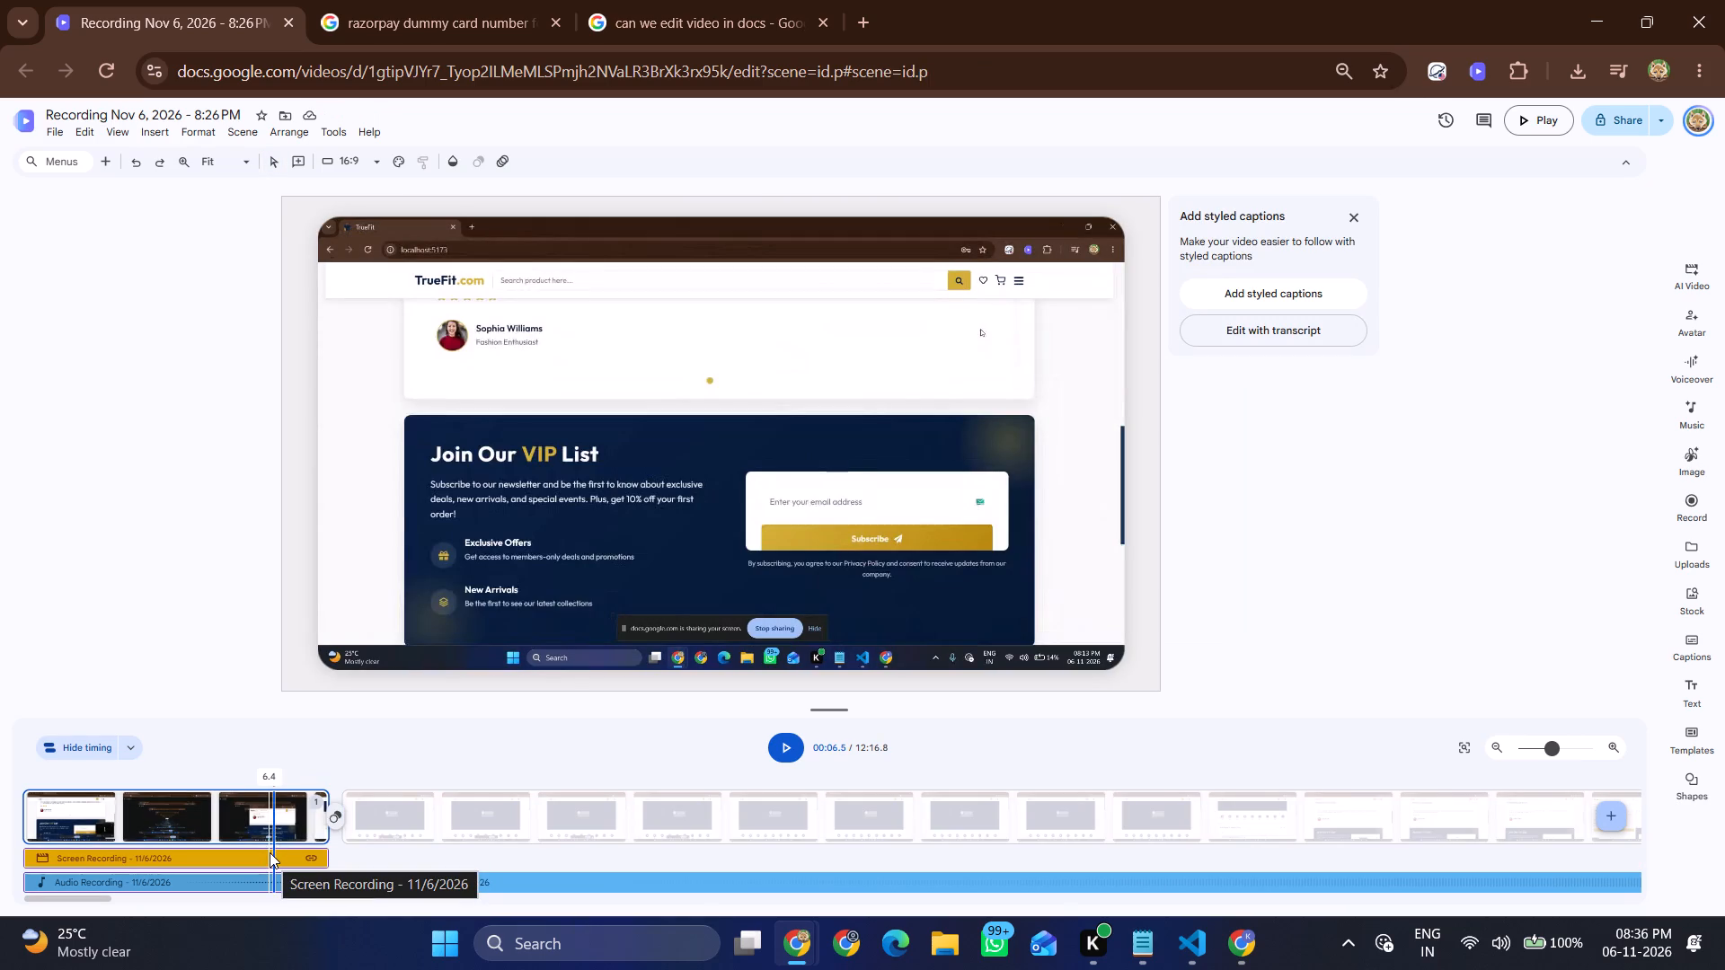
{"action": "left_click", "coordinate": [269, 852]}
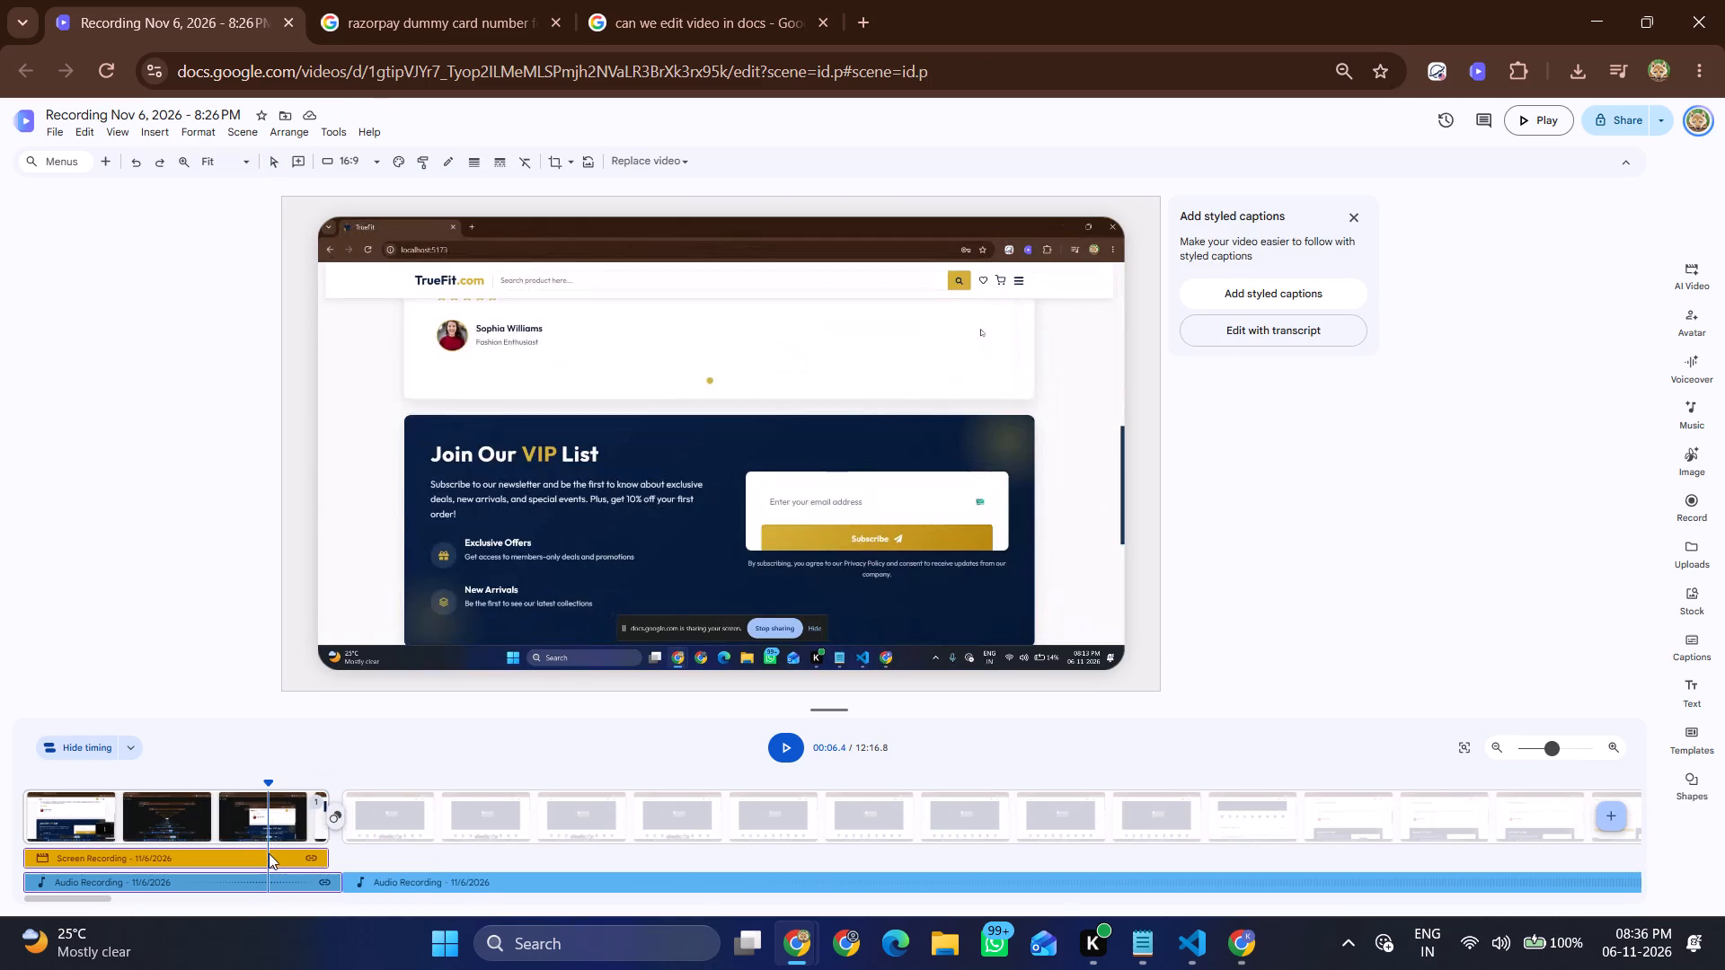
{"action": "left_click", "coordinate": [258, 873], "text": "ctrl"}
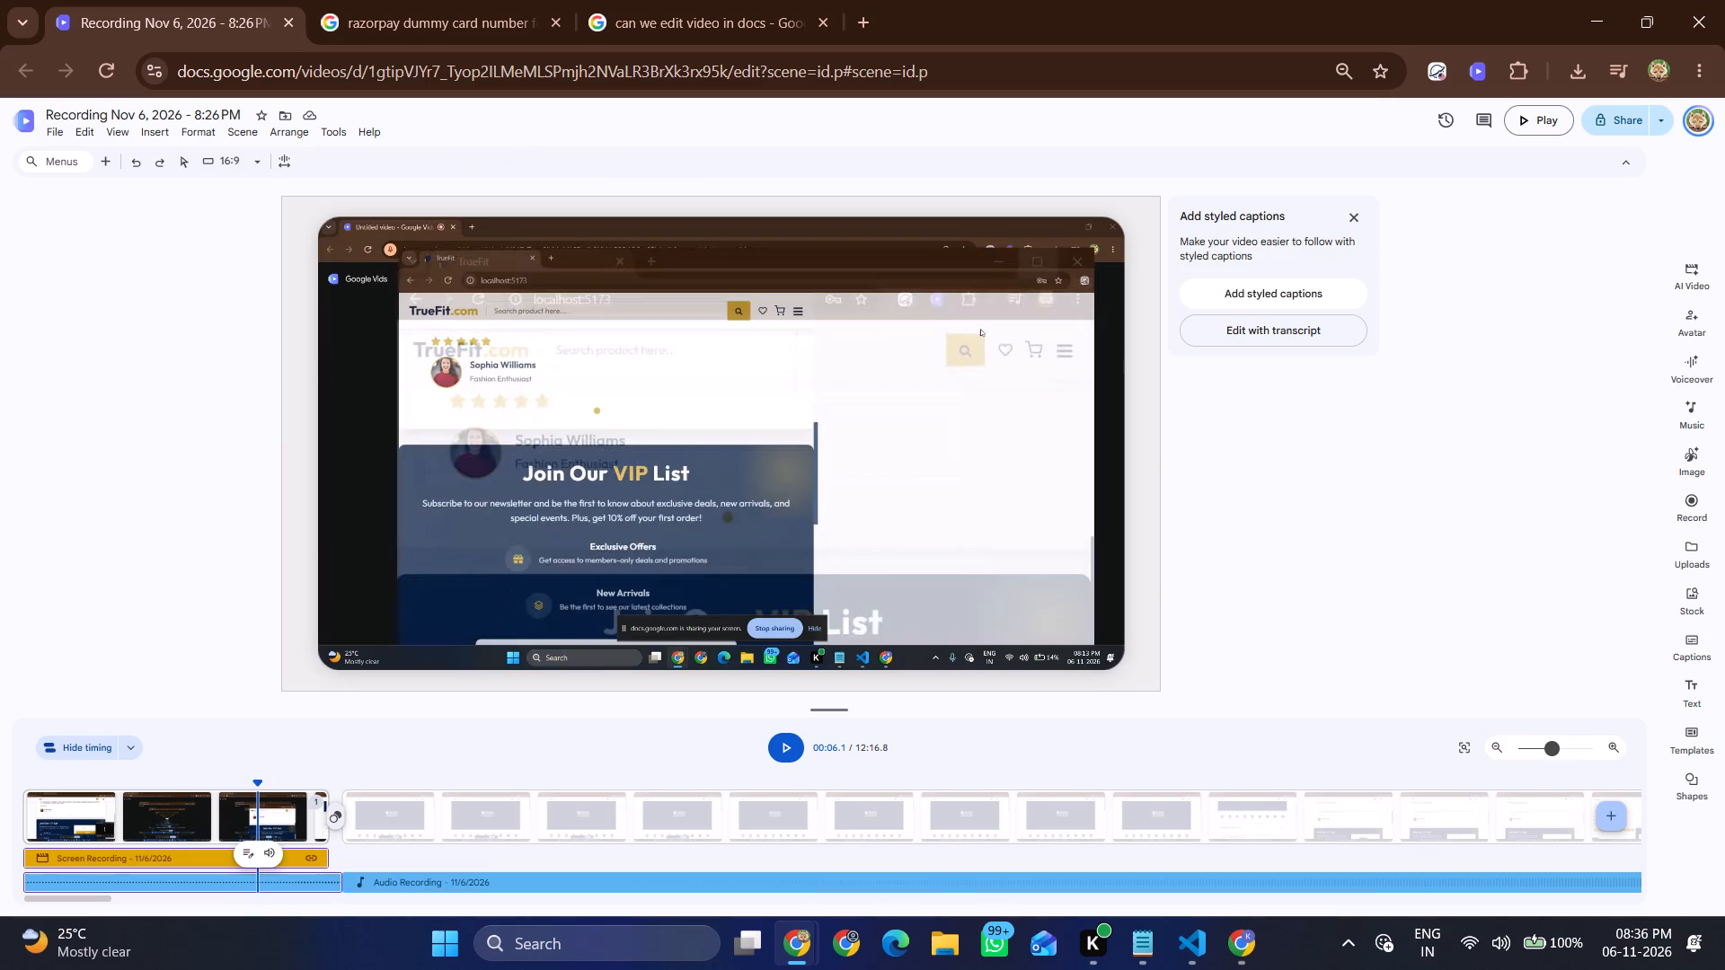
{"action": "key", "text": "Delete"}
Delete the opening 8-second scene together with its screen recording so the video starts with the main recording.
{"action": "scroll", "coordinate": [258, 873], "scroll_direction": "right", "scroll_amount": 10}
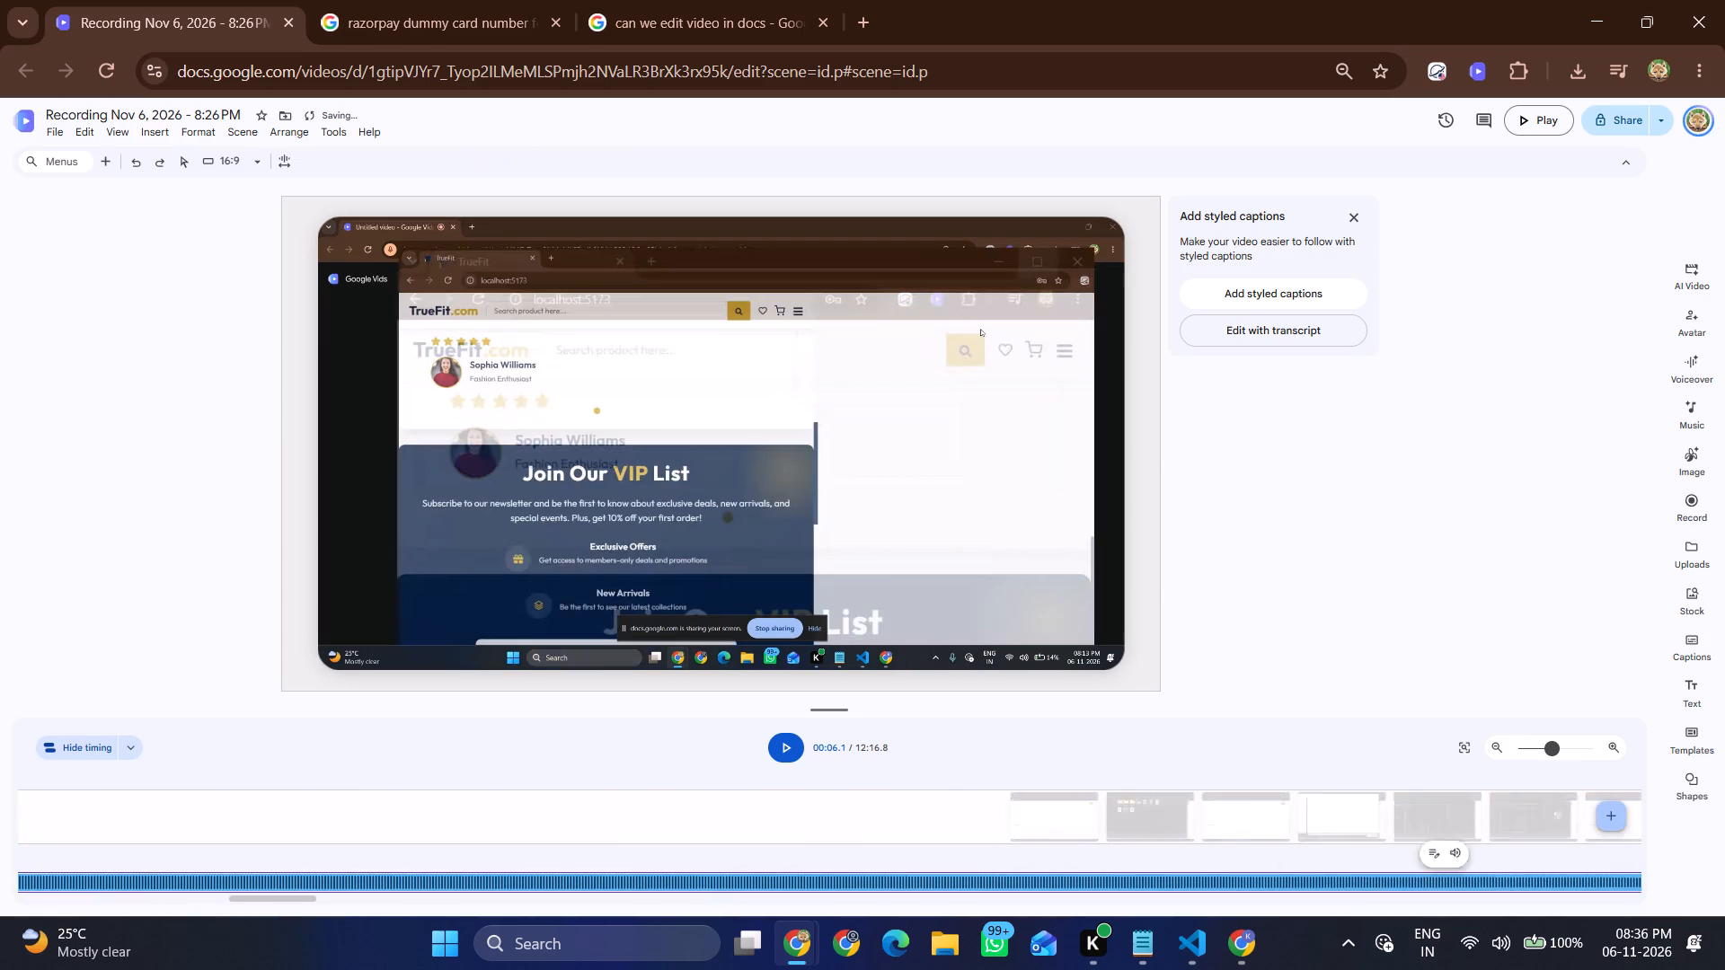
{"action": "scroll", "coordinate": [258, 873], "scroll_direction": "right", "scroll_amount": 15}
{"action": "left_click", "coordinate": [234, 823]}
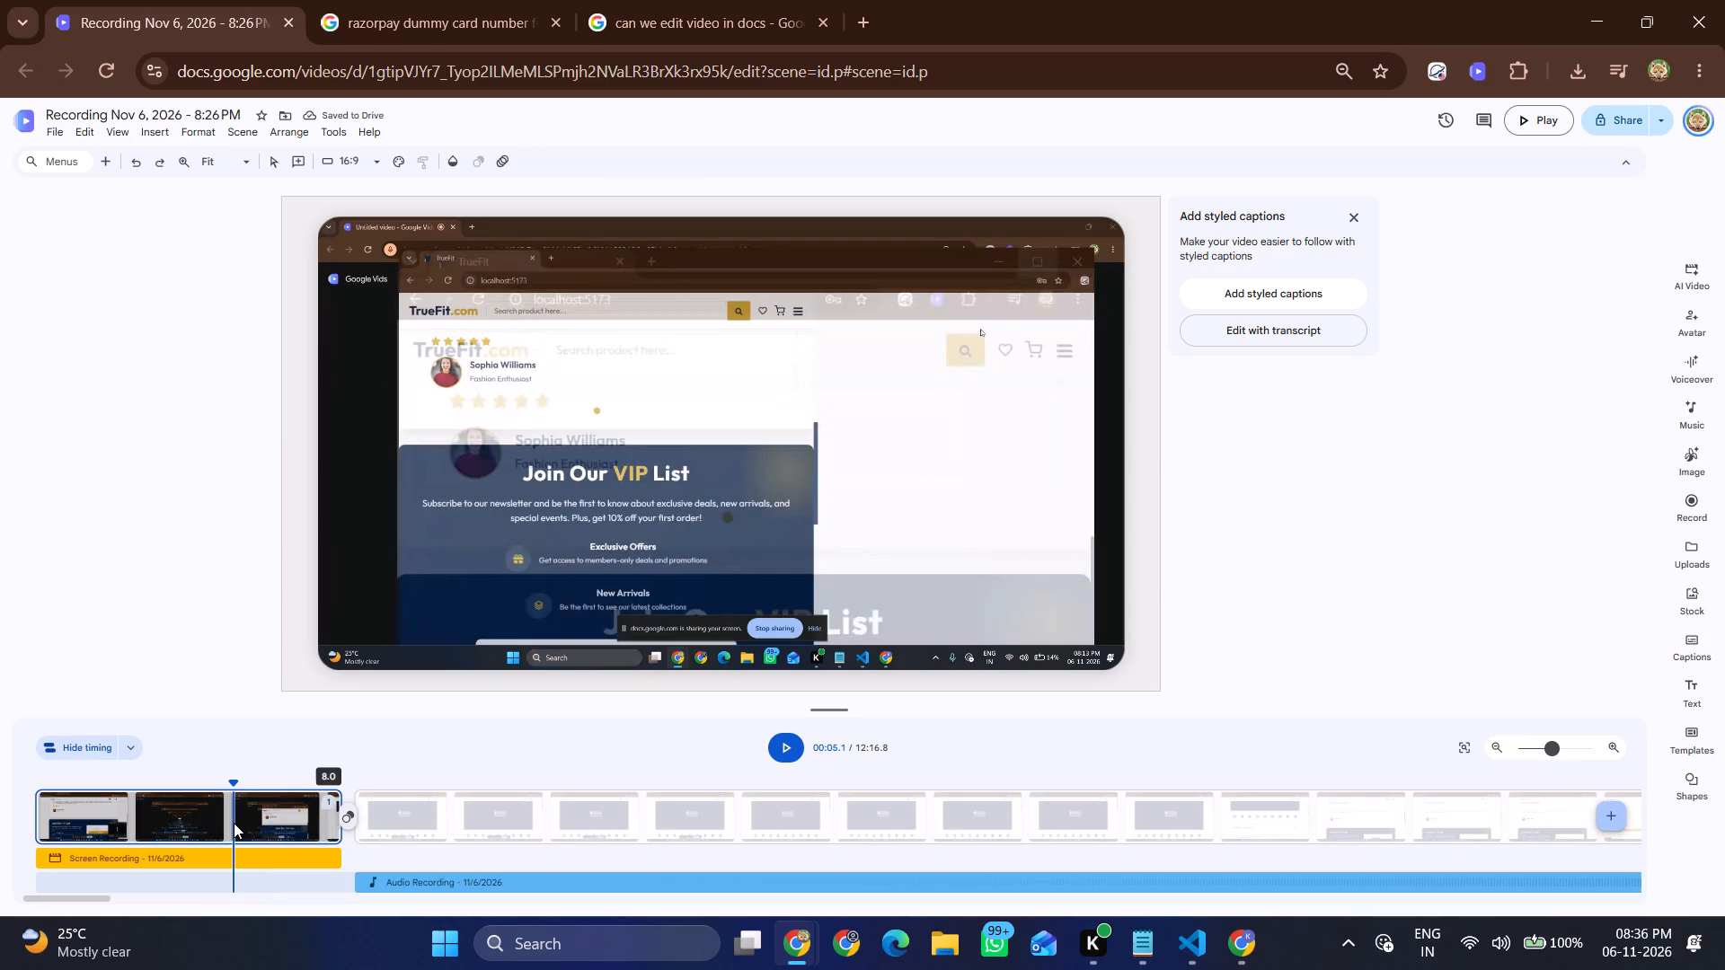
{"action": "left_click", "coordinate": [209, 854], "text": "ctrl"}
{"action": "left_click", "coordinate": [185, 836], "text": "ctrl"}
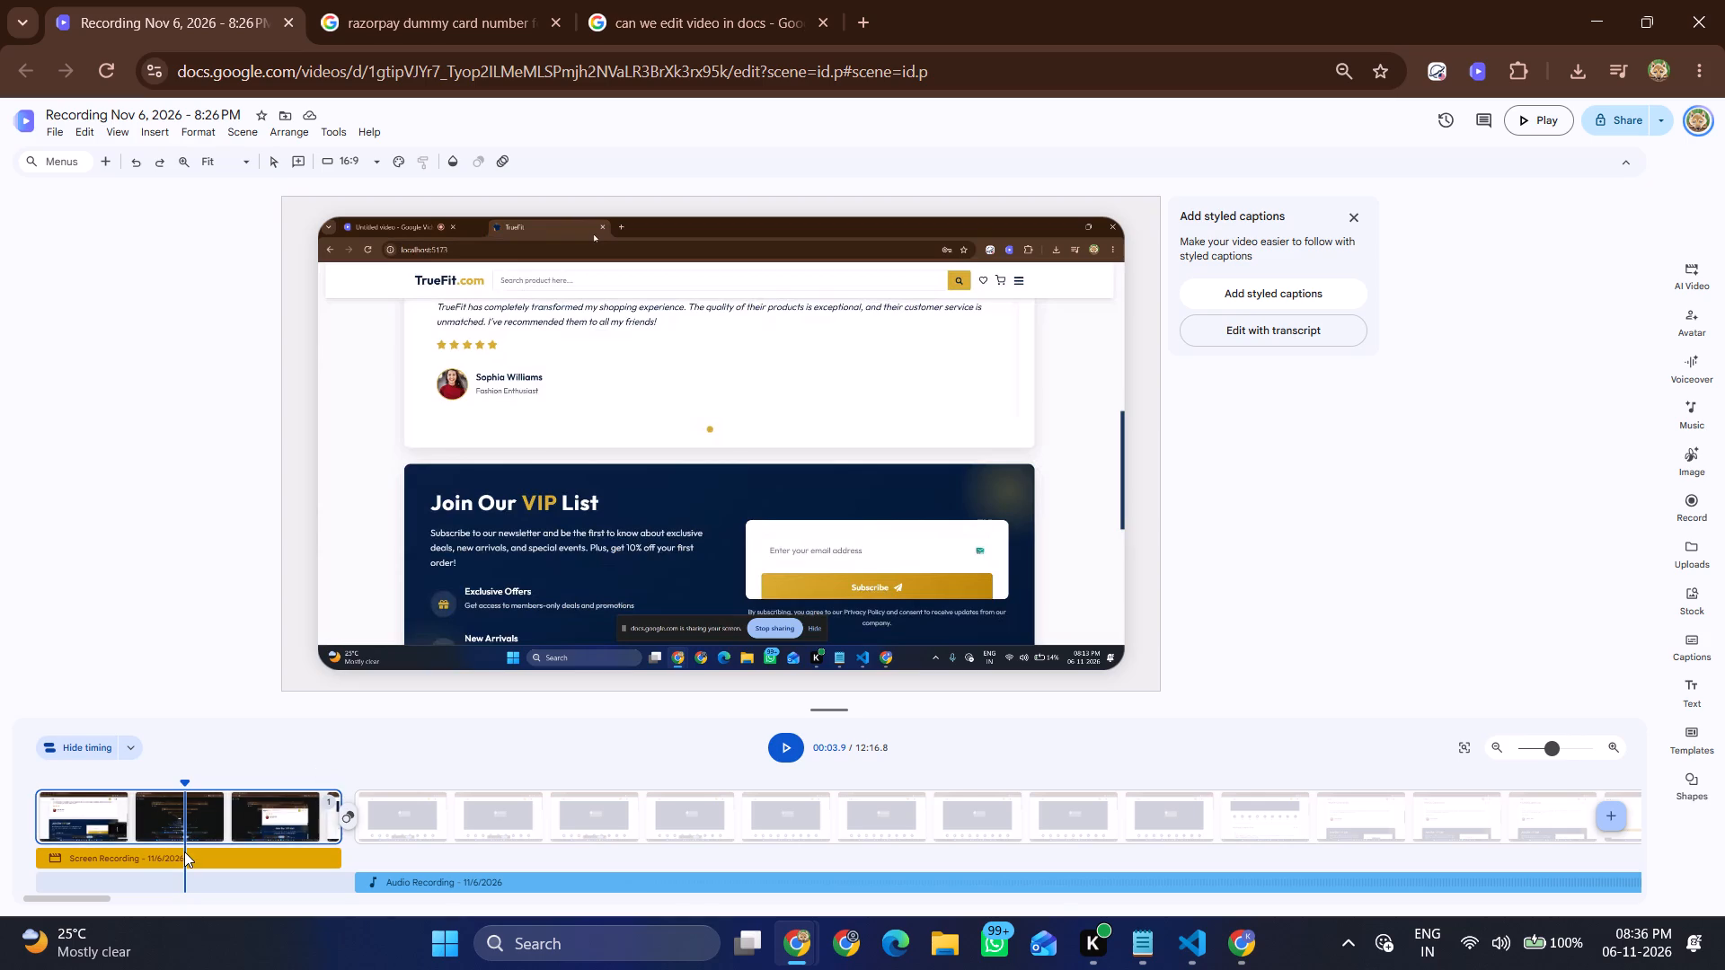
{"action": "left_click", "coordinate": [184, 851], "text": "shift"}
{"action": "left_click", "coordinate": [186, 833], "text": "ctrl"}
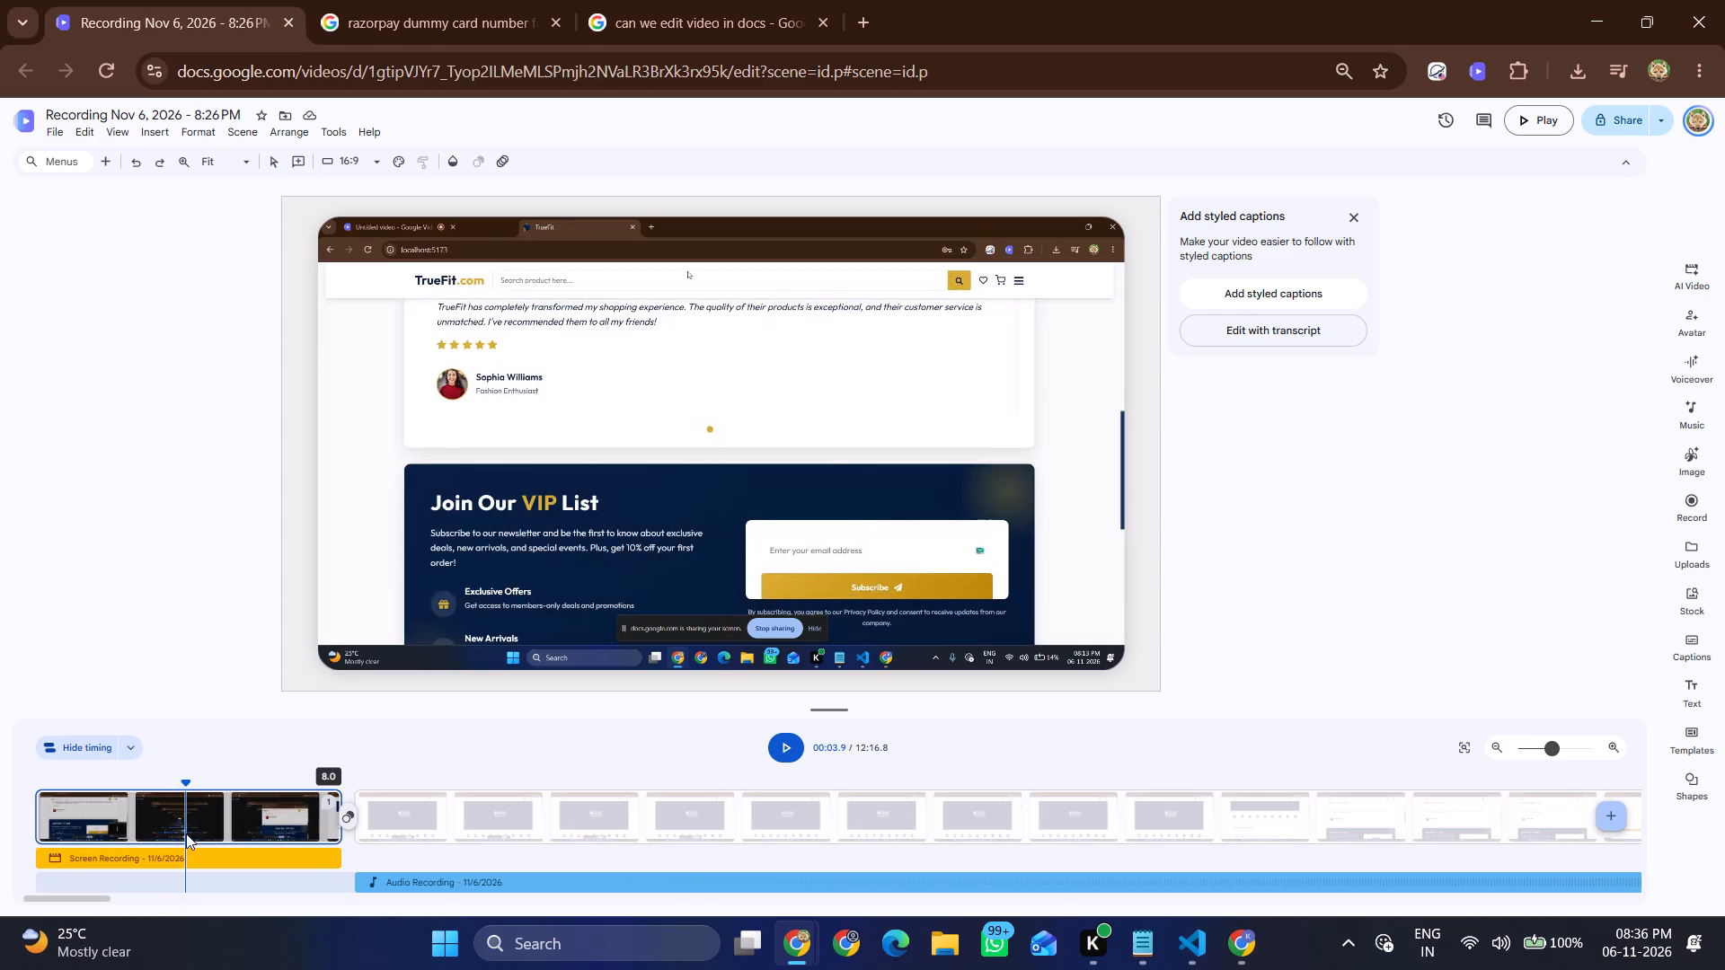
{"action": "key", "text": "Delete"}
Play the trimmed video from its new start to check the opening footage and audio.
{"action": "scroll", "coordinate": [186, 833], "scroll_direction": "right", "scroll_amount": 9}
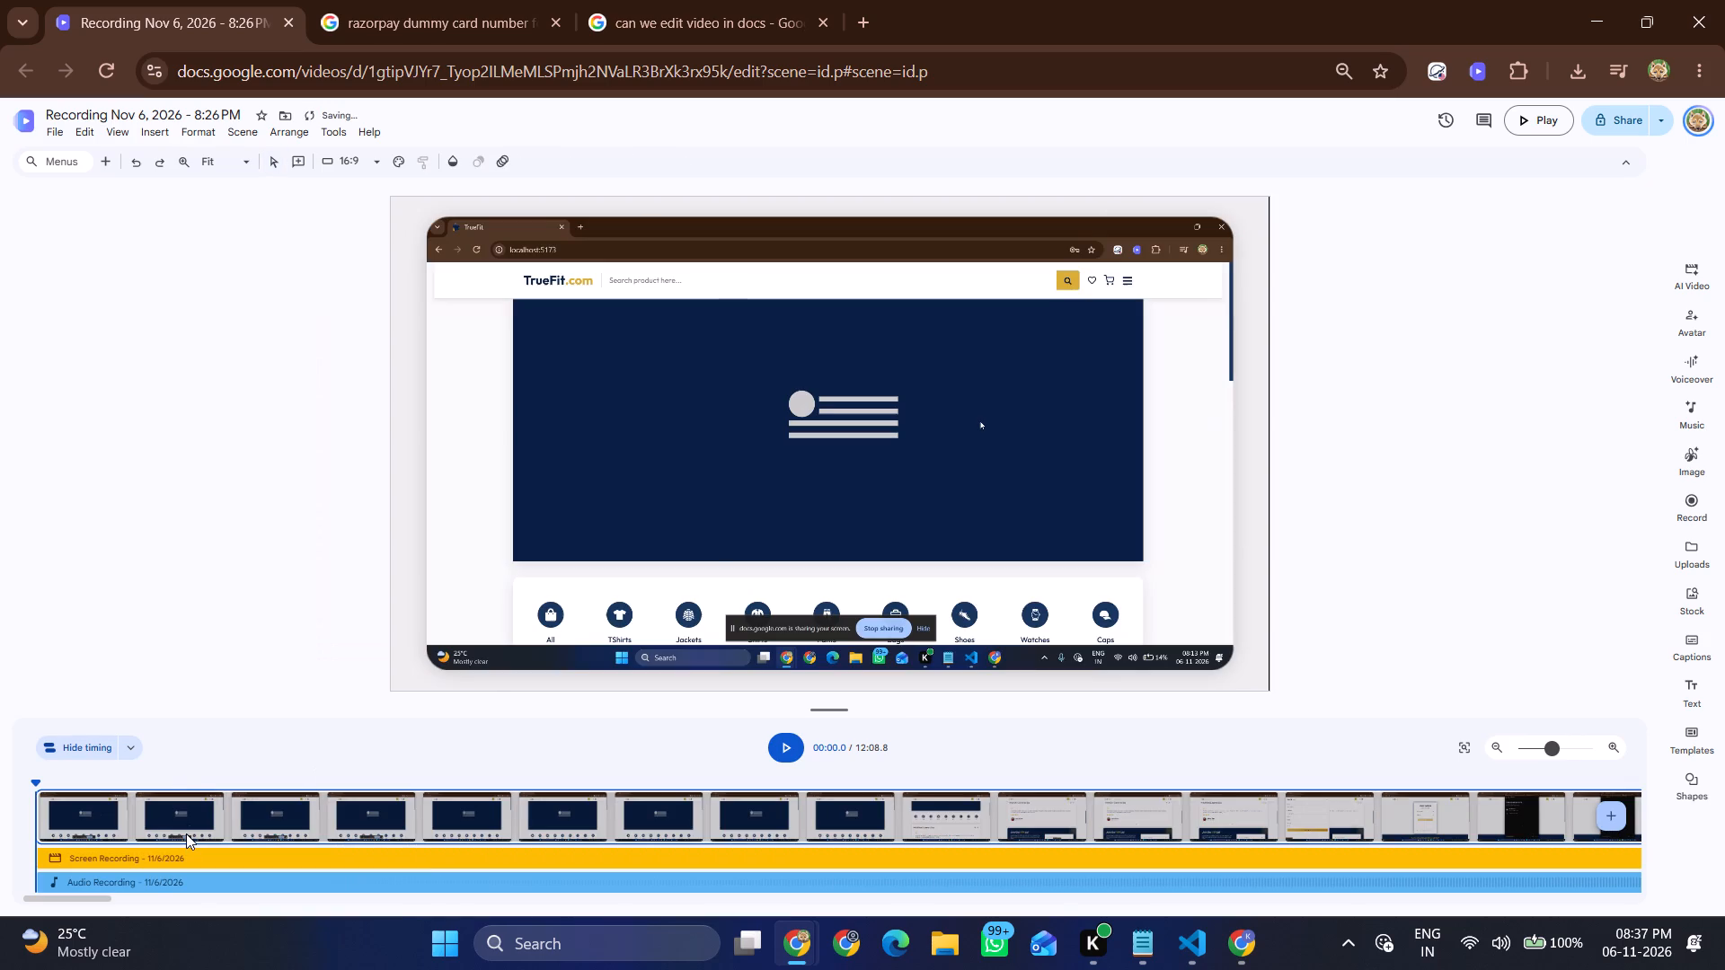
{"action": "left_click", "coordinate": [779, 750]}
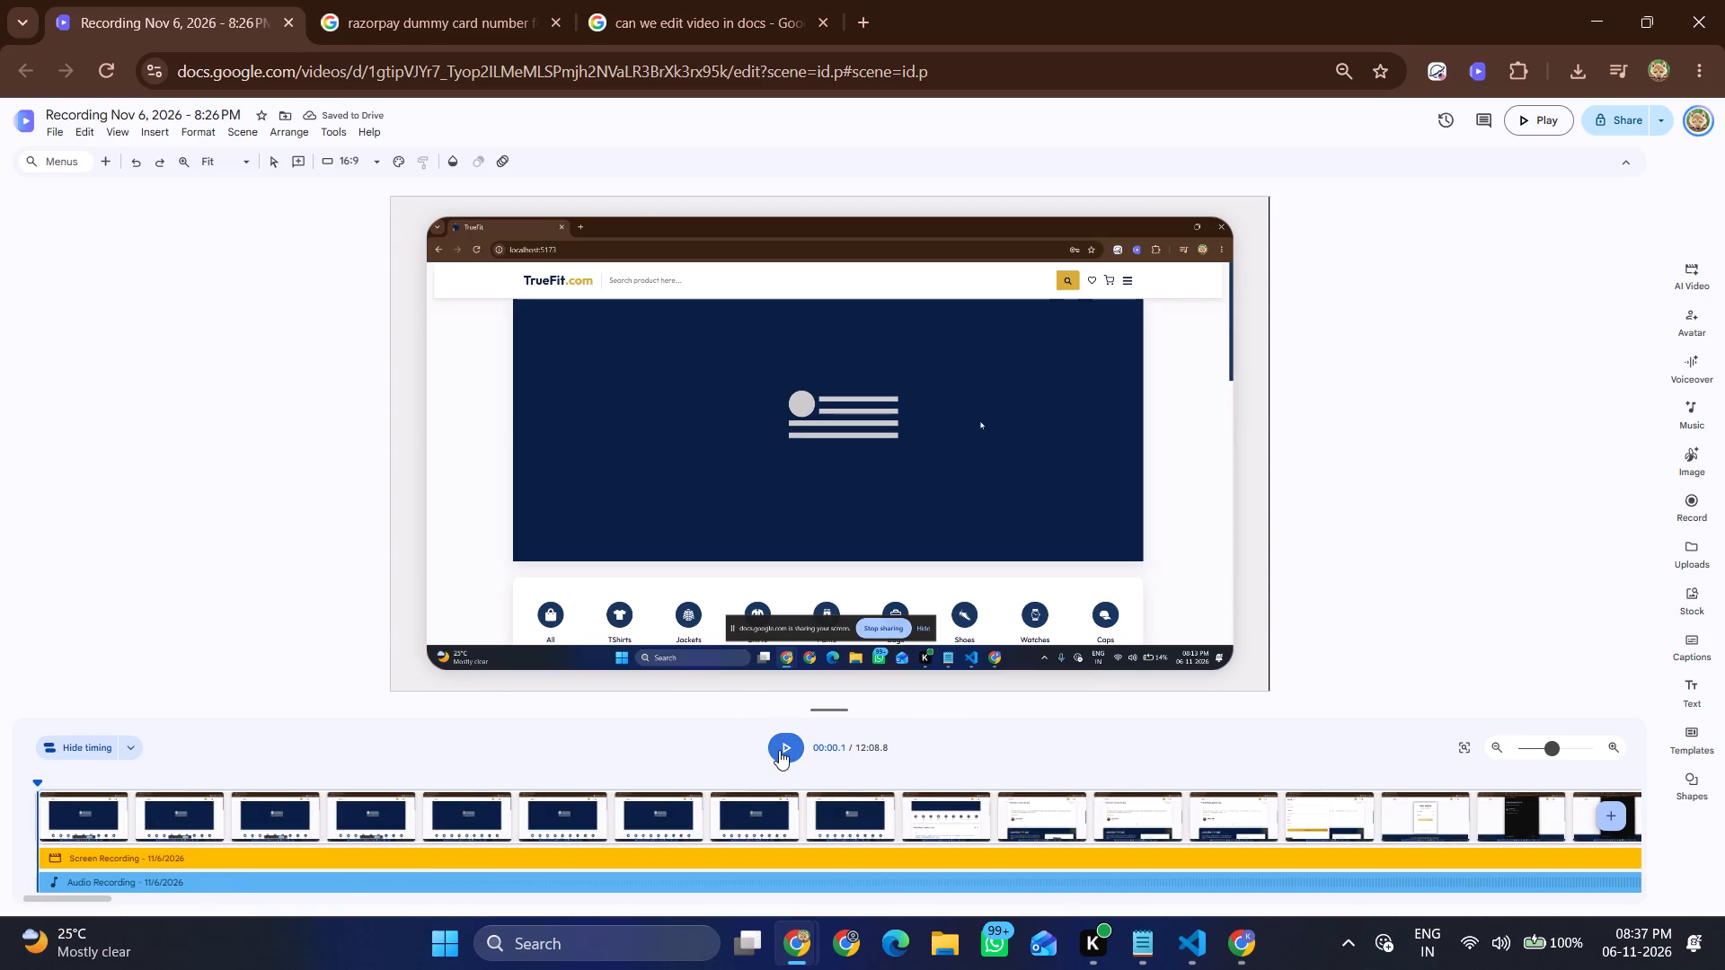
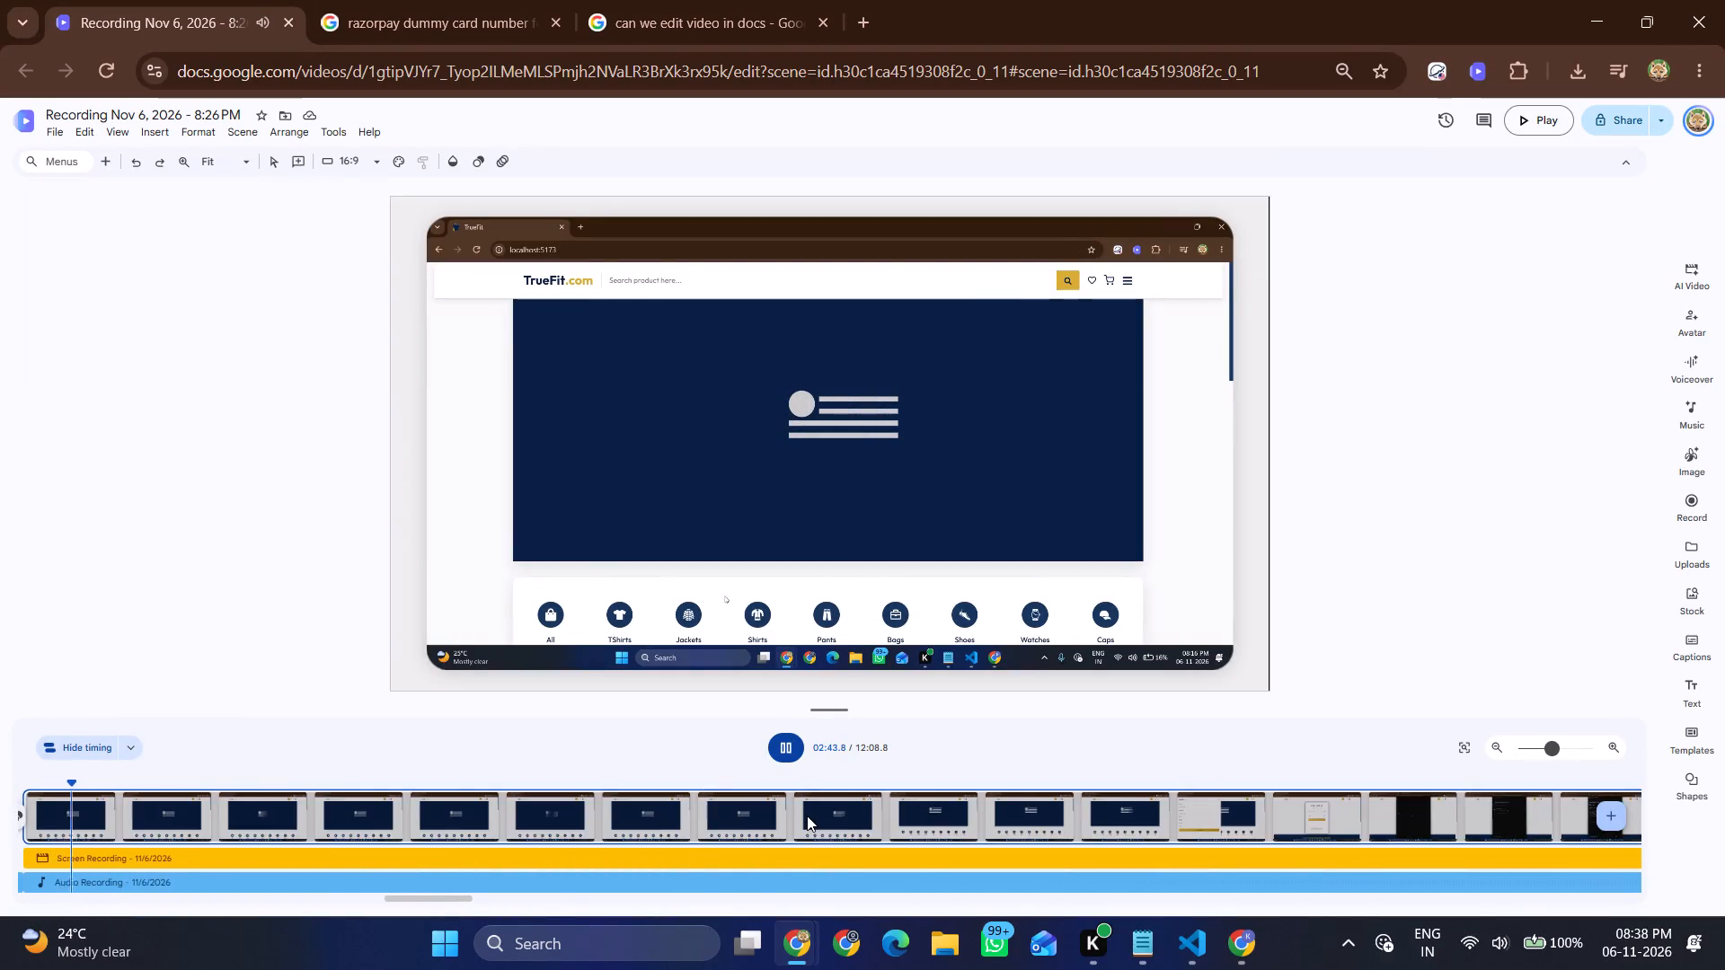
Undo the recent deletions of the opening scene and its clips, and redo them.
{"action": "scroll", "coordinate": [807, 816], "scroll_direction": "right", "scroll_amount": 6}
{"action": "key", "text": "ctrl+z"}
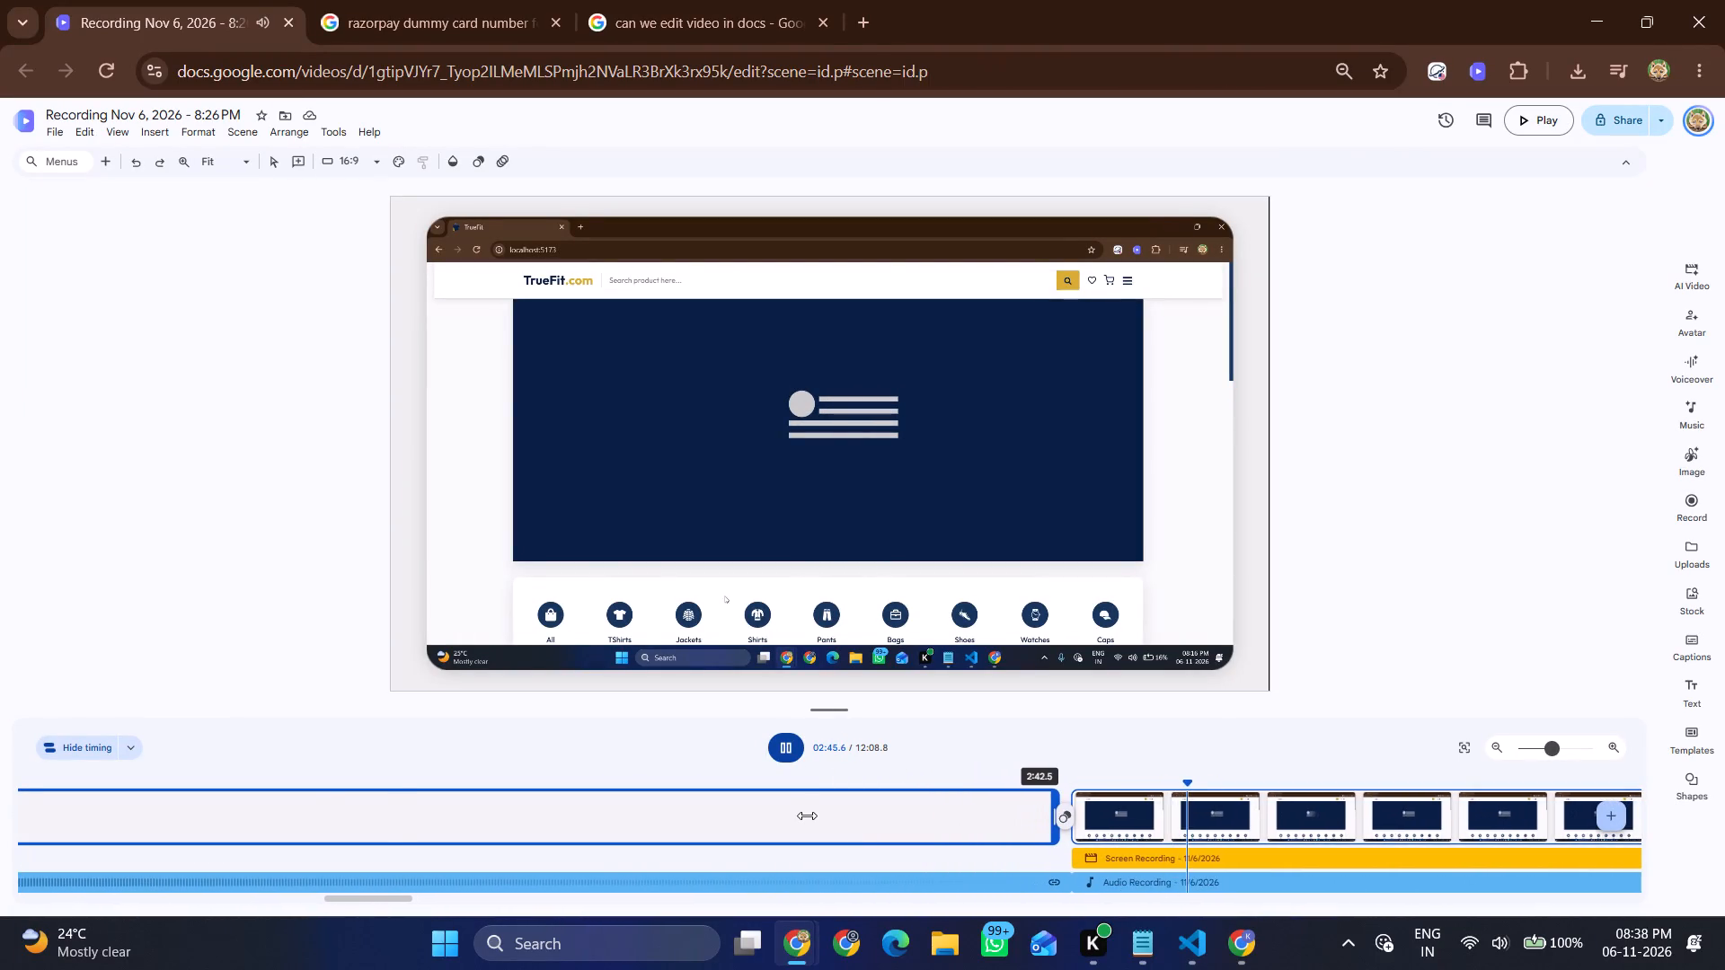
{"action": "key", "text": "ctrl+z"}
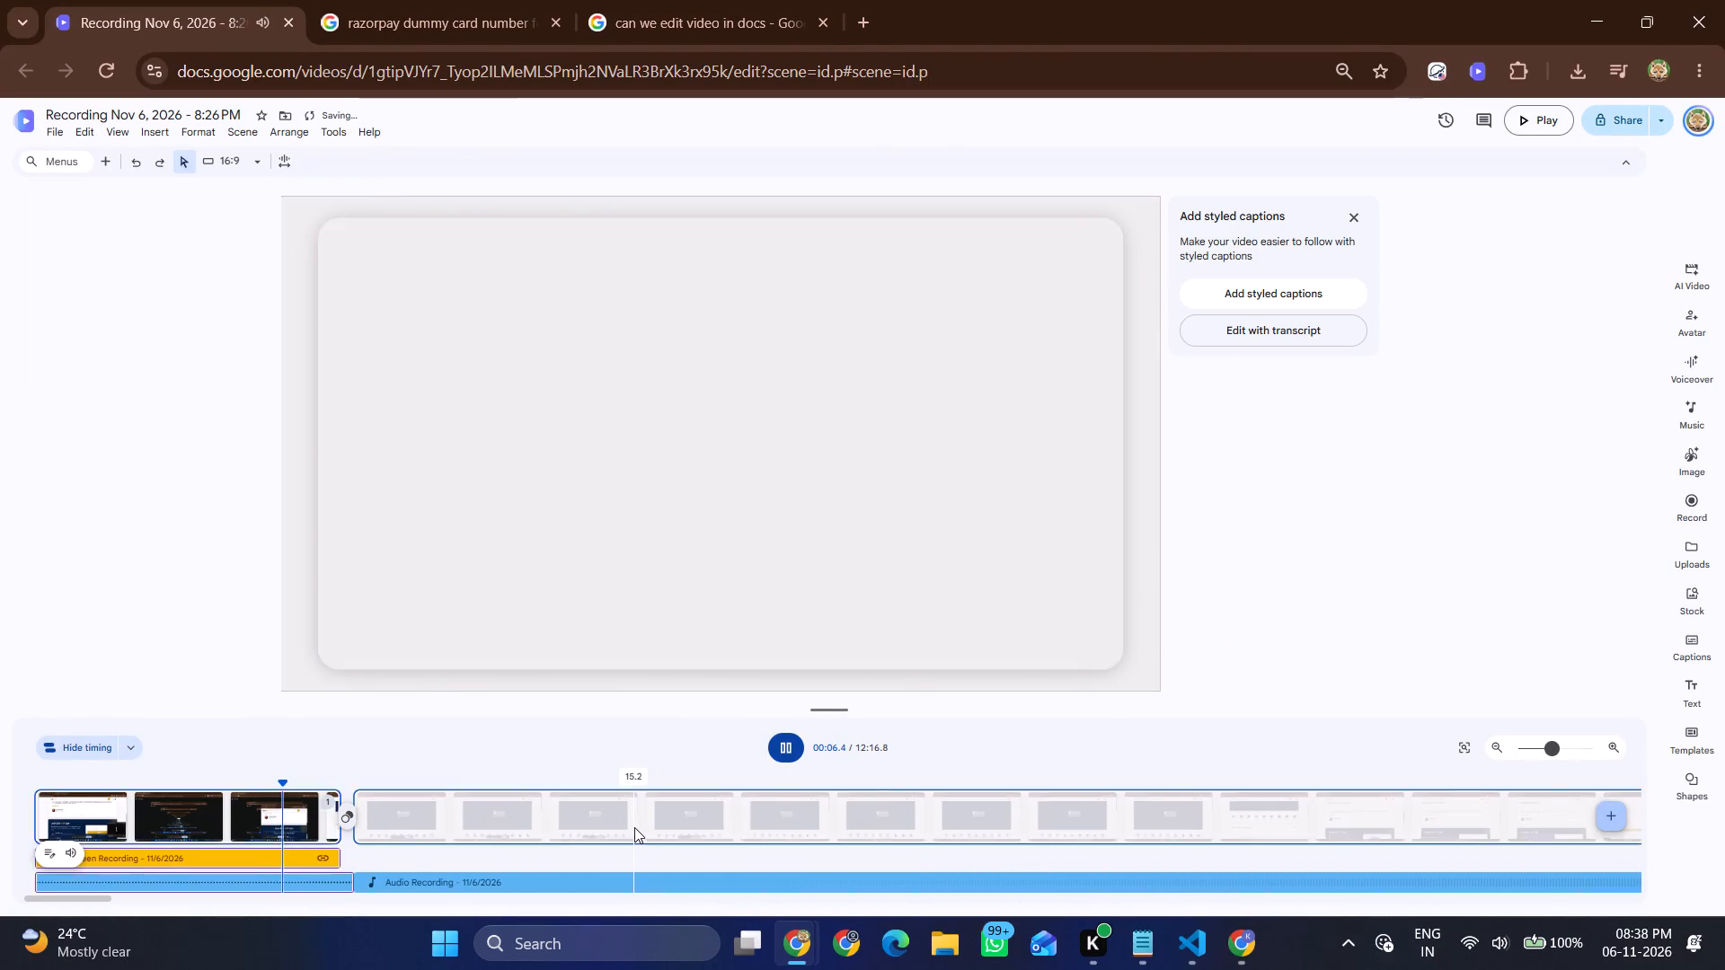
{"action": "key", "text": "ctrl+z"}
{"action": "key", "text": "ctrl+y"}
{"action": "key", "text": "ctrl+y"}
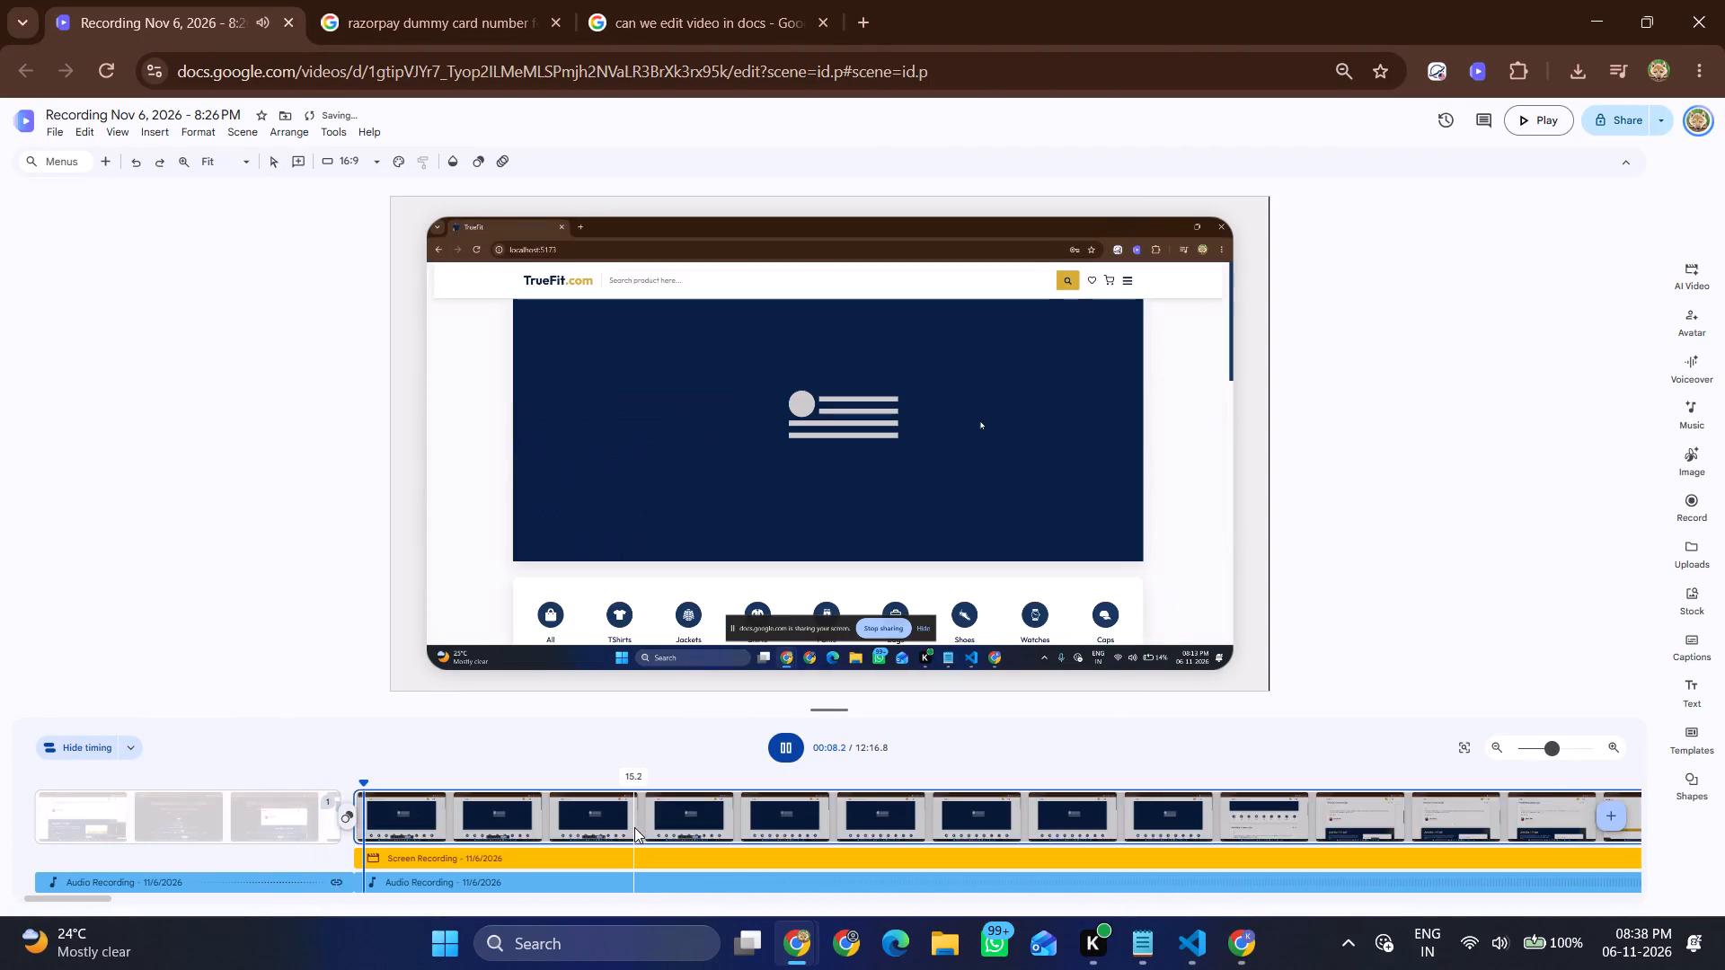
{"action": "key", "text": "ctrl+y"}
Skim the main recording from its start through the home page and login footage, up to about 0:54.
{"action": "scroll", "coordinate": [634, 827], "scroll_direction": "right", "scroll_amount": 7}
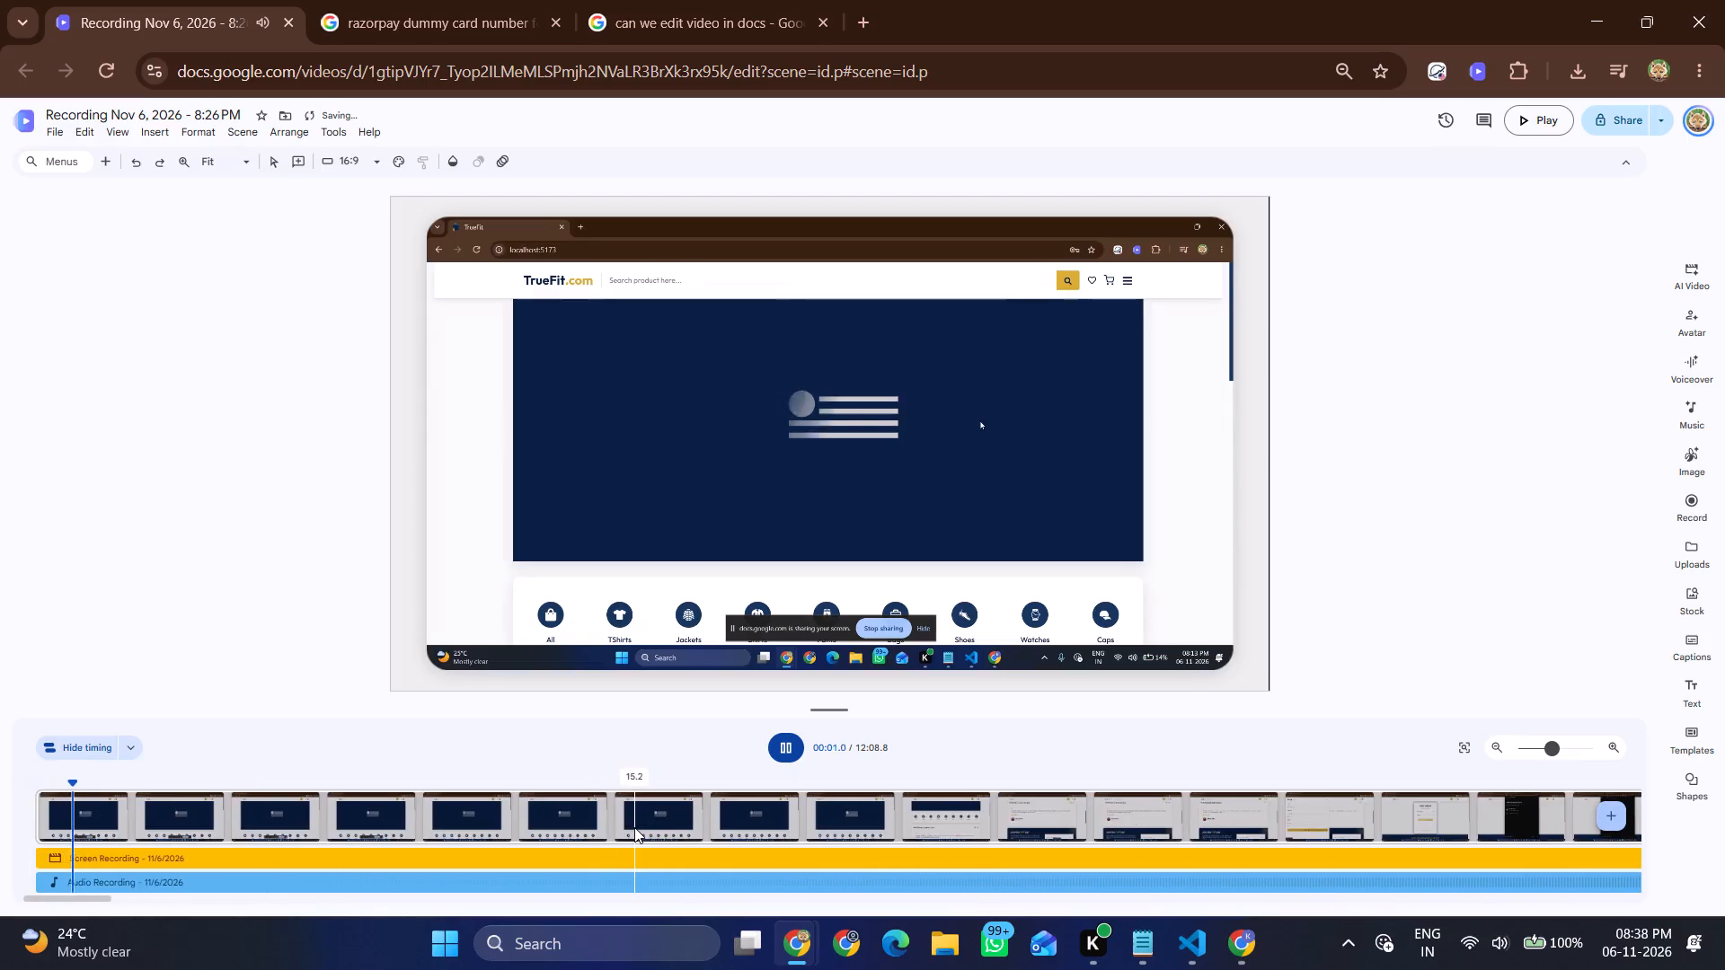
{"action": "left_click", "coordinate": [671, 809]}
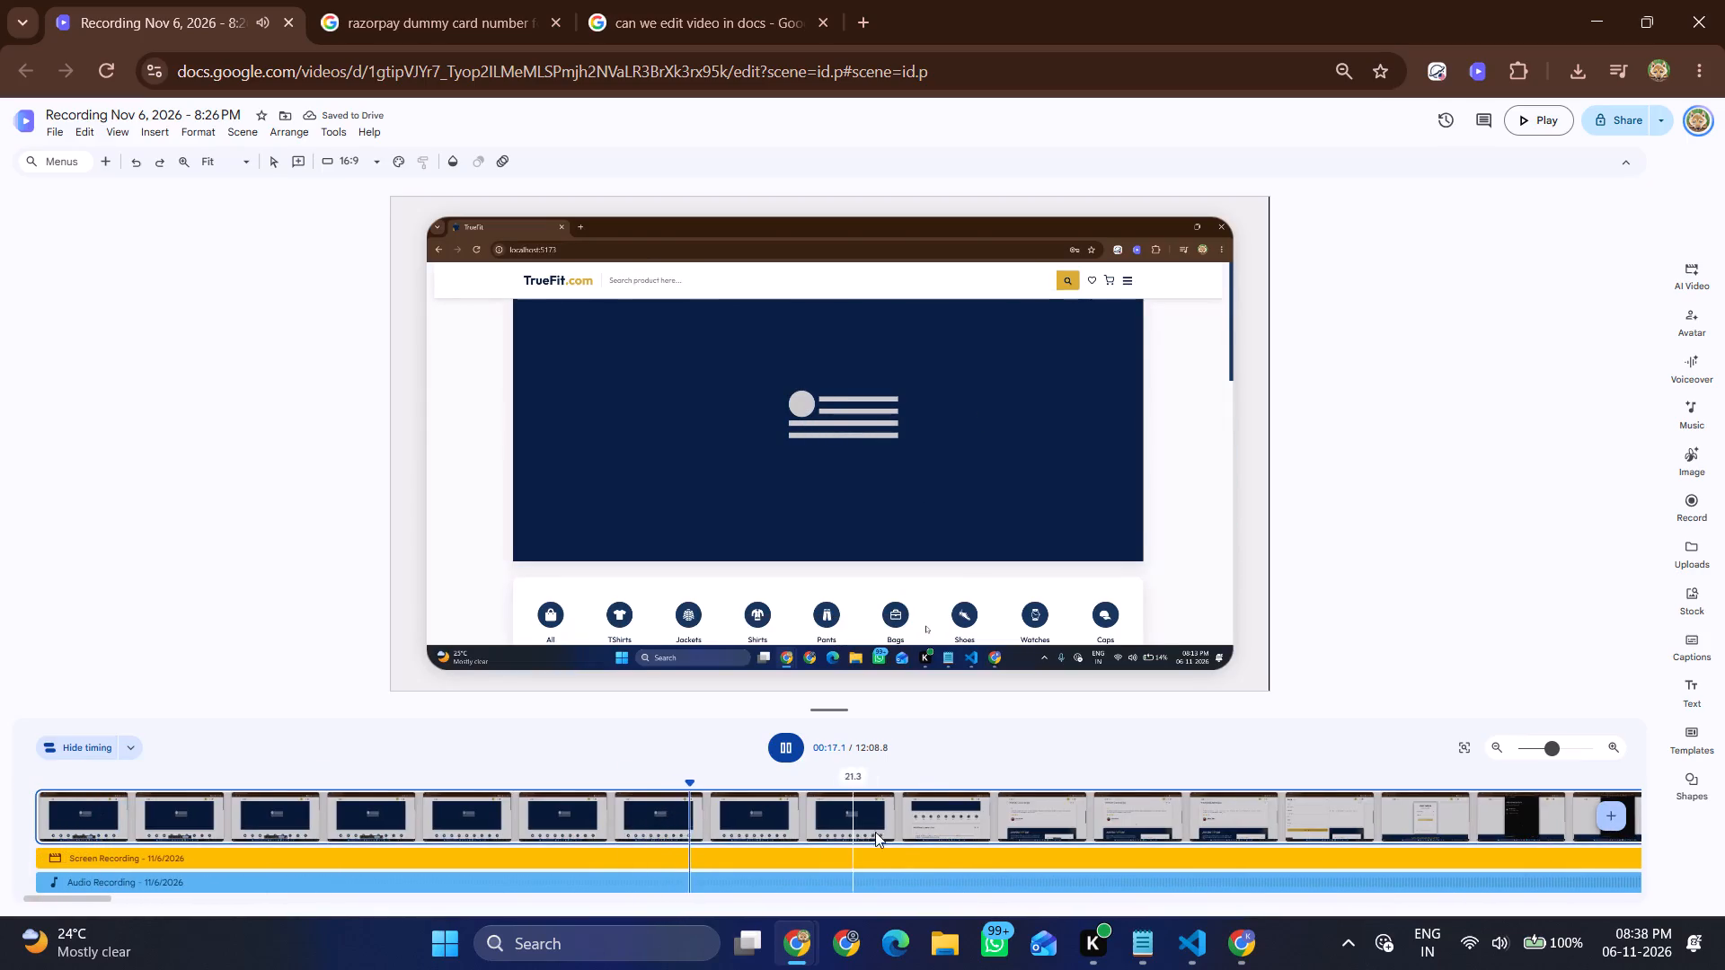
{"action": "left_click", "coordinate": [906, 828]}
{"action": "scroll", "coordinate": [906, 828], "scroll_direction": "left", "scroll_amount": 5}
{"action": "left_click", "coordinate": [906, 828]}
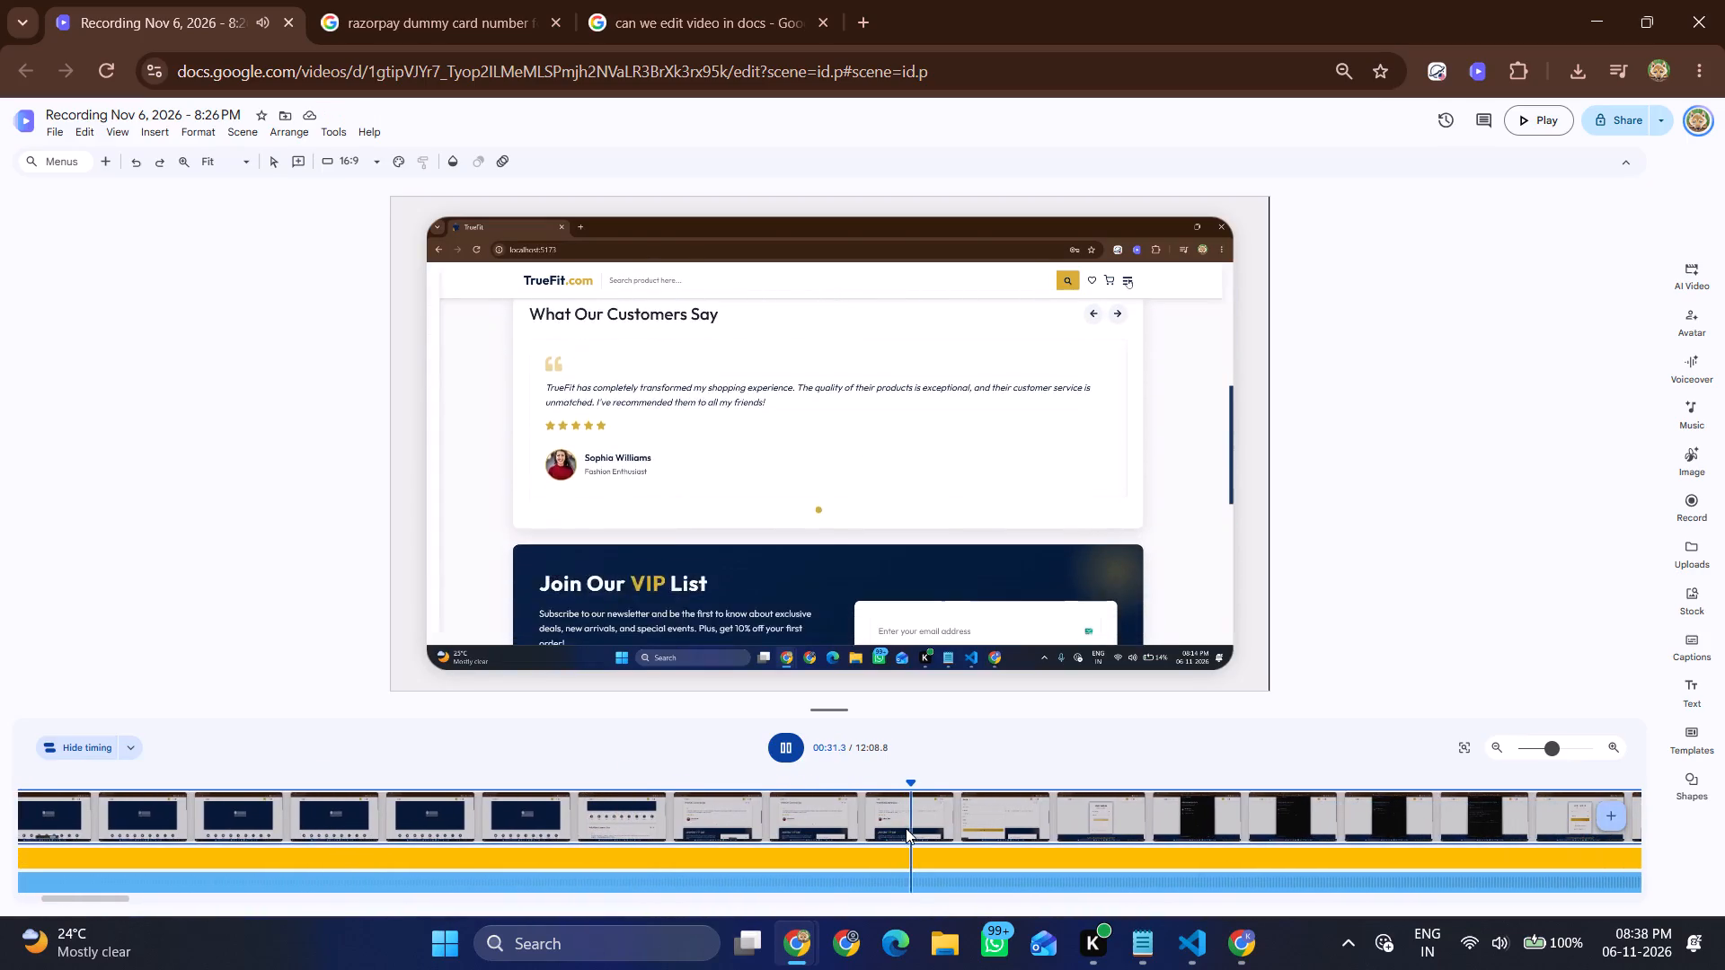
{"action": "scroll", "coordinate": [906, 828], "scroll_direction": "left", "scroll_amount": 2}
{"action": "left_click", "coordinate": [906, 828]}
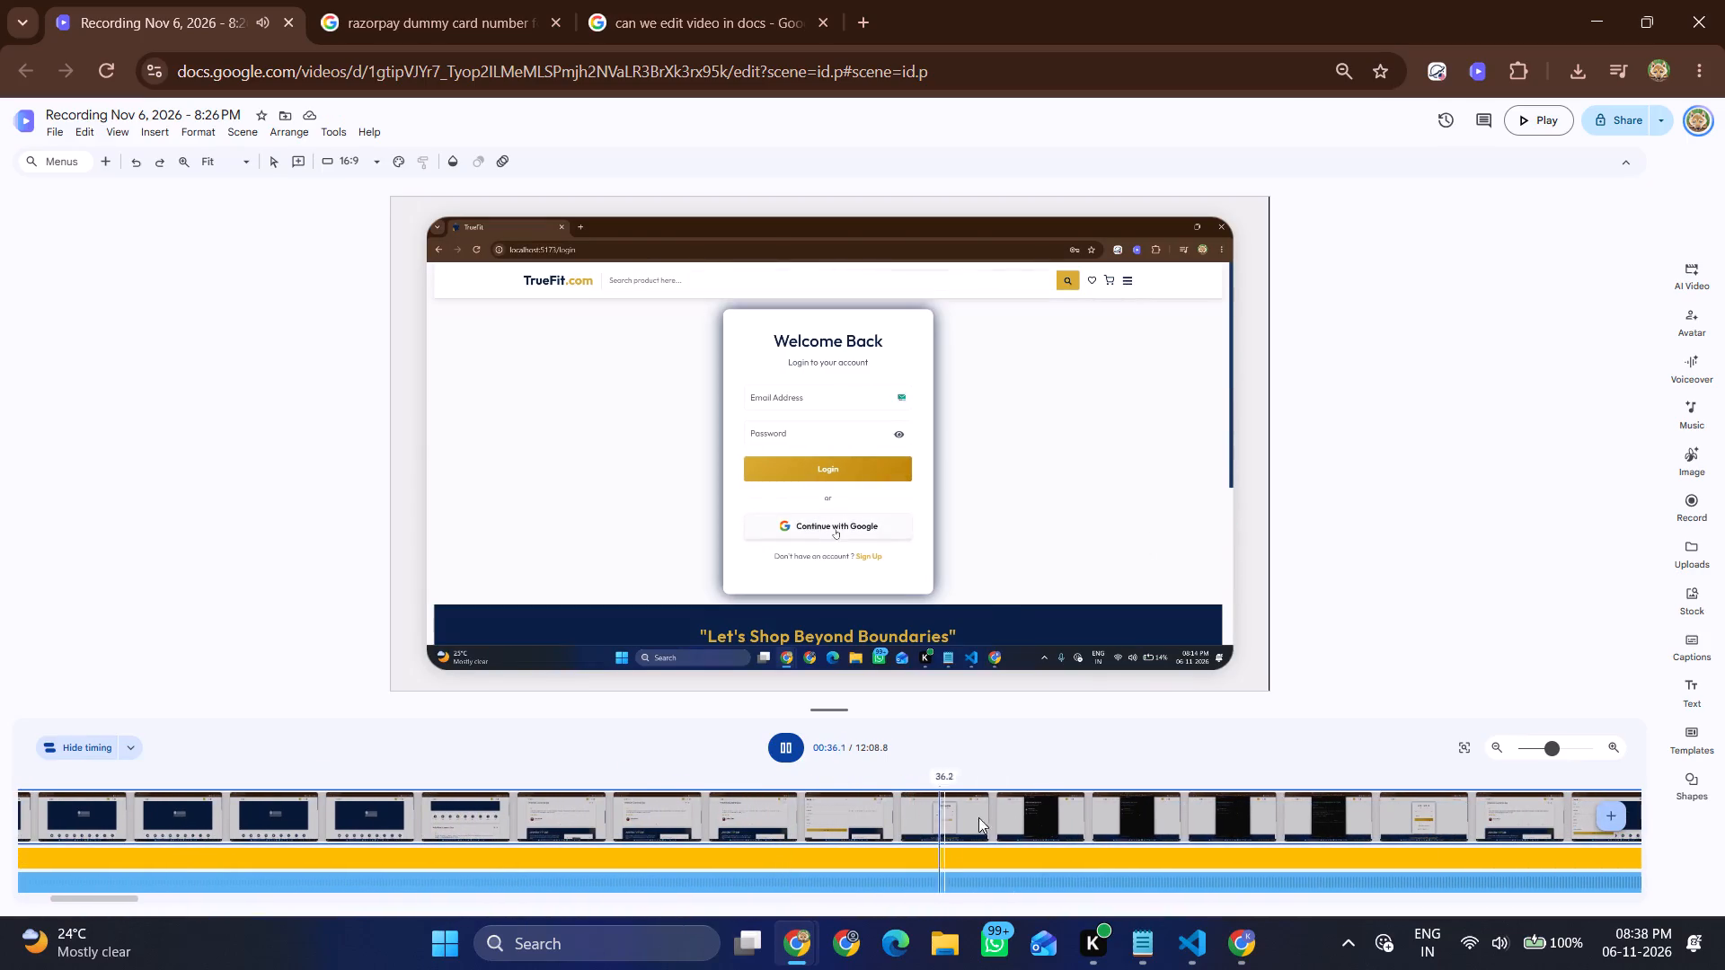
{"action": "left_click", "coordinate": [1027, 824]}
{"action": "scroll", "coordinate": [1027, 824], "scroll_direction": "left", "scroll_amount": 4}
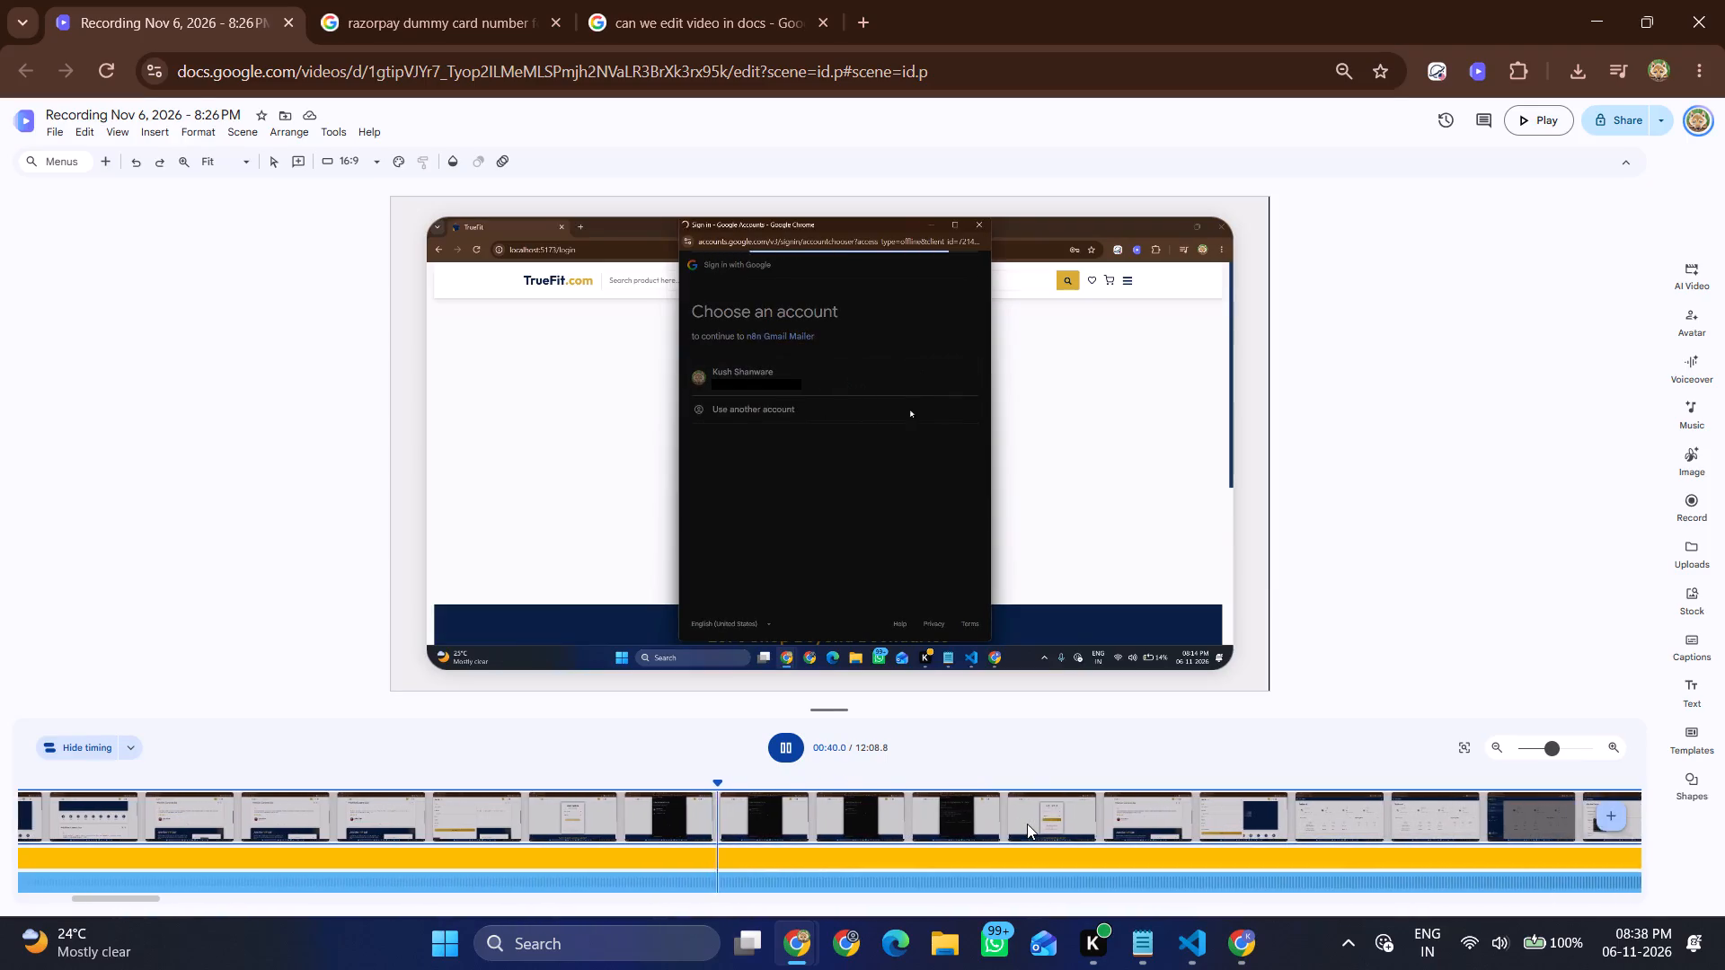
{"action": "scroll", "coordinate": [1027, 824], "scroll_direction": "left", "scroll_amount": 1}
{"action": "left_click", "coordinate": [1027, 824]}
{"action": "scroll", "coordinate": [1027, 824], "scroll_direction": "left", "scroll_amount": 2}
{"action": "left_click", "coordinate": [1097, 807]}
{"action": "scroll", "coordinate": [1097, 807], "scroll_direction": "left", "scroll_amount": 1}
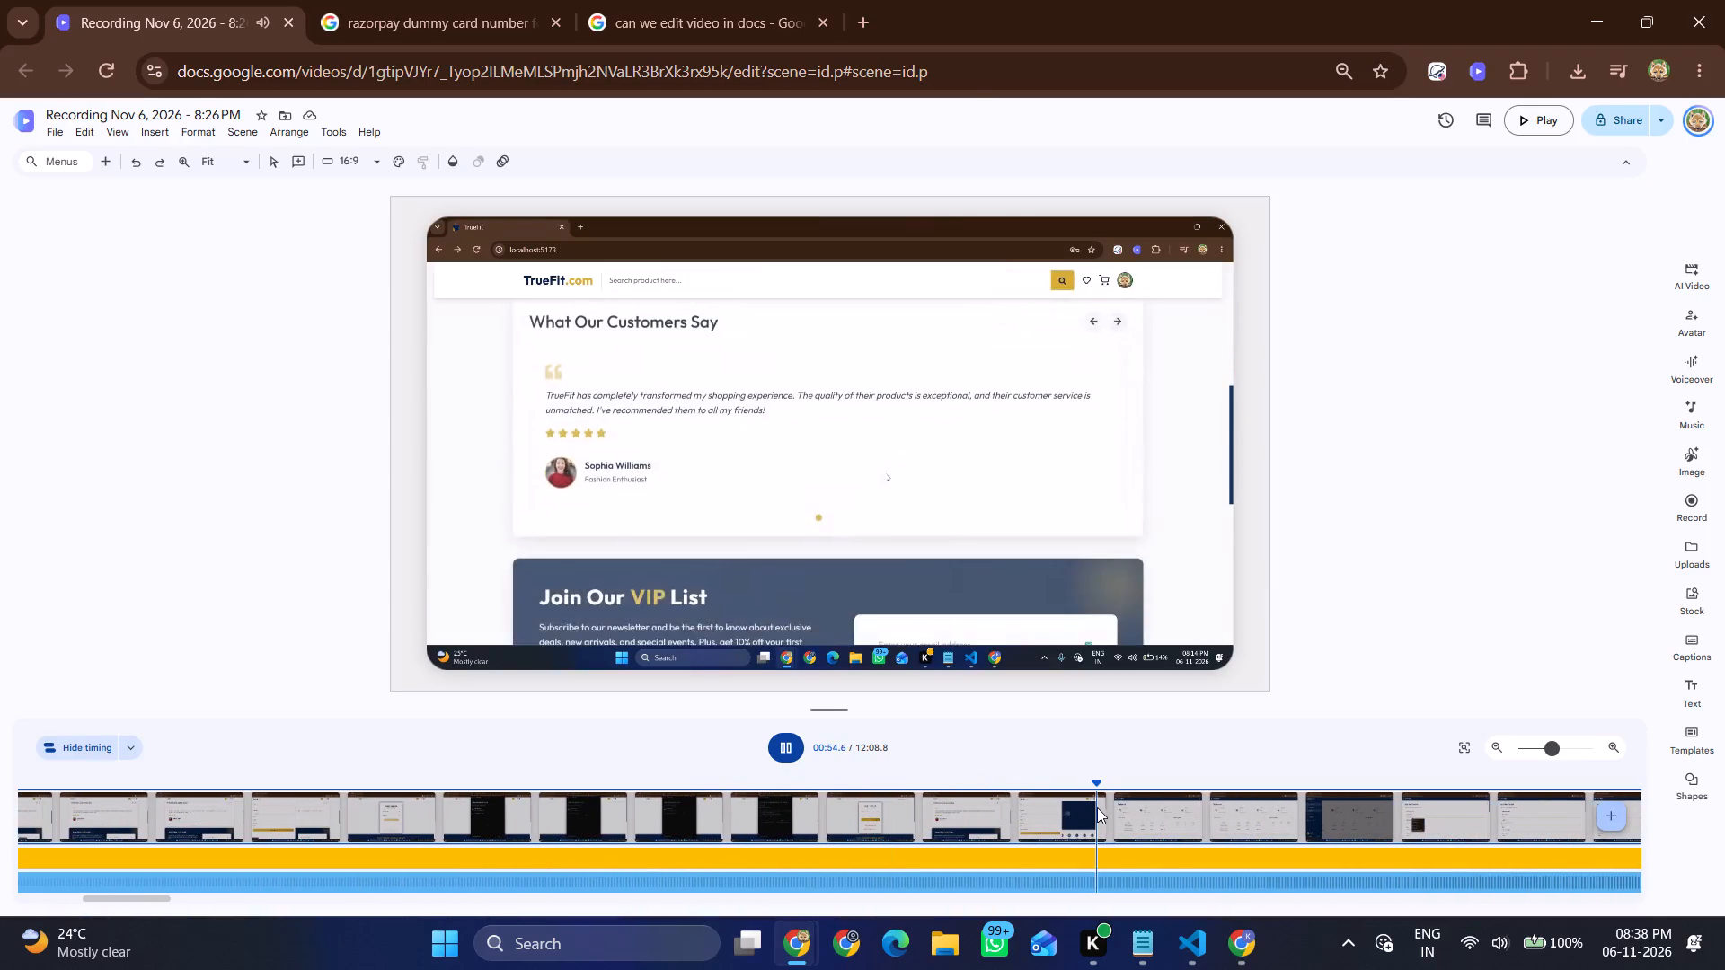
{"action": "scroll", "coordinate": [1097, 807], "scroll_direction": "left", "scroll_amount": 1}
{"action": "scroll", "coordinate": [1178, 821], "scroll_direction": "left", "scroll_amount": 2}
Sample the admin dashboard and add-product footage in the first scene, from about 1:00 to 2:00.
{"action": "left_click", "coordinate": [1178, 821]}
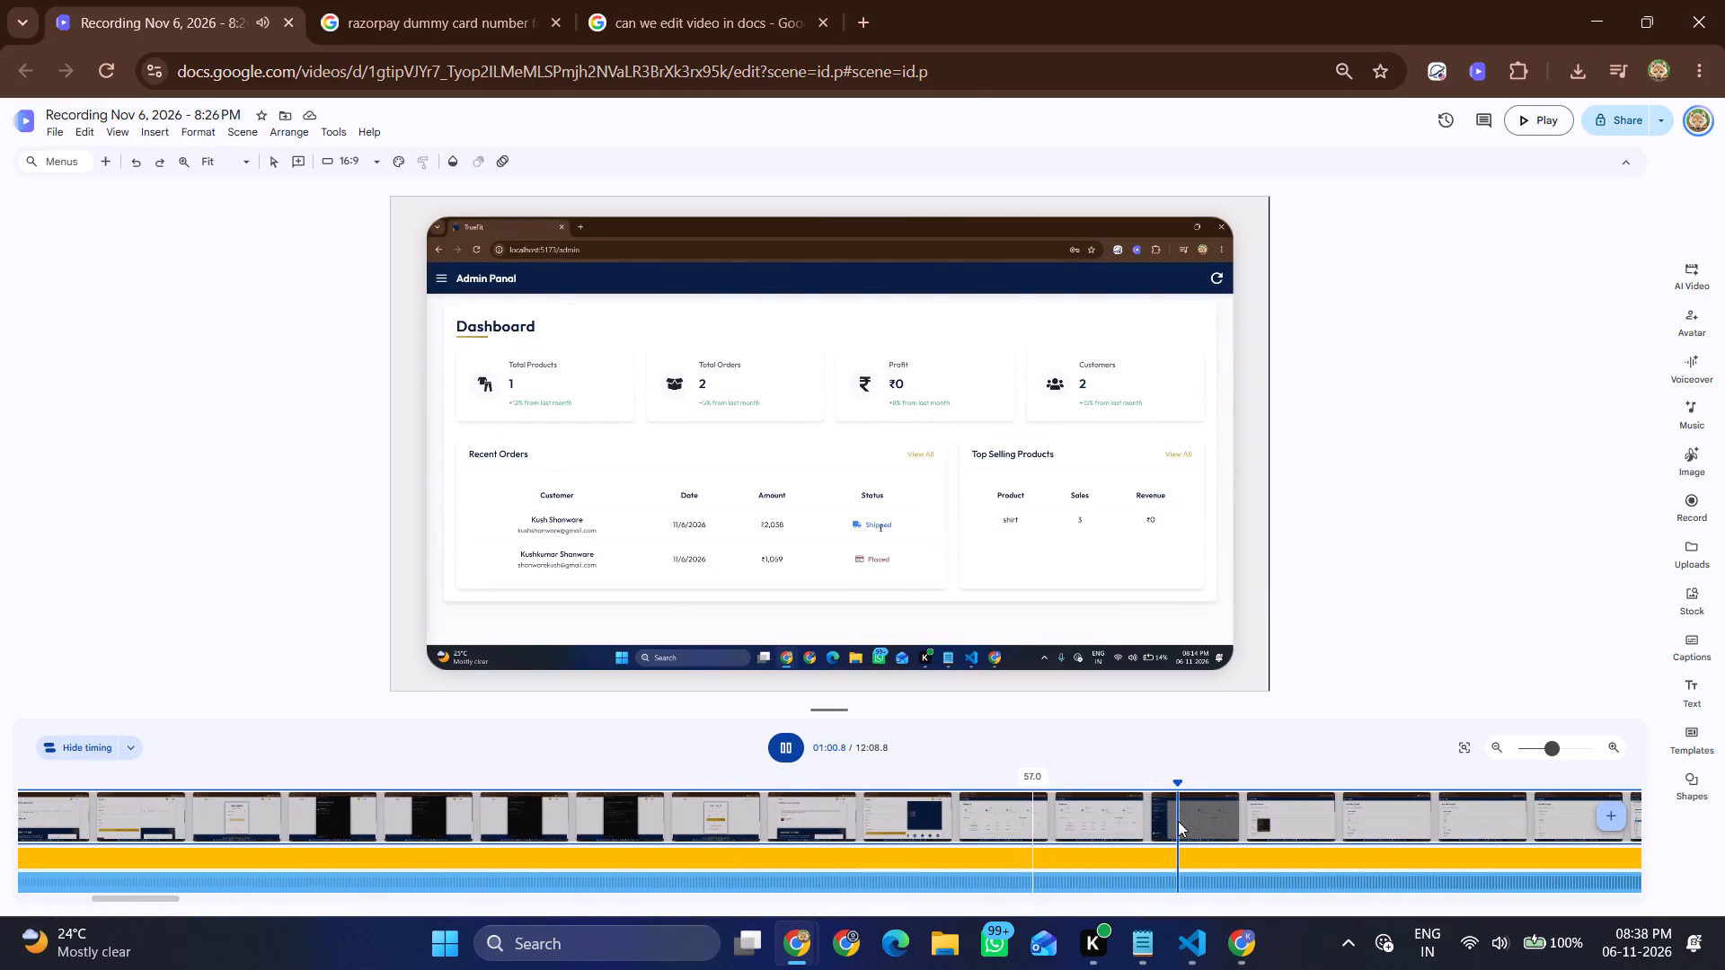
{"action": "scroll", "coordinate": [1178, 821], "scroll_direction": "left", "scroll_amount": 2}
{"action": "left_click", "coordinate": [1249, 806]}
{"action": "scroll", "coordinate": [1249, 806], "scroll_direction": "left", "scroll_amount": 2}
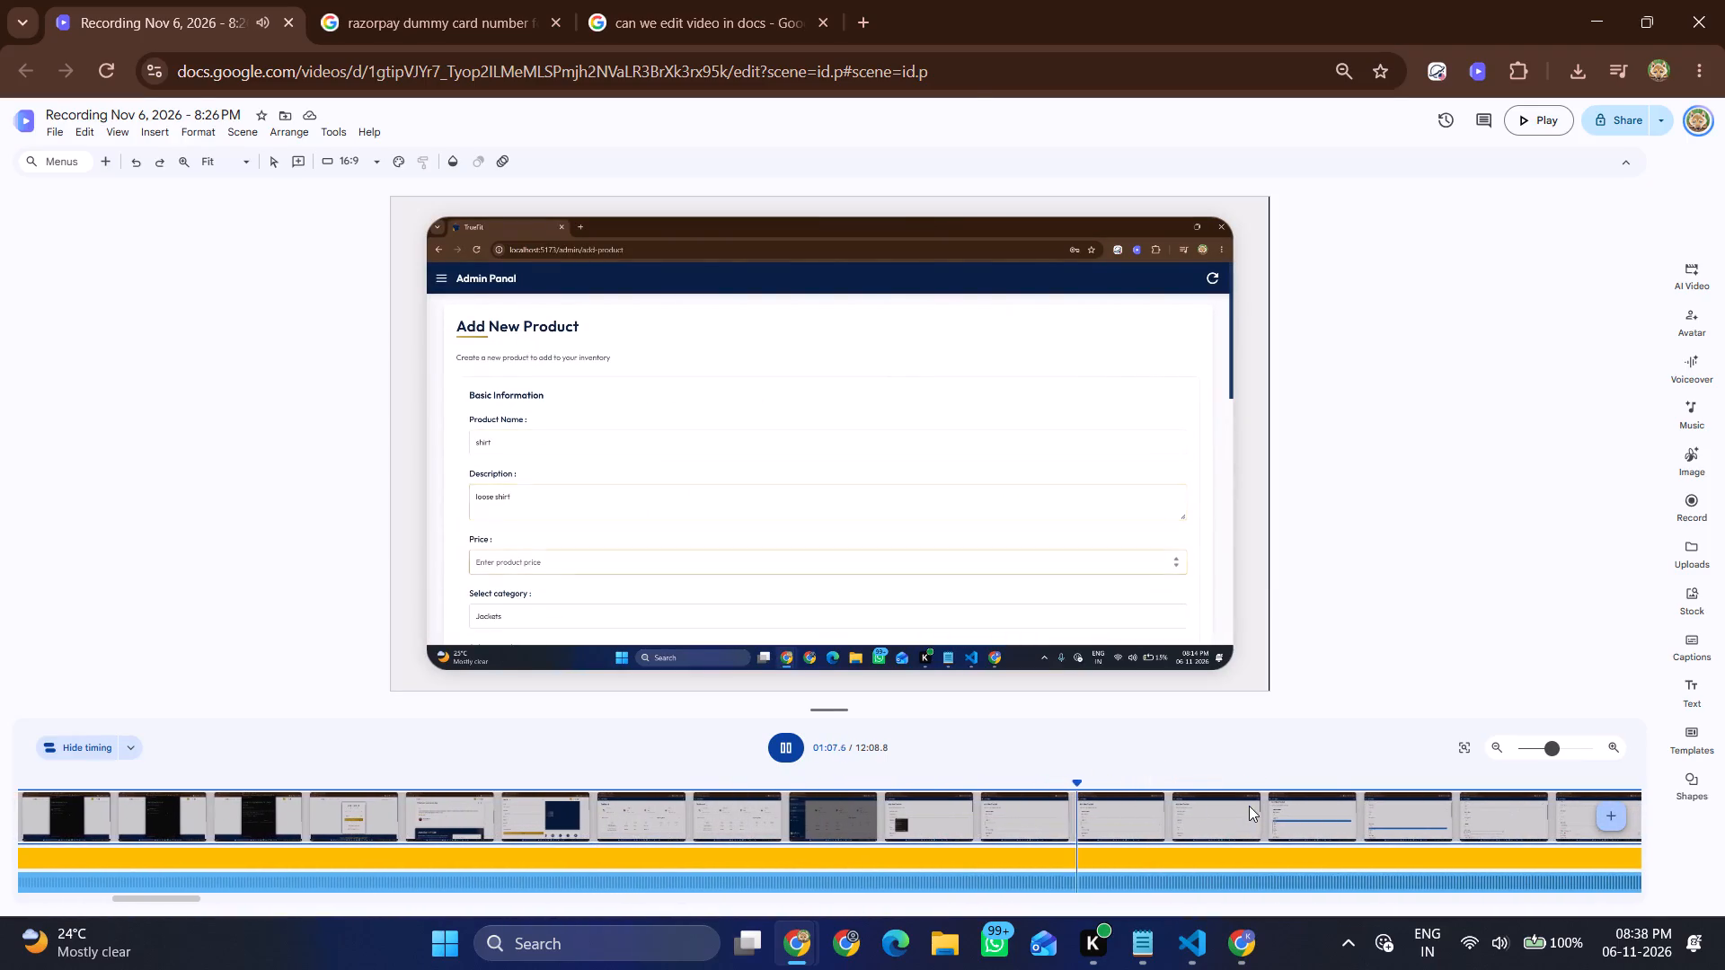
{"action": "left_click", "coordinate": [1326, 794]}
{"action": "scroll", "coordinate": [1326, 794], "scroll_direction": "left", "scroll_amount": 3}
{"action": "left_click", "coordinate": [1381, 802]}
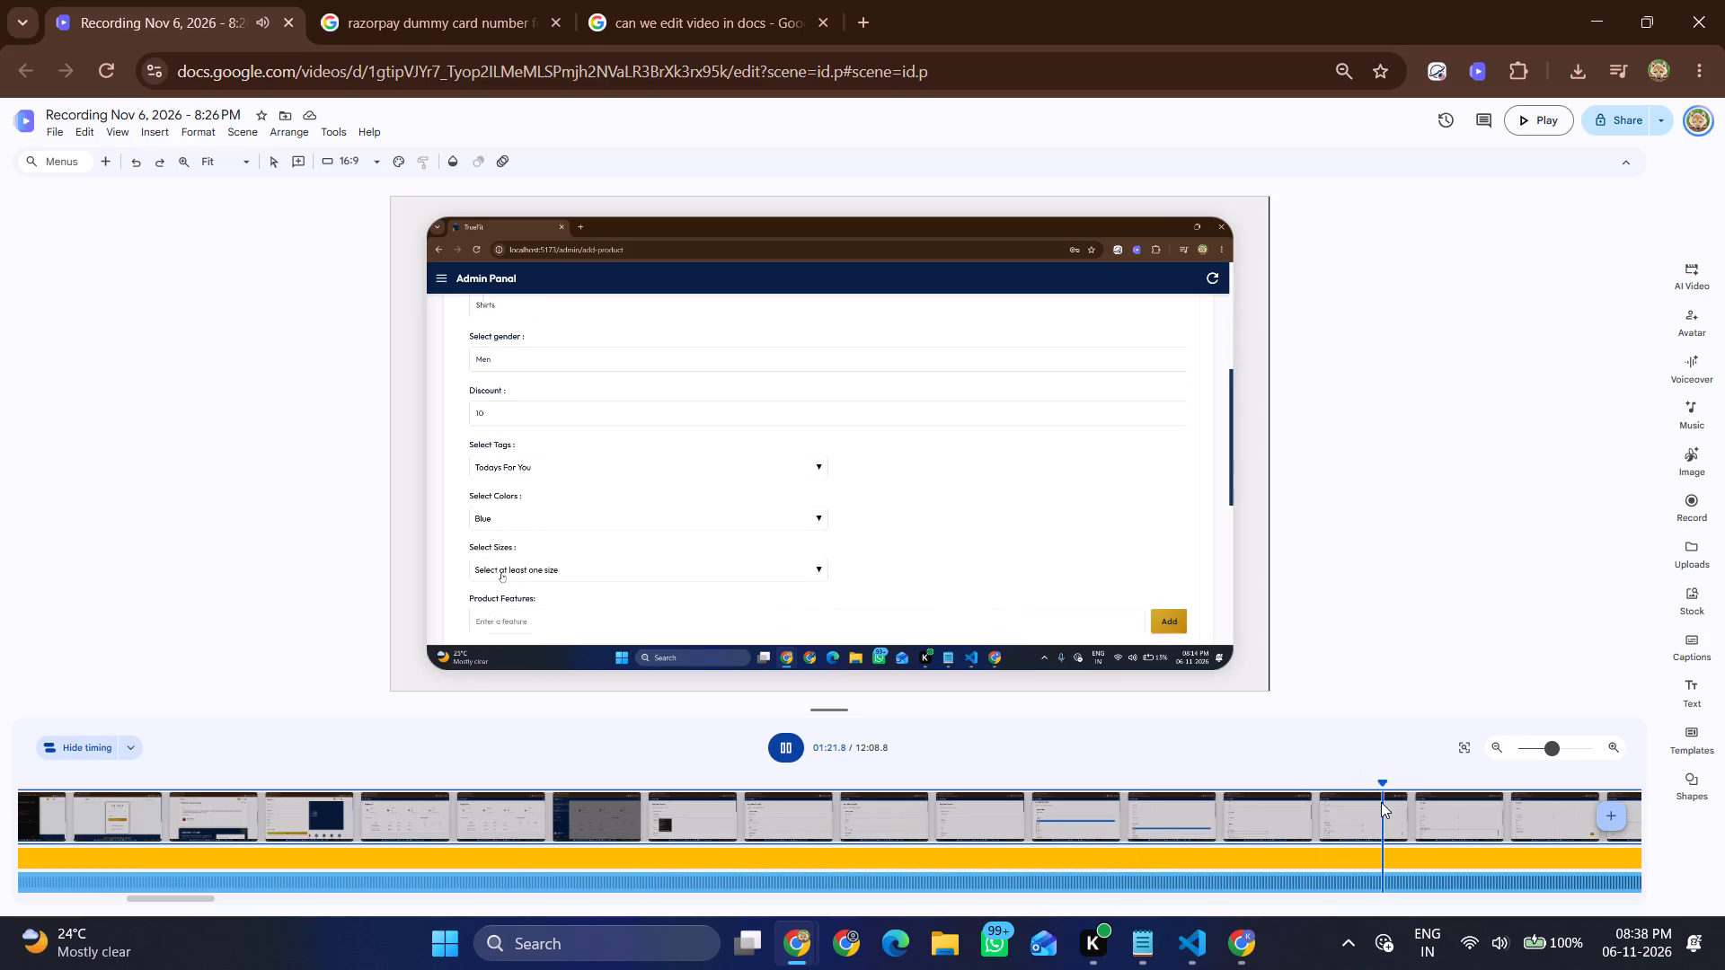
{"action": "scroll", "coordinate": [1381, 802], "scroll_direction": "left", "scroll_amount": 3}
{"action": "left_click", "coordinate": [1381, 802]}
{"action": "scroll", "coordinate": [1381, 802], "scroll_direction": "left", "scroll_amount": 3}
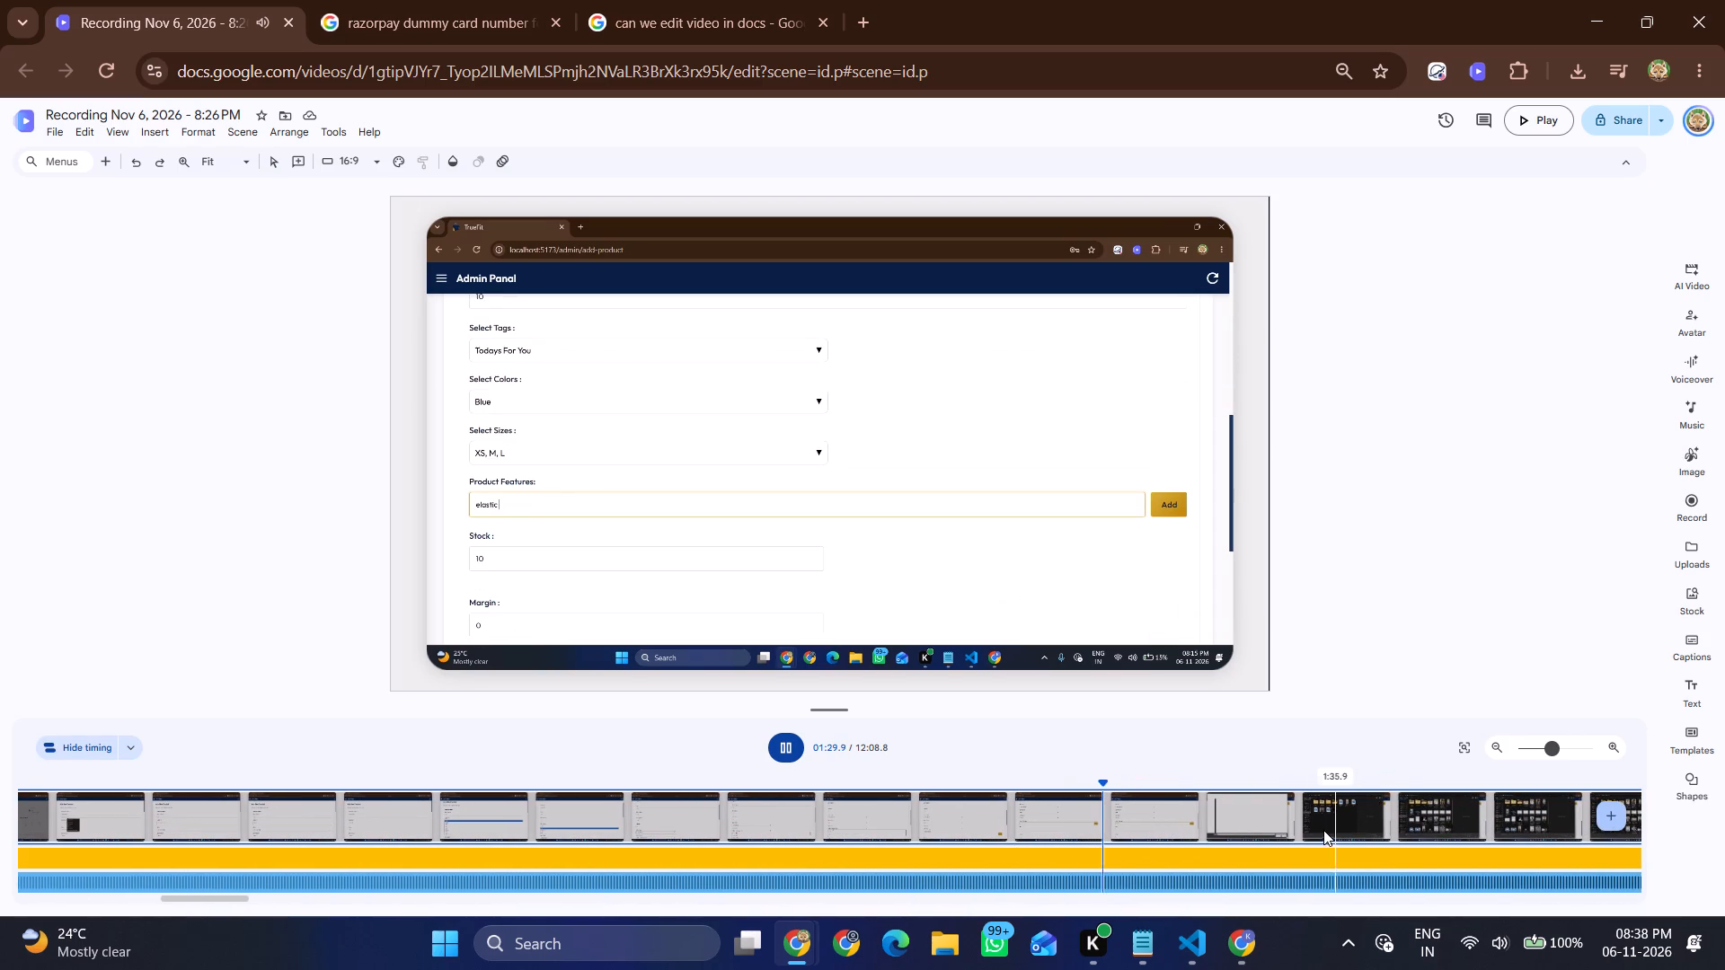
{"action": "left_click", "coordinate": [1321, 831]}
{"action": "scroll", "coordinate": [1321, 831], "scroll_direction": "left", "scroll_amount": 1}
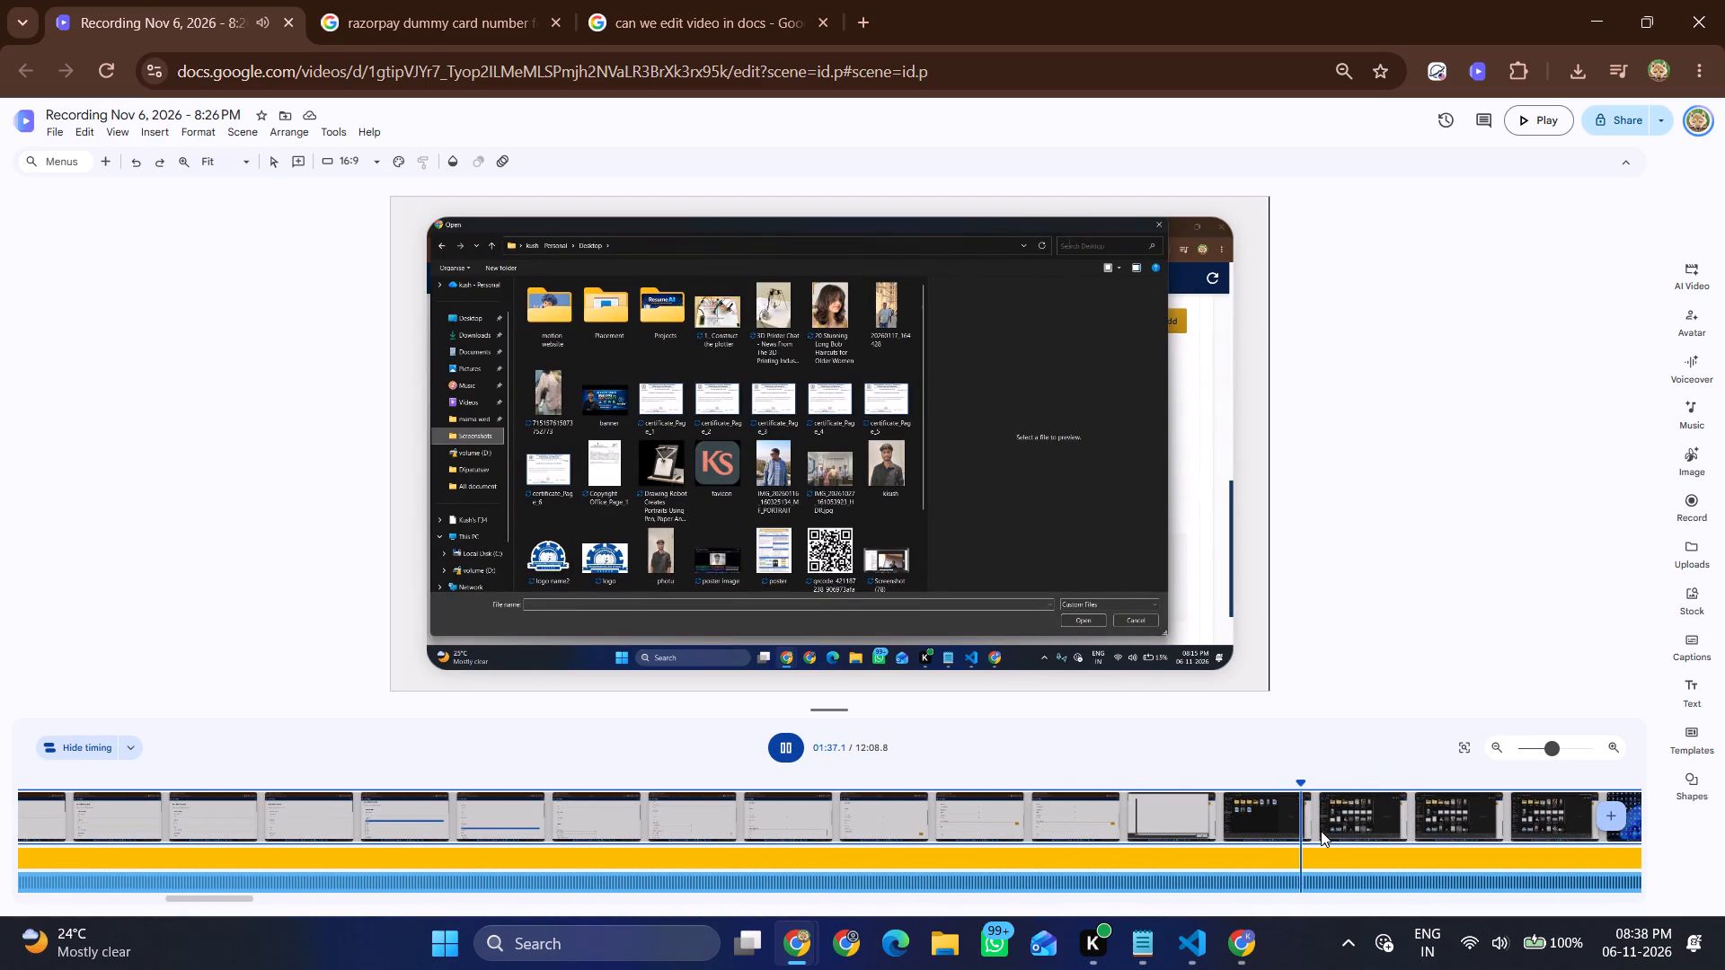
{"action": "scroll", "coordinate": [1321, 831], "scroll_direction": "left", "scroll_amount": 1}
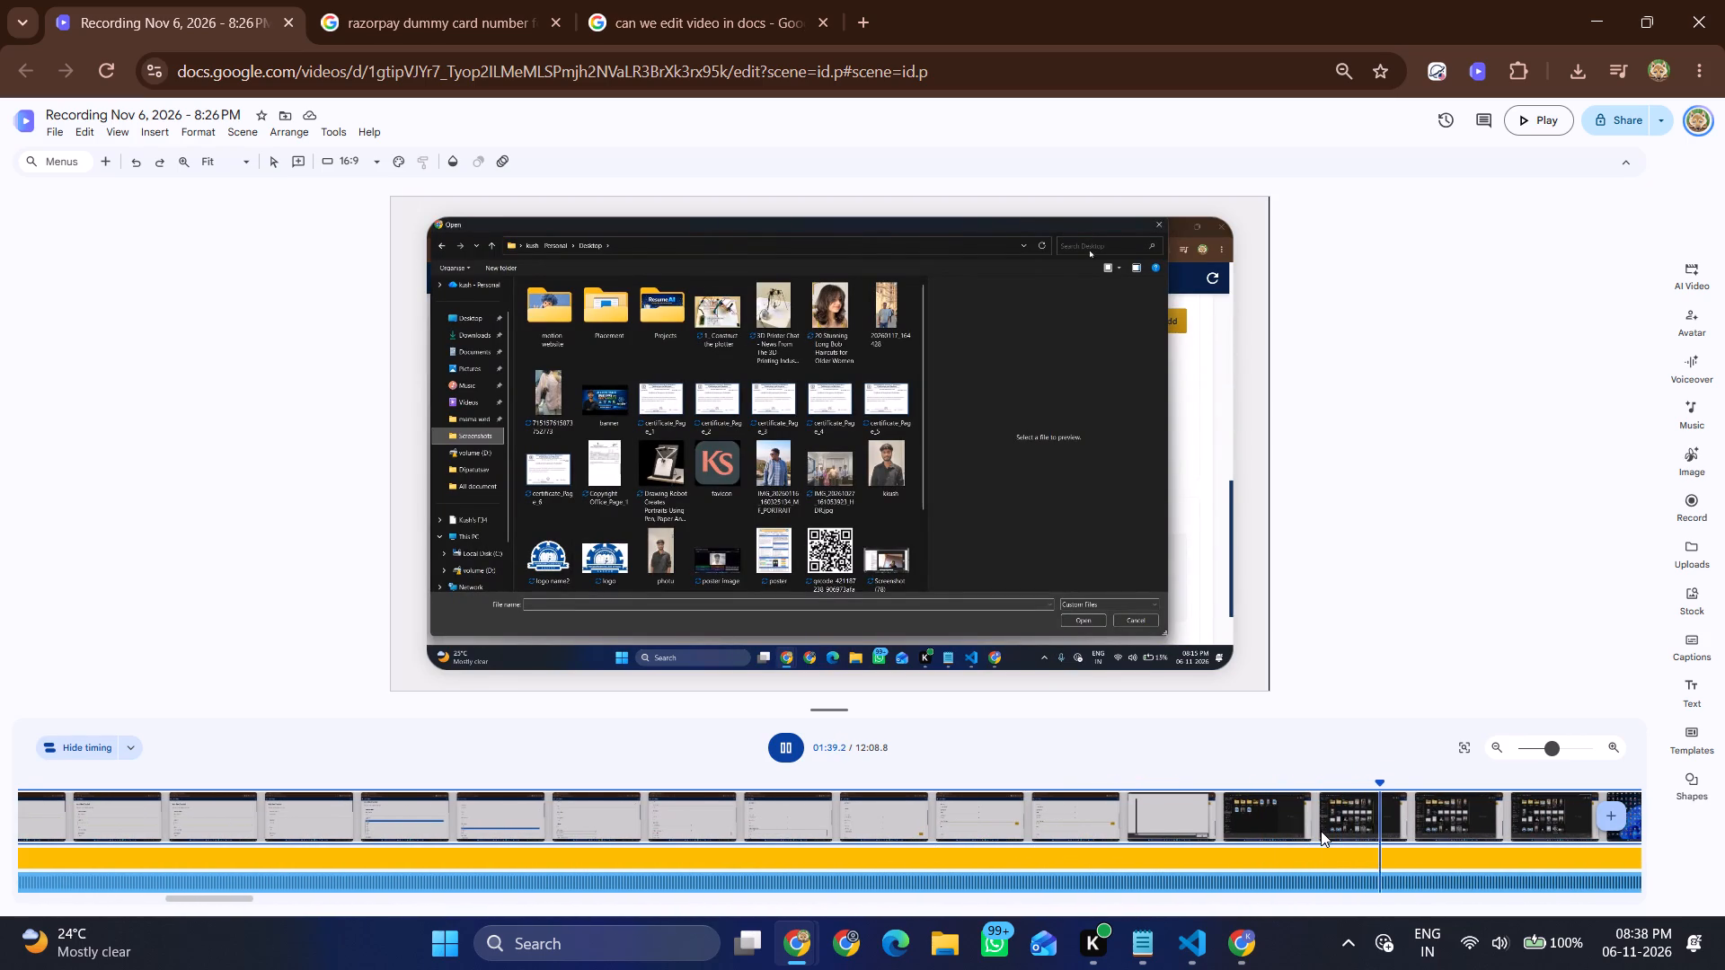
{"action": "scroll", "coordinate": [1321, 831], "scroll_direction": "left", "scroll_amount": 1}
{"action": "left_click", "coordinate": [1402, 832]}
{"action": "scroll", "coordinate": [1402, 832], "scroll_direction": "left", "scroll_amount": 3}
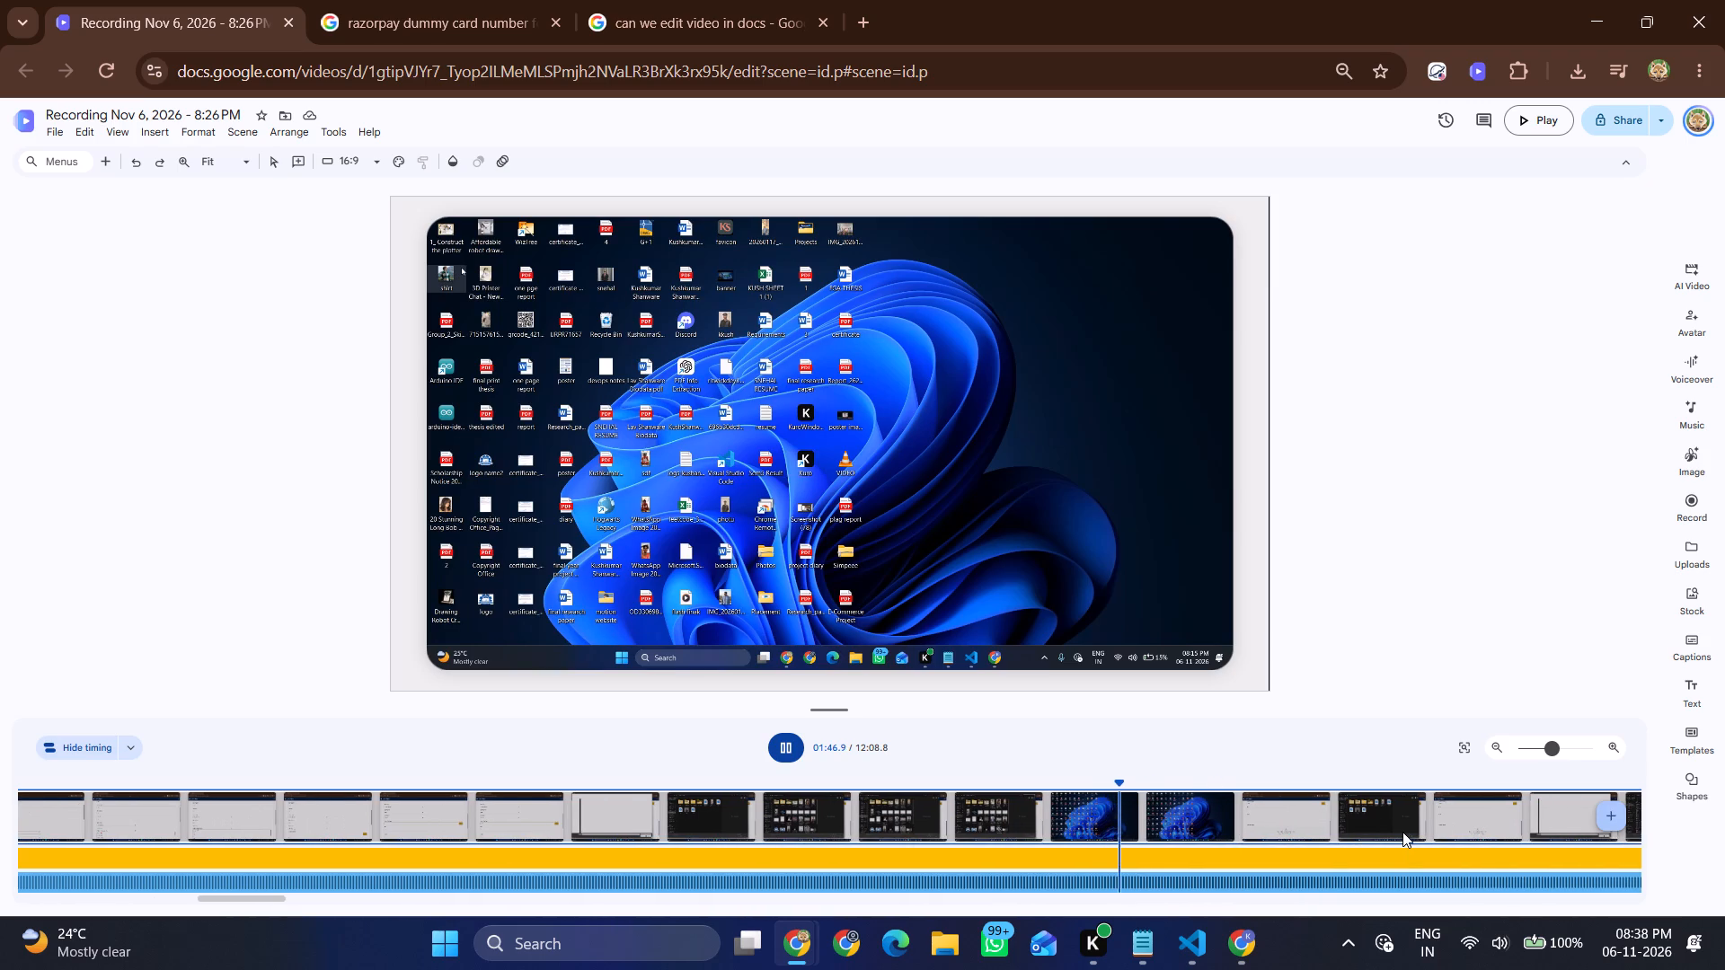
{"action": "left_click", "coordinate": [1402, 831]}
{"action": "scroll", "coordinate": [1401, 831], "scroll_direction": "left", "scroll_amount": 2}
{"action": "left_click_drag", "start_coordinate": [1401, 831], "coordinate": [1380, 834]}
{"action": "scroll", "coordinate": [1380, 834], "scroll_direction": "left", "scroll_amount": 3}
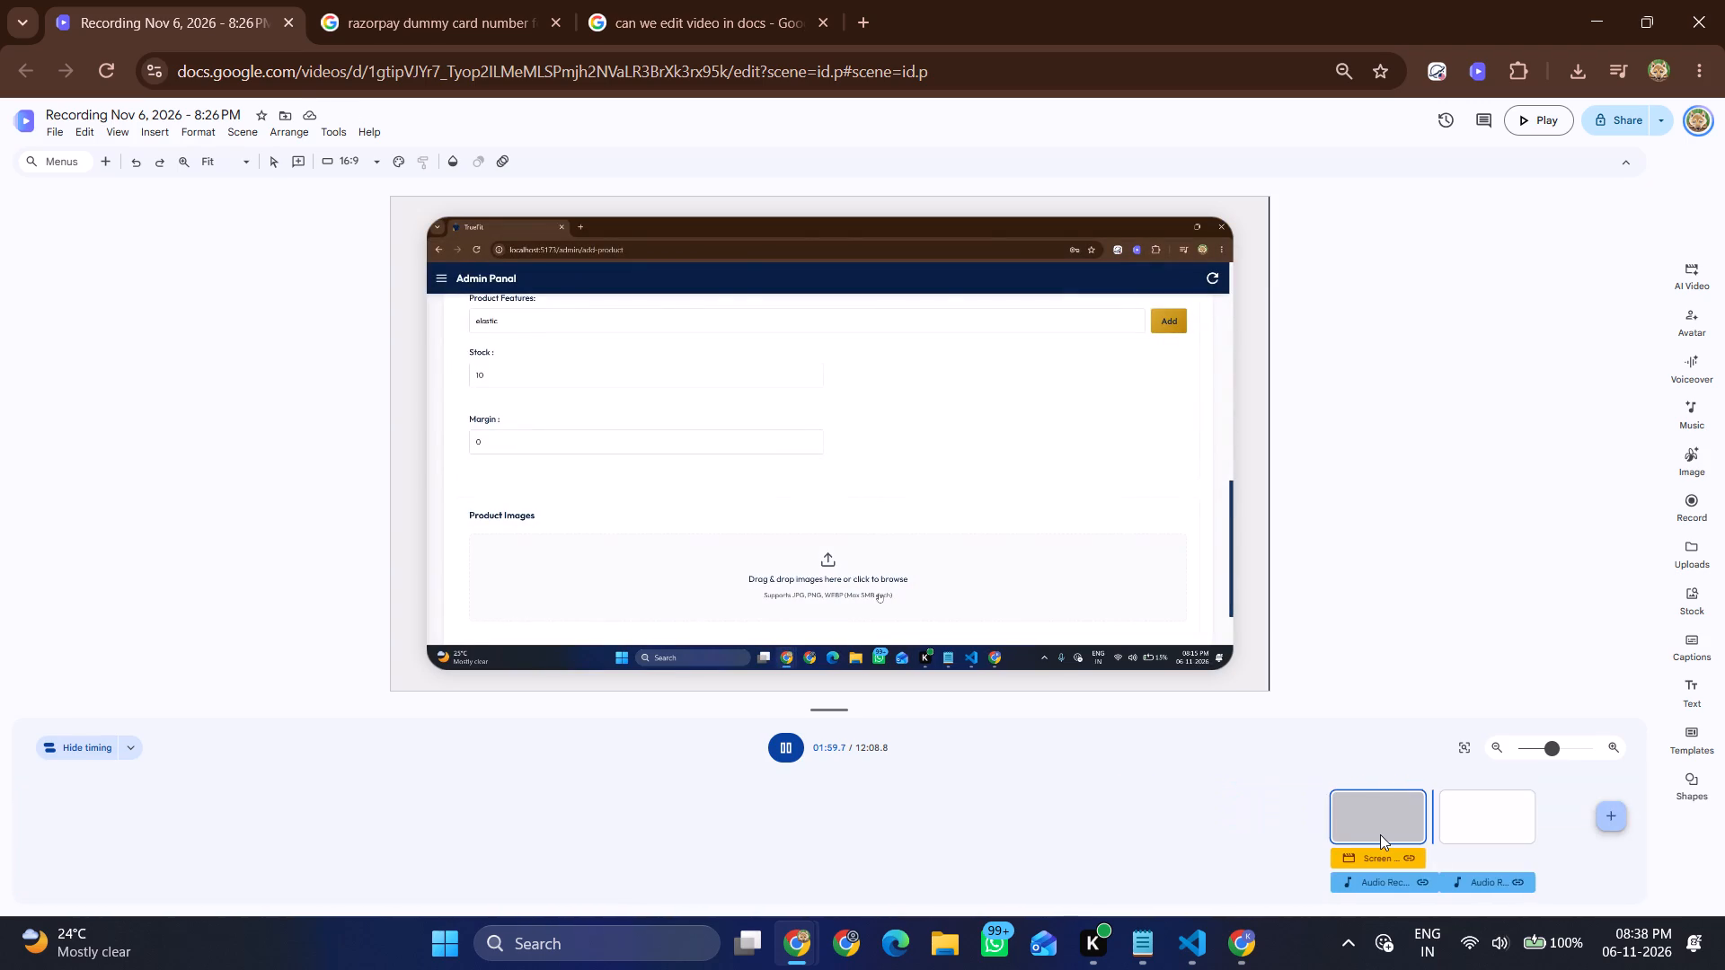
{"action": "scroll", "coordinate": [1380, 834], "scroll_direction": "left", "scroll_amount": 1}
{"action": "left_click", "coordinate": [1380, 834]}
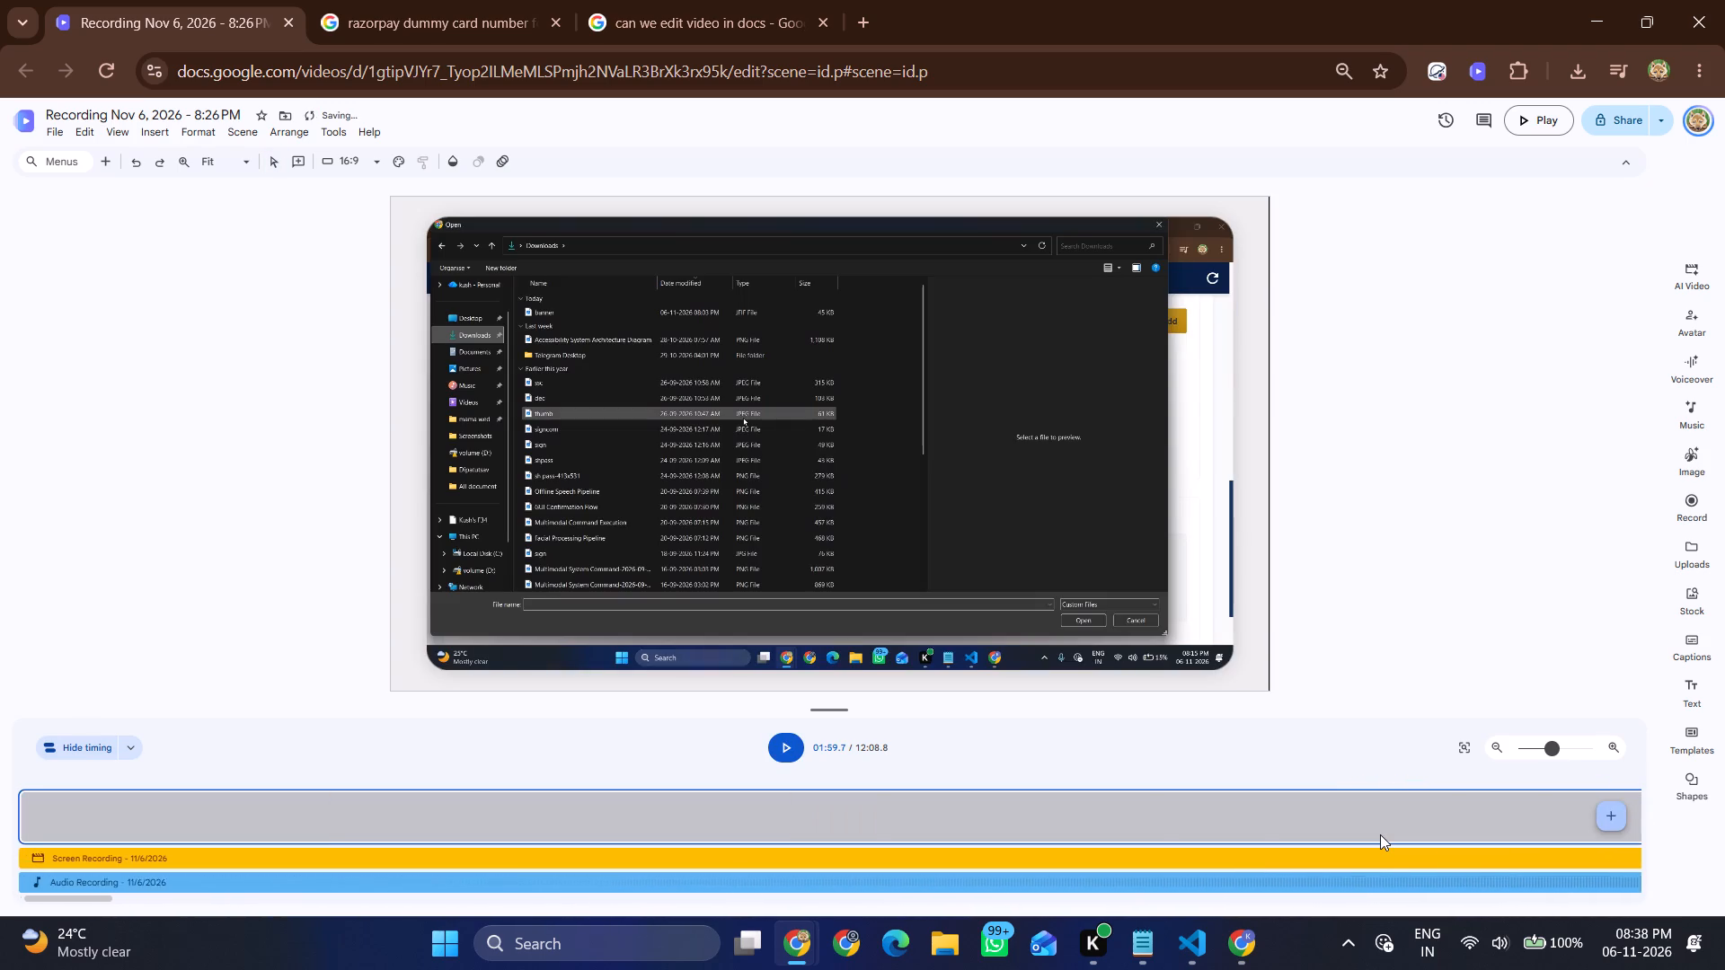
Inspect the rest of the first scene and its boundary with the second scene, sampling about 2:24, 2:28 and 2:44.
{"action": "scroll", "coordinate": [1380, 834], "scroll_direction": "left", "scroll_amount": 11}
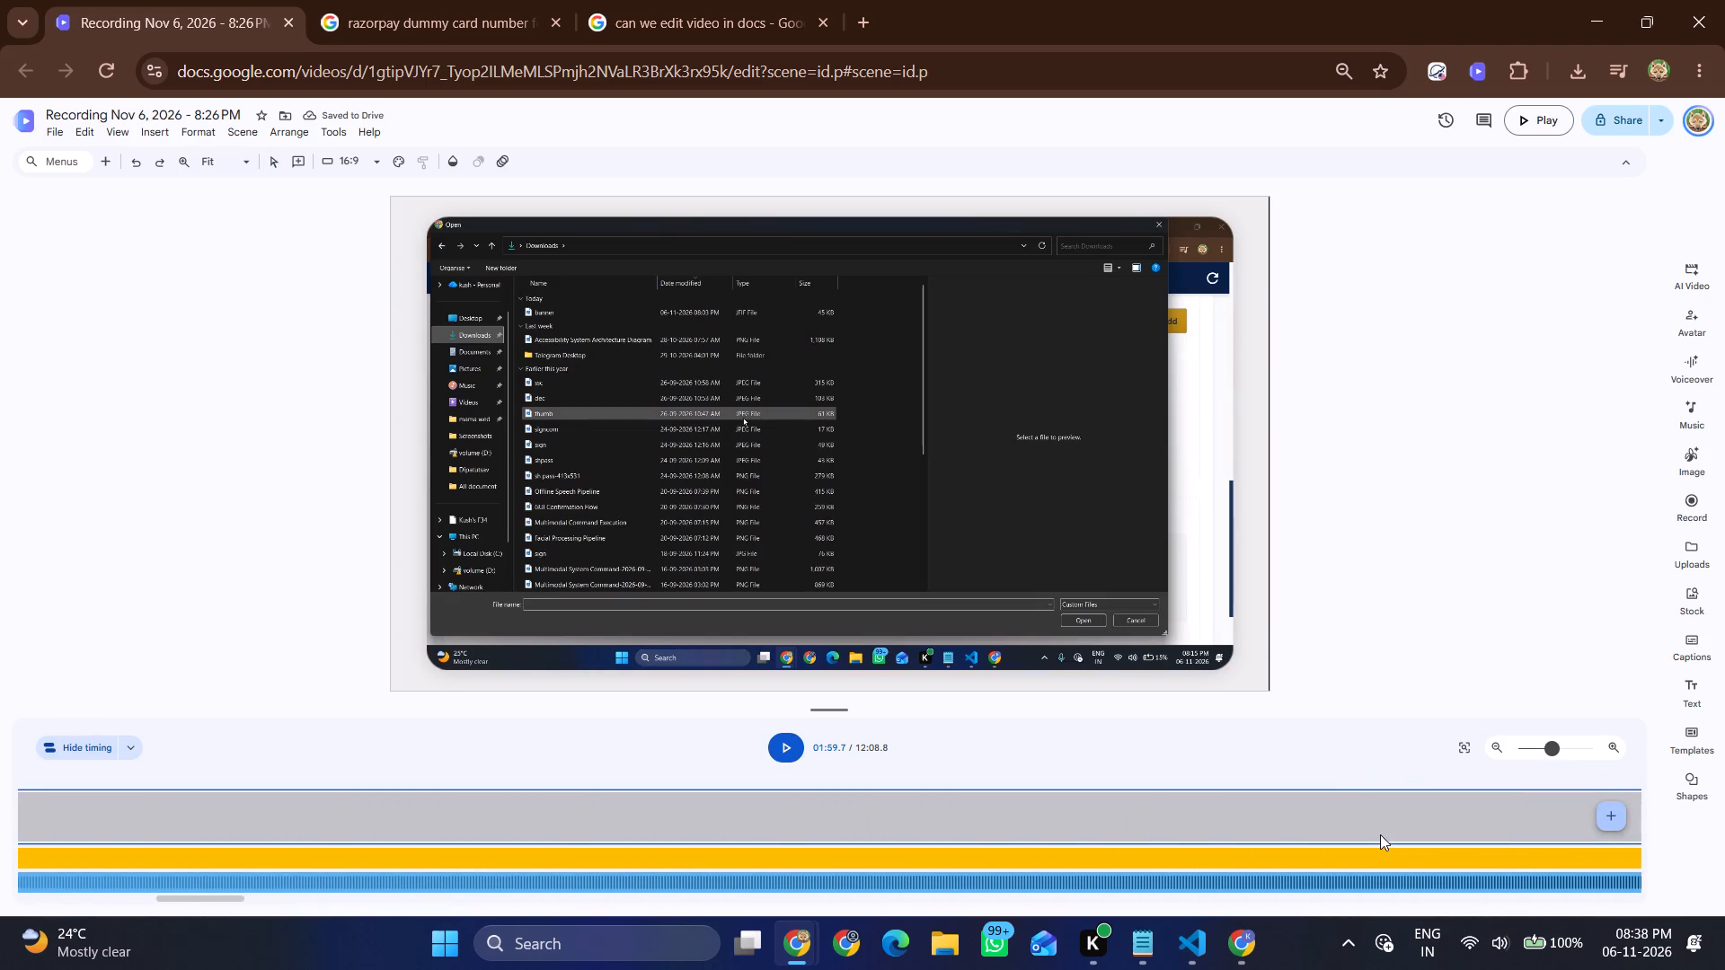
{"action": "scroll", "coordinate": [1380, 834], "scroll_direction": "left", "scroll_amount": 9}
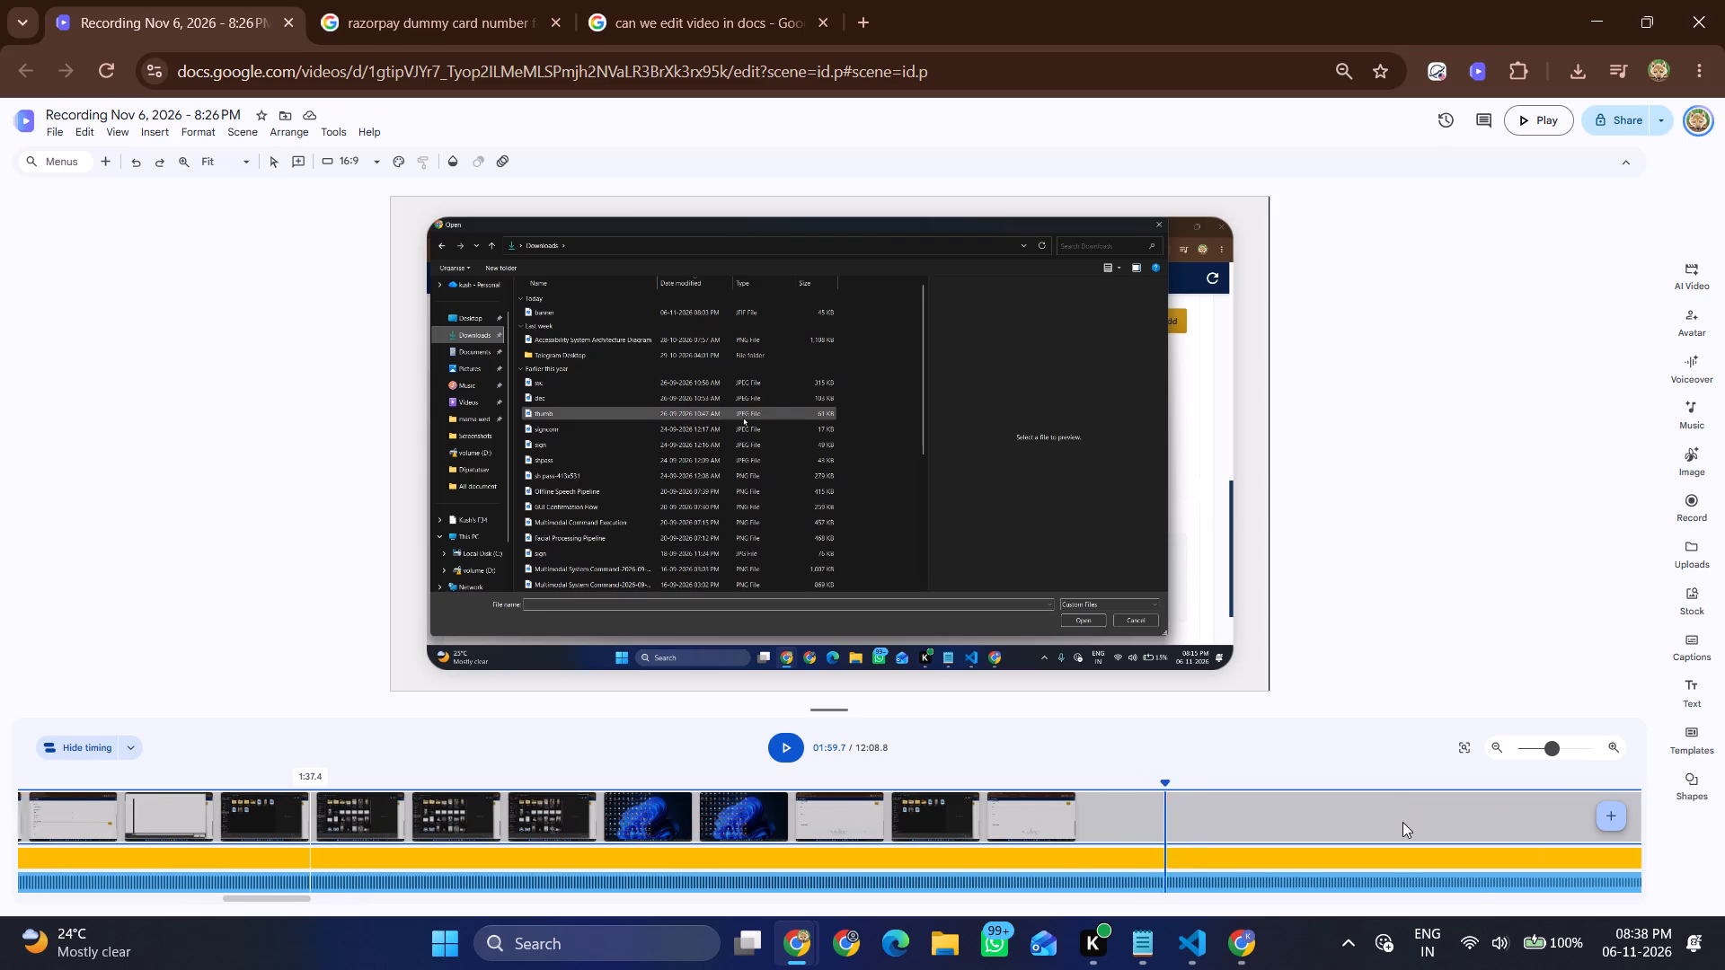
{"action": "scroll", "coordinate": [1402, 822], "scroll_direction": "left", "scroll_amount": 4}
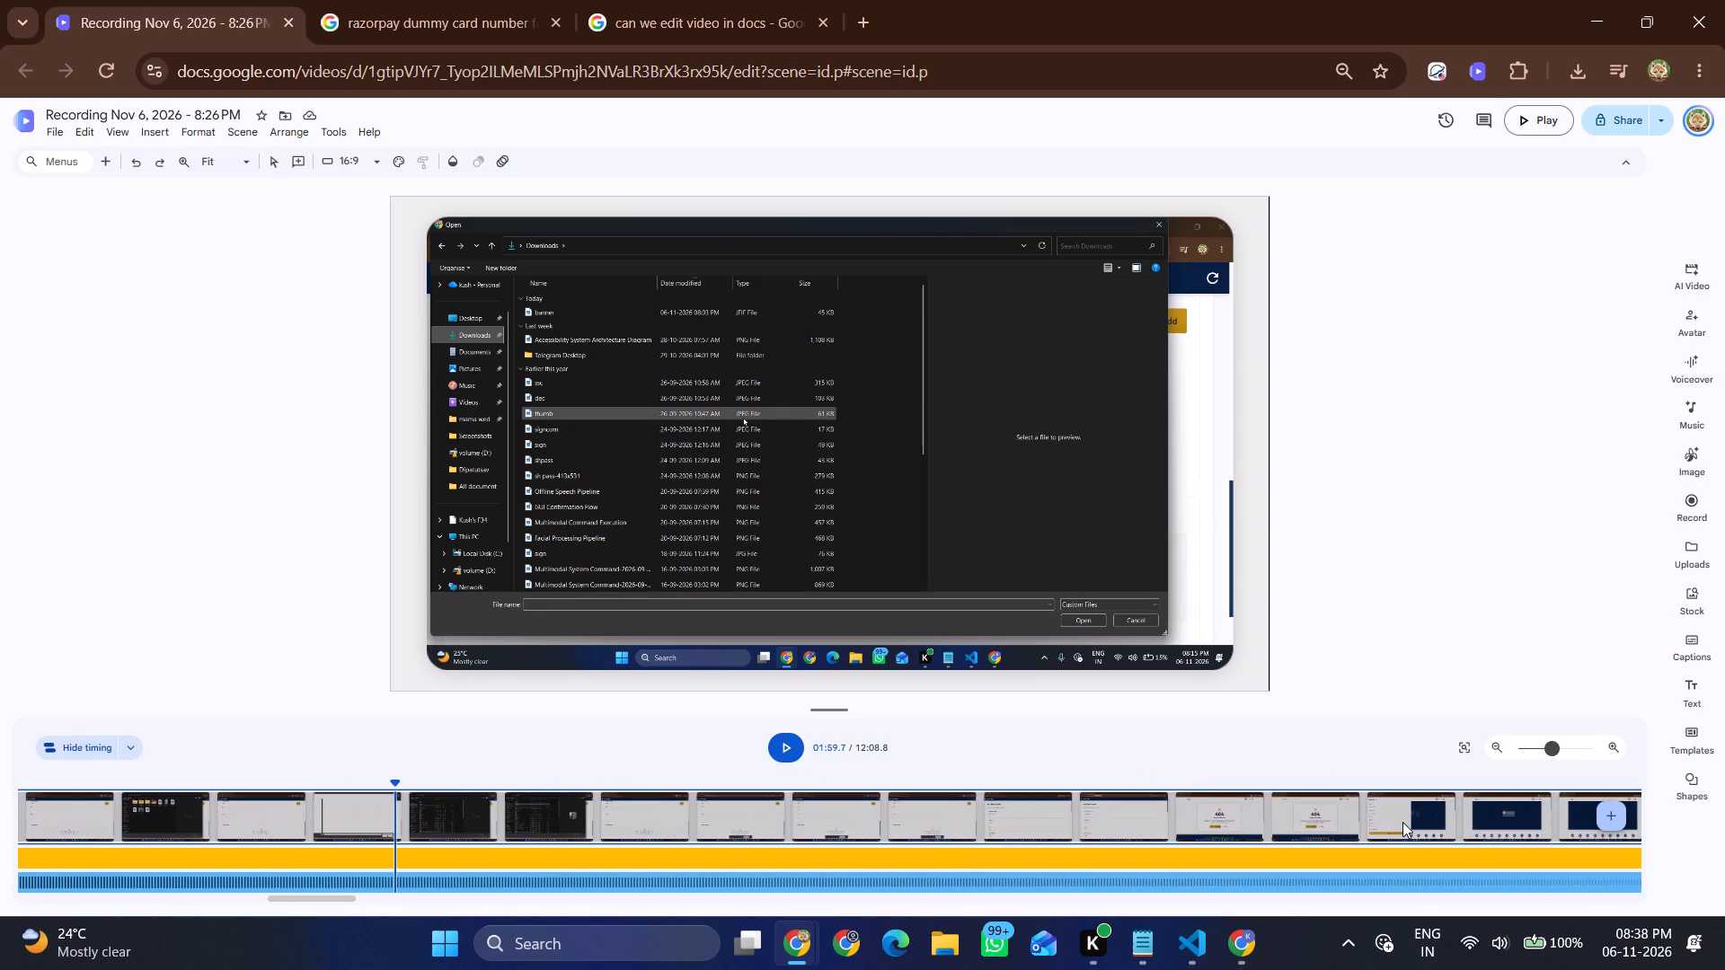
{"action": "scroll", "coordinate": [1402, 822], "scroll_direction": "left", "scroll_amount": 2}
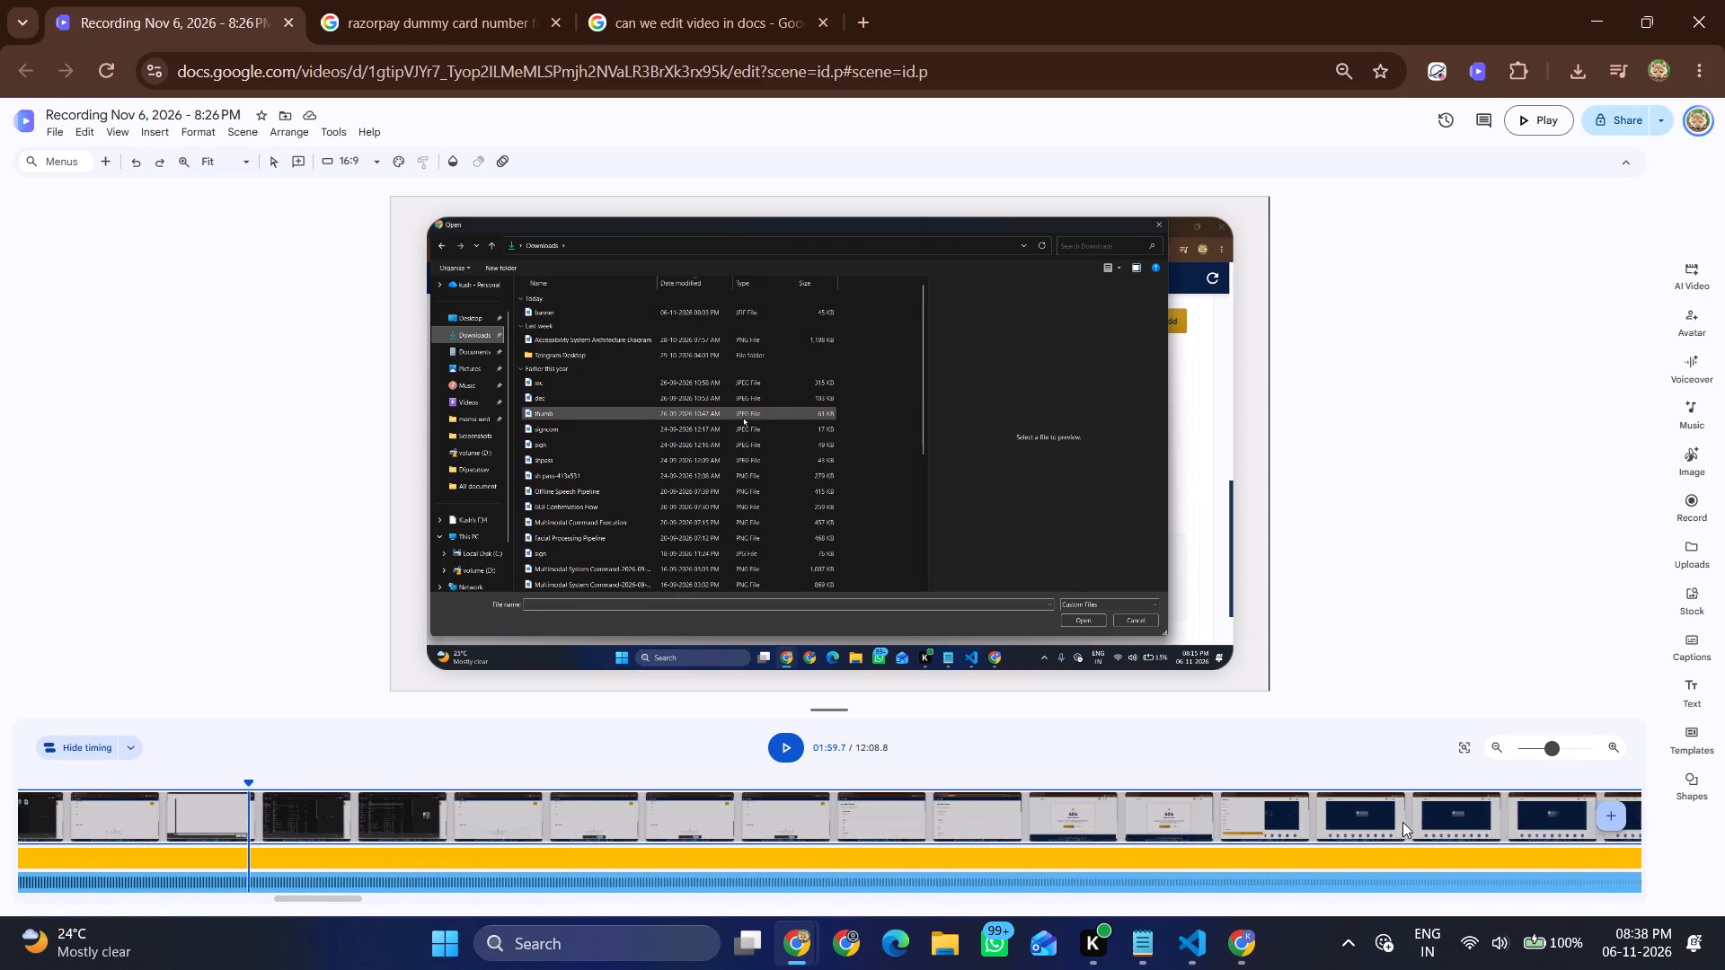
{"action": "scroll", "coordinate": [1402, 822], "scroll_direction": "left", "scroll_amount": 5}
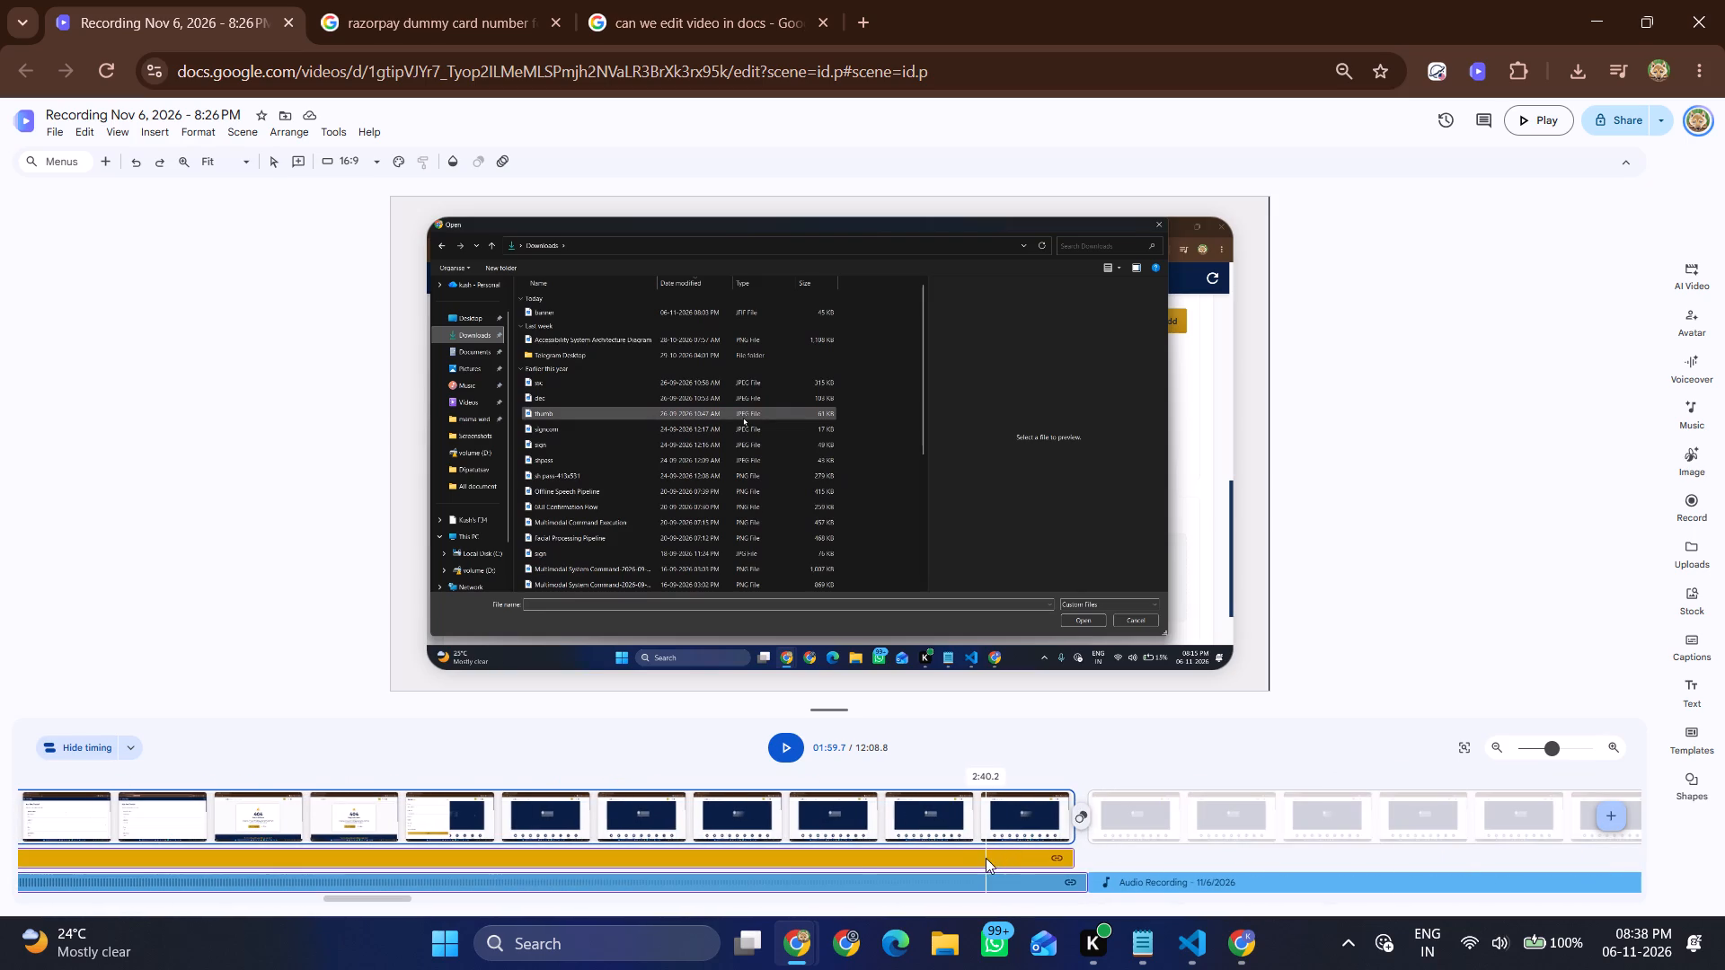
{"action": "double_click", "coordinate": [642, 835]}
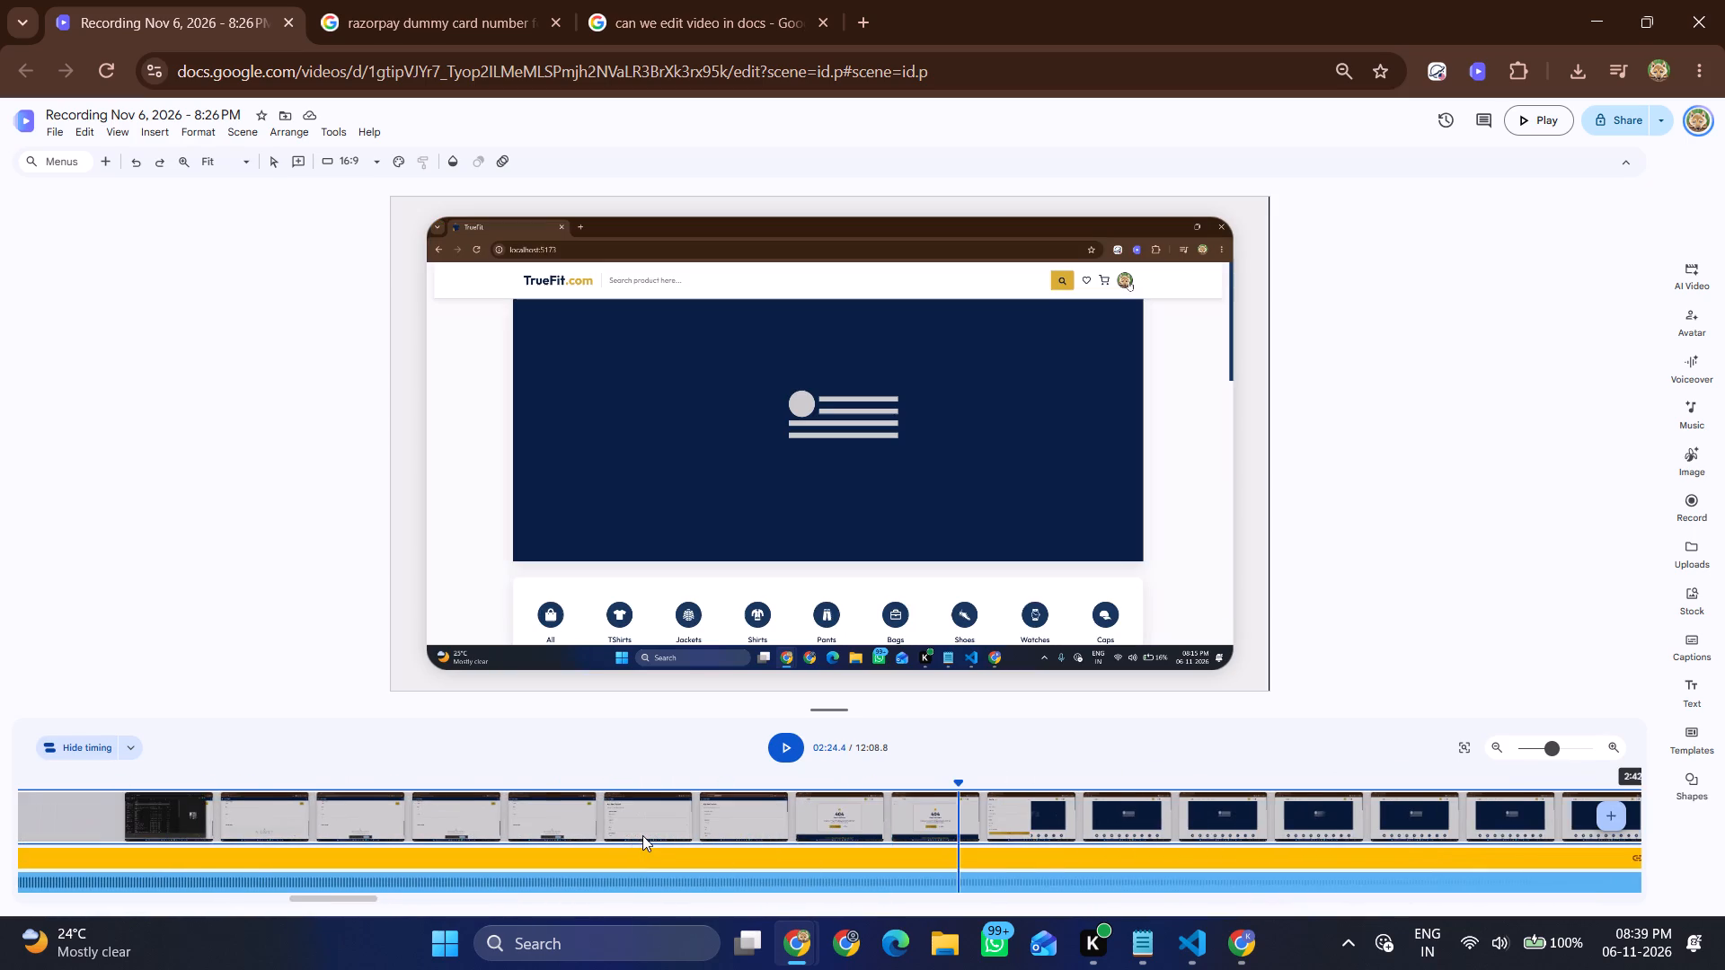
{"action": "left_click", "coordinate": [1107, 822]}
{"action": "scroll", "coordinate": [1107, 822], "scroll_direction": "left", "scroll_amount": 1}
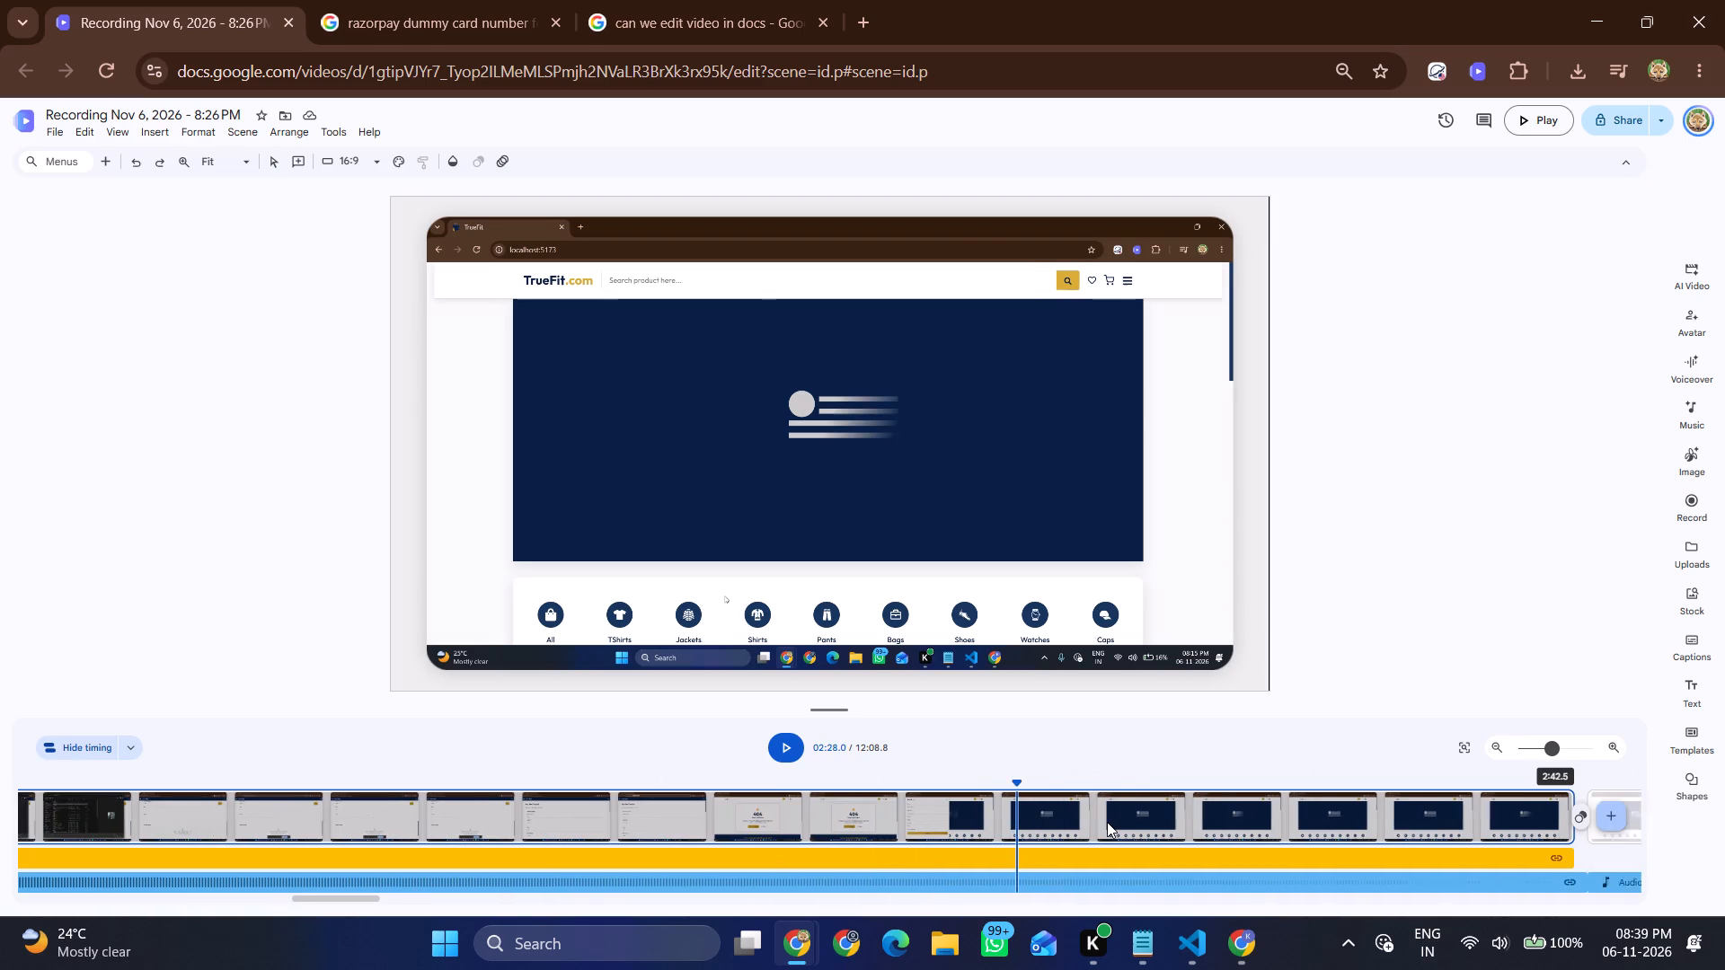
{"action": "scroll", "coordinate": [1107, 822], "scroll_direction": "left", "scroll_amount": 3}
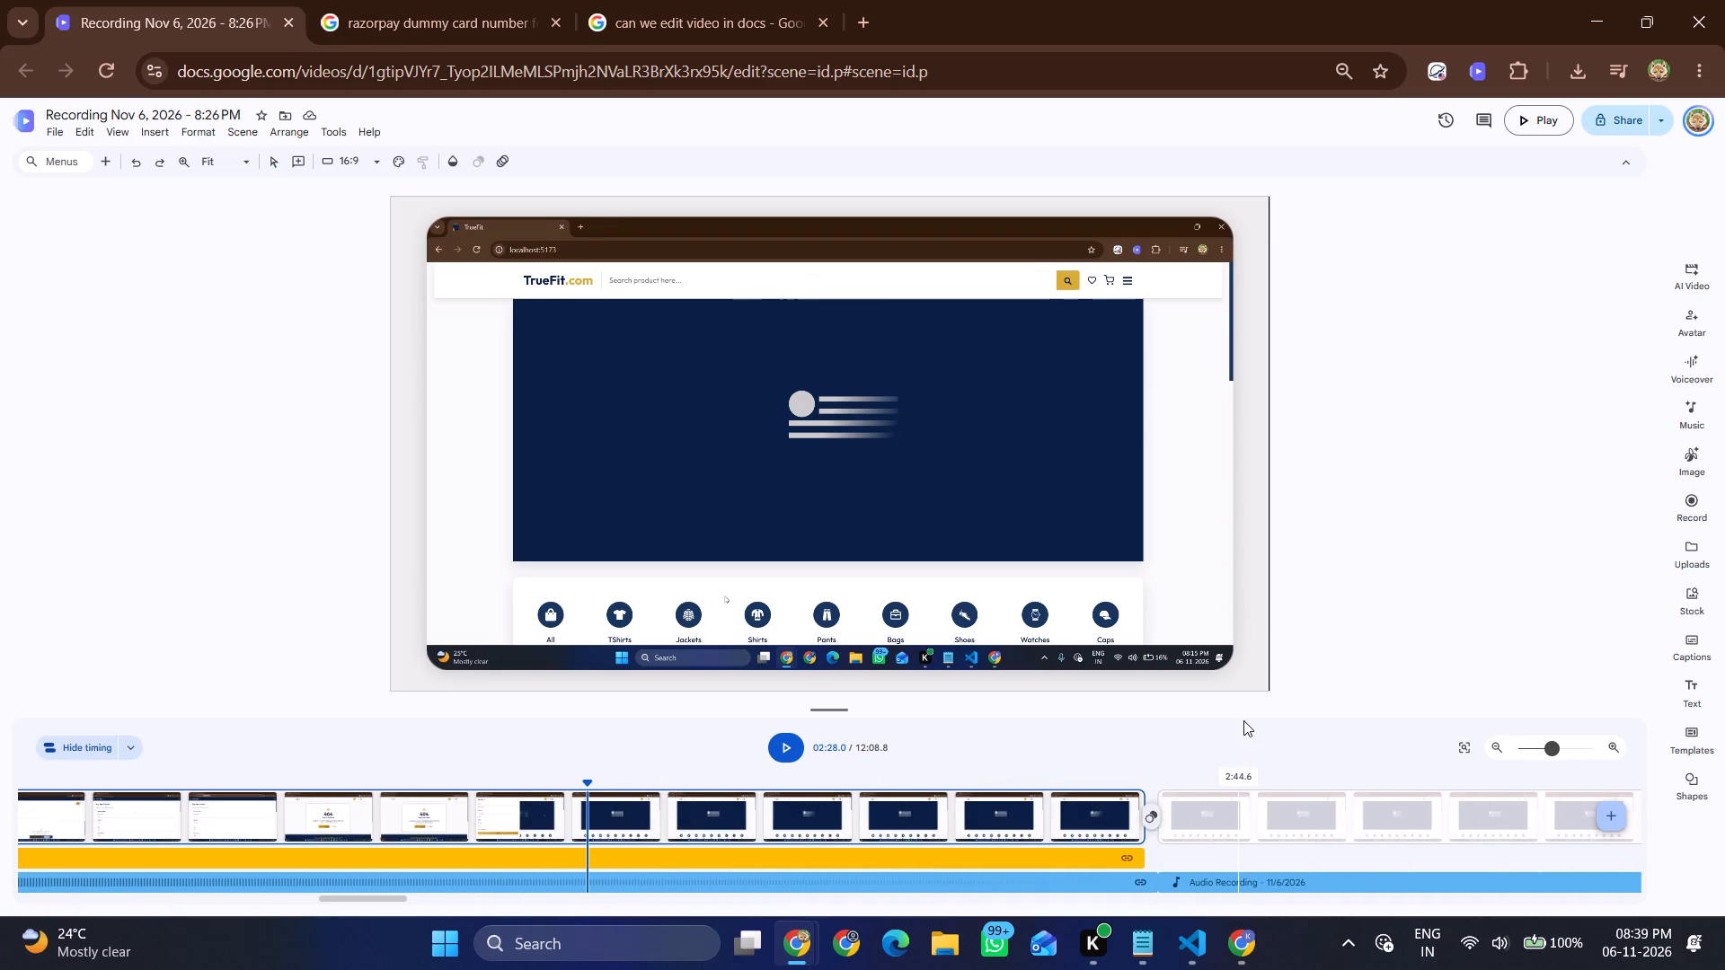
{"action": "scroll", "coordinate": [1243, 720], "scroll_direction": "left", "scroll_amount": 5}
{"action": "left_click", "coordinate": [1202, 807]}
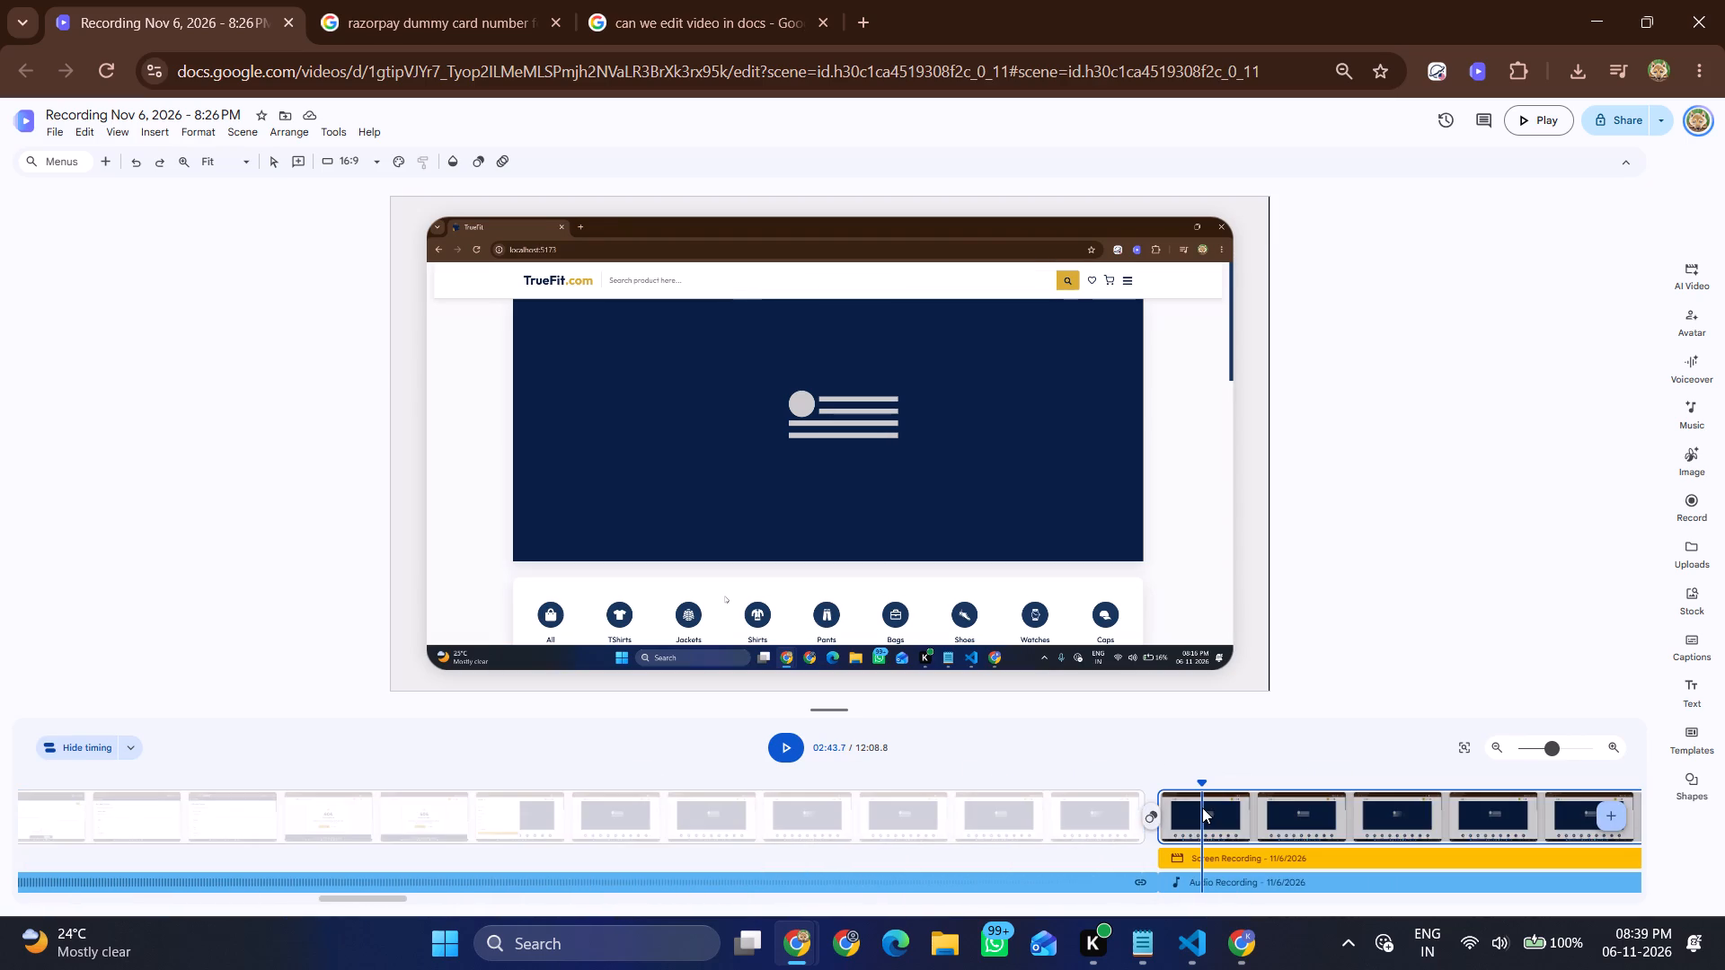
Examine the opening of the second scene, sampling the footage at about 2:59 and comparing it with the scene boundary.
{"action": "scroll", "coordinate": [1176, 798], "scroll_direction": "left", "scroll_amount": 5}
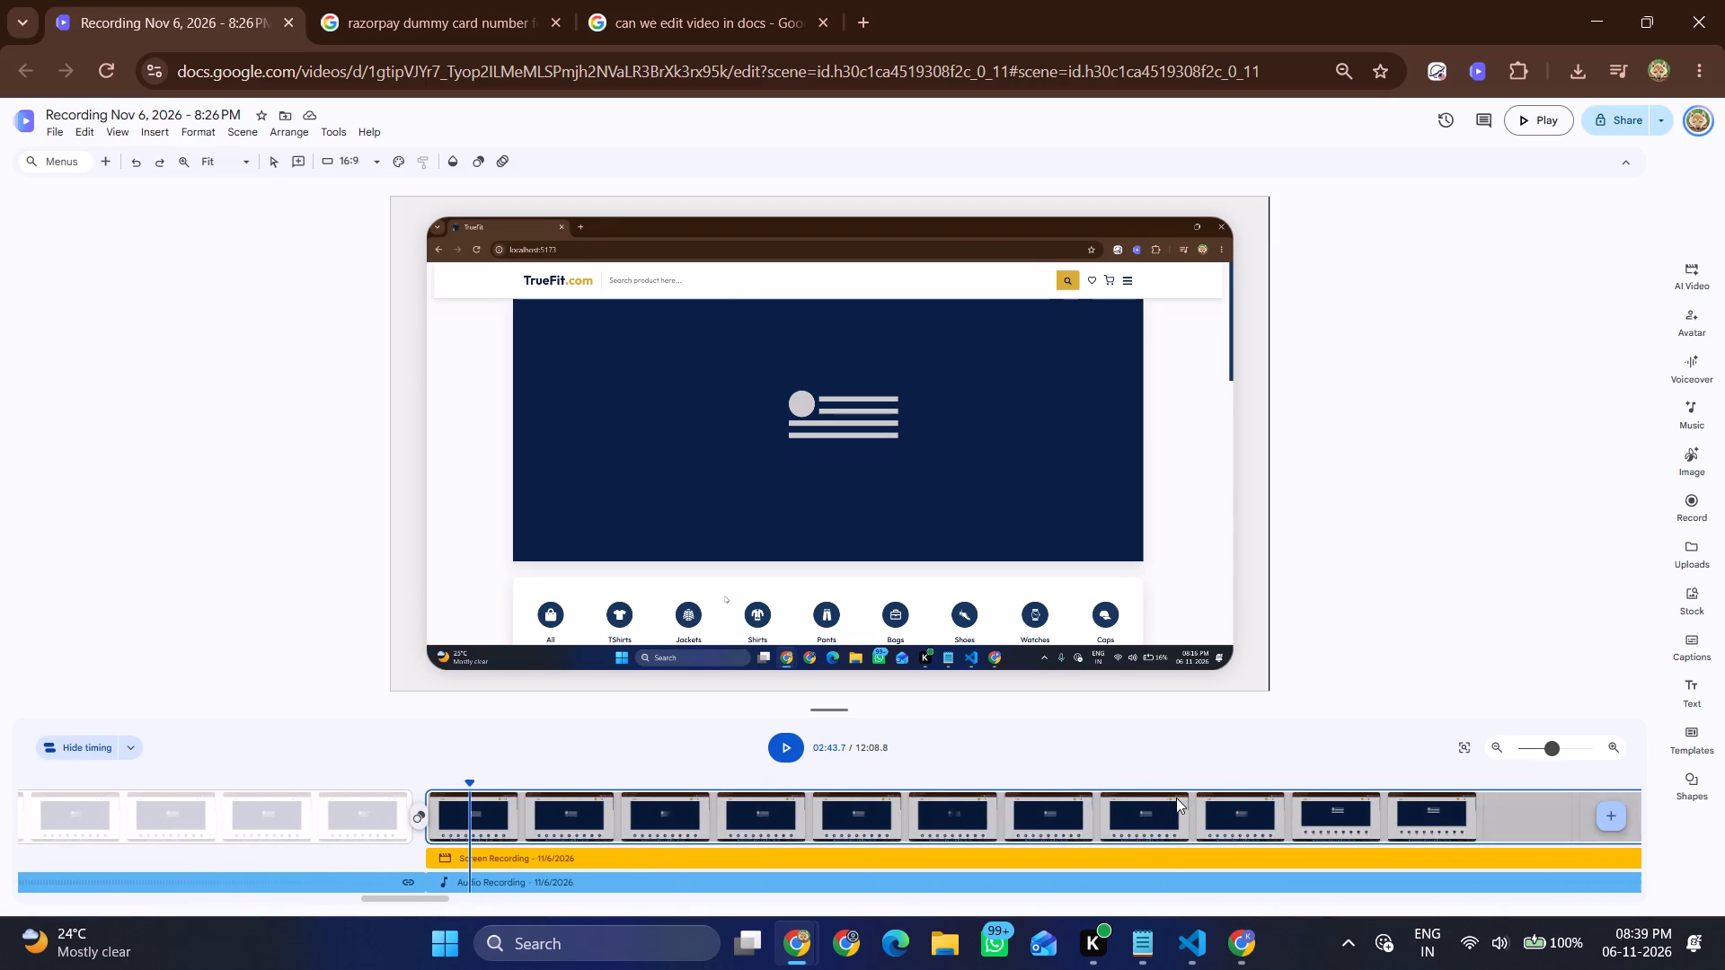
{"action": "left_click", "coordinate": [1058, 833]}
{"action": "scroll", "coordinate": [1058, 833], "scroll_direction": "left", "scroll_amount": 6}
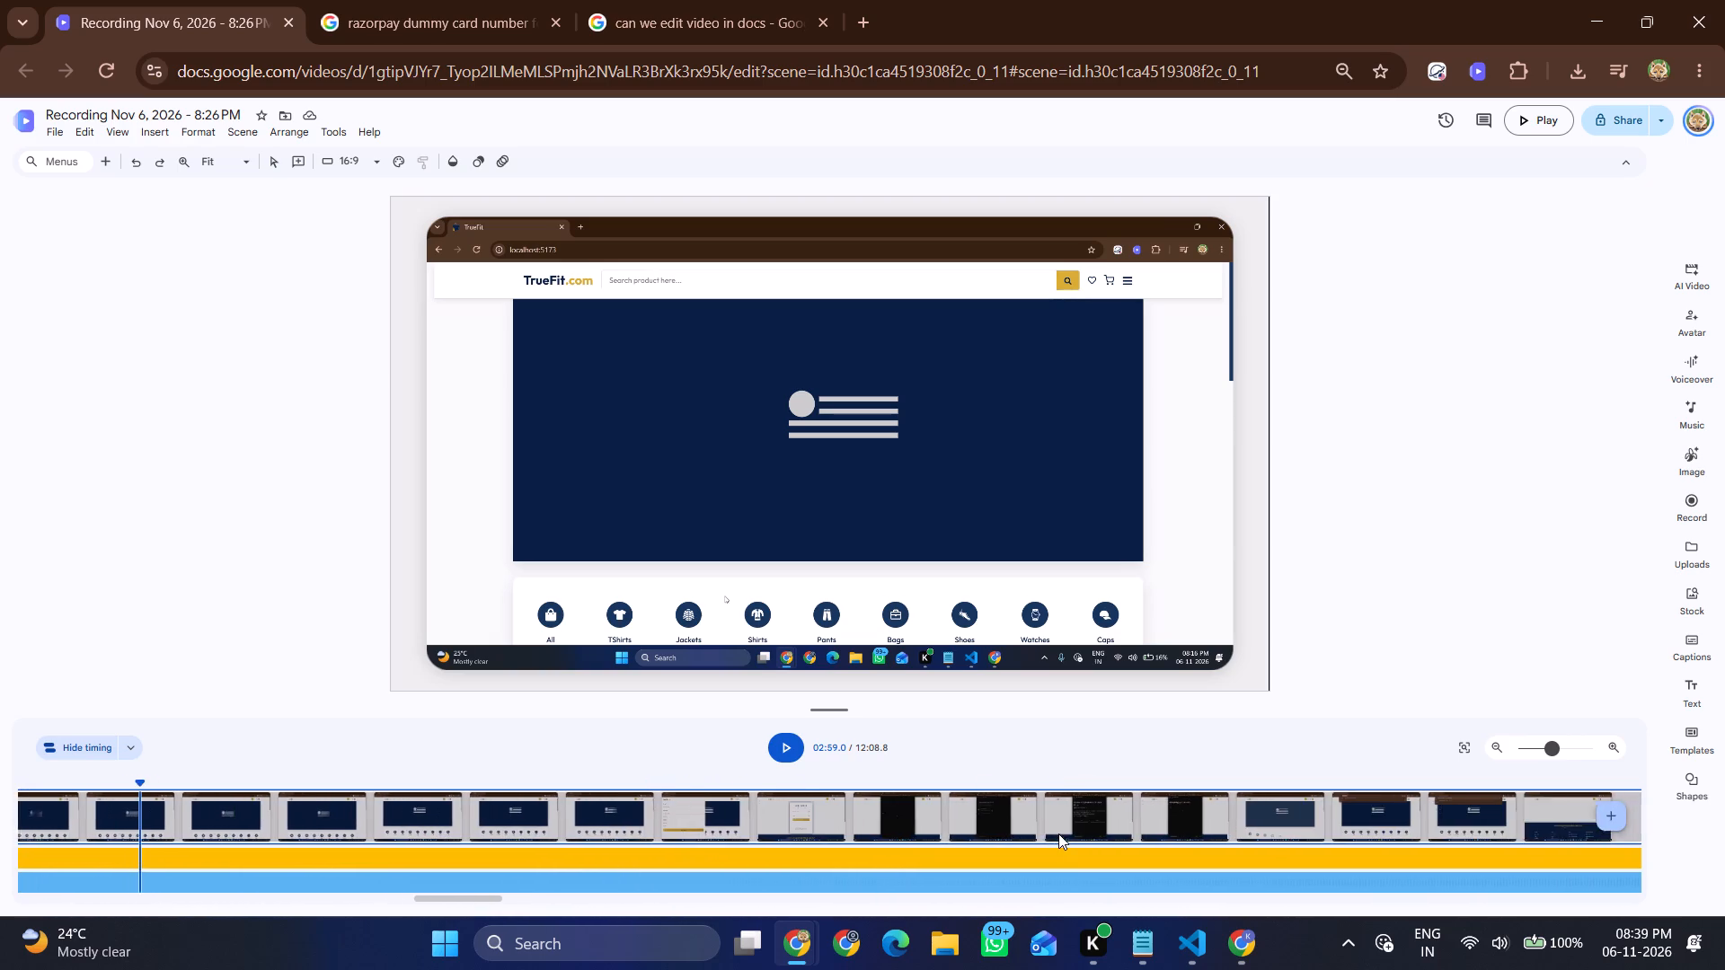
{"action": "scroll", "coordinate": [1058, 833], "scroll_direction": "left", "scroll_amount": 2}
{"action": "scroll", "coordinate": [1058, 833], "scroll_direction": "right", "scroll_amount": 11}
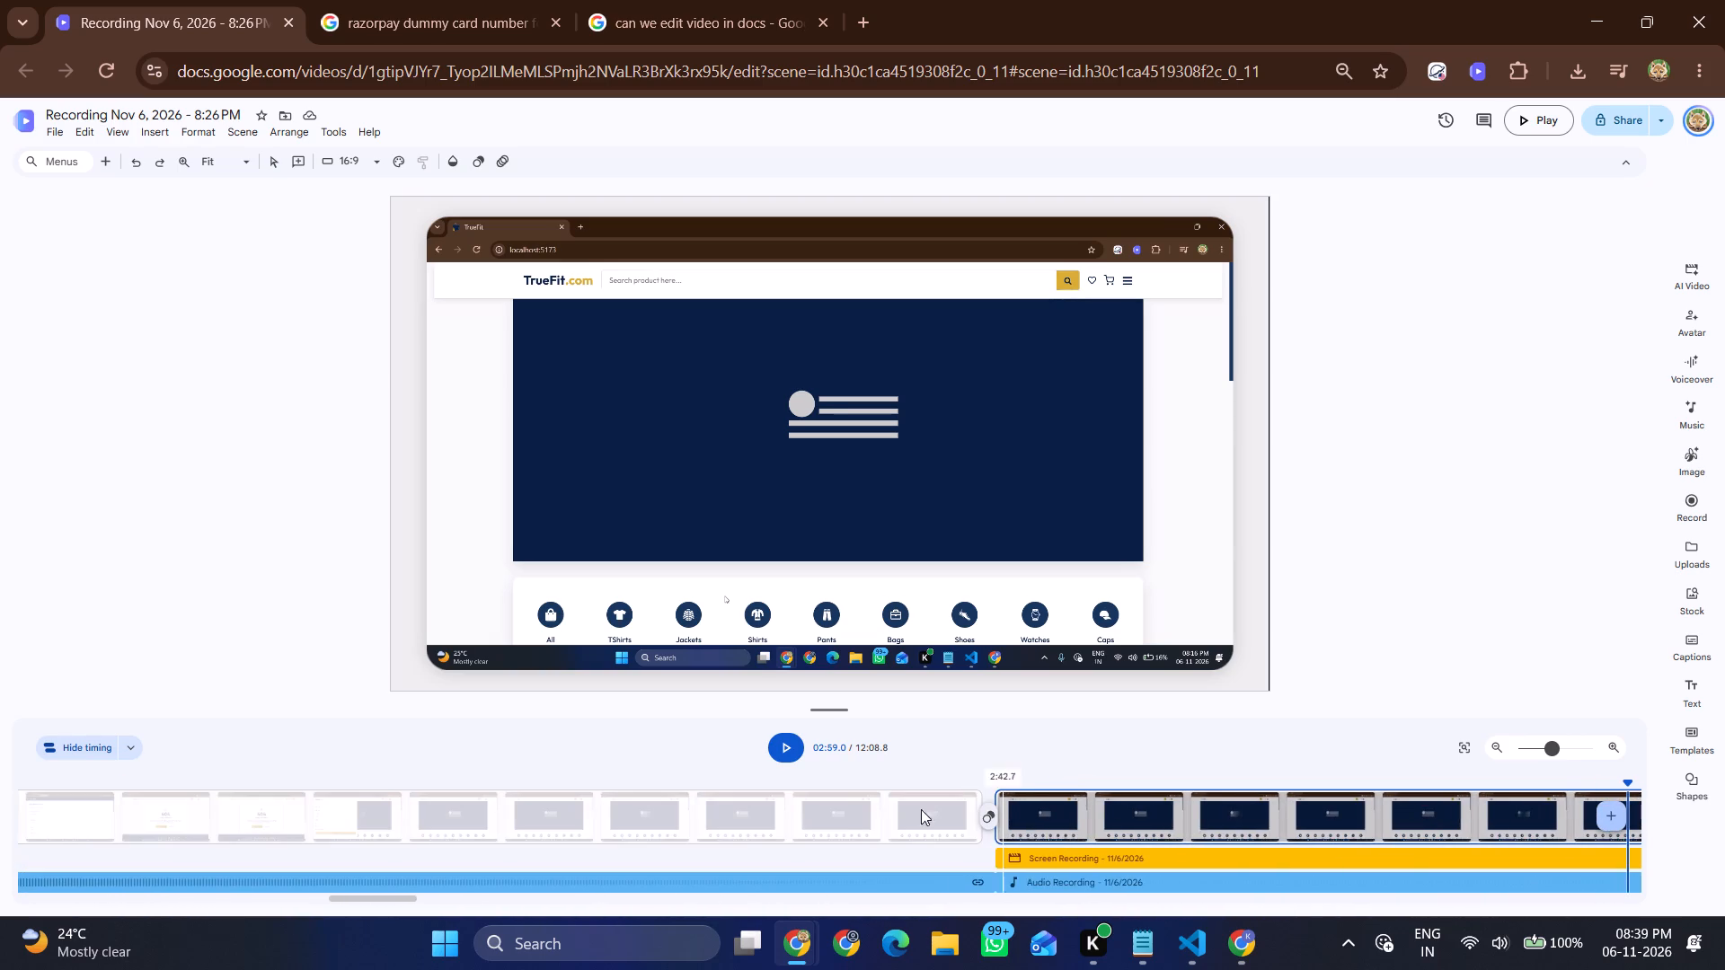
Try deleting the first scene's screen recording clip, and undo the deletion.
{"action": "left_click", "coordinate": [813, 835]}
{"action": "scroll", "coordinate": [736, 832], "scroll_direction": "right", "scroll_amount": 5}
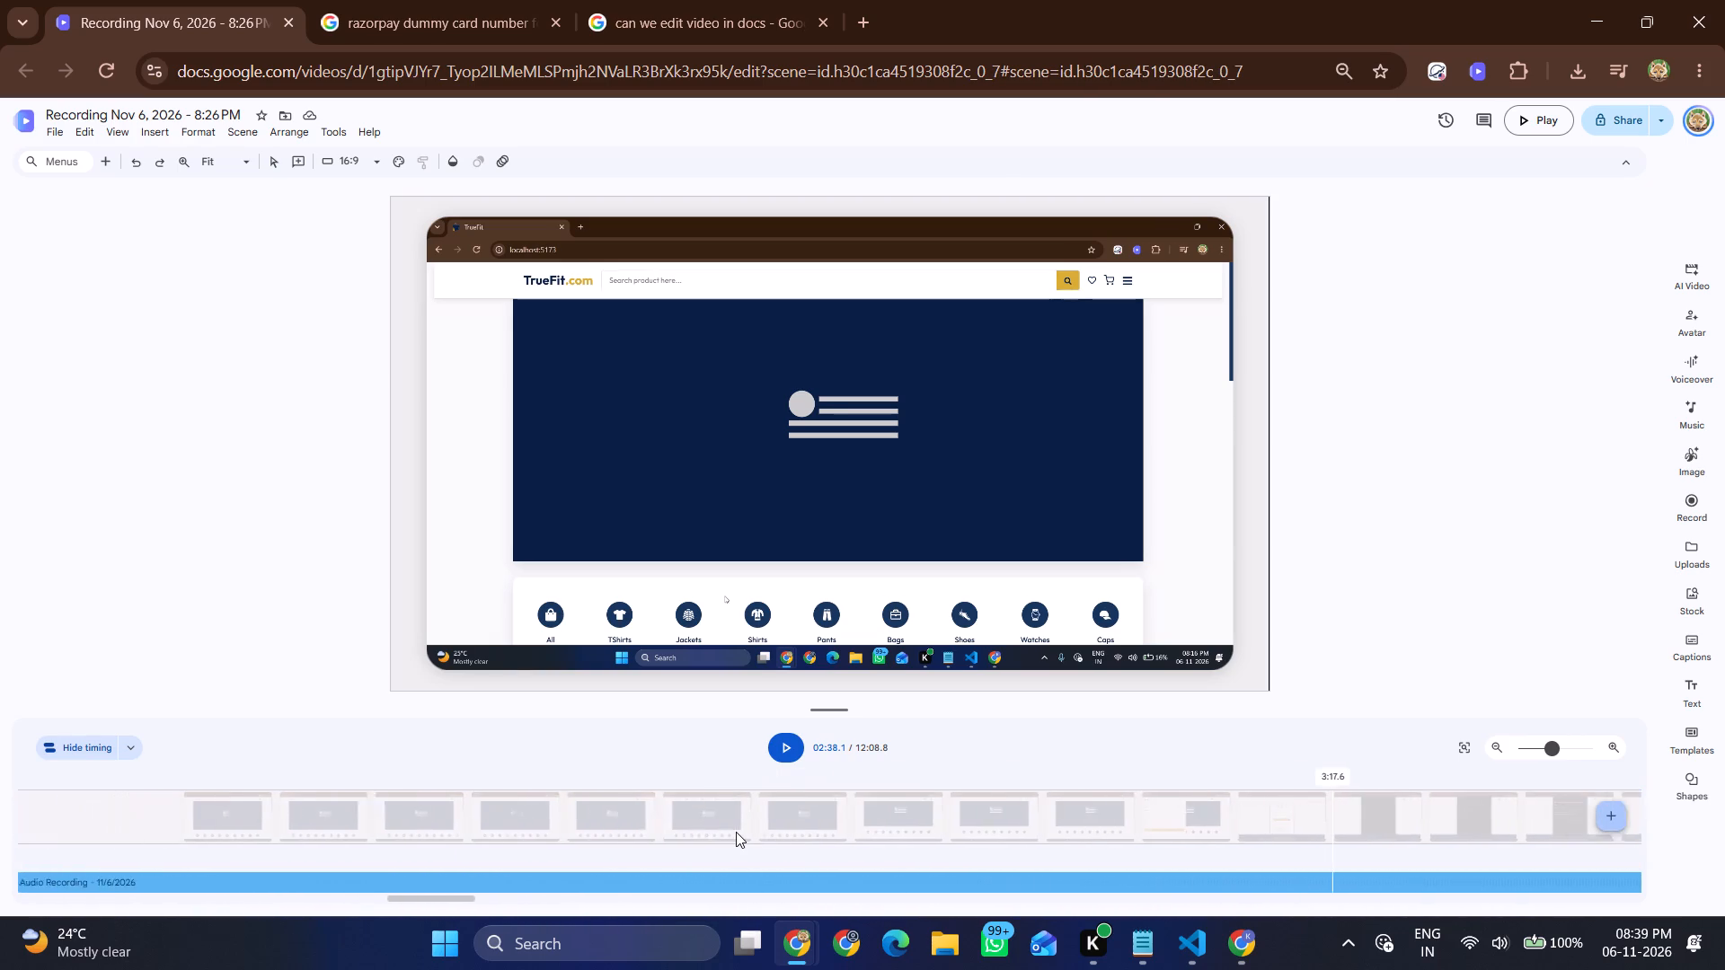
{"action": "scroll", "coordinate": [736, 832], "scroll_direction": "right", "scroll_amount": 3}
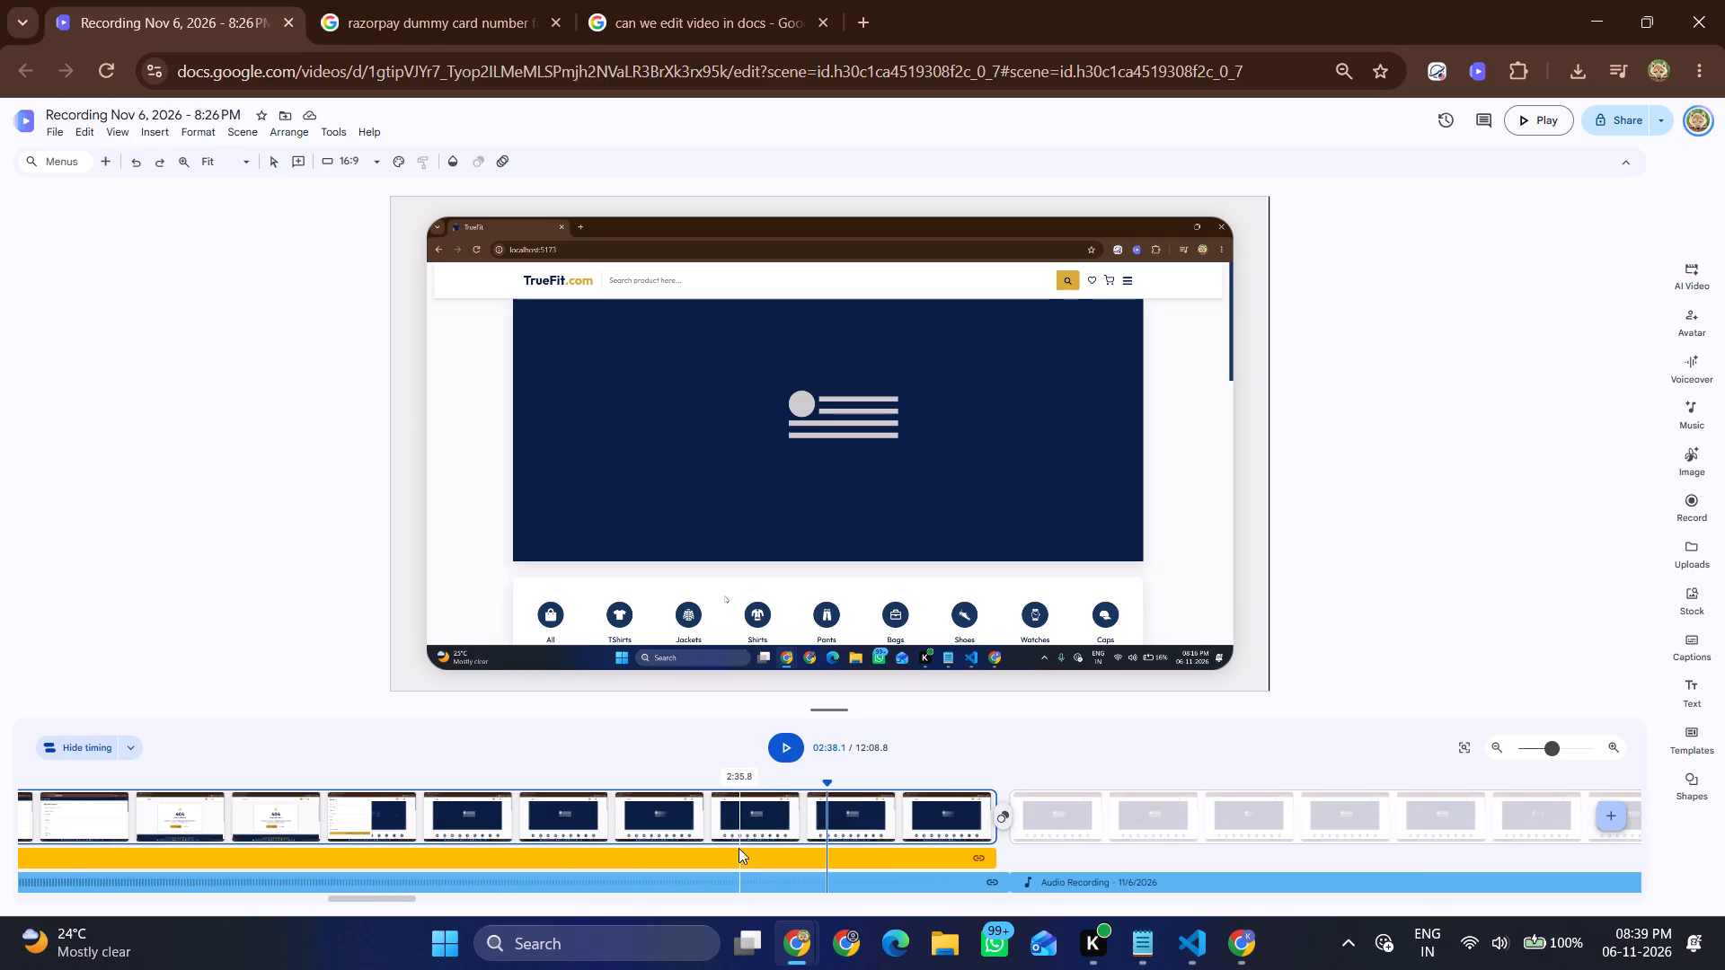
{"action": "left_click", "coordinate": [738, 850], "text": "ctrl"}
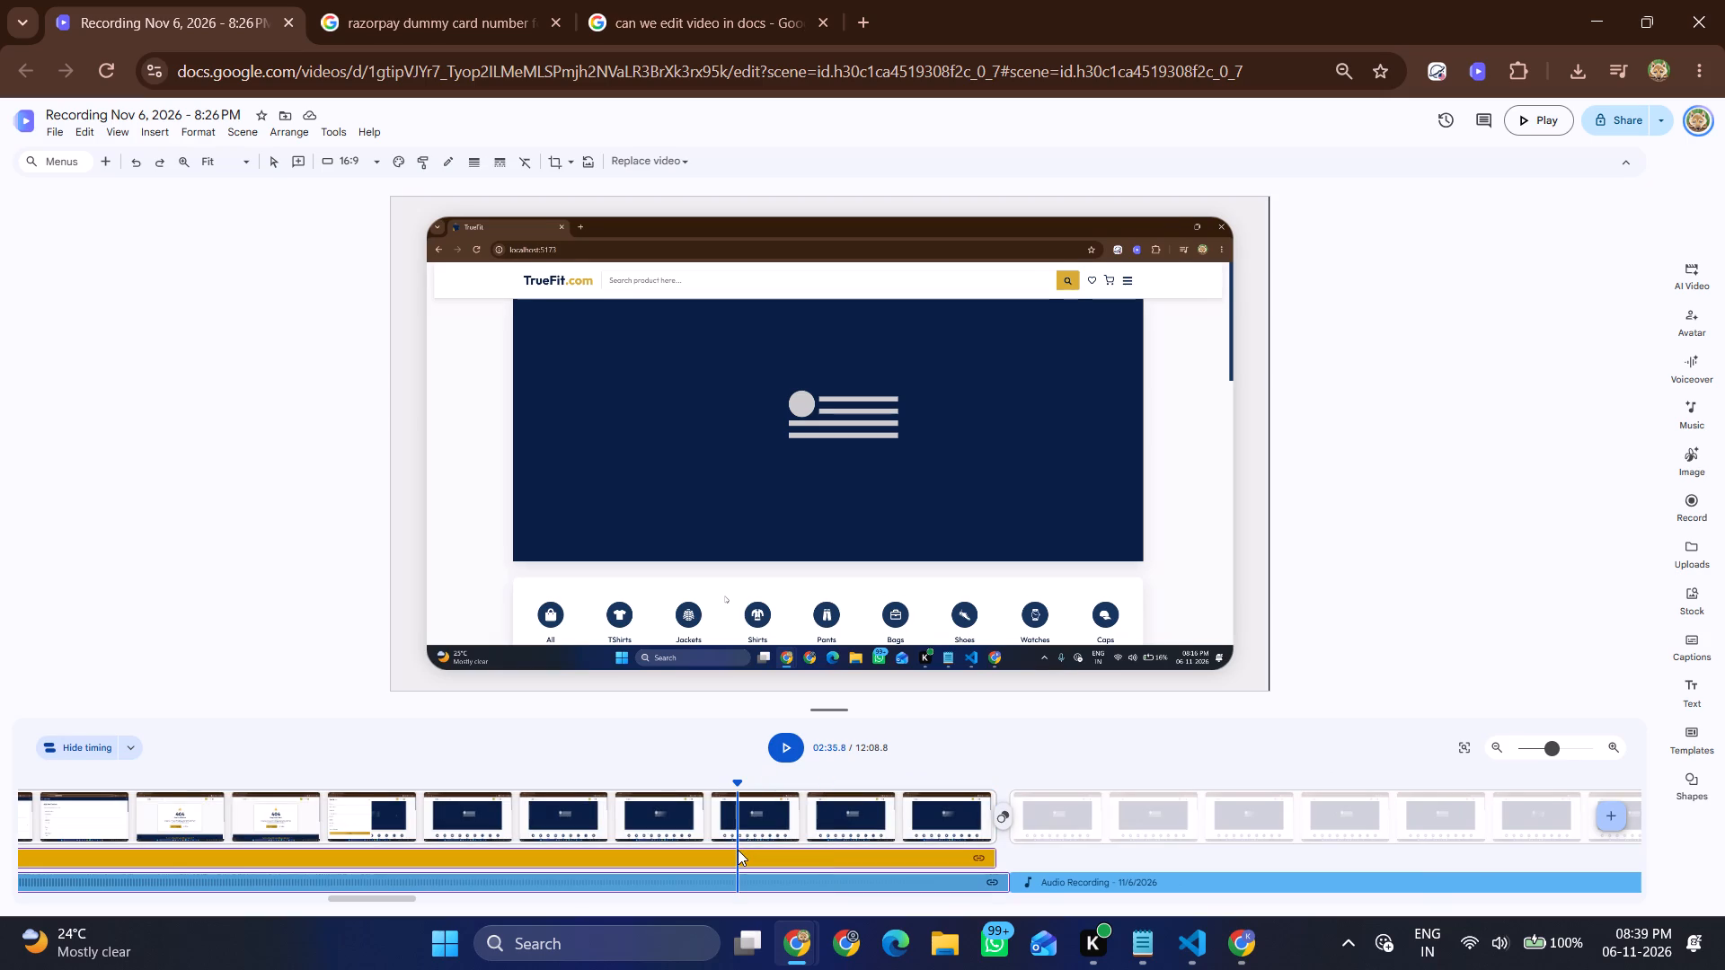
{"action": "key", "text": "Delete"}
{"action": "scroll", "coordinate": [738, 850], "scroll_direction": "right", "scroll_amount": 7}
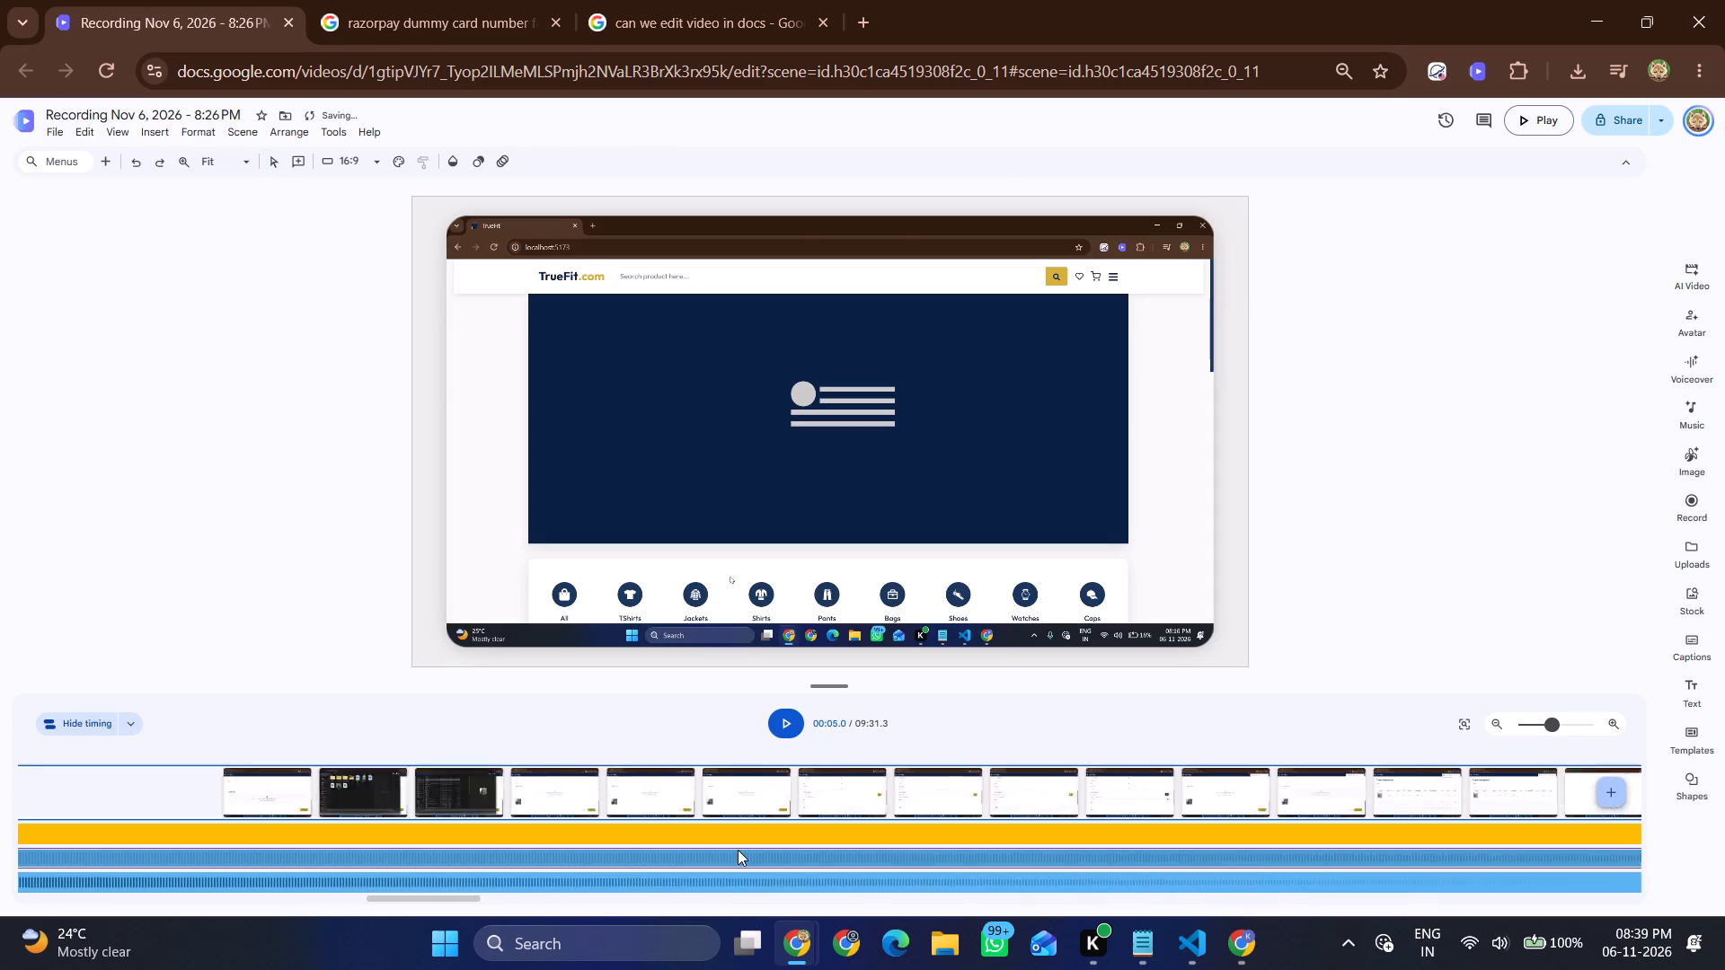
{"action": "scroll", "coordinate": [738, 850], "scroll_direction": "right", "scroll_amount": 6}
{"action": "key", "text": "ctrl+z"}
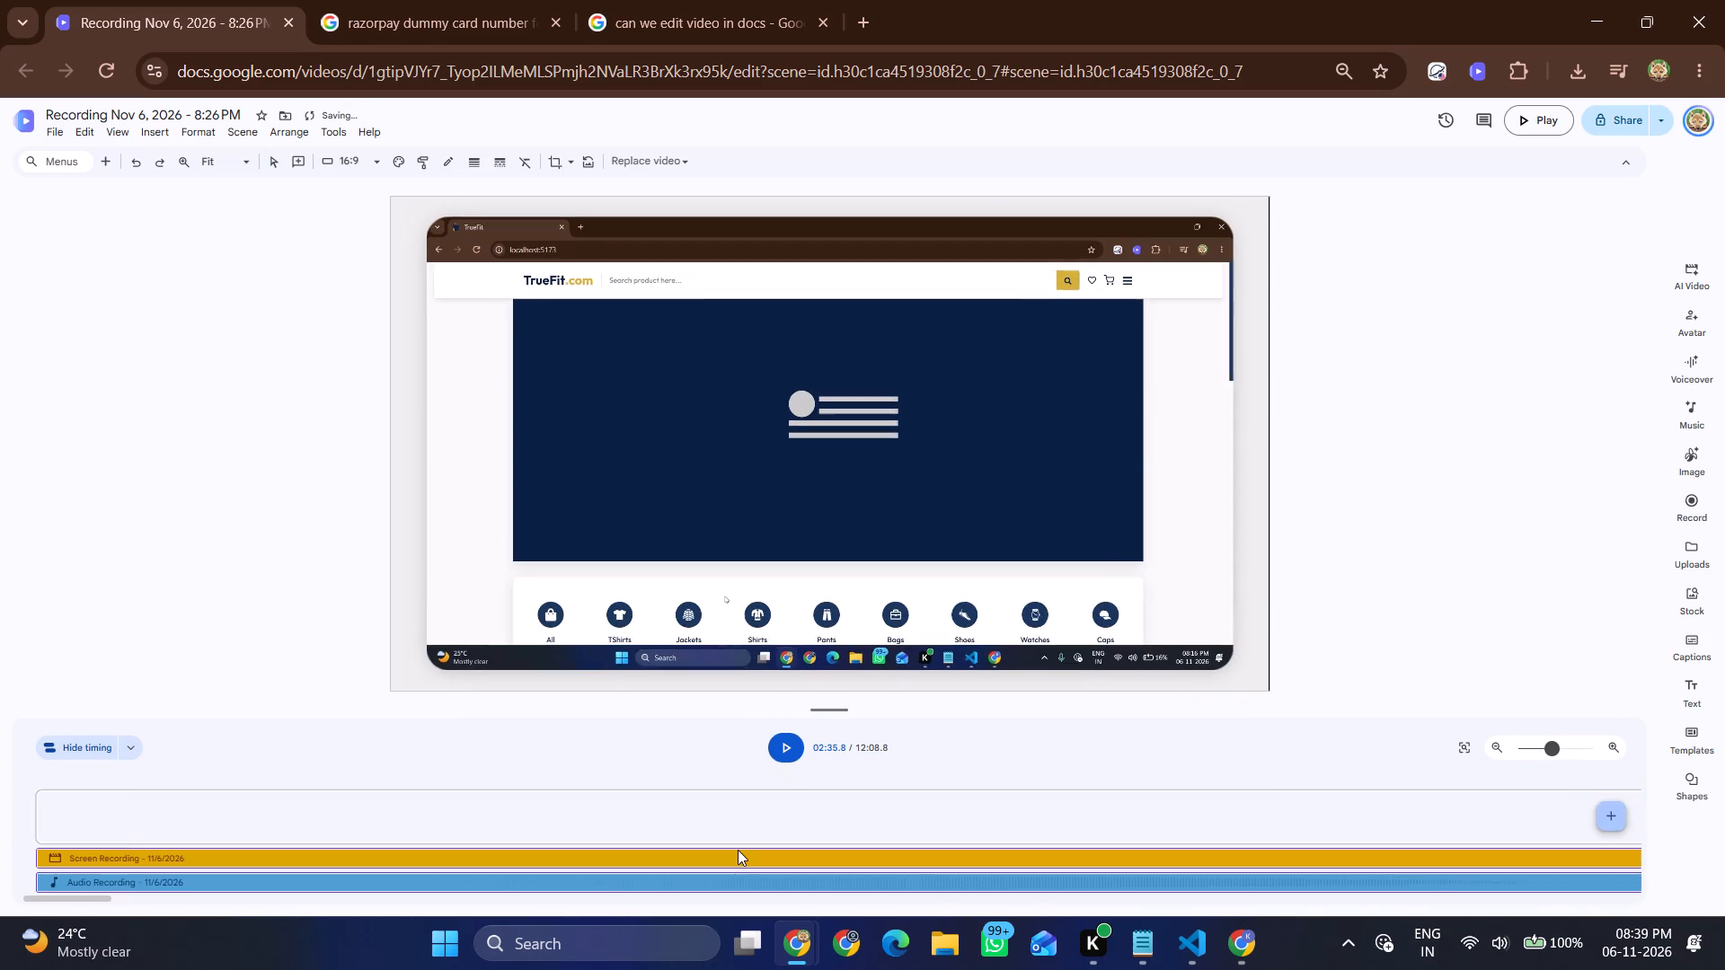
Delete the audio recording clip belonging to the first scene.
{"action": "scroll", "coordinate": [738, 850], "scroll_direction": "right", "scroll_amount": 5}
{"action": "scroll", "coordinate": [738, 850], "scroll_direction": "down", "scroll_amount": 1}
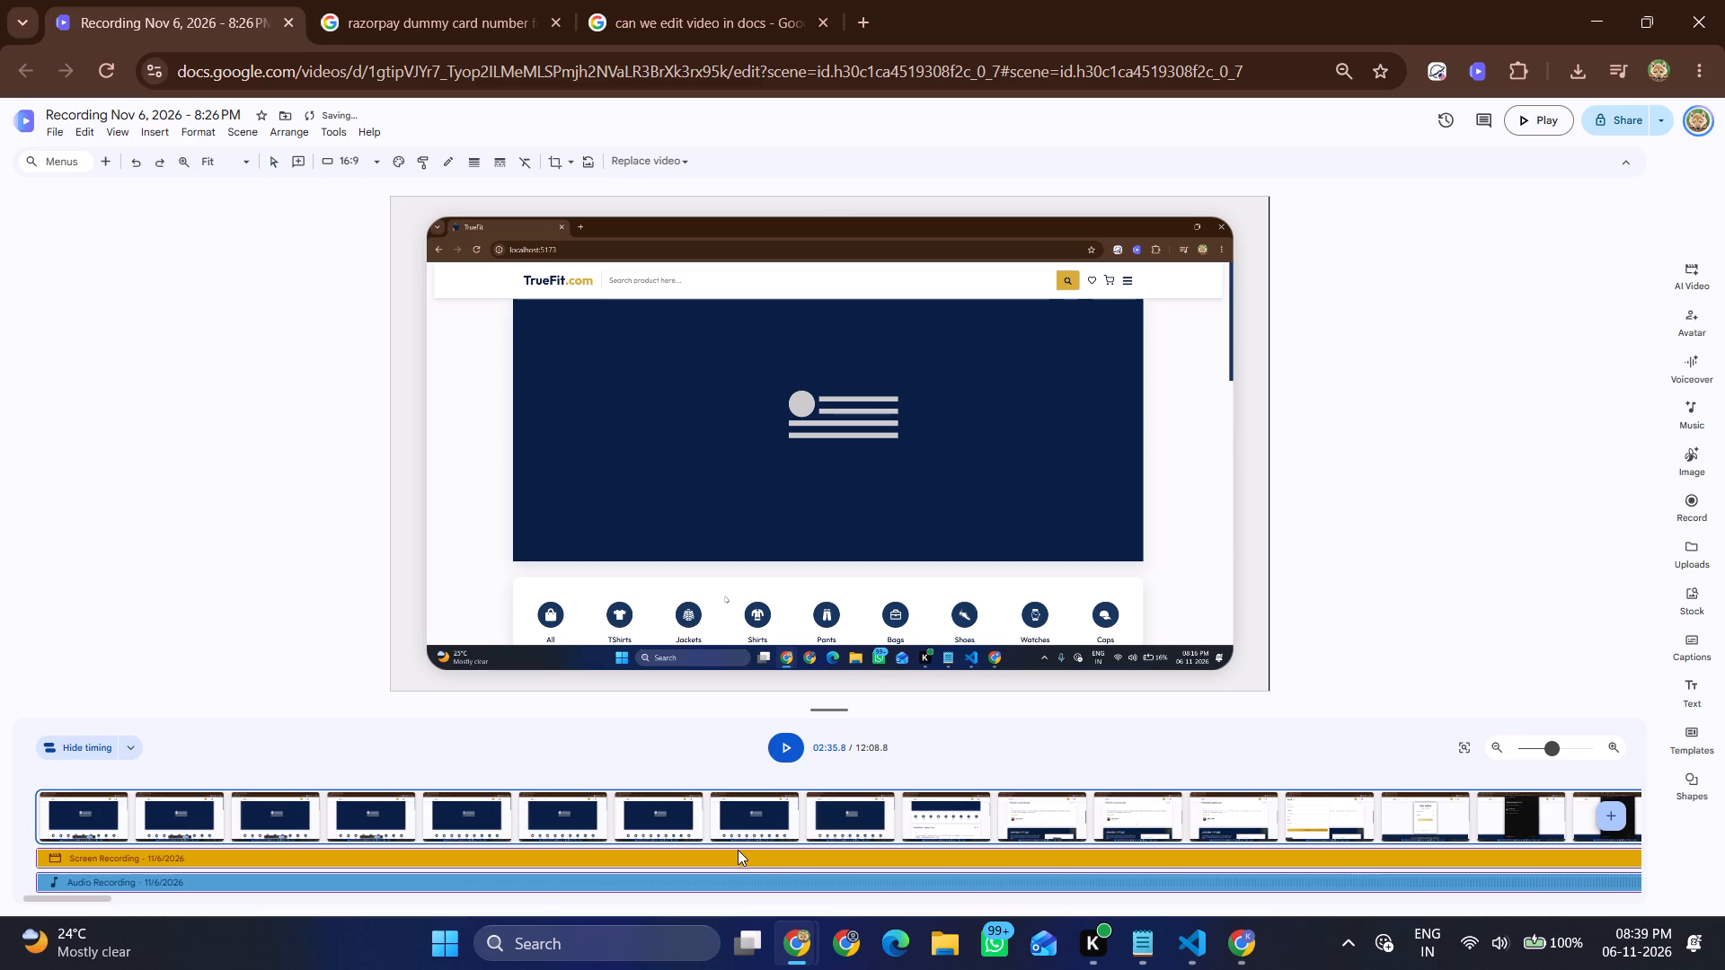
{"action": "left_click", "coordinate": [738, 850]}
{"action": "left_click", "coordinate": [510, 868]}
{"action": "scroll", "coordinate": [510, 868], "scroll_direction": "right", "scroll_amount": 5}
{"action": "scroll", "coordinate": [510, 868], "scroll_direction": "left", "scroll_amount": 20}
{"action": "scroll", "coordinate": [510, 868], "scroll_direction": "right", "scroll_amount": 13}
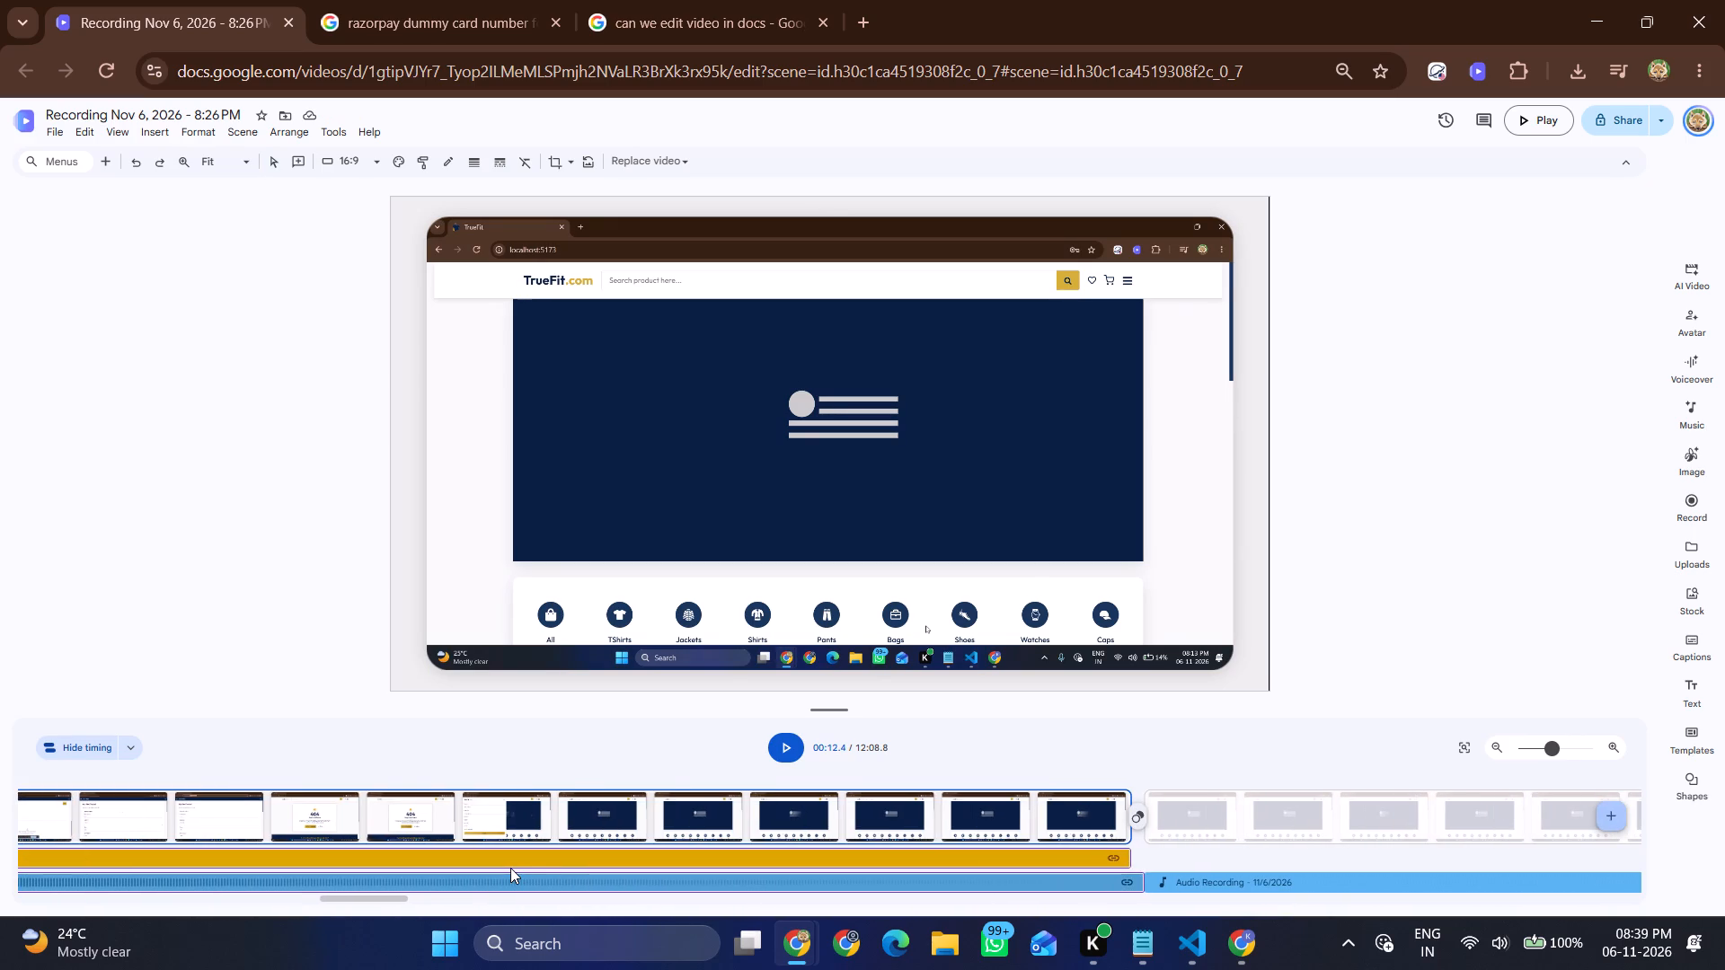
{"action": "left_click", "coordinate": [562, 875]}
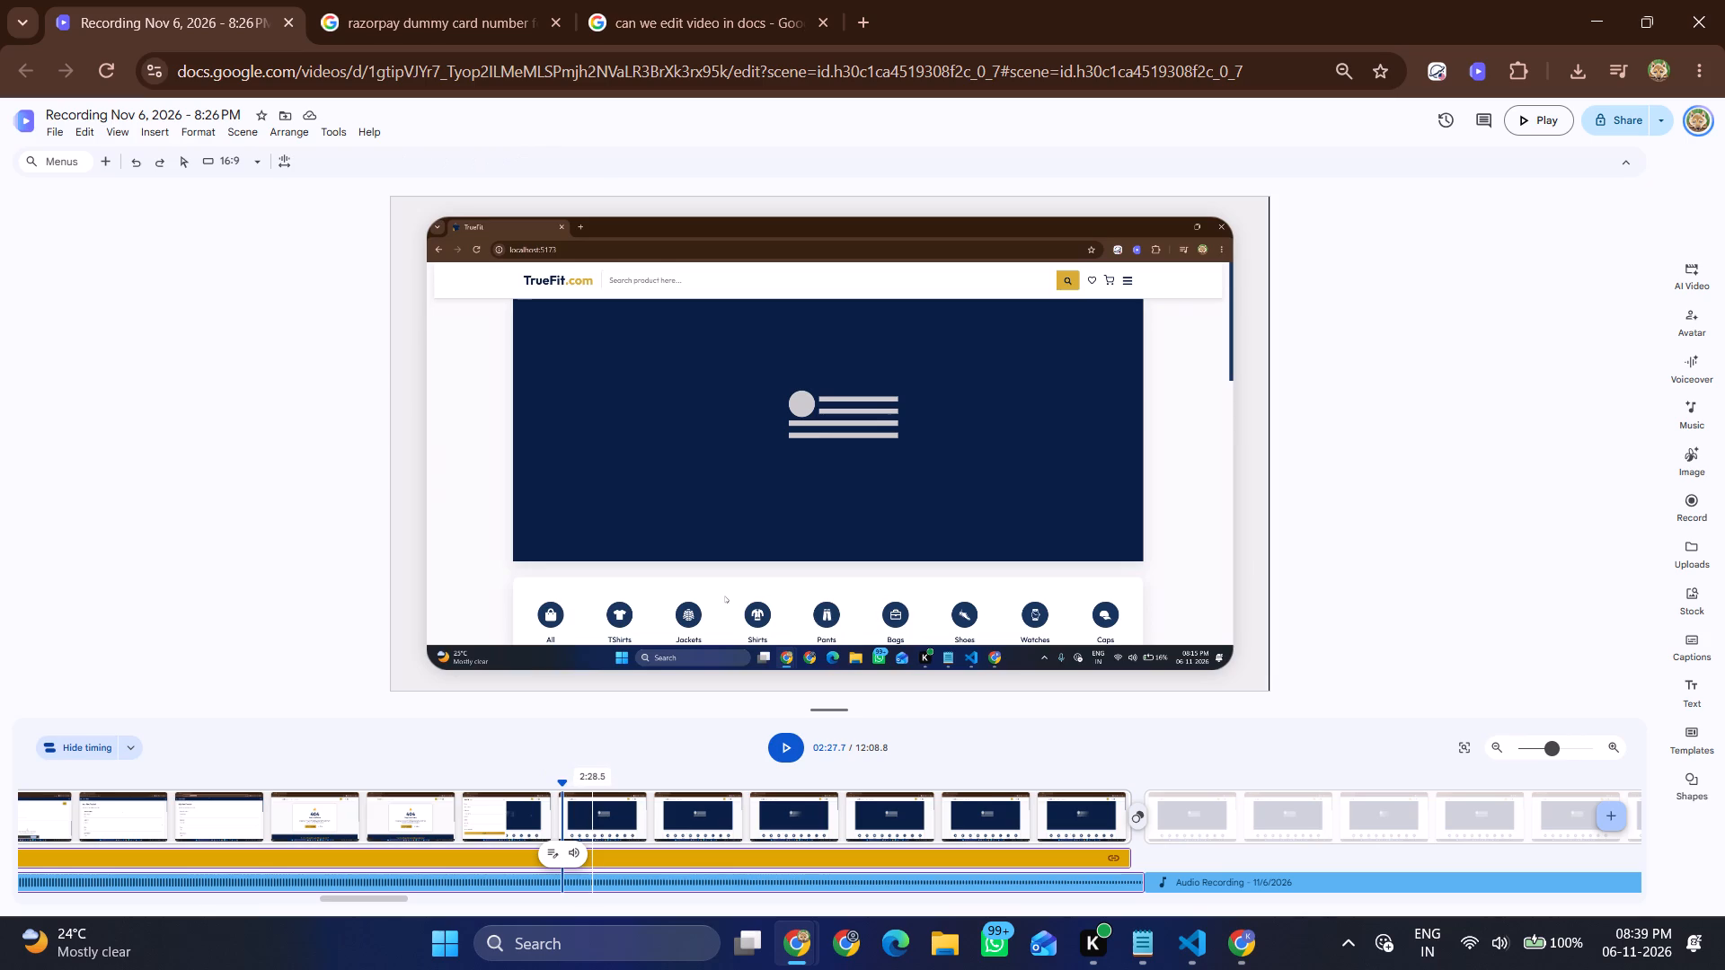
{"action": "key", "text": "Delete"}
Delete the screen recording clip from the first scene.
{"action": "scroll", "coordinate": [593, 883], "scroll_direction": "right", "scroll_amount": 2}
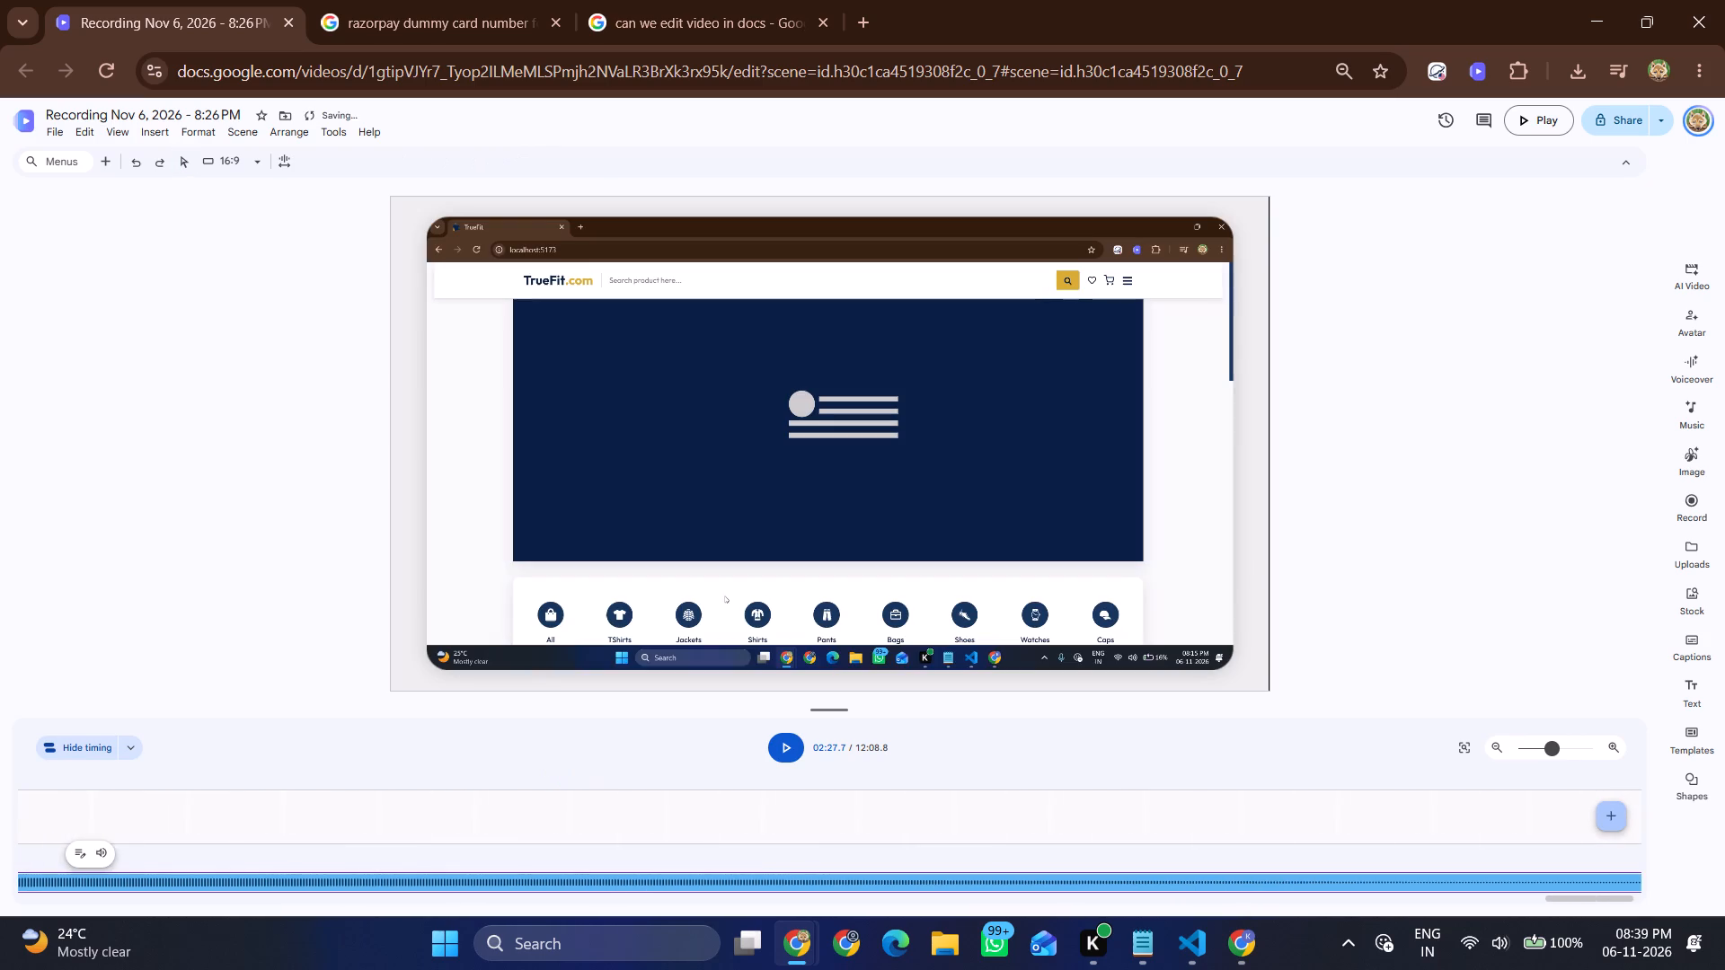
{"action": "scroll", "coordinate": [593, 883], "scroll_direction": "right", "scroll_amount": 10}
{"action": "scroll", "coordinate": [593, 883], "scroll_direction": "left", "scroll_amount": 2}
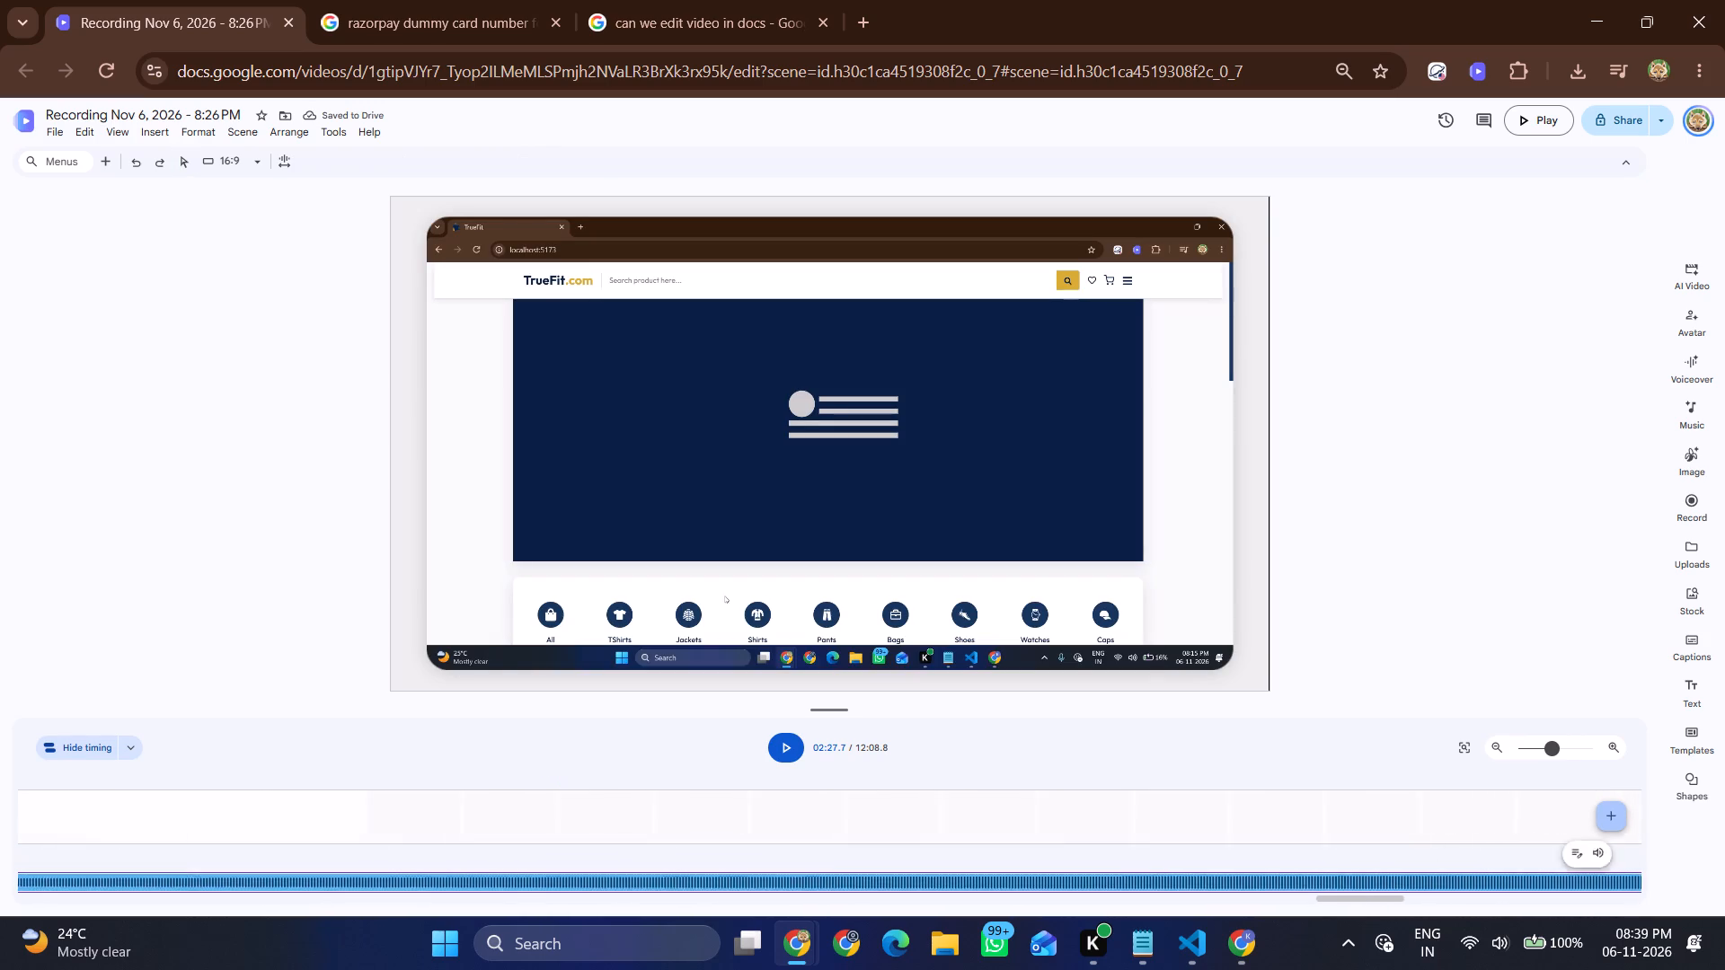
{"action": "scroll", "coordinate": [593, 883], "scroll_direction": "left", "scroll_amount": 17}
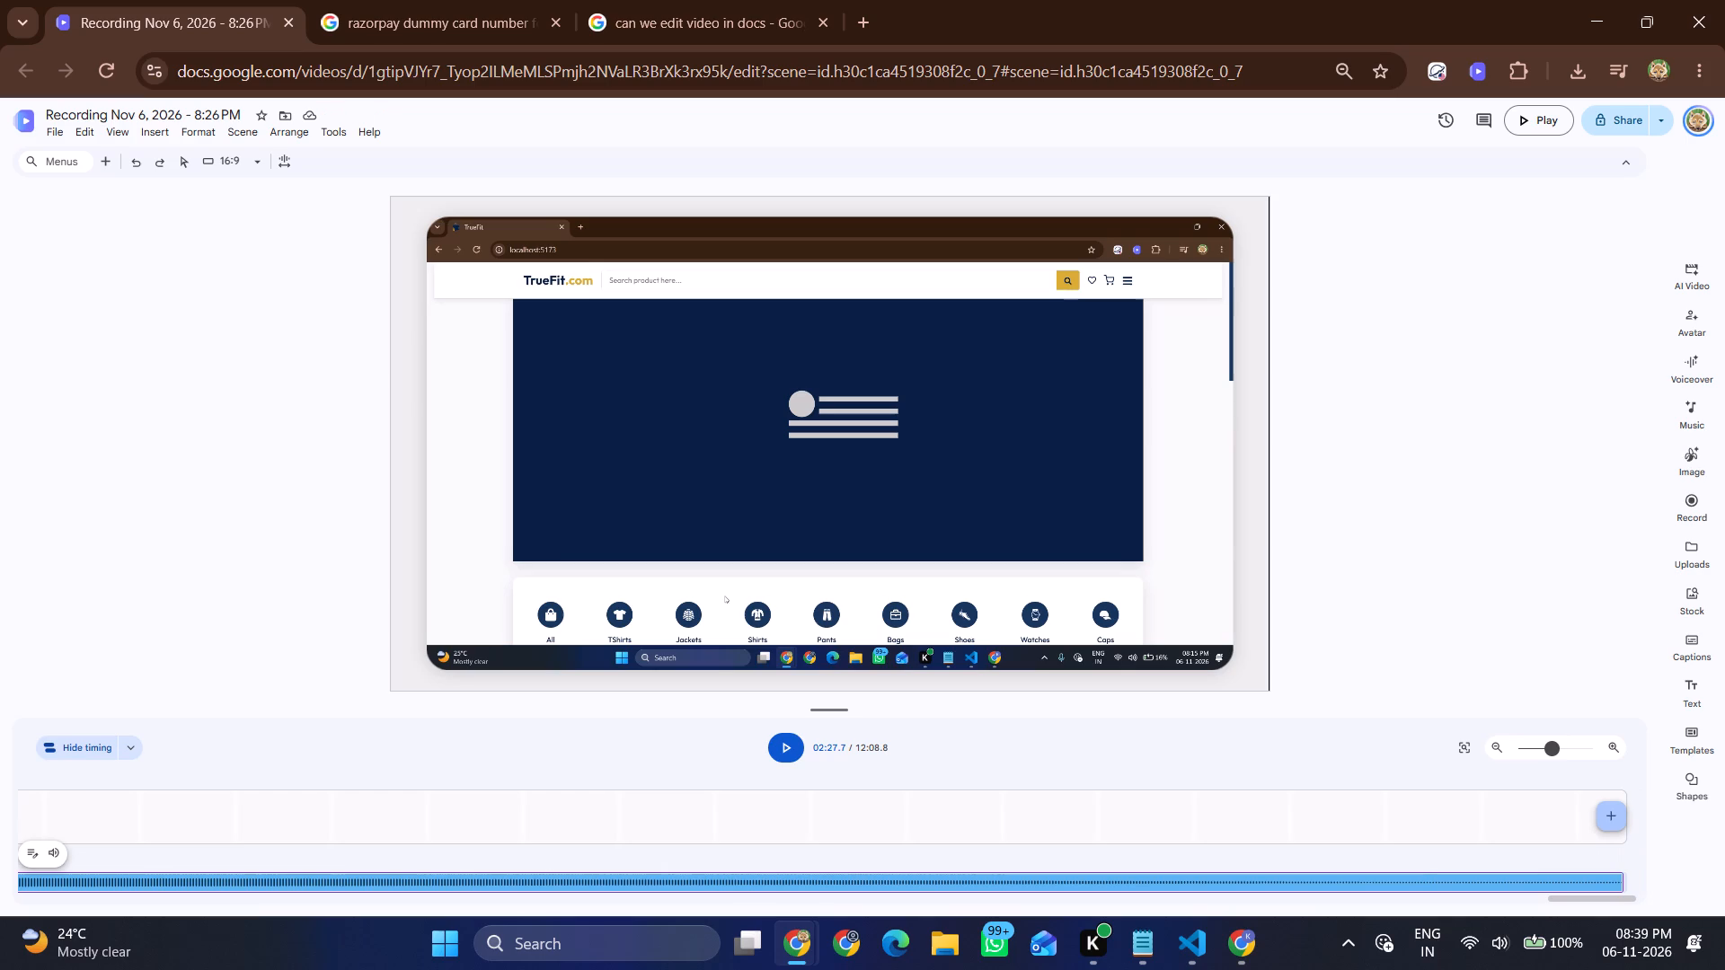
{"action": "scroll", "coordinate": [593, 883], "scroll_direction": "left", "scroll_amount": 1}
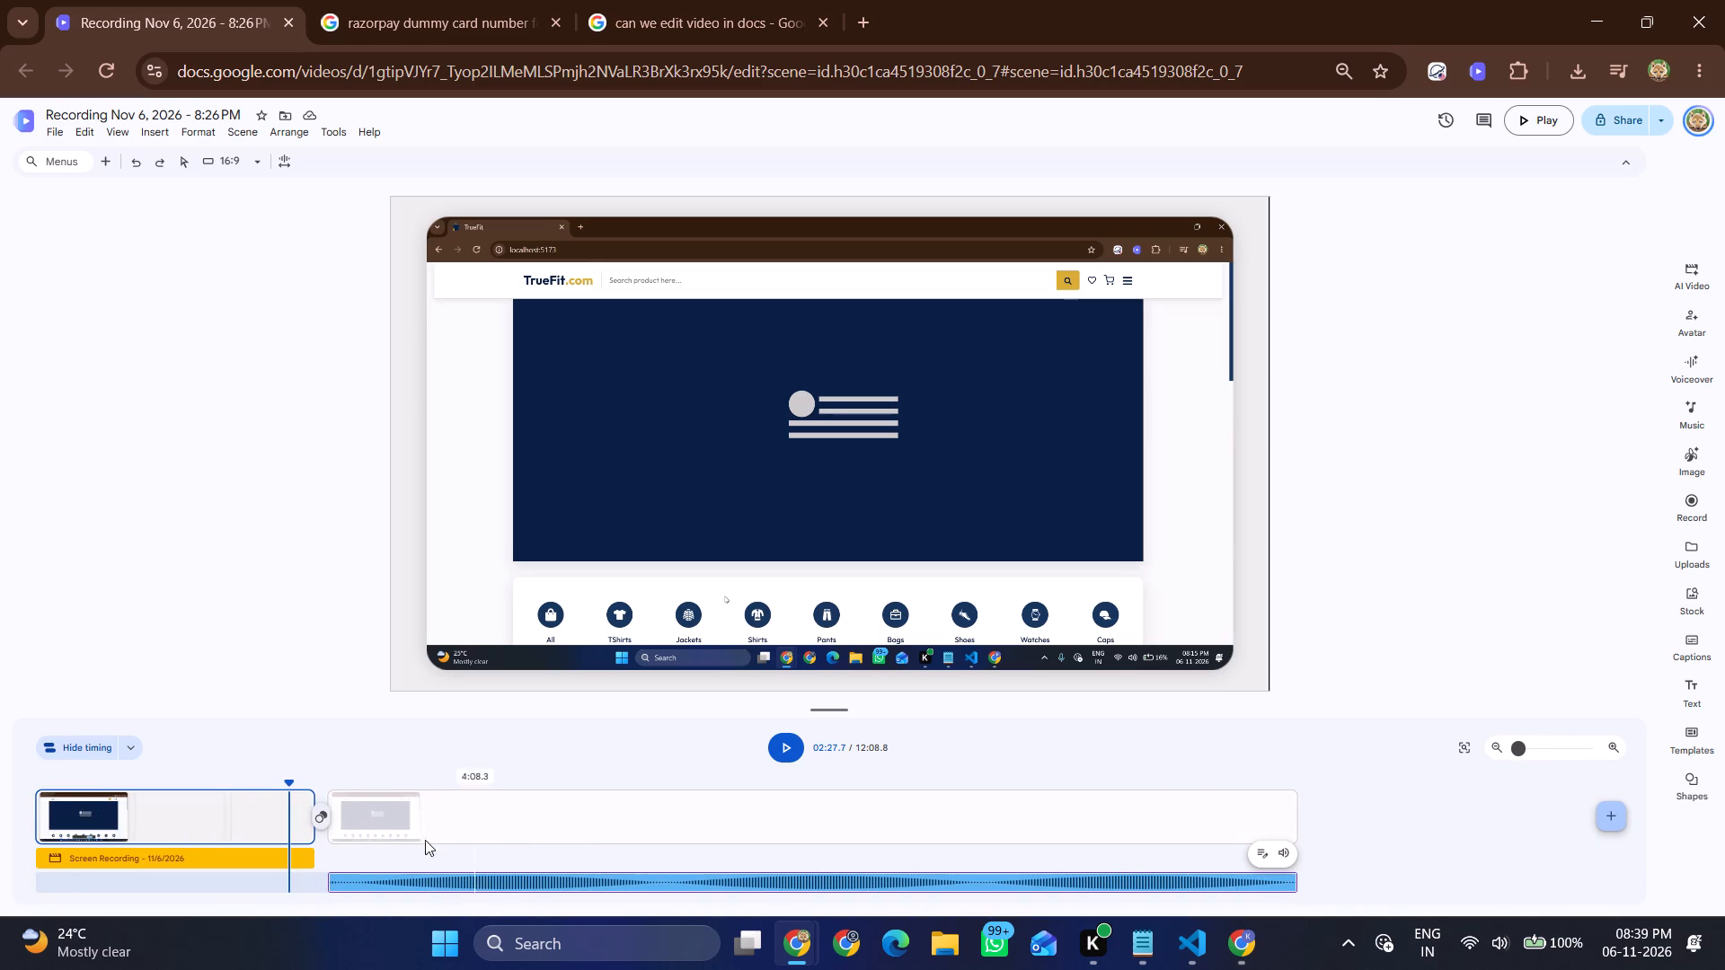
{"action": "left_click", "coordinate": [208, 819]}
{"action": "left_click", "coordinate": [213, 856], "text": "ctrl"}
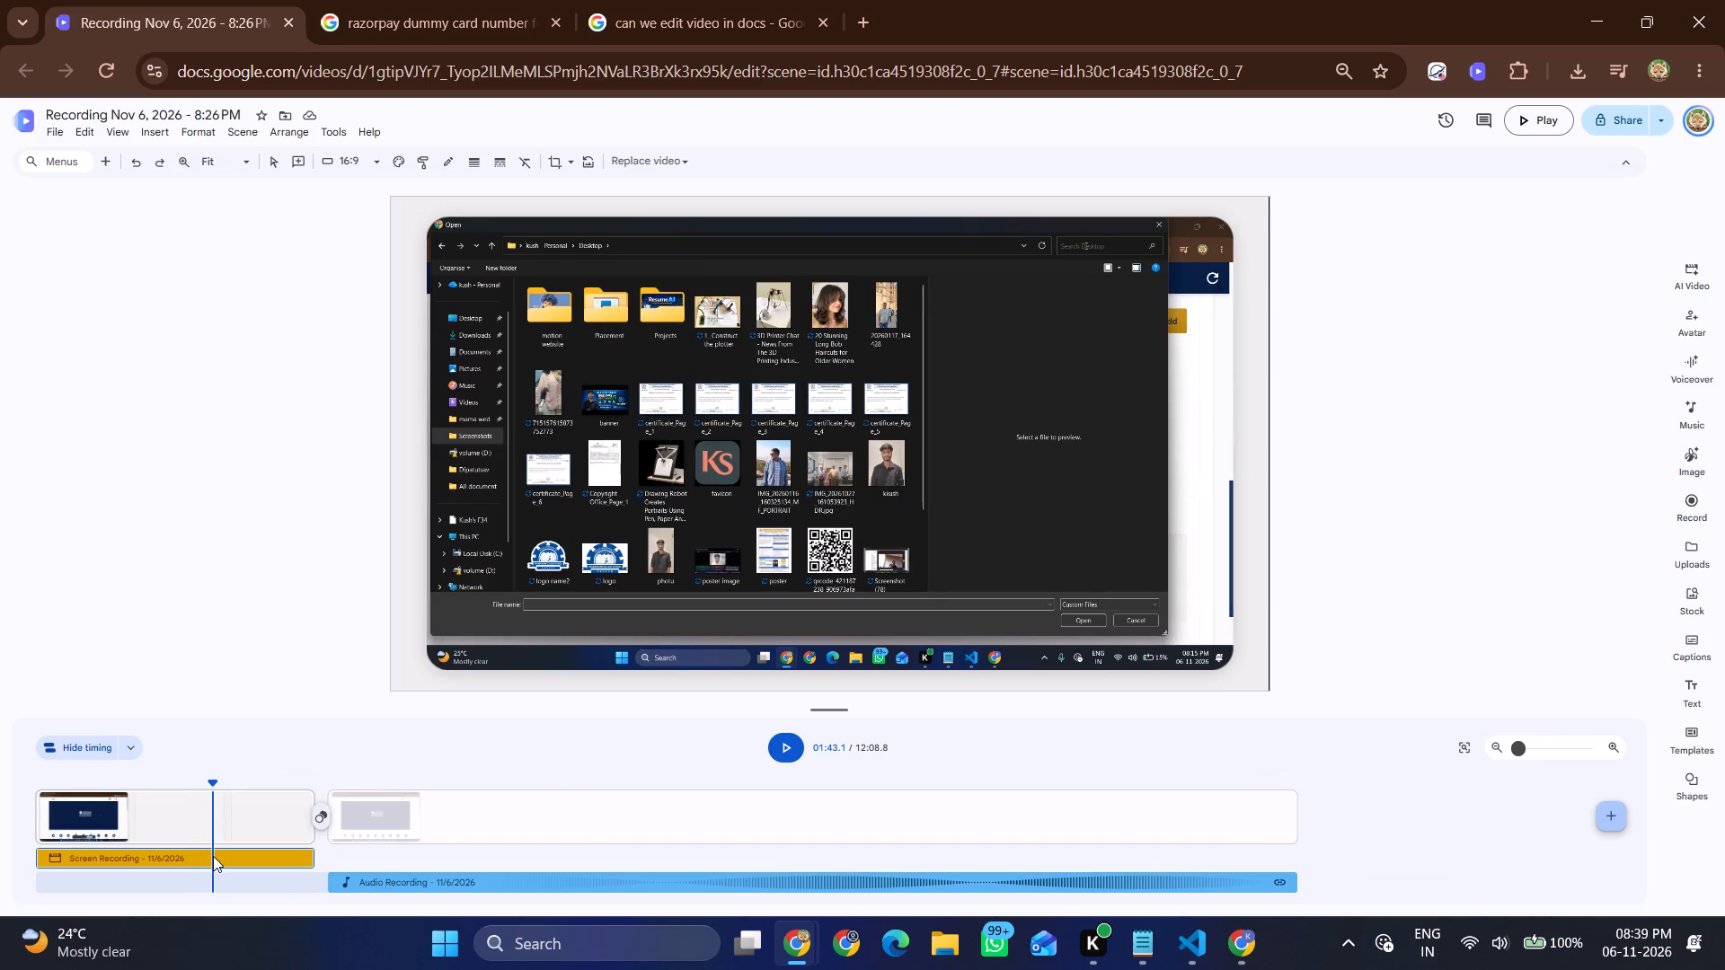
{"action": "key", "text": "Delete"}
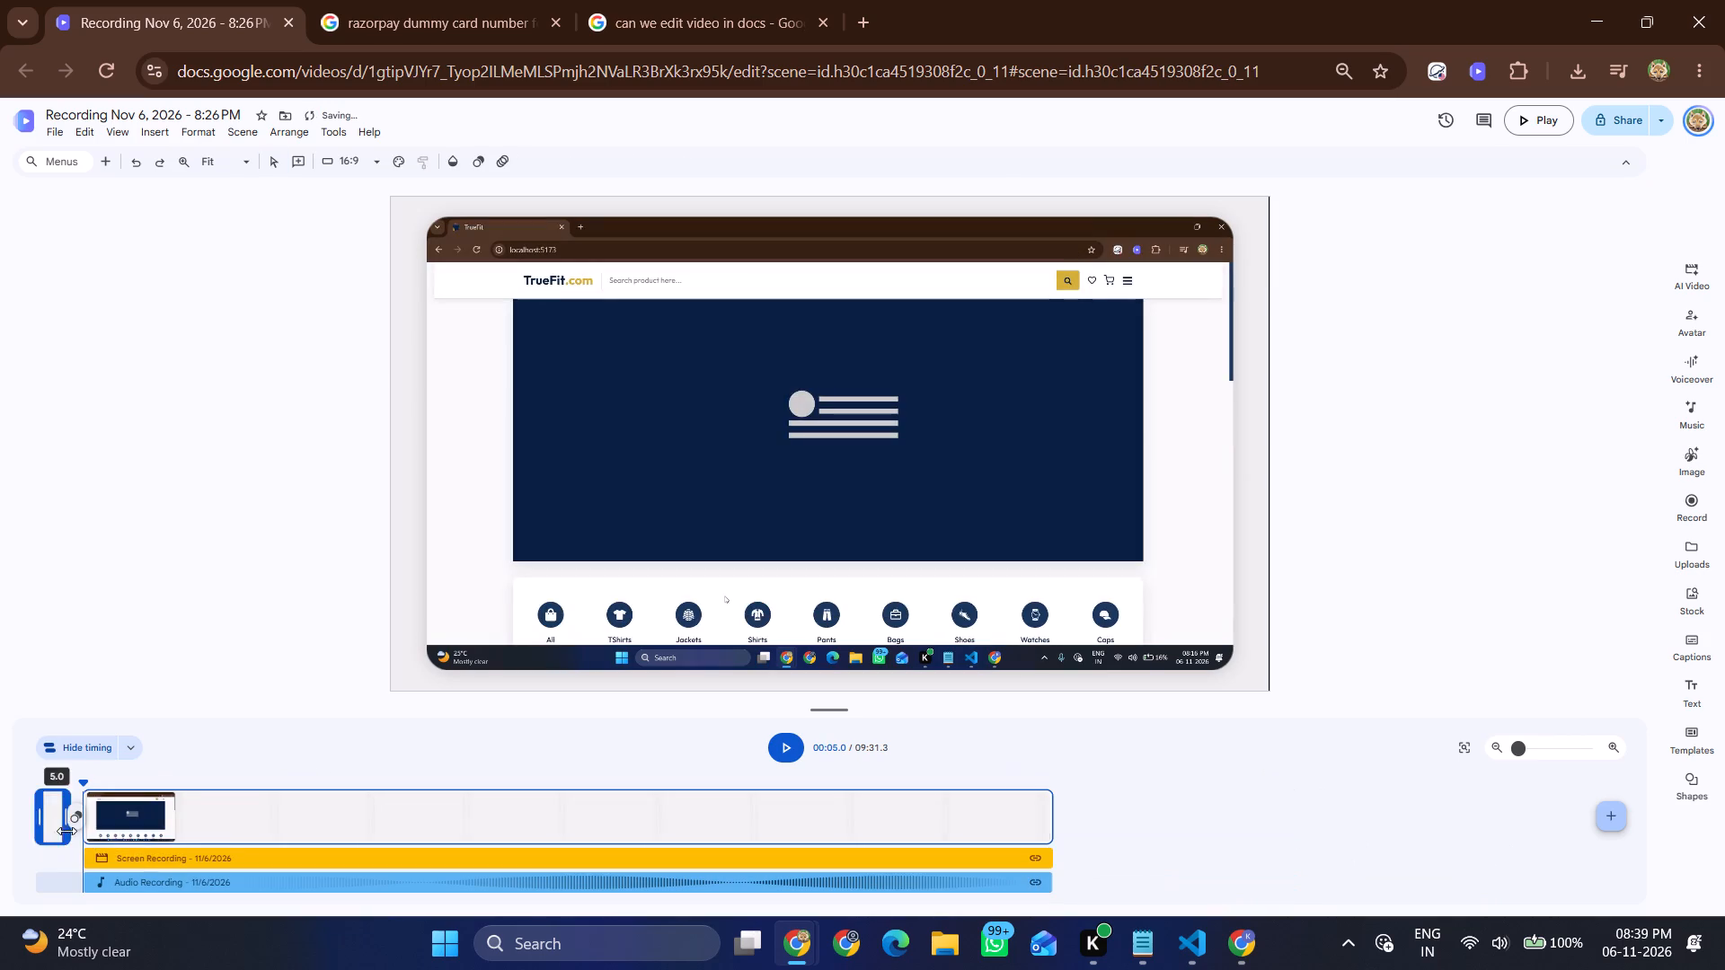
Delete the empty five-second scene at the start of the timeline.
{"action": "left_click", "coordinate": [54, 828]}
{"action": "key", "text": "Delete"}
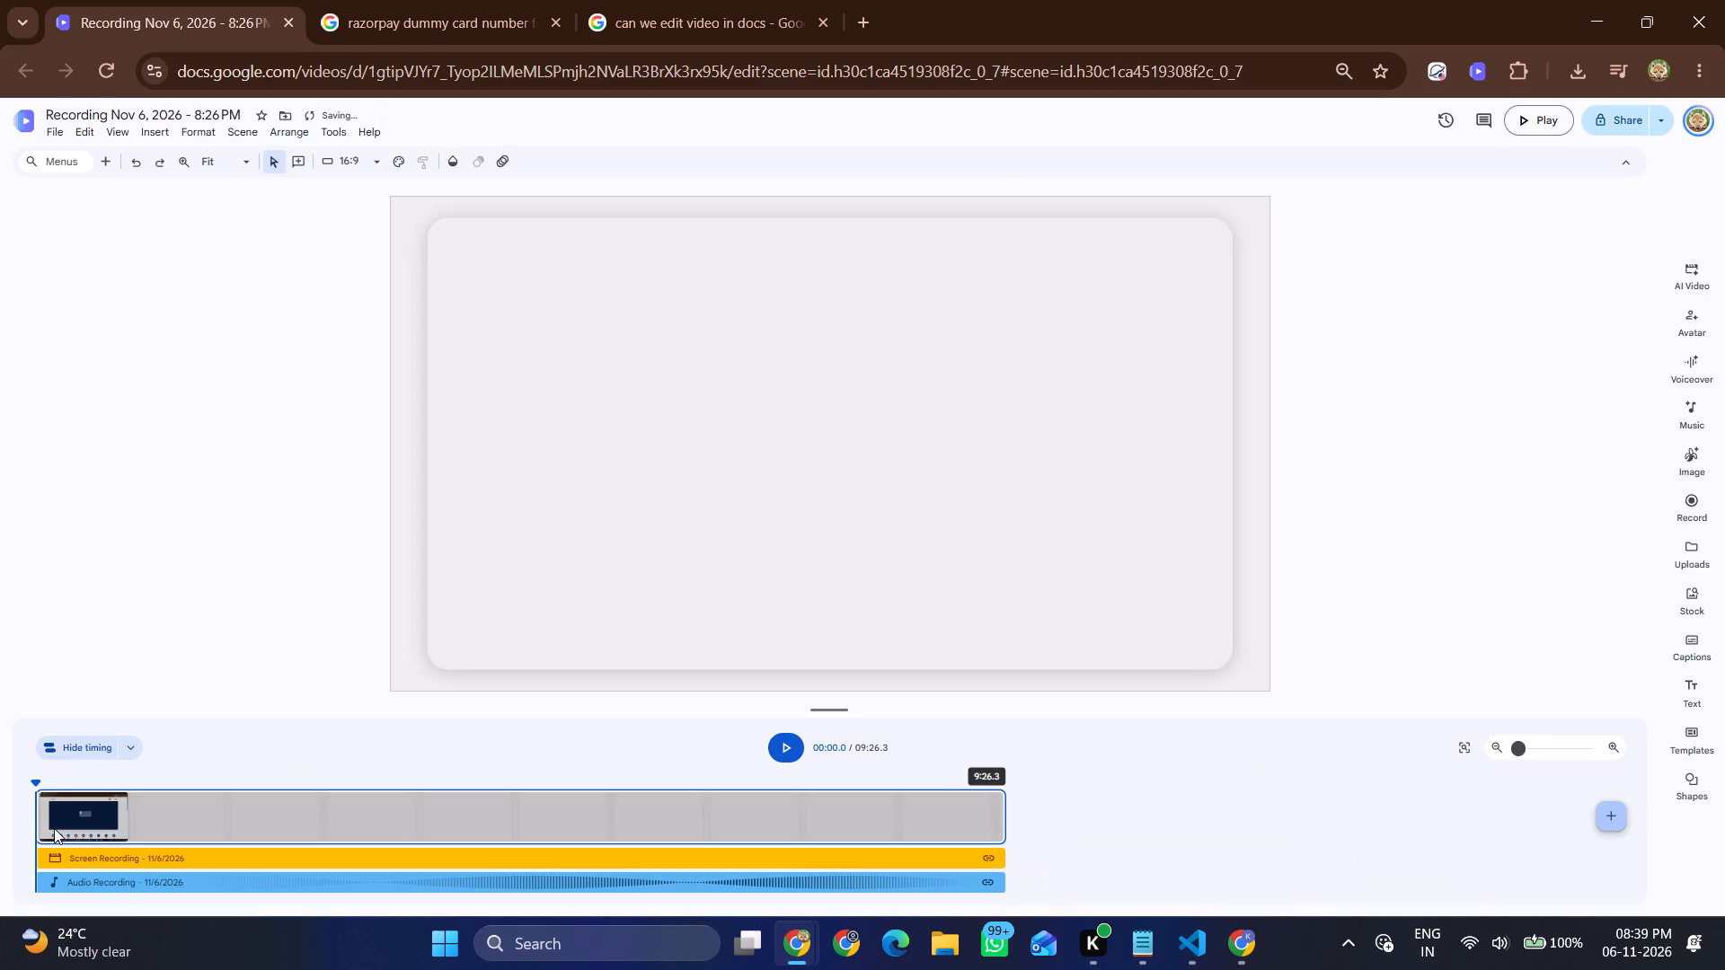
Sample the remaining scene from its start through the admin sign-up, product, coupon and order footage to the Razorpay checkout at about 5:56.
{"action": "key", "text": "space"}
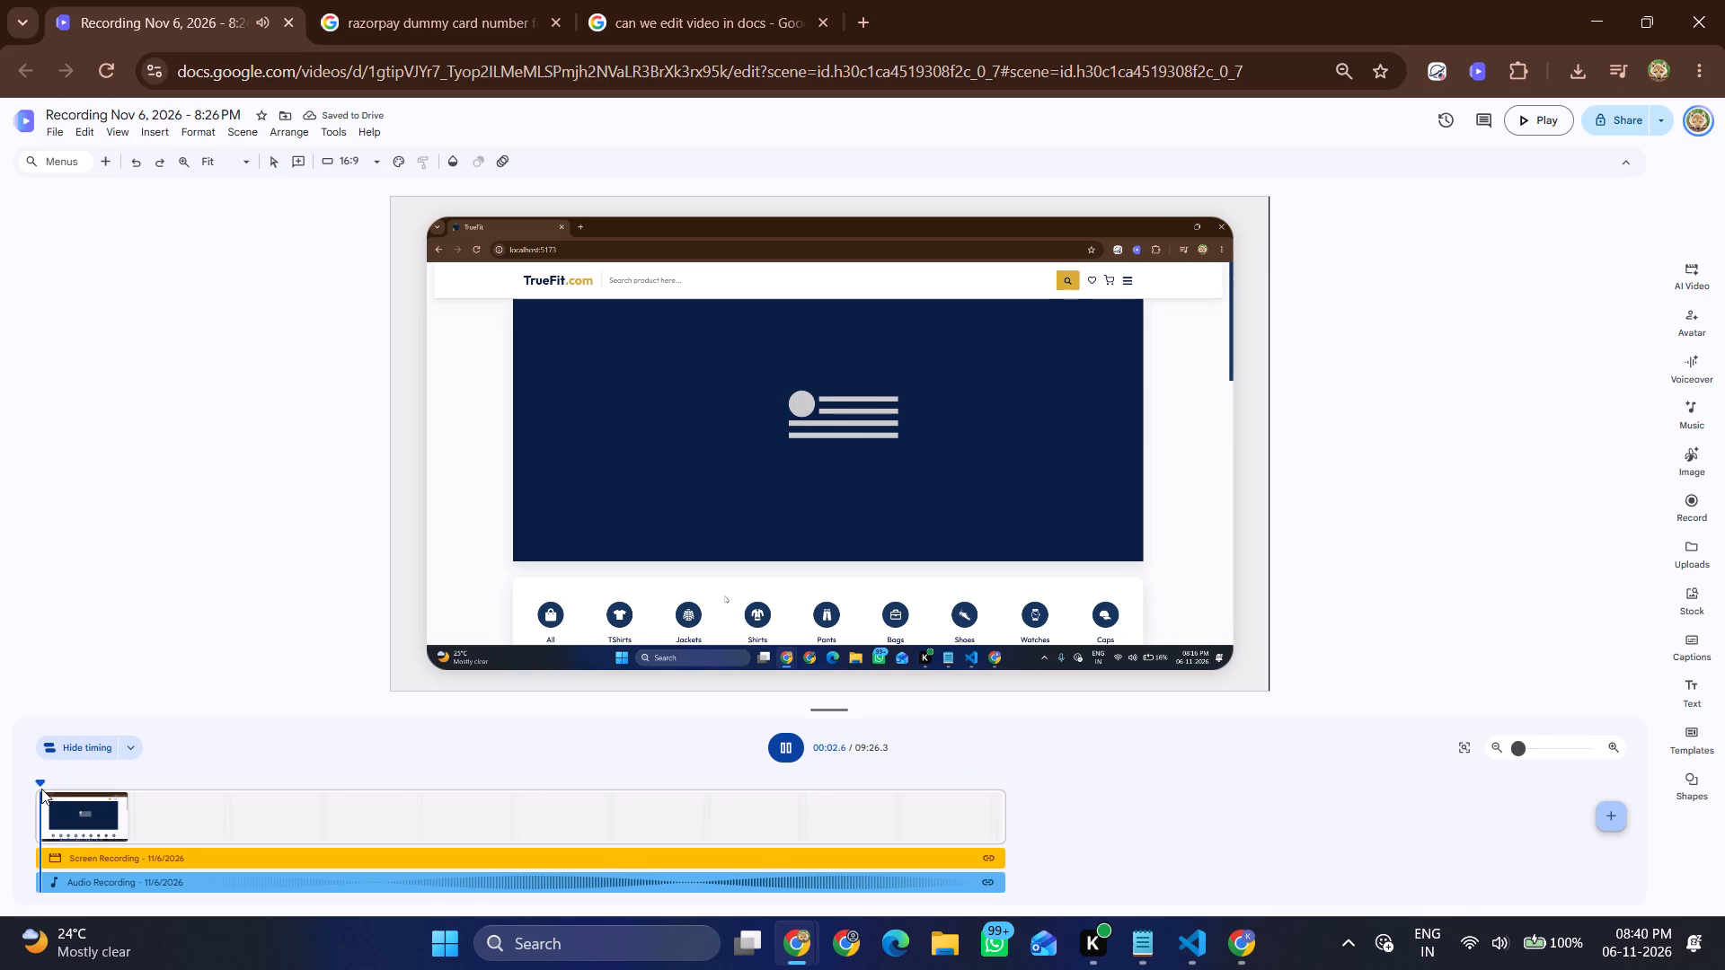
{"action": "left_click_drag", "start_coordinate": [40, 788], "coordinate": [80, 791]}
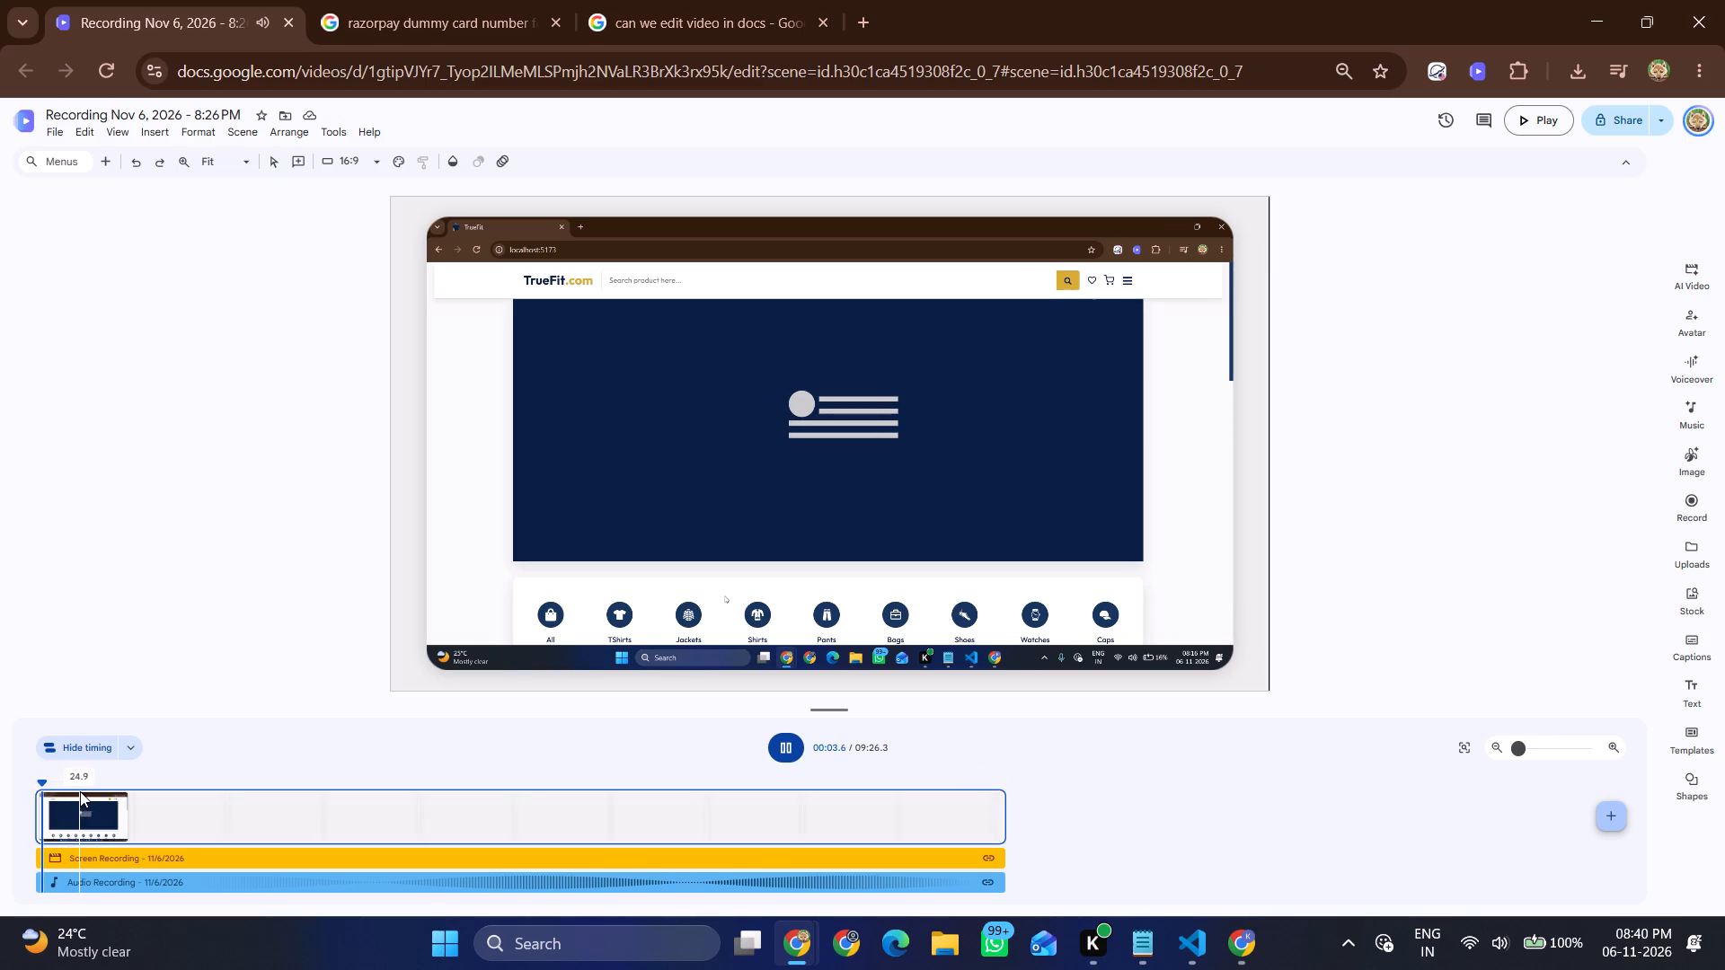
{"action": "left_click_drag", "start_coordinate": [80, 791], "coordinate": [80, 792]}
{"action": "left_click", "coordinate": [80, 792]}
{"action": "left_click", "coordinate": [130, 818]}
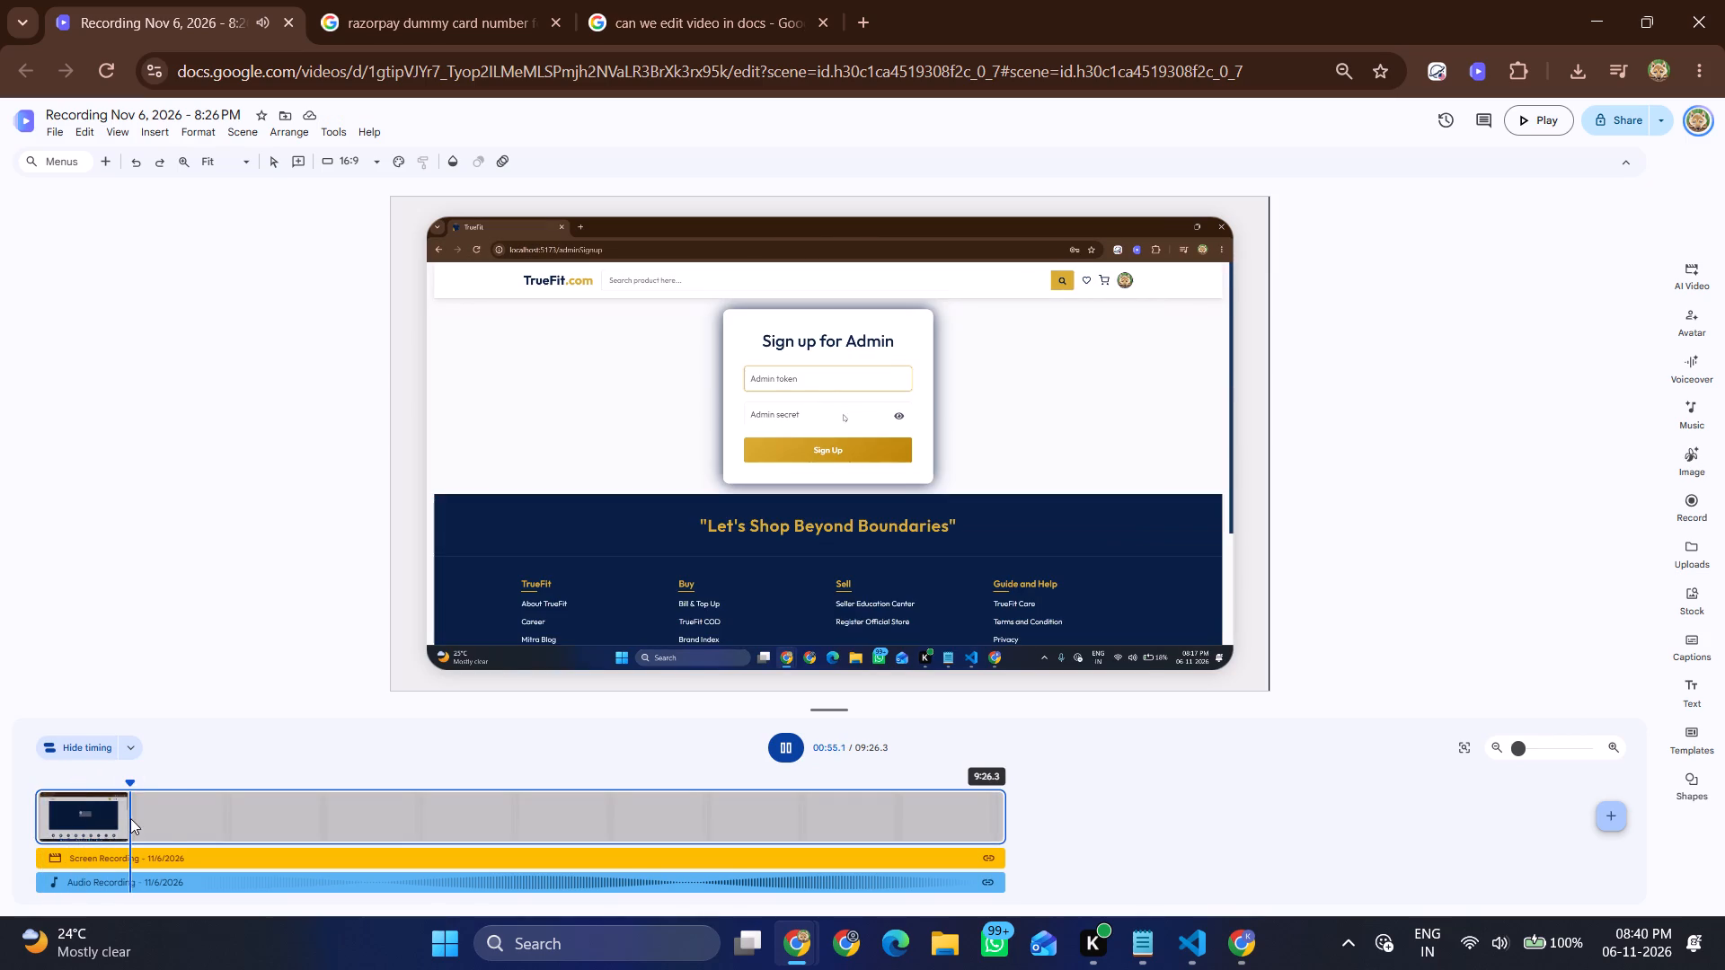
{"action": "left_click", "coordinate": [166, 819]}
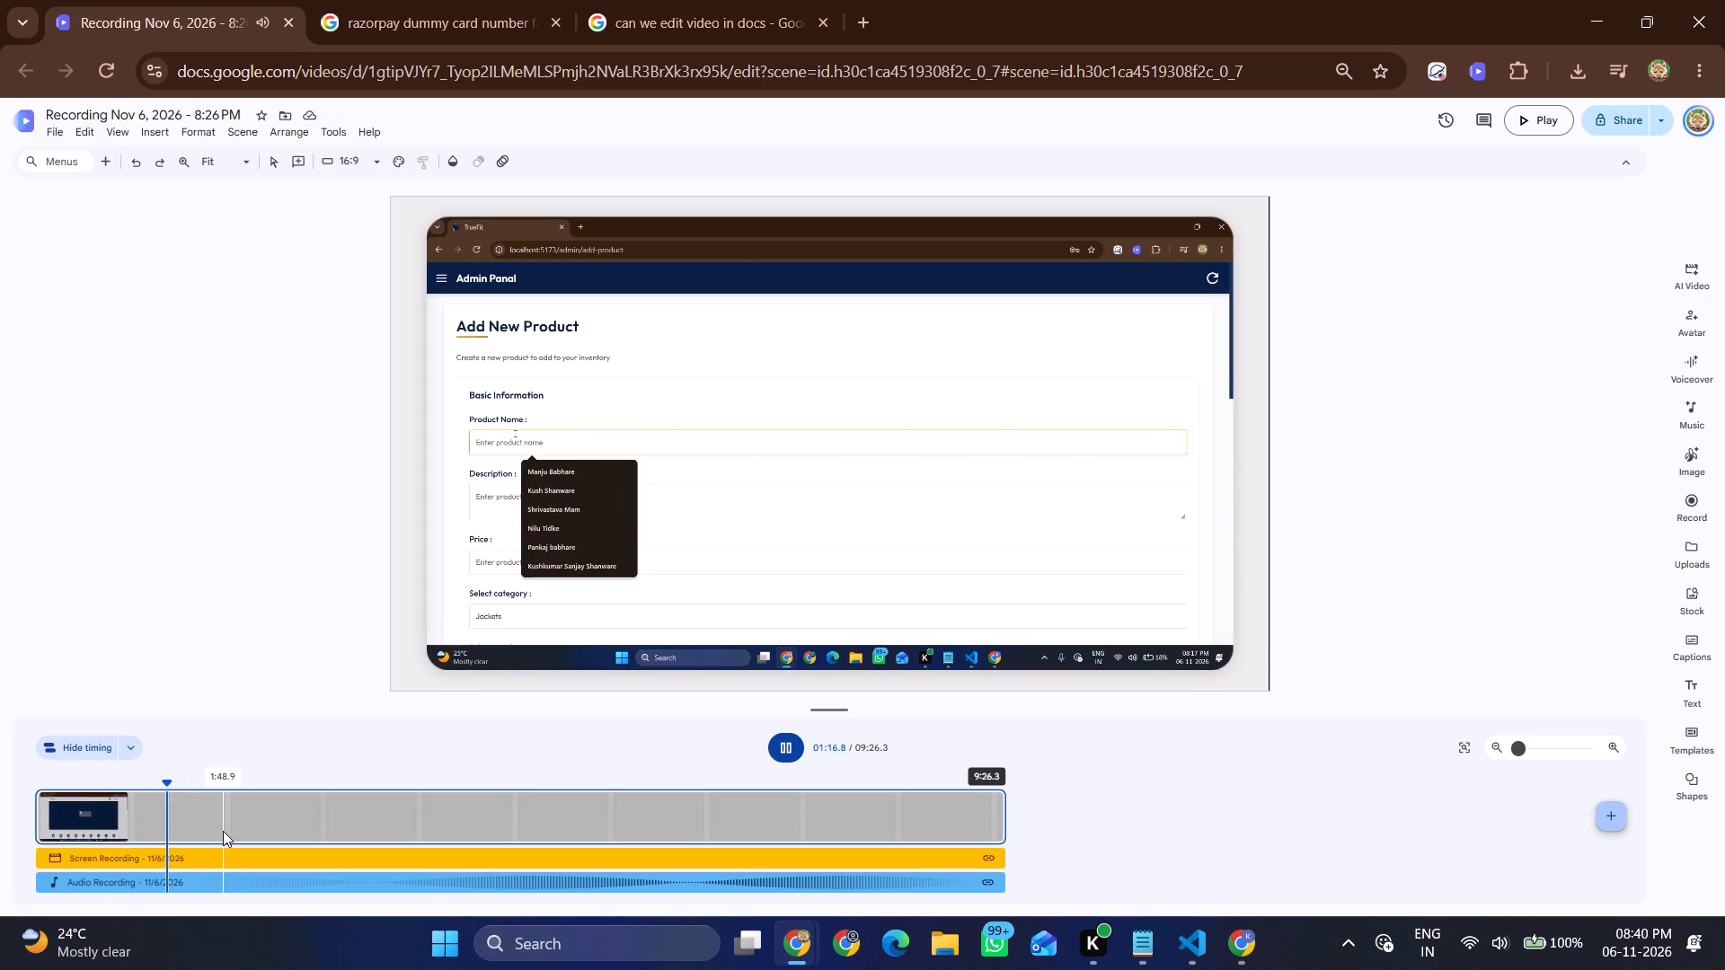
{"action": "left_click", "coordinate": [223, 831]}
{"action": "left_click", "coordinate": [280, 834]}
{"action": "left_click", "coordinate": [332, 839]}
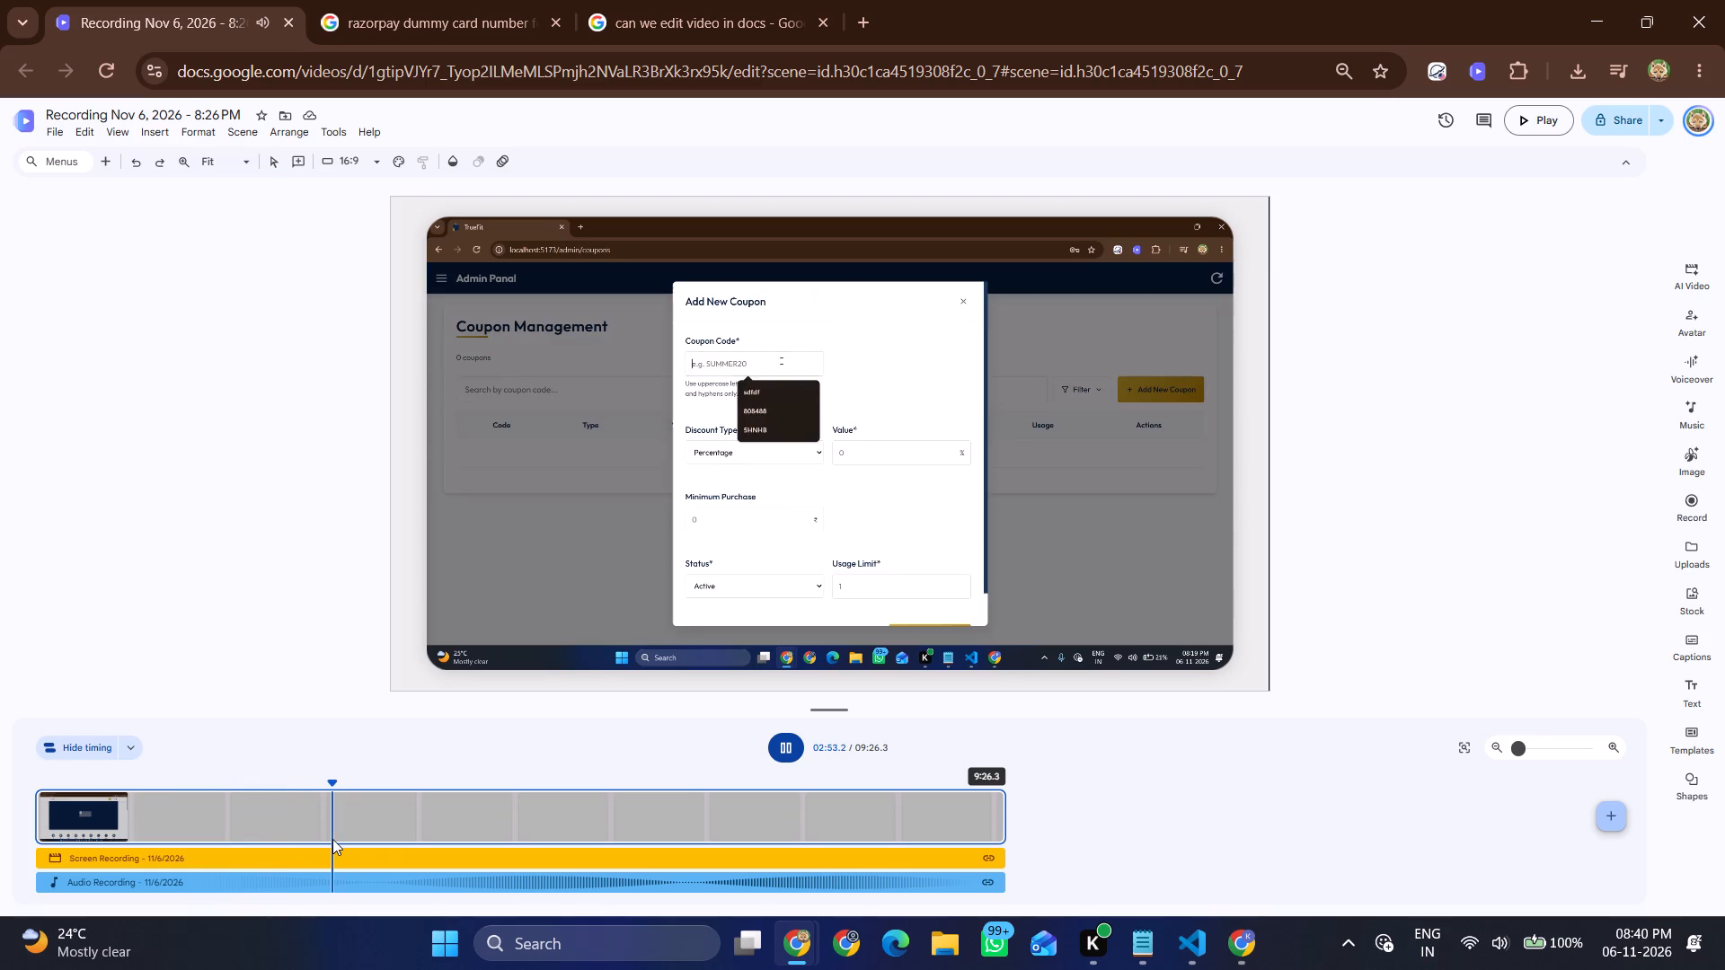
{"action": "left_click", "coordinate": [376, 846]}
{"action": "left_click", "coordinate": [422, 848]}
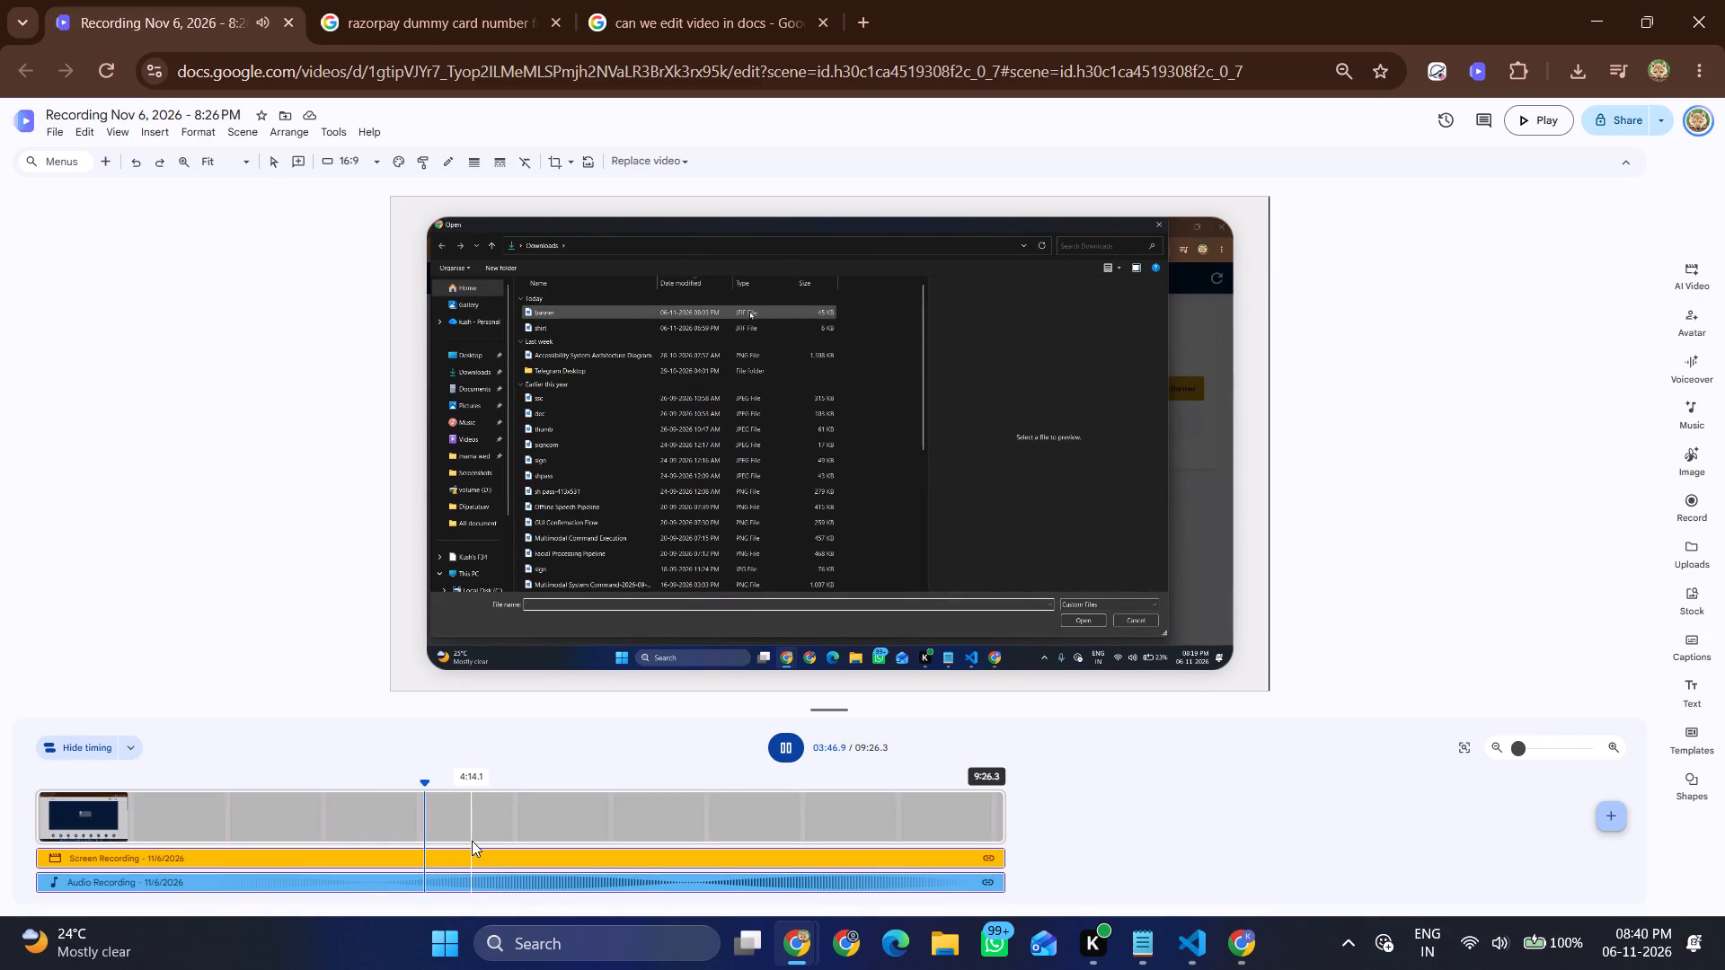
{"action": "left_click", "coordinate": [472, 841]}
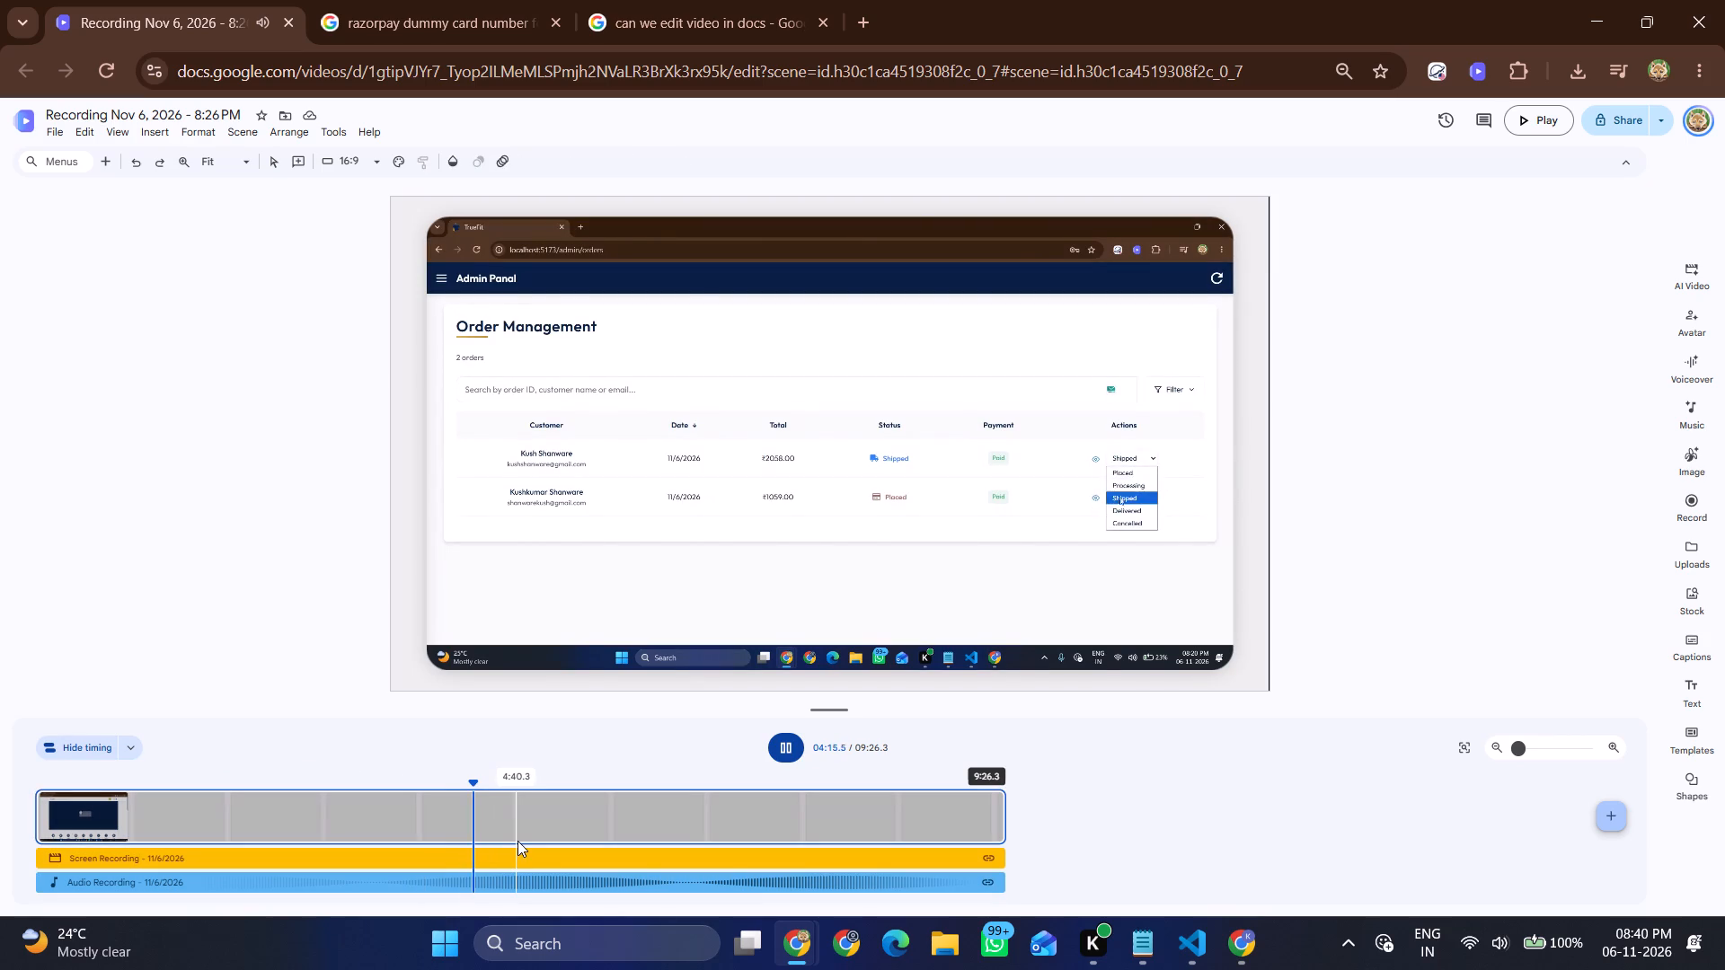
{"action": "left_click", "coordinate": [517, 841]}
{"action": "left_click_drag", "start_coordinate": [571, 836], "coordinate": [645, 837]}
{"action": "left_click", "coordinate": [645, 837]}
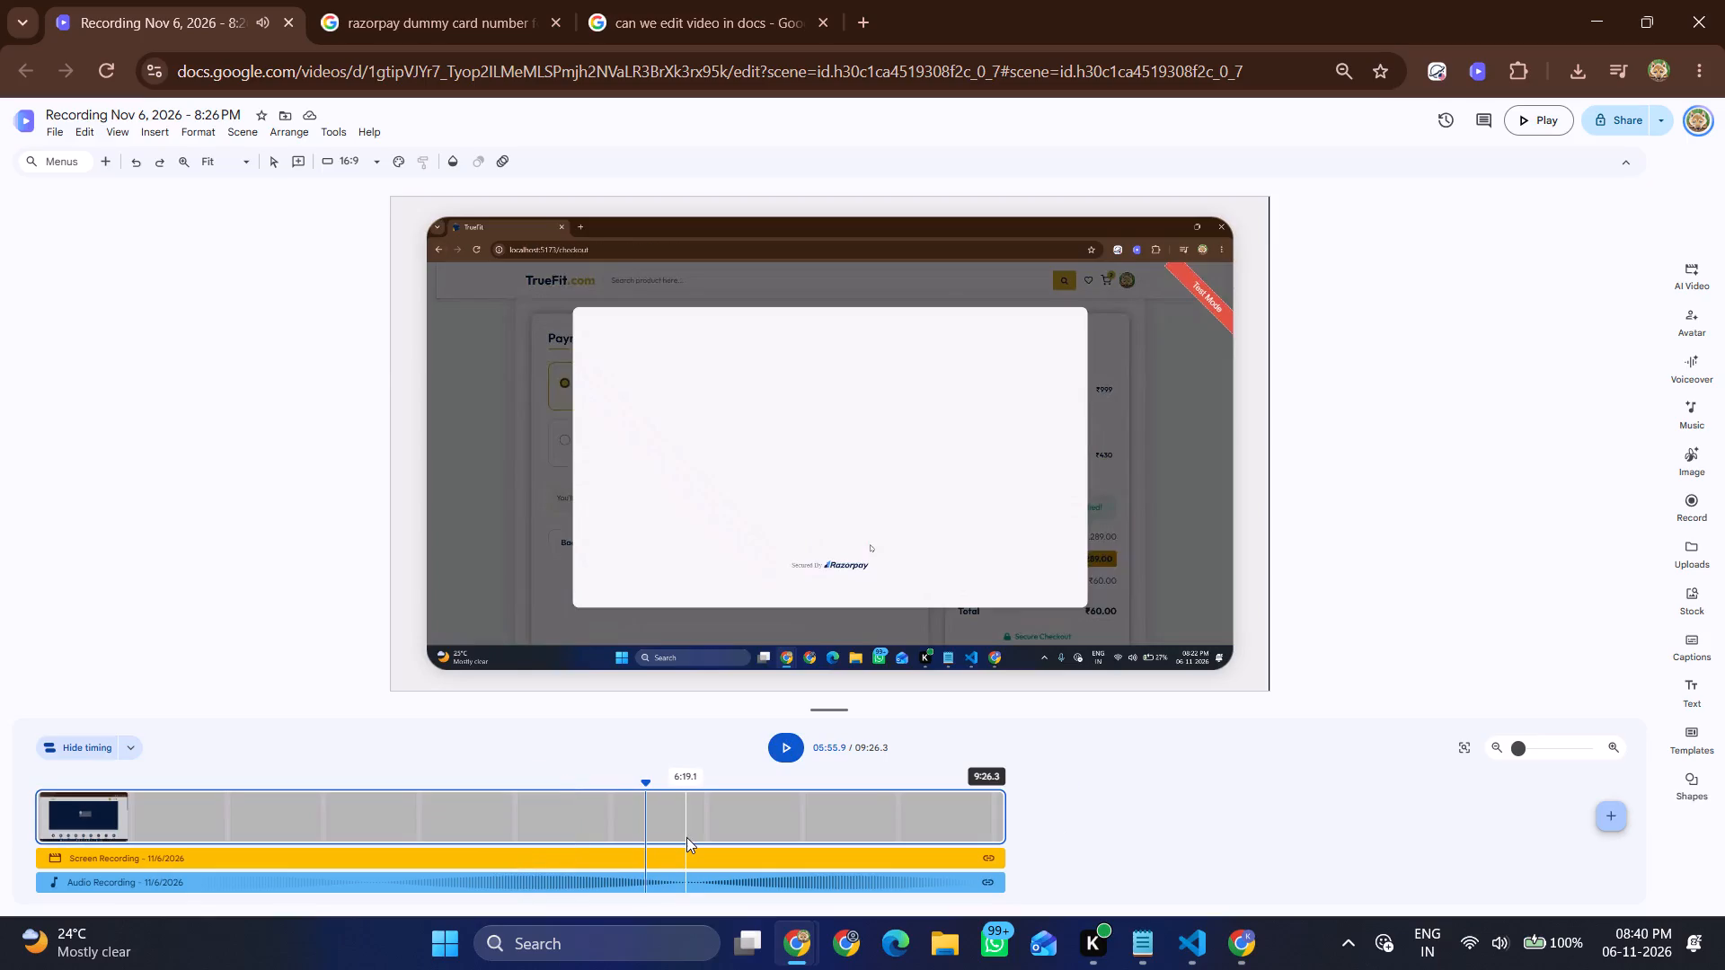
Play the checkout footage on to about 5:59 and split the scene there, at the card payment form.
{"action": "left_click", "coordinate": [780, 748]}
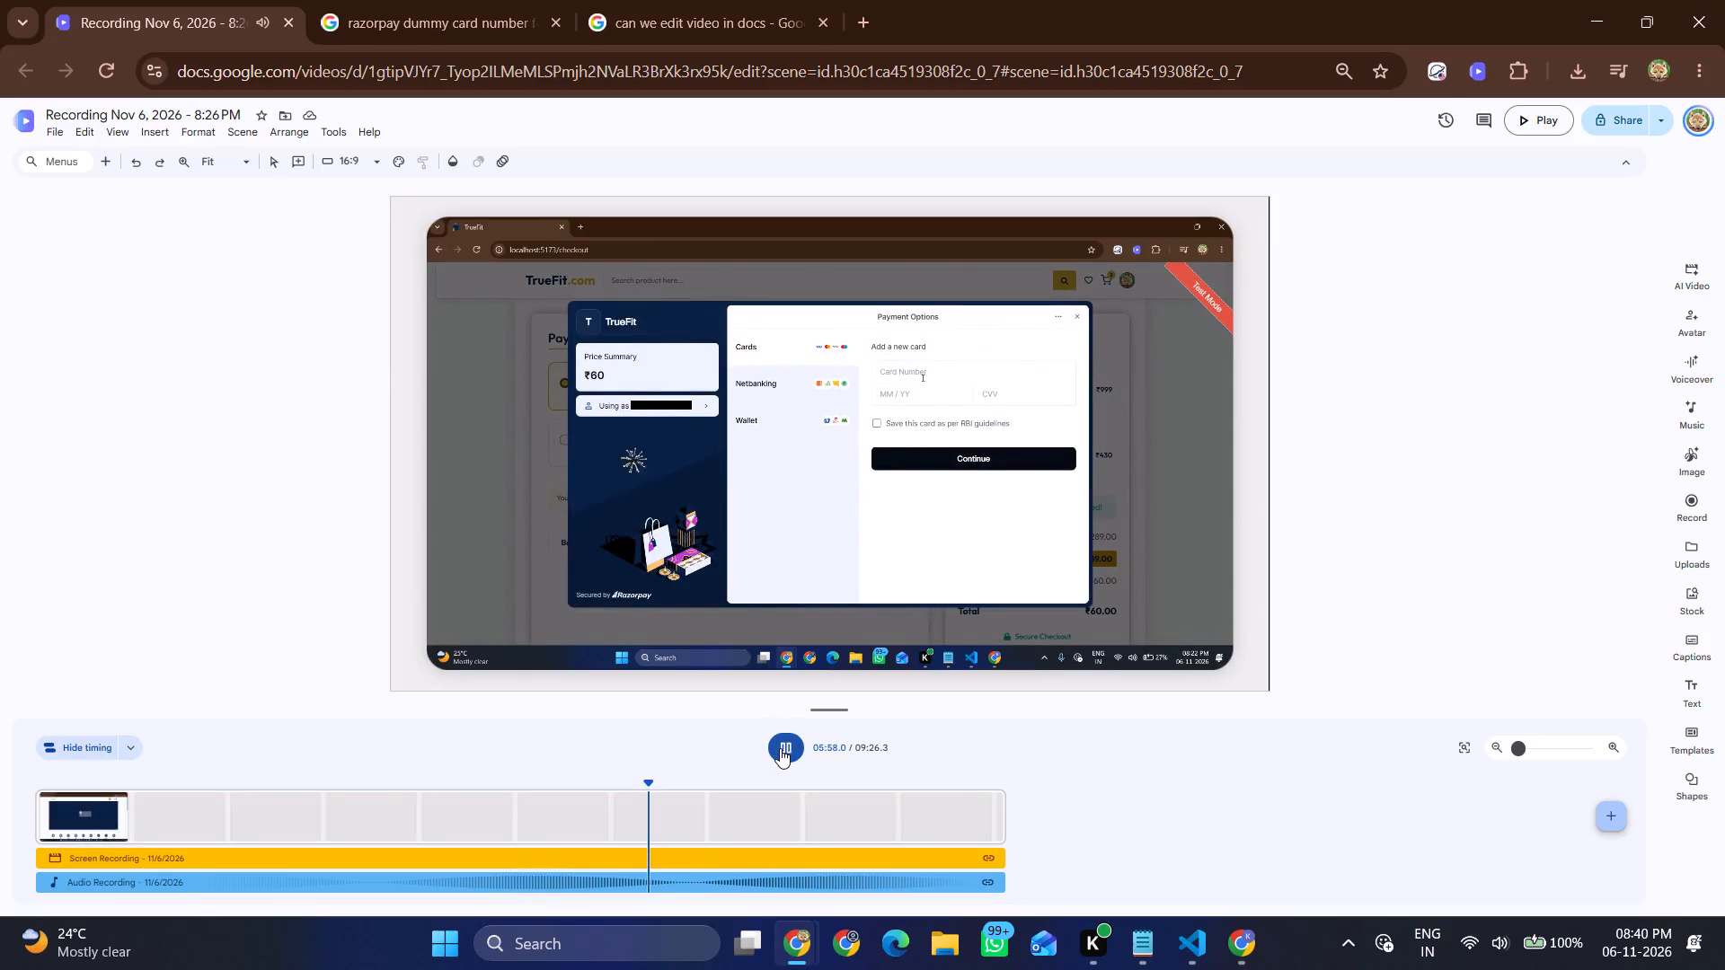
{"action": "left_click", "coordinate": [780, 748]}
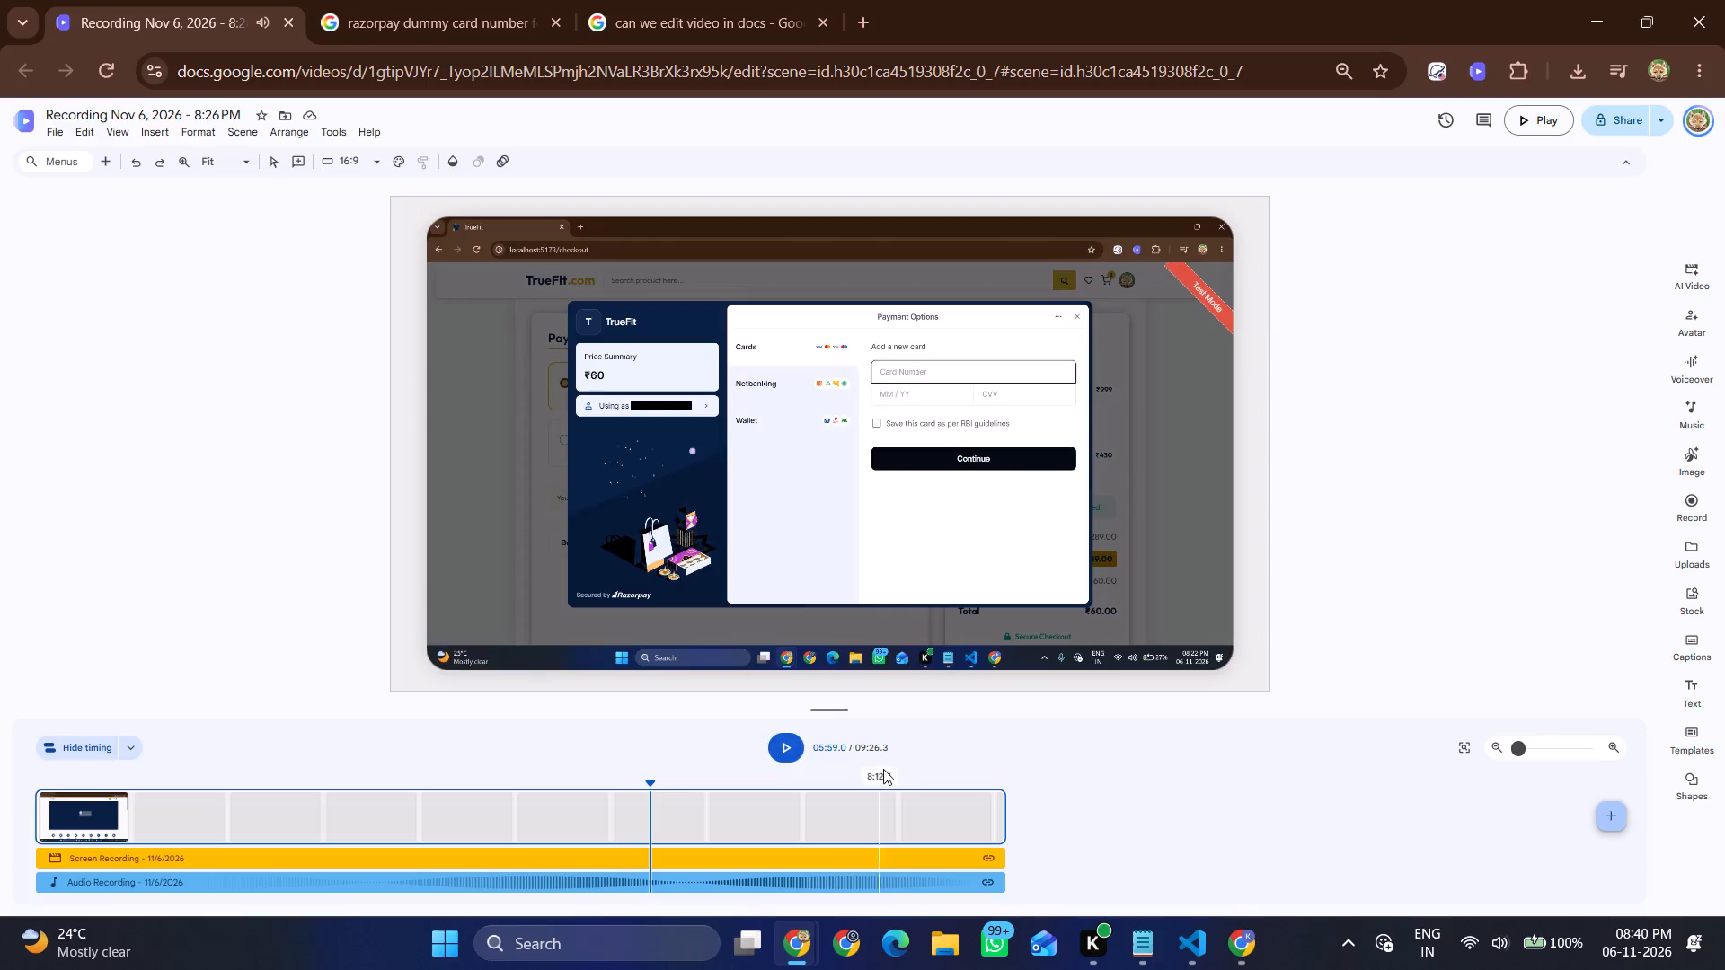
{"action": "key", "text": "ctrl+shift+s"}
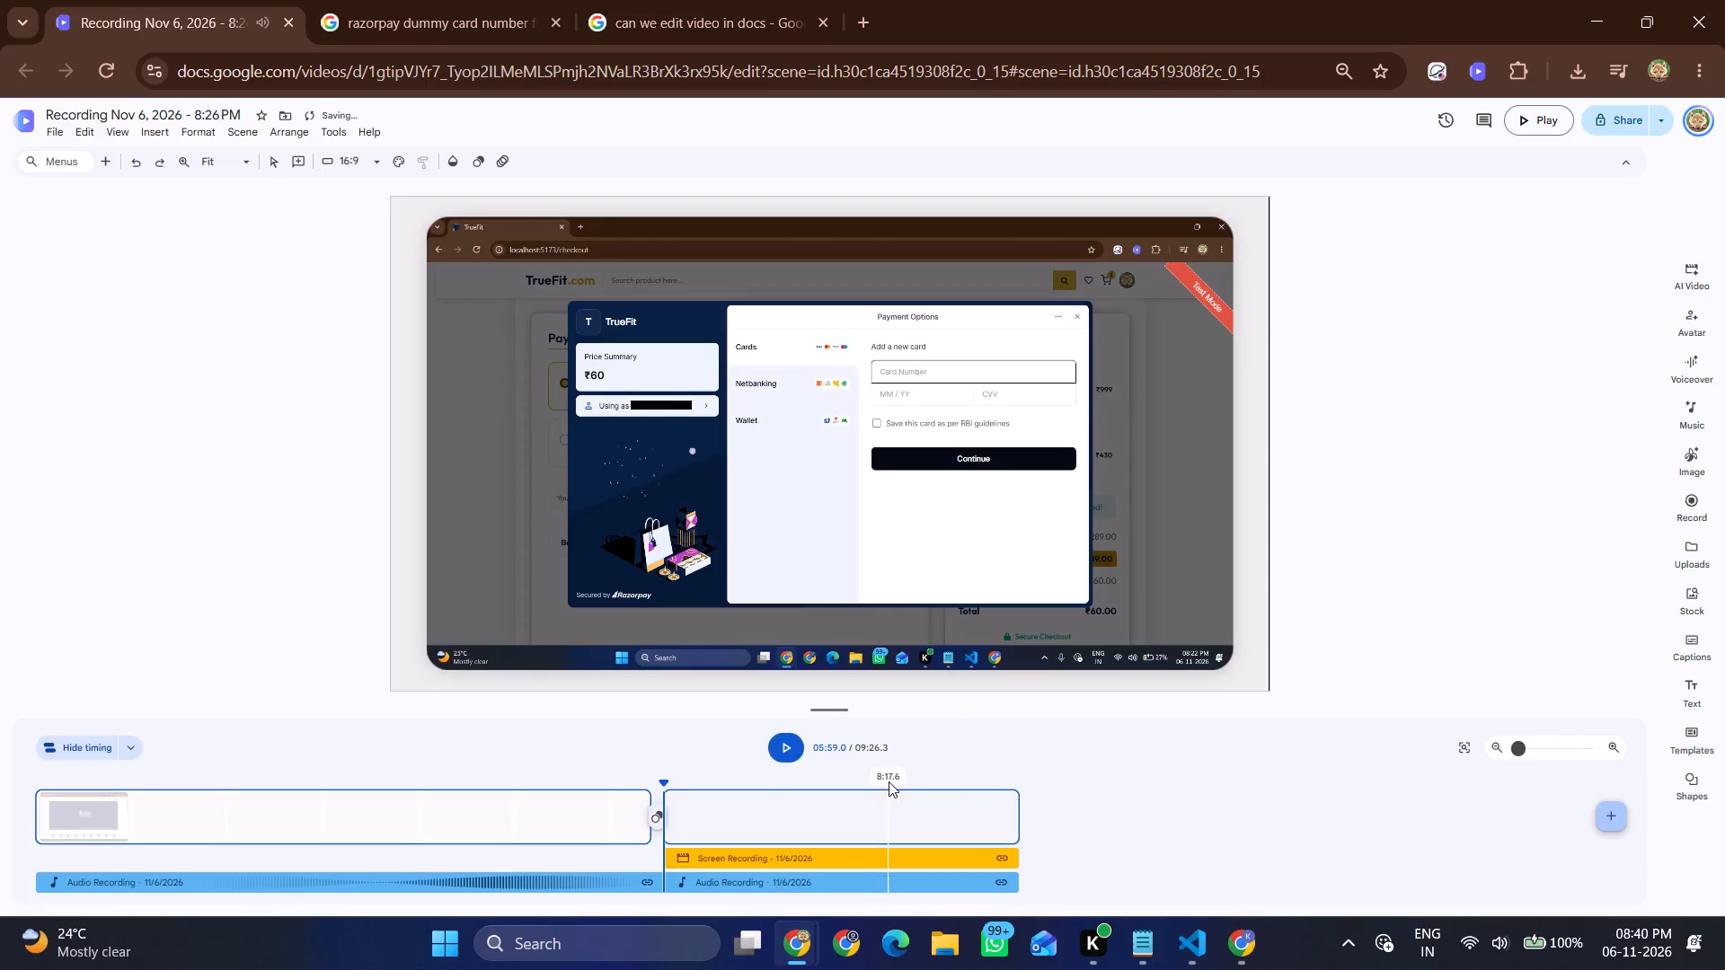
Examine the card payment footage after the split, from about 5:59 to 7:06, for the failed card entry and the retry.
{"action": "left_click", "coordinate": [781, 742]}
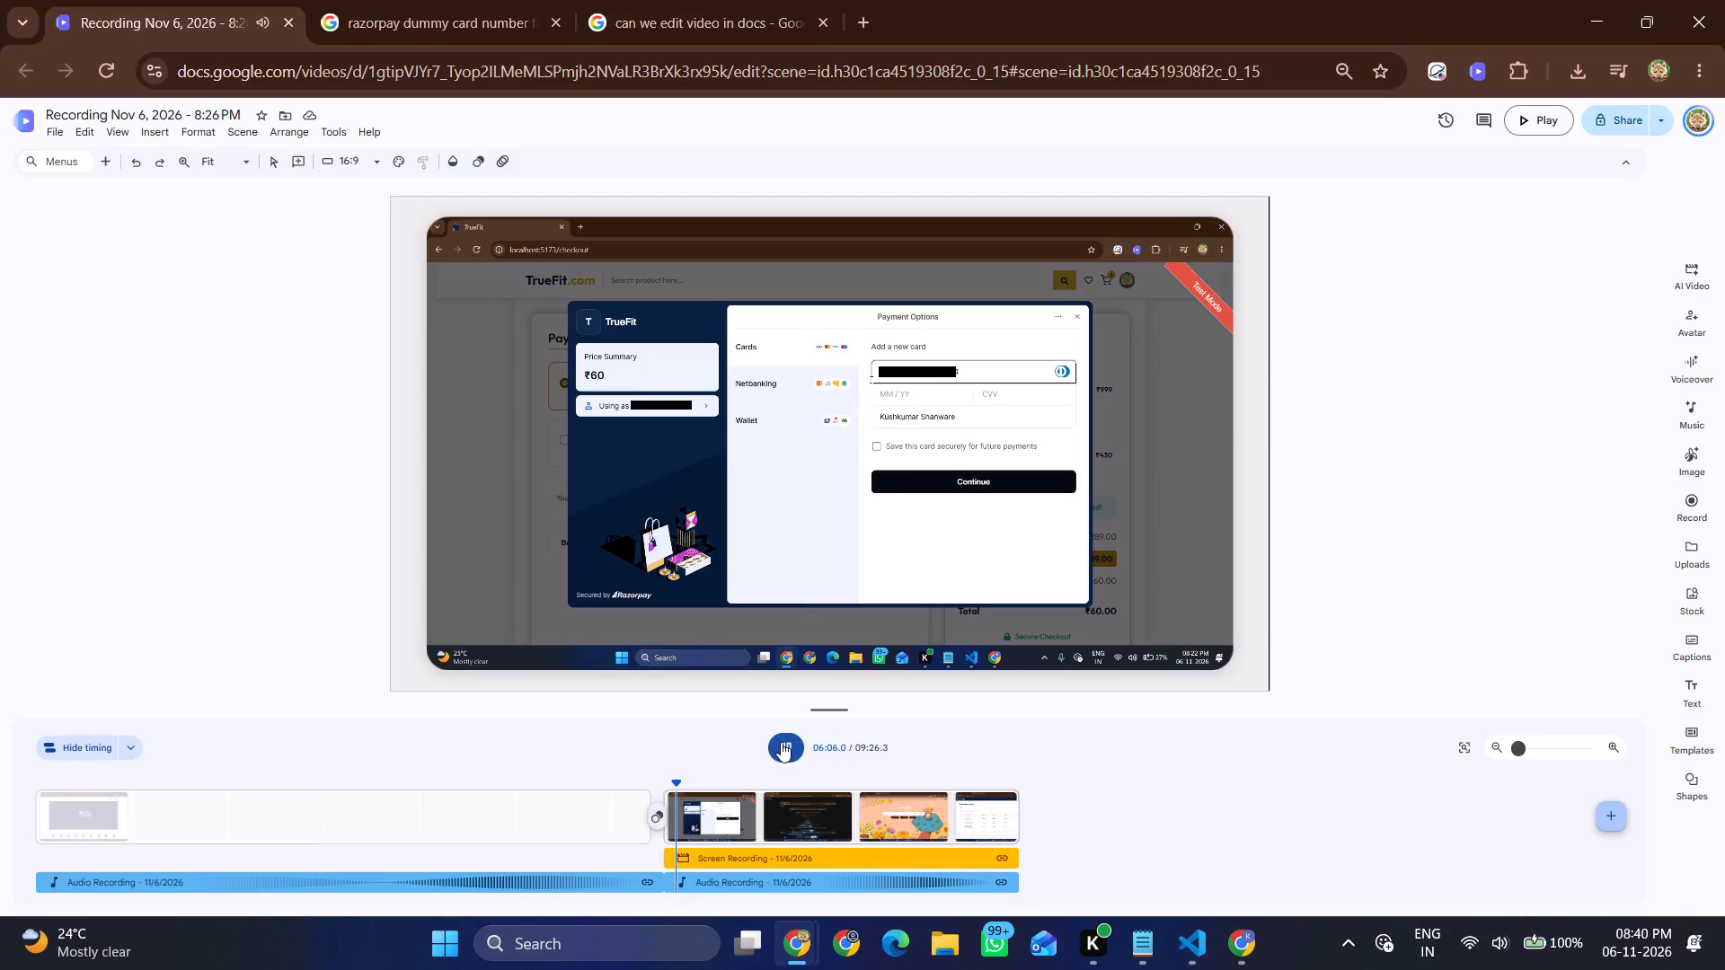
{"action": "key", "text": "Right"}
{"action": "key", "text": "Right"}
{"action": "key", "text": "Right"}
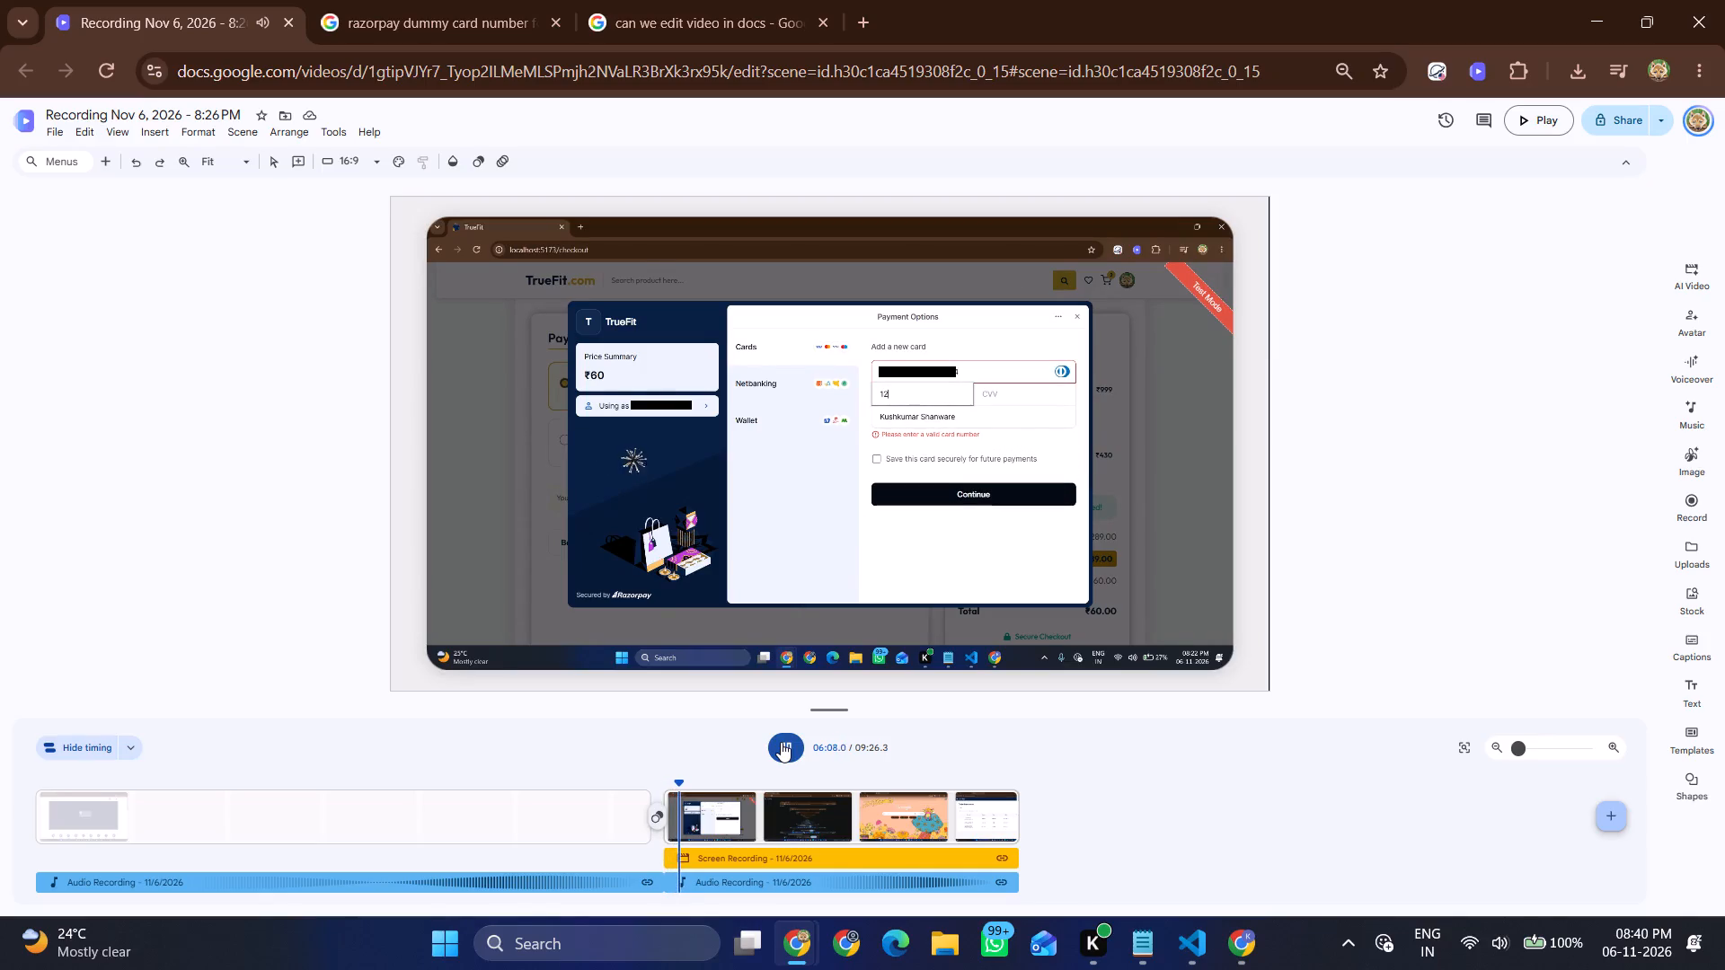
{"action": "key", "text": "Right"}
{"action": "key", "text": "Right"}
{"action": "key", "text": "Right"}
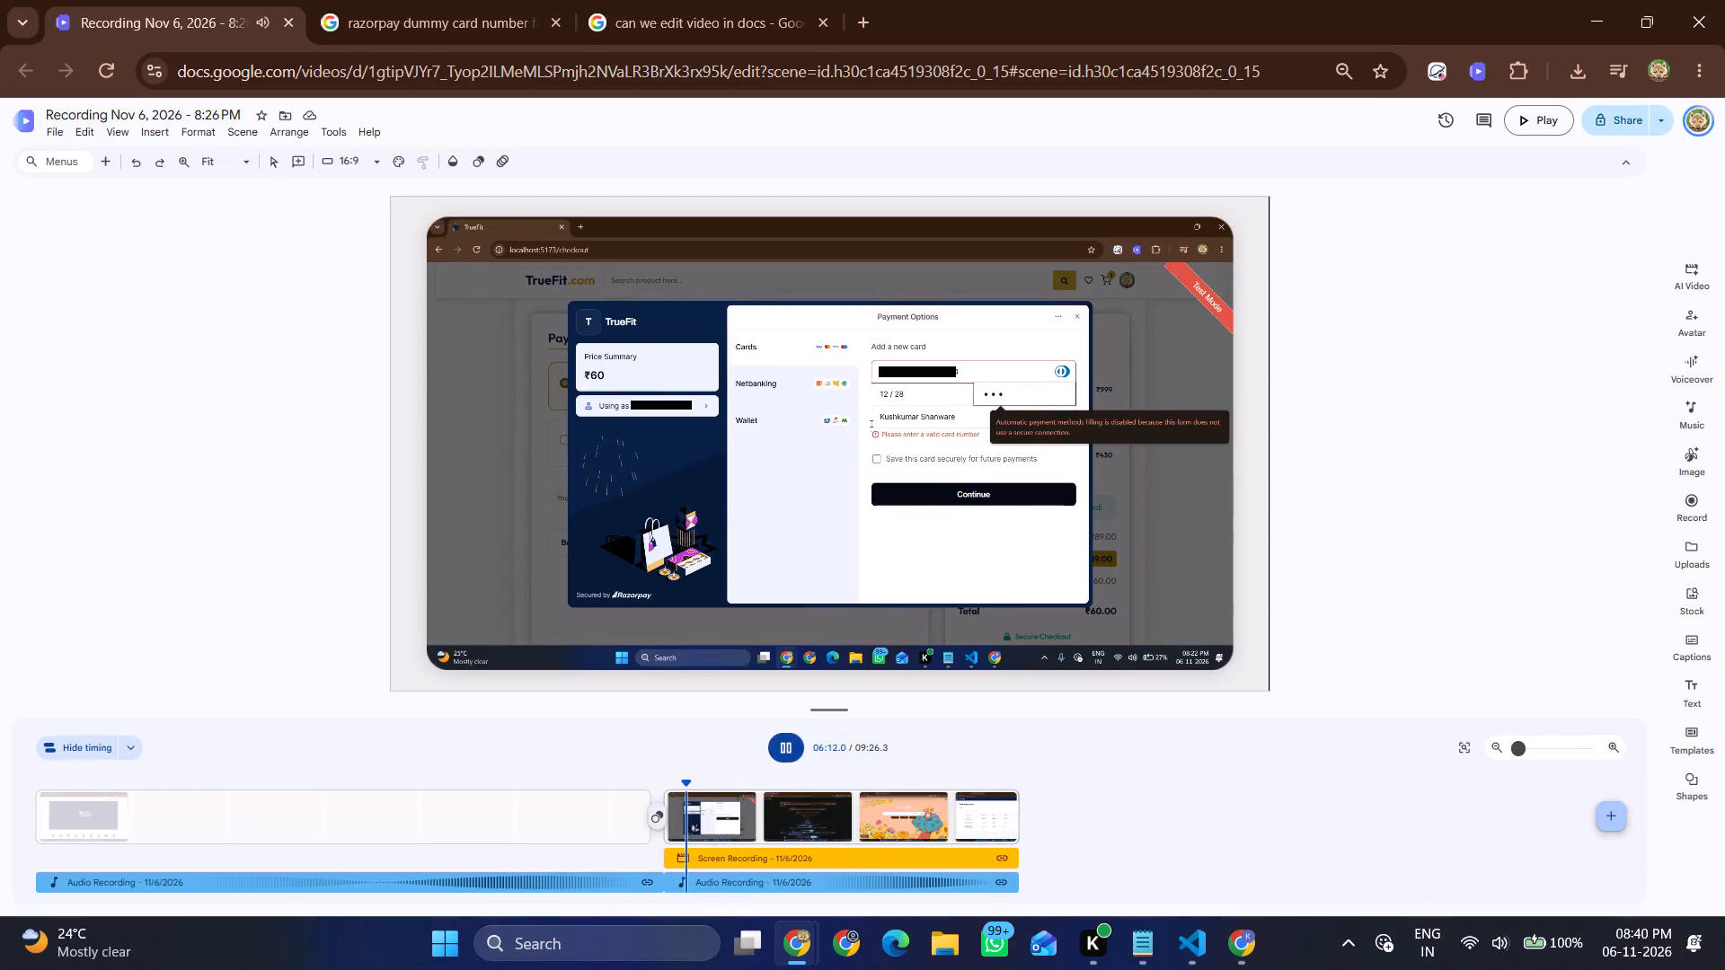
{"action": "left_click_drag", "start_coordinate": [686, 789], "coordinate": [698, 787]}
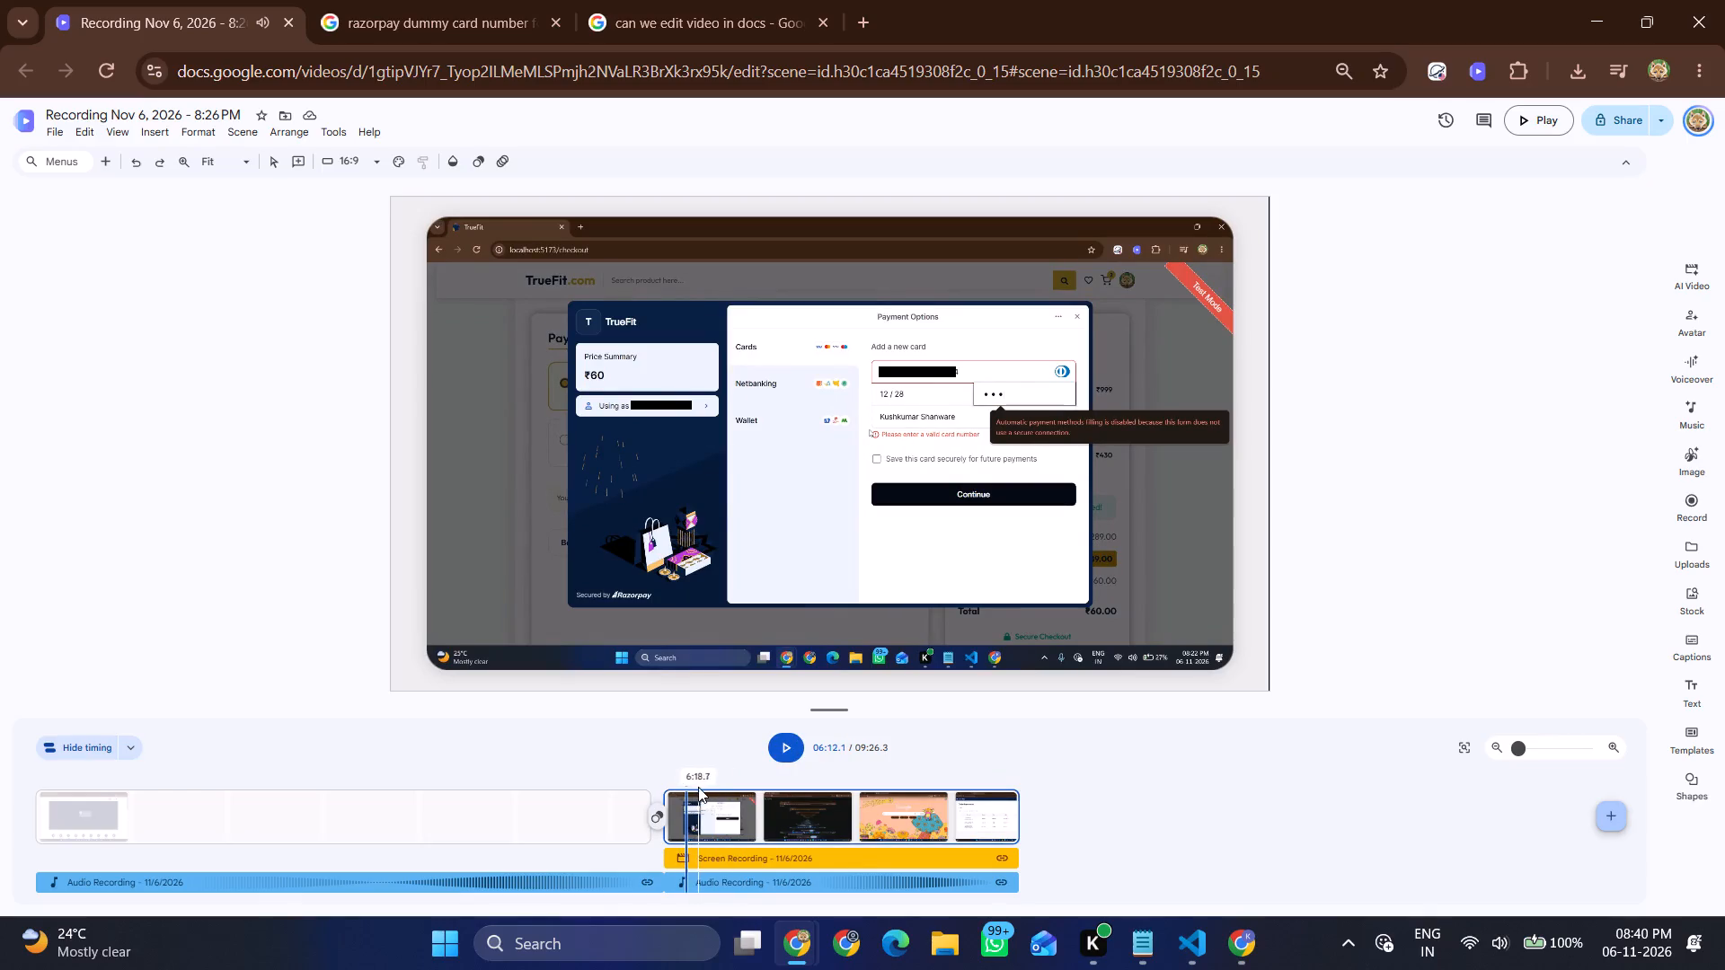
{"action": "left_click_drag", "start_coordinate": [698, 787], "coordinate": [706, 789]}
{"action": "left_click", "coordinate": [706, 789]}
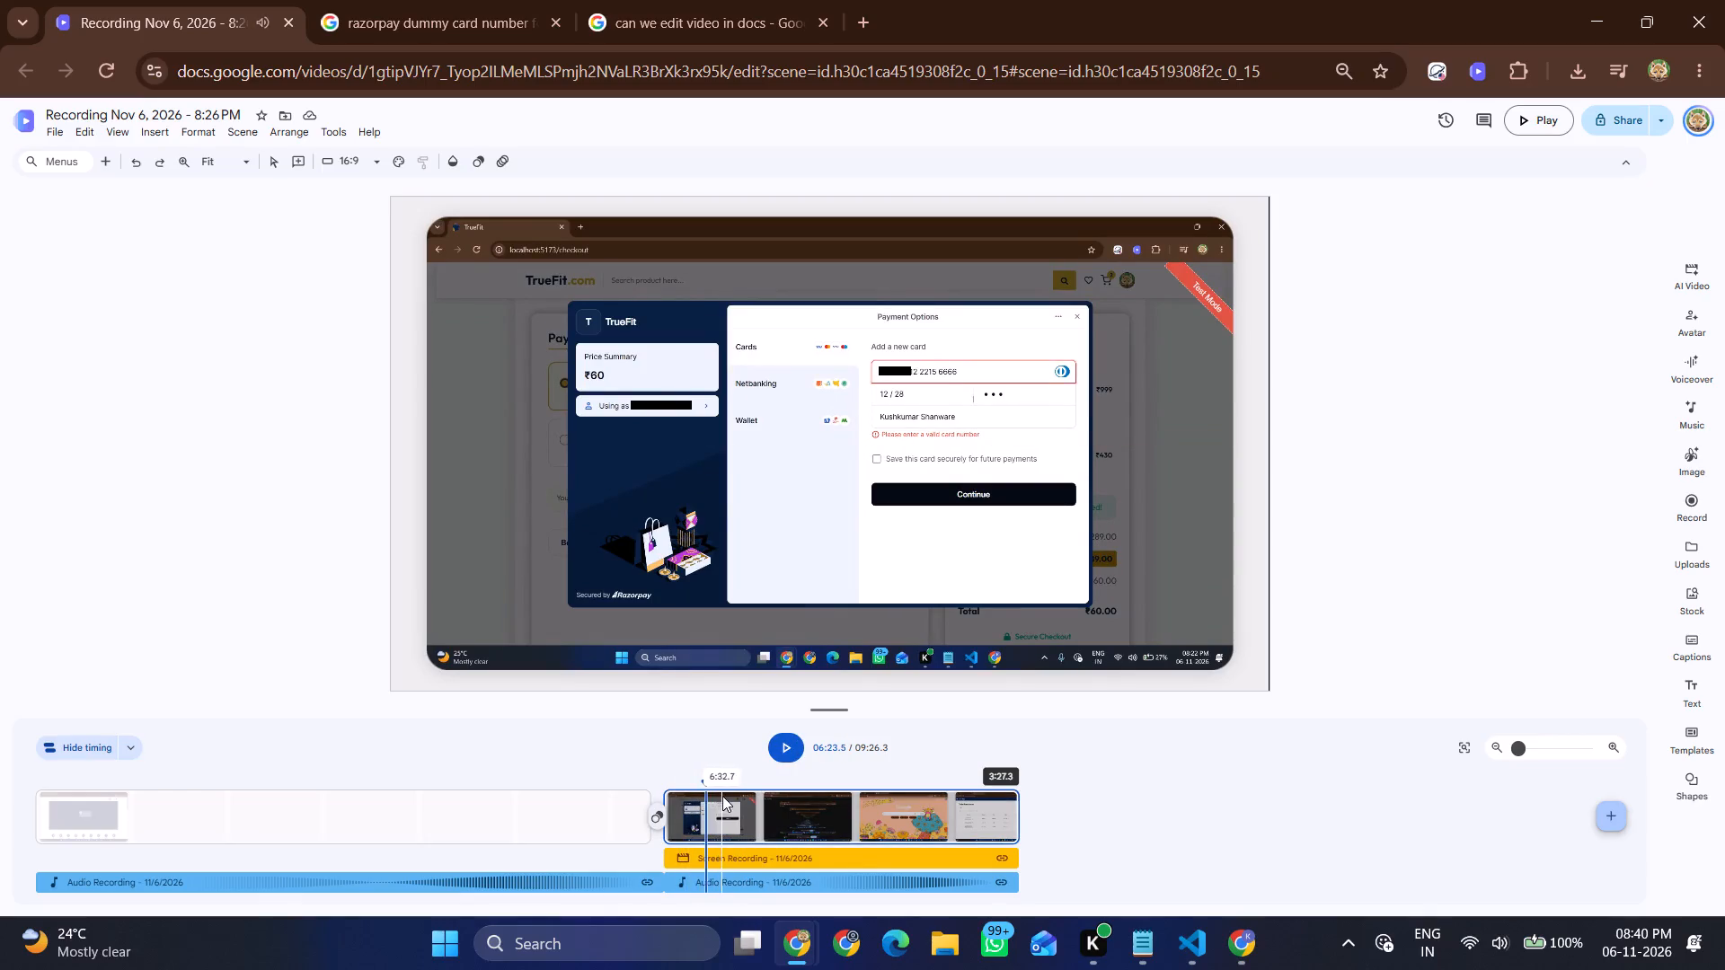
{"action": "left_click", "coordinate": [722, 796]}
{"action": "left_click", "coordinate": [741, 803]}
{"action": "left_click", "coordinate": [762, 808]}
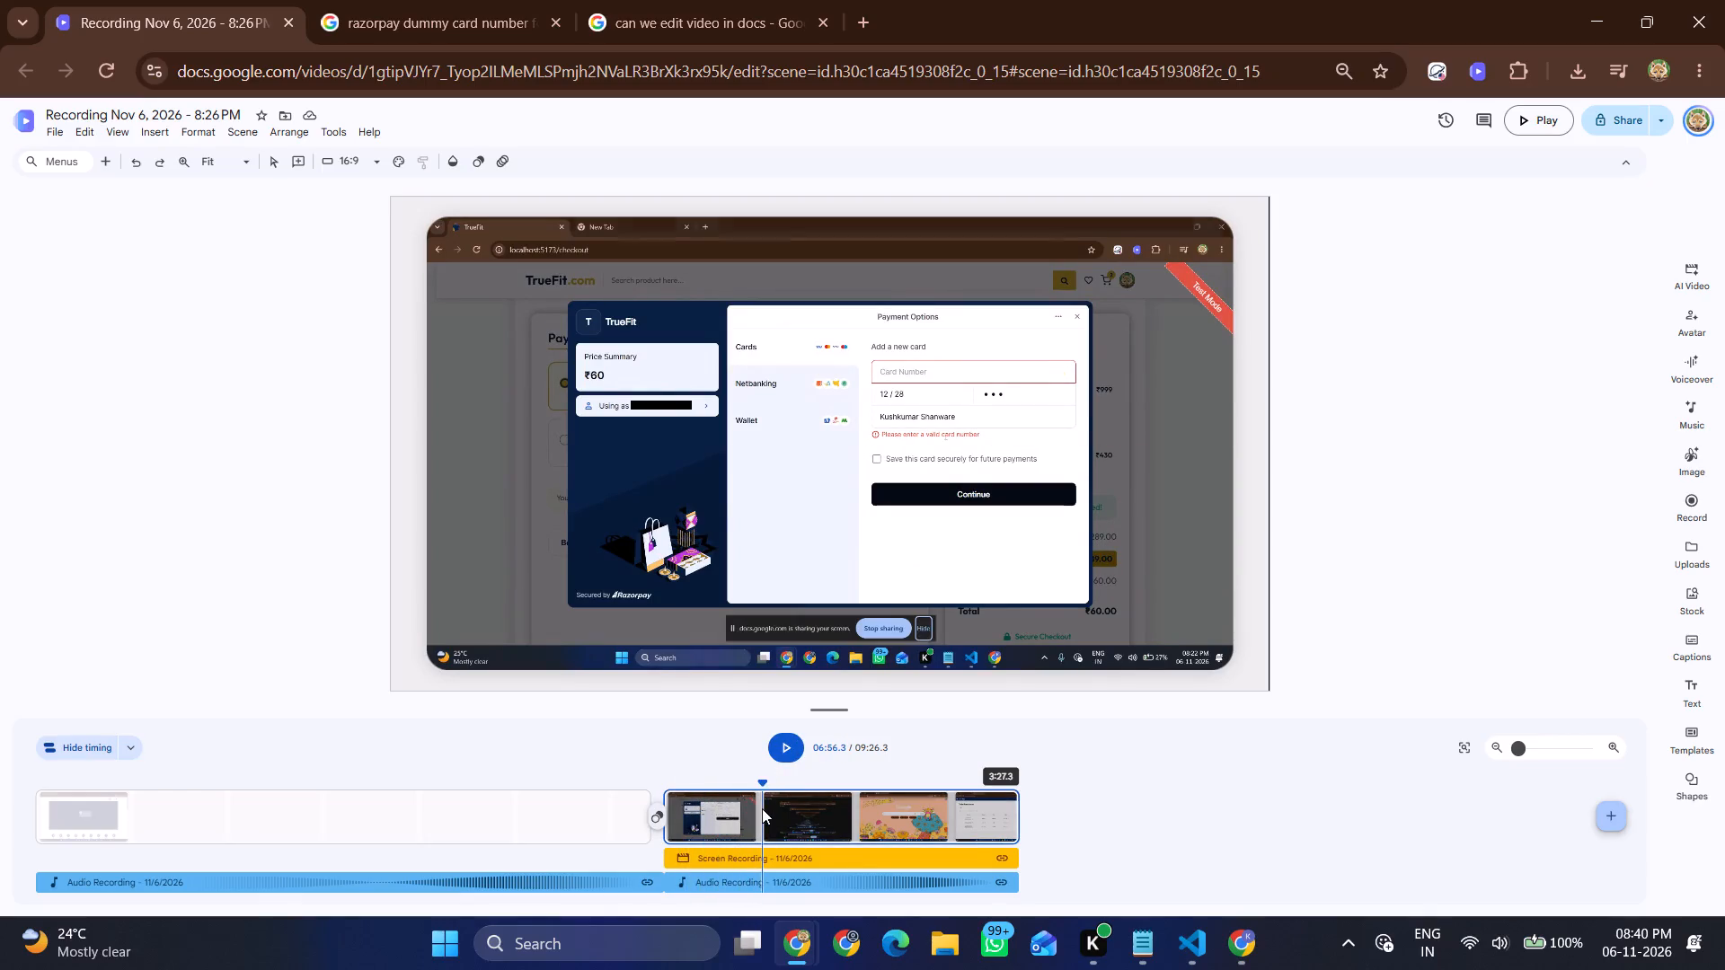
{"action": "left_click", "coordinate": [779, 809]}
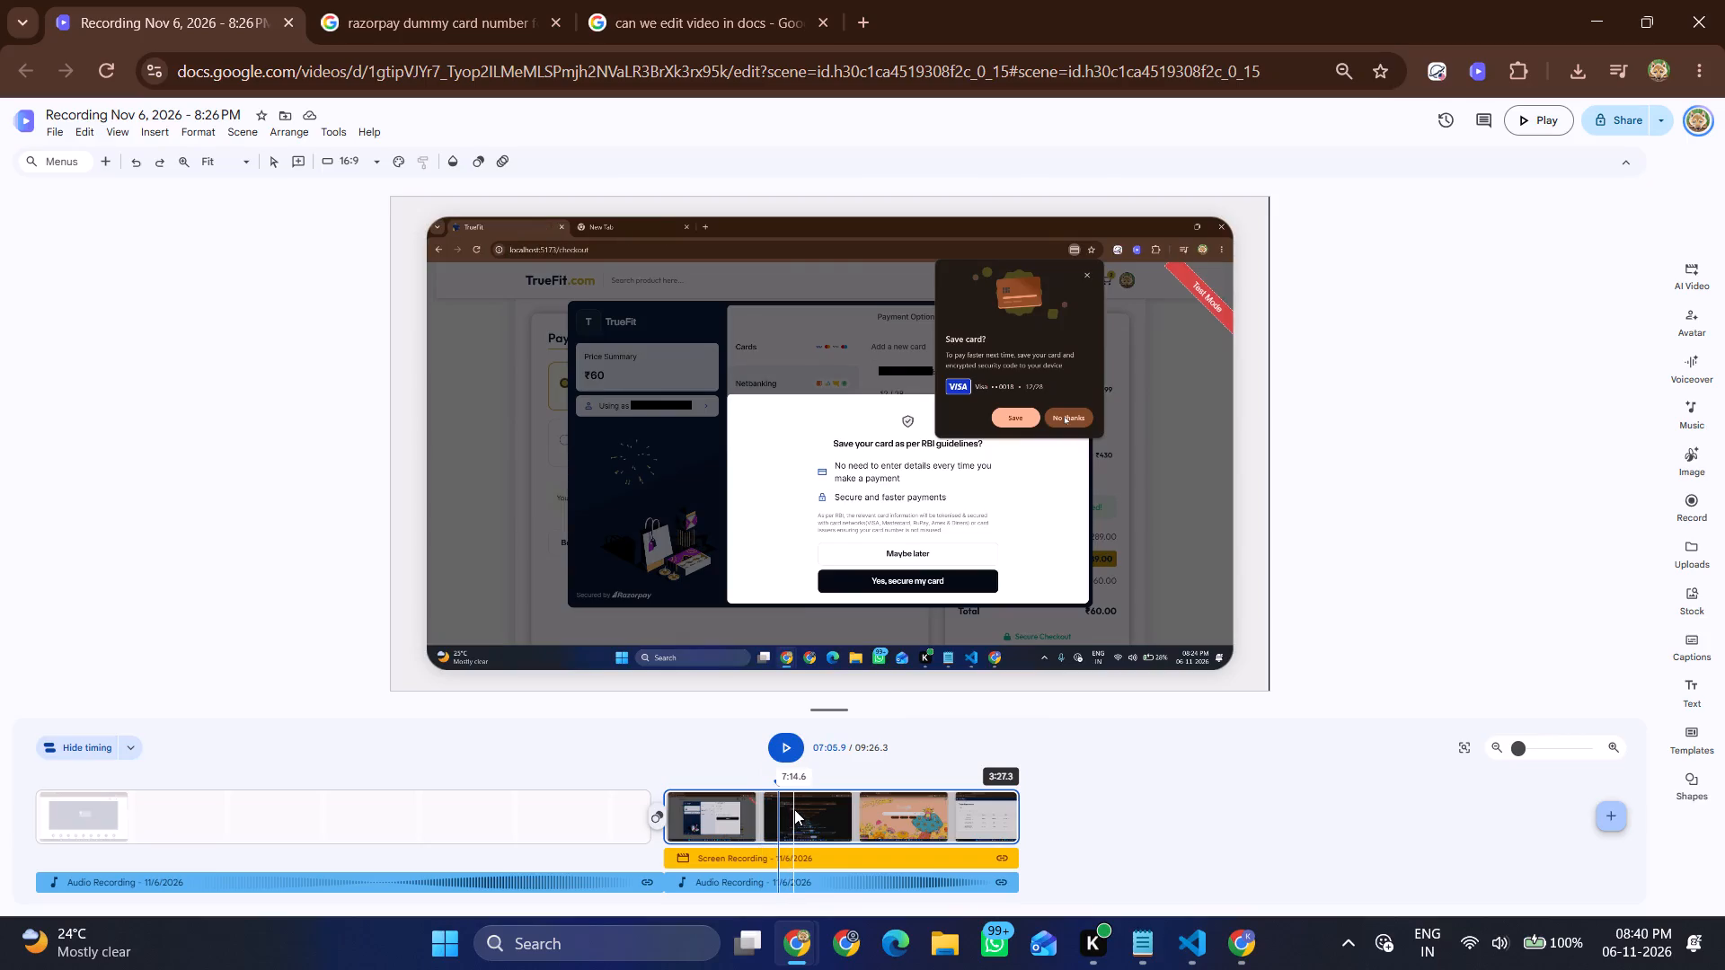
Find where the card number field has been cleared before the successful retry and split the second scene there, at about 6:59.5.
{"action": "left_click", "coordinate": [756, 812]}
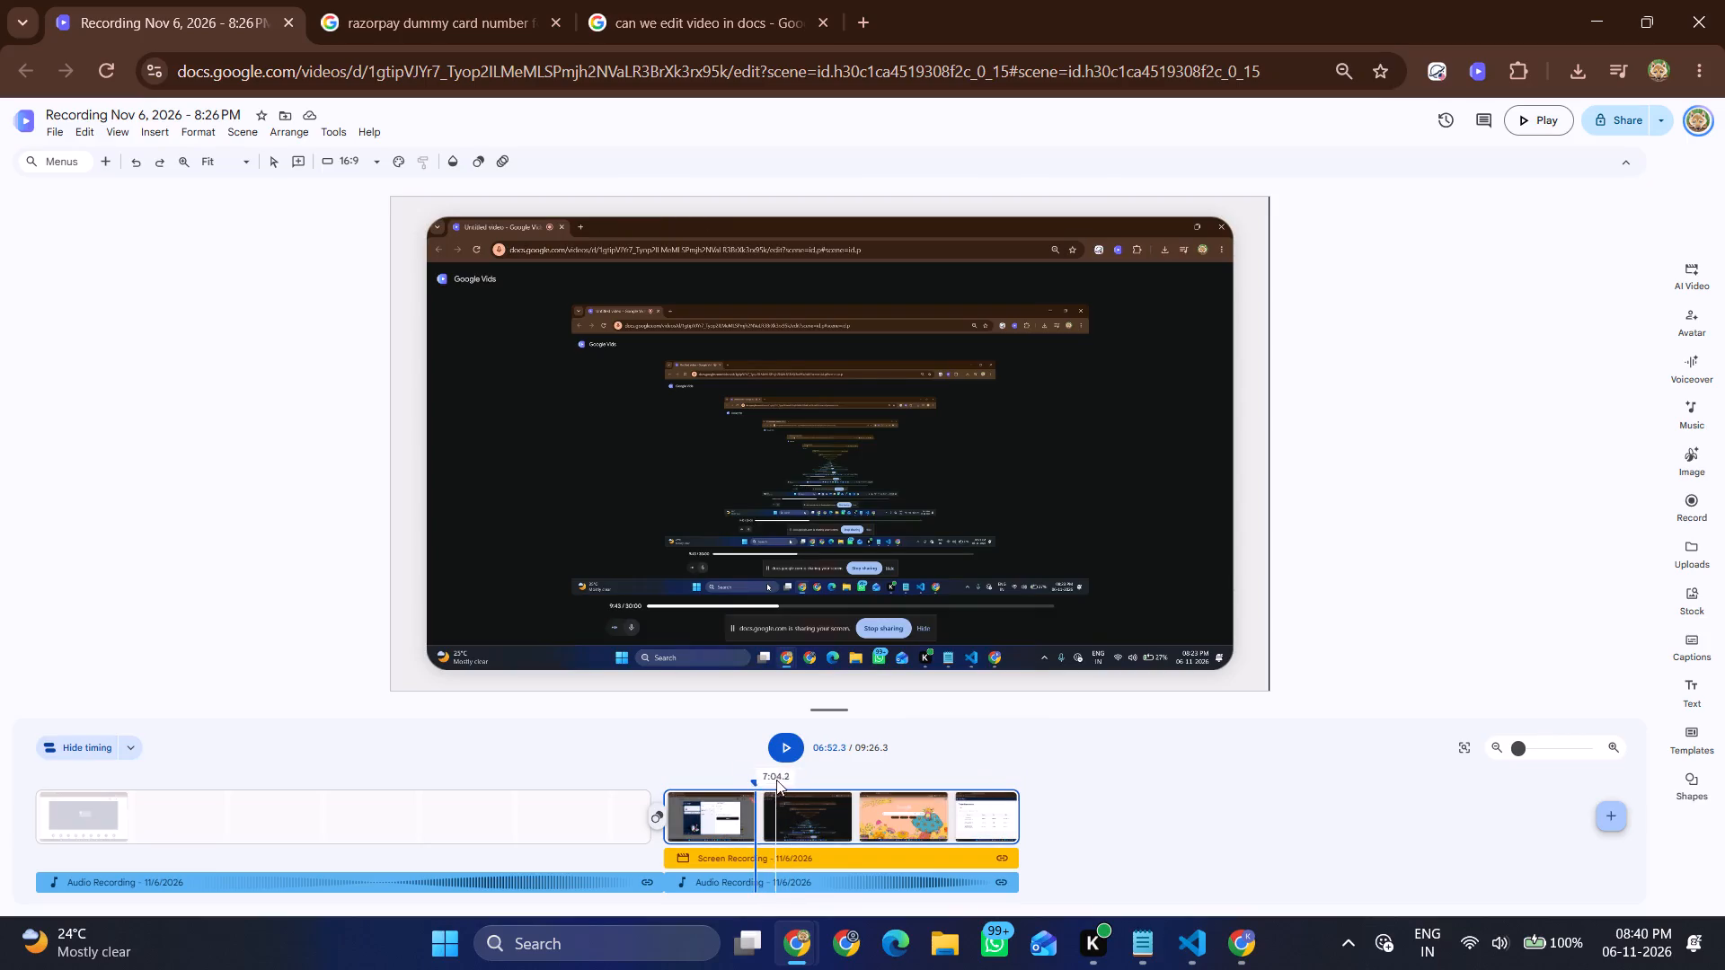
{"action": "key", "text": "space"}
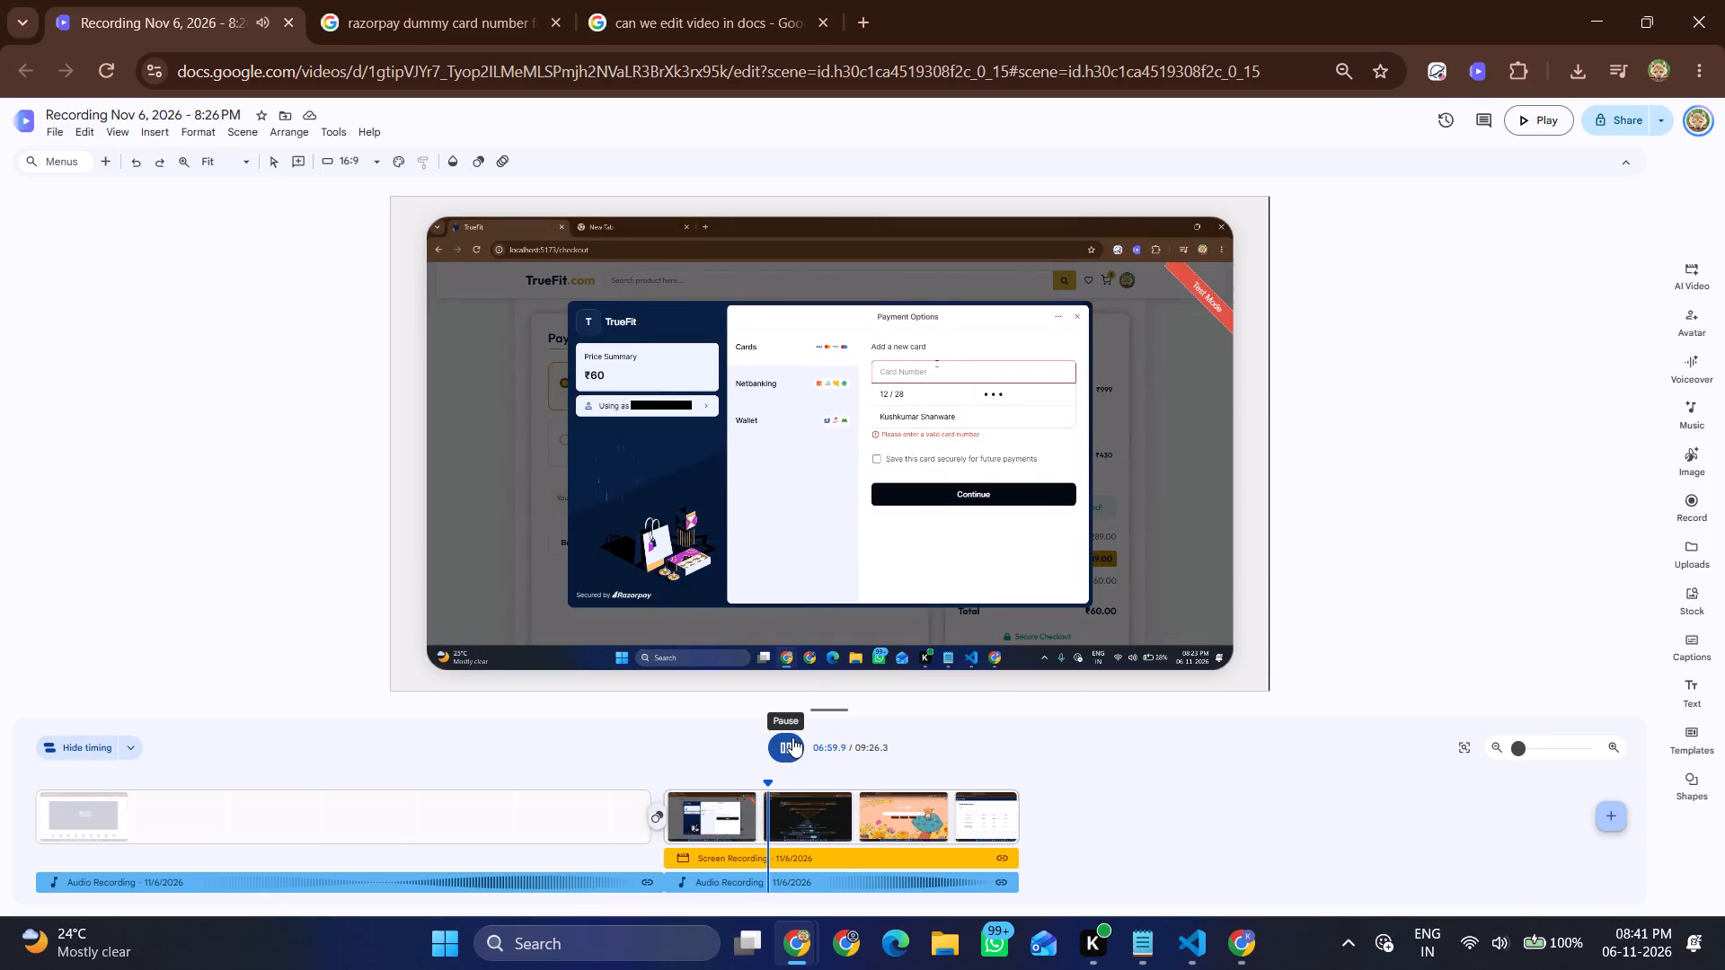
{"action": "key", "text": "space"}
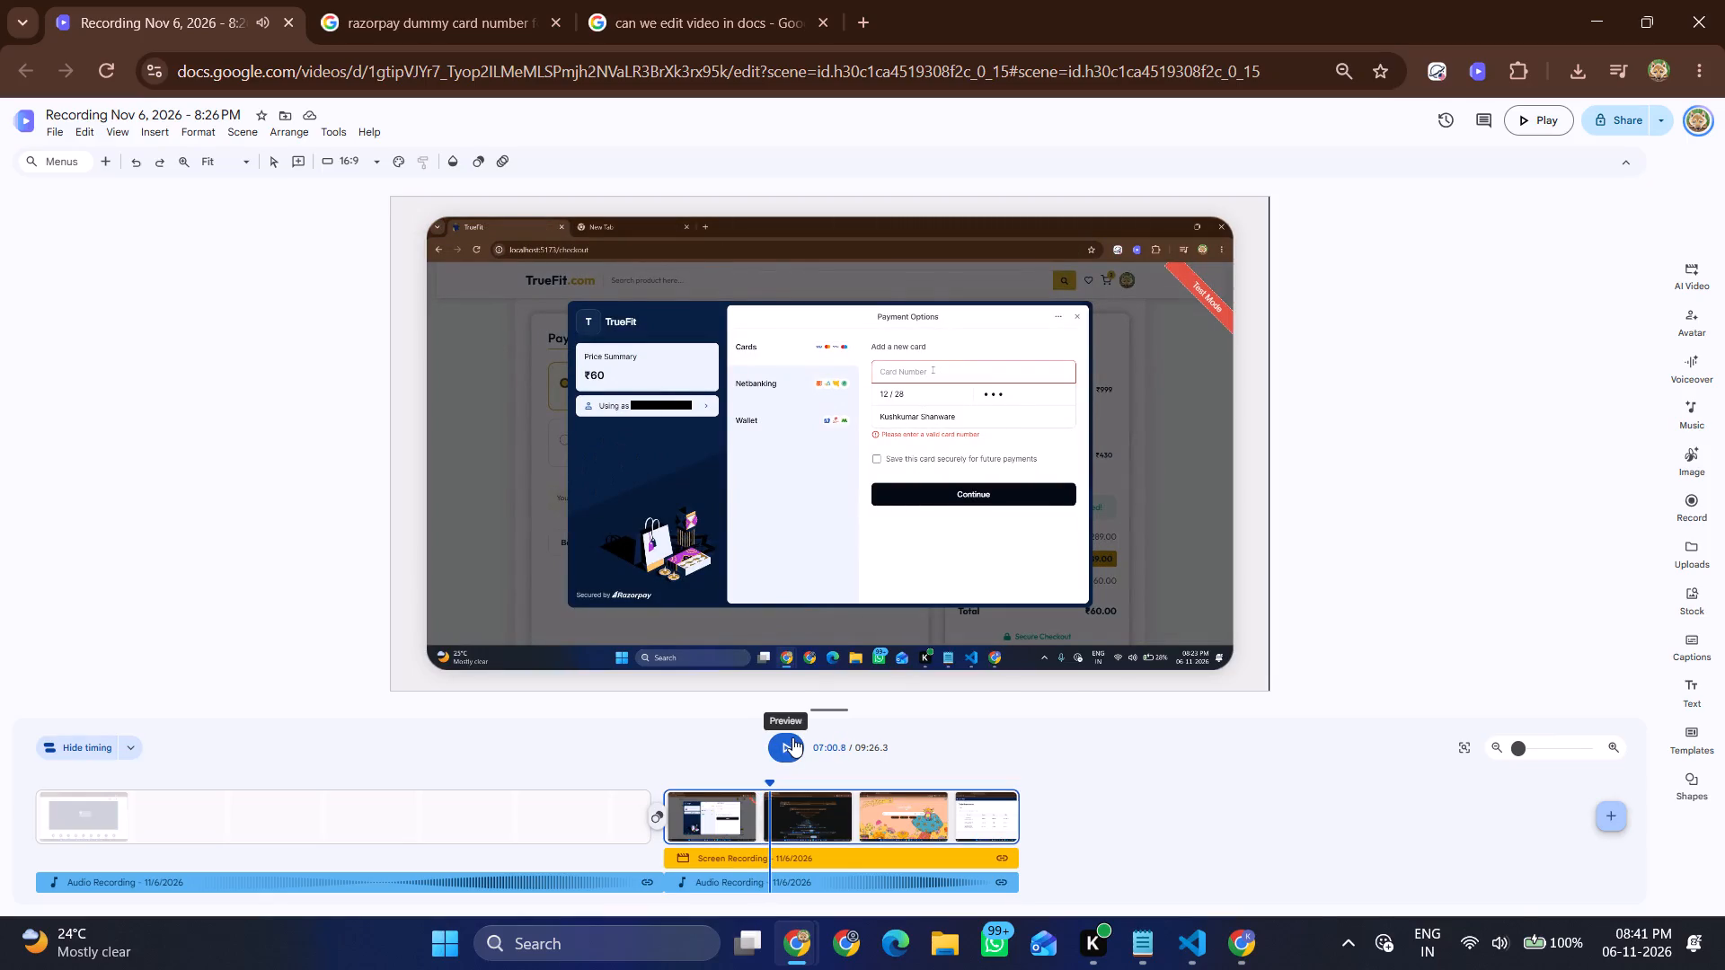
{"action": "key", "text": "space"}
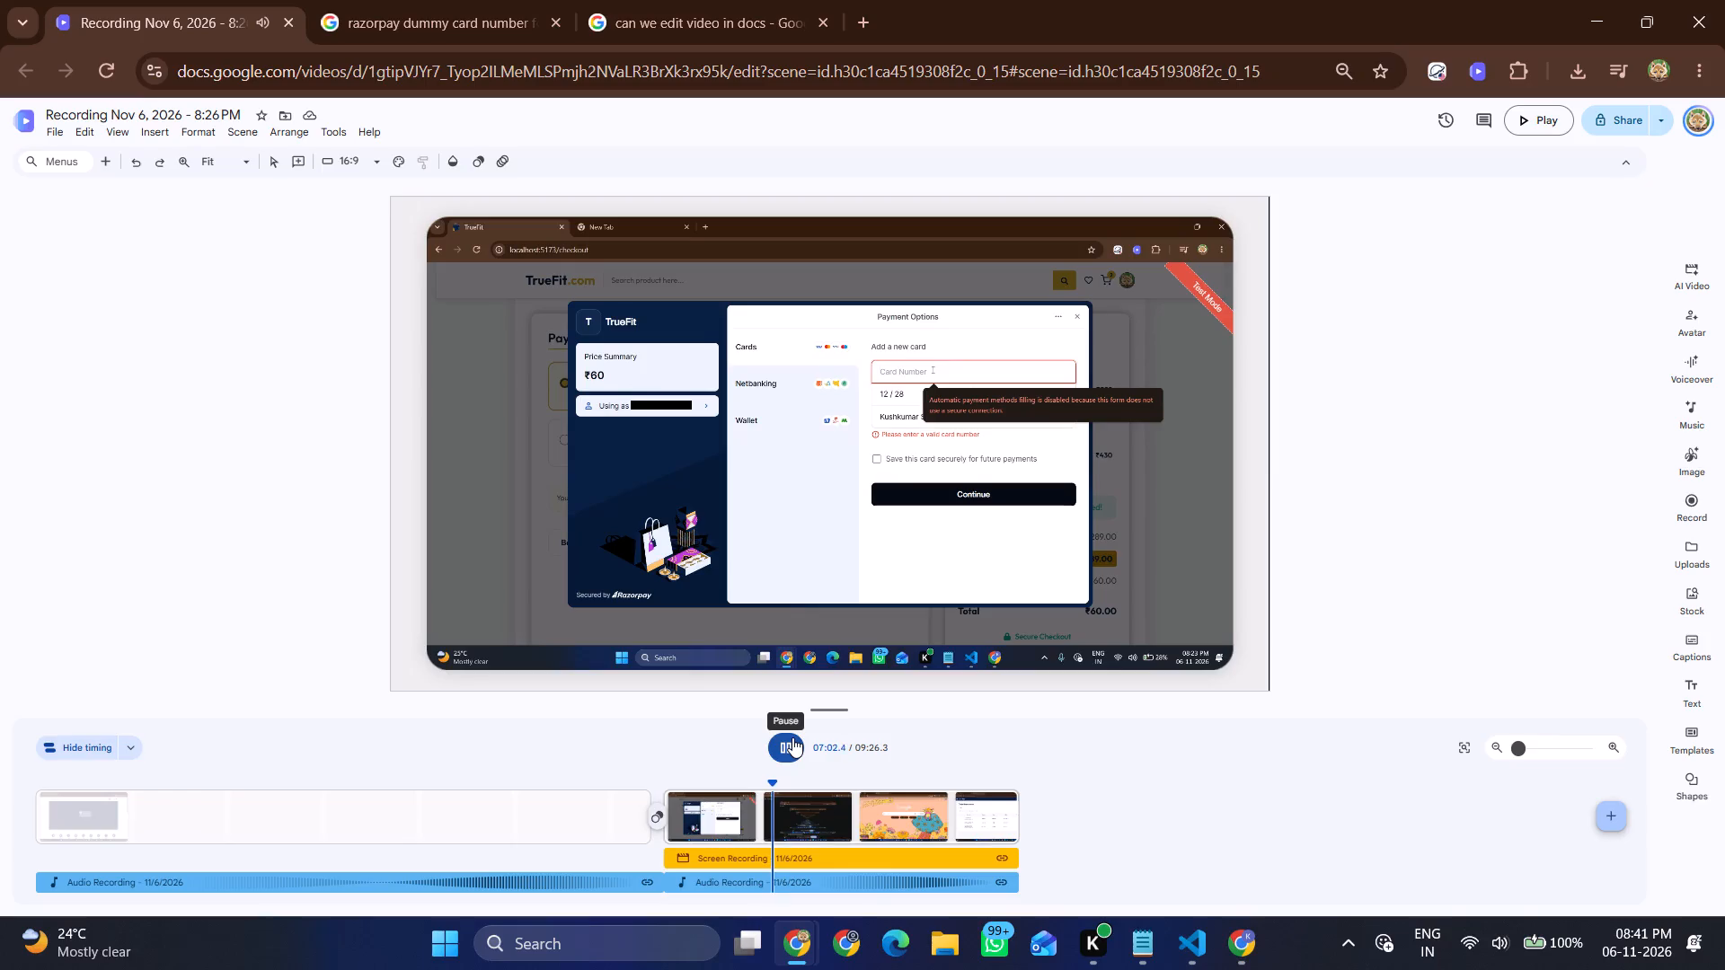
{"action": "key", "text": "space"}
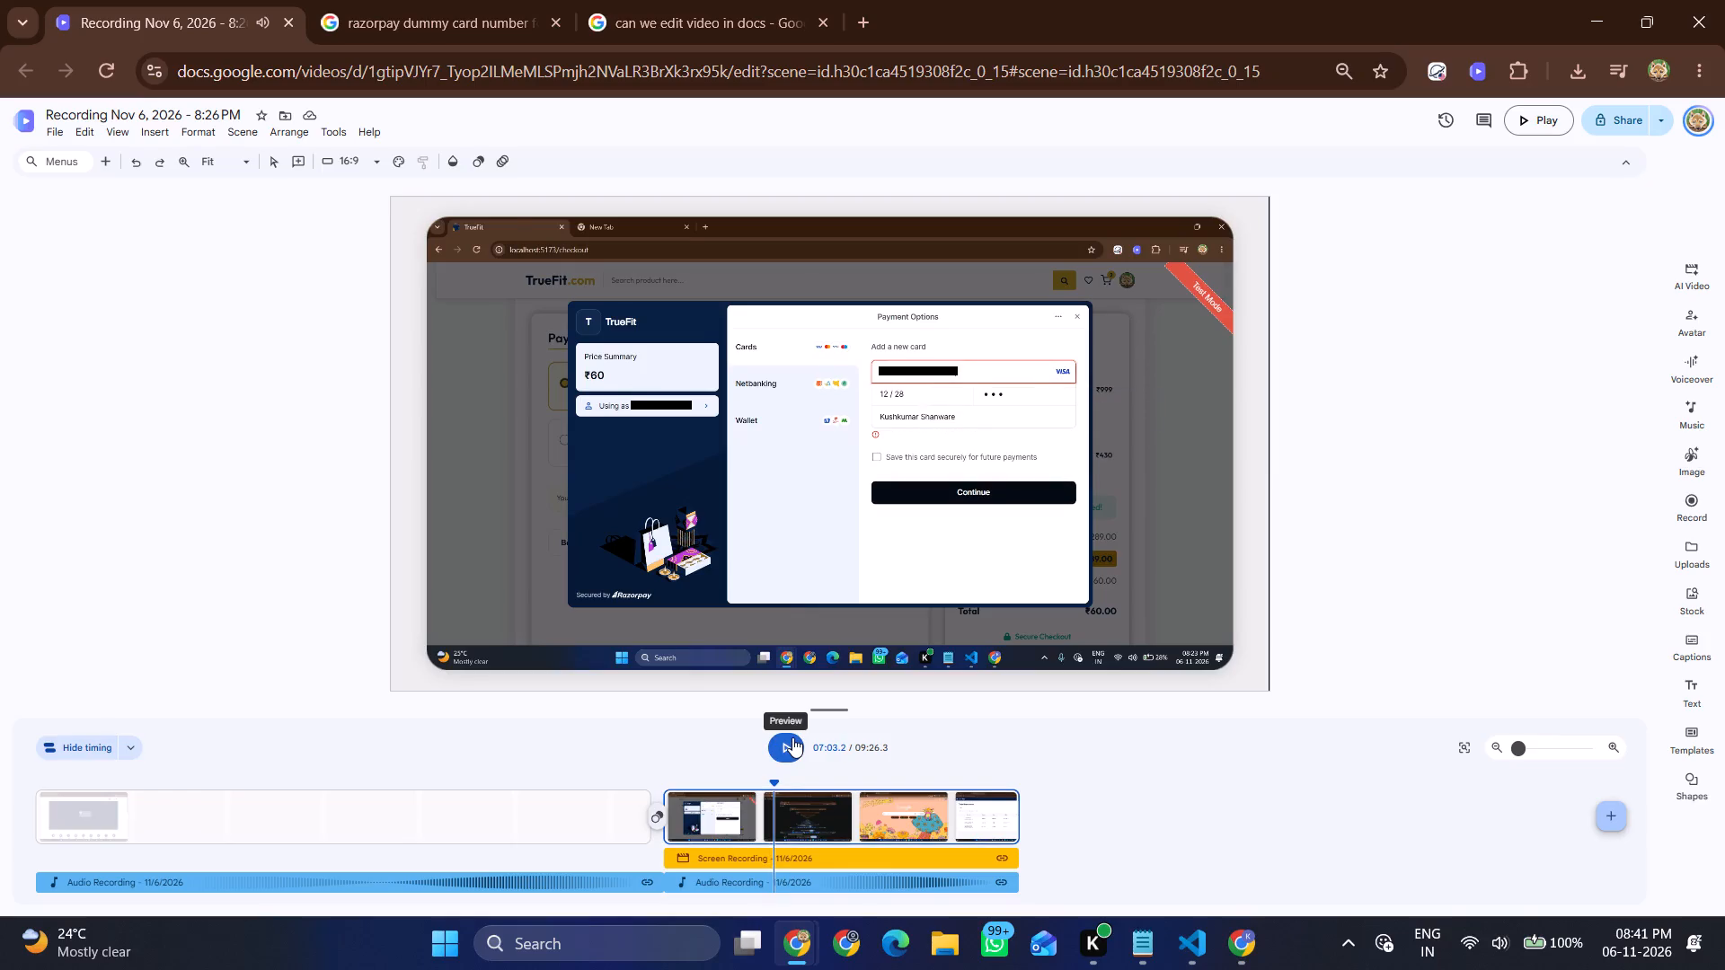
{"action": "left_click", "coordinate": [774, 787]}
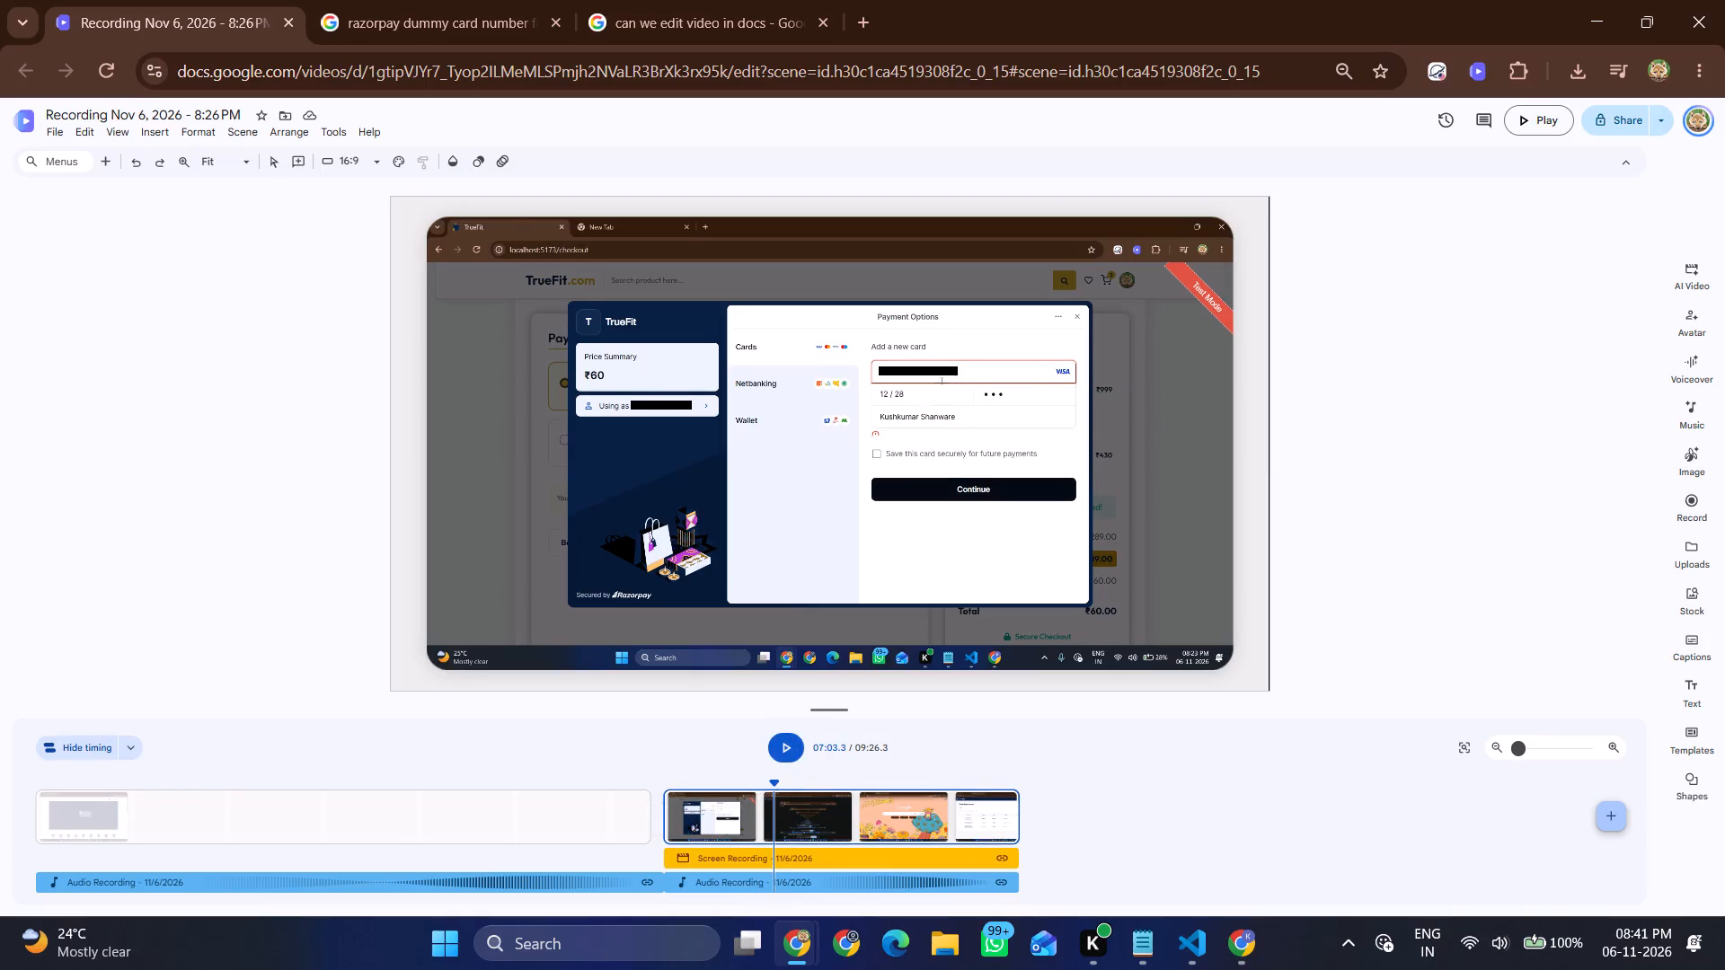
{"action": "left_click", "coordinate": [764, 791]}
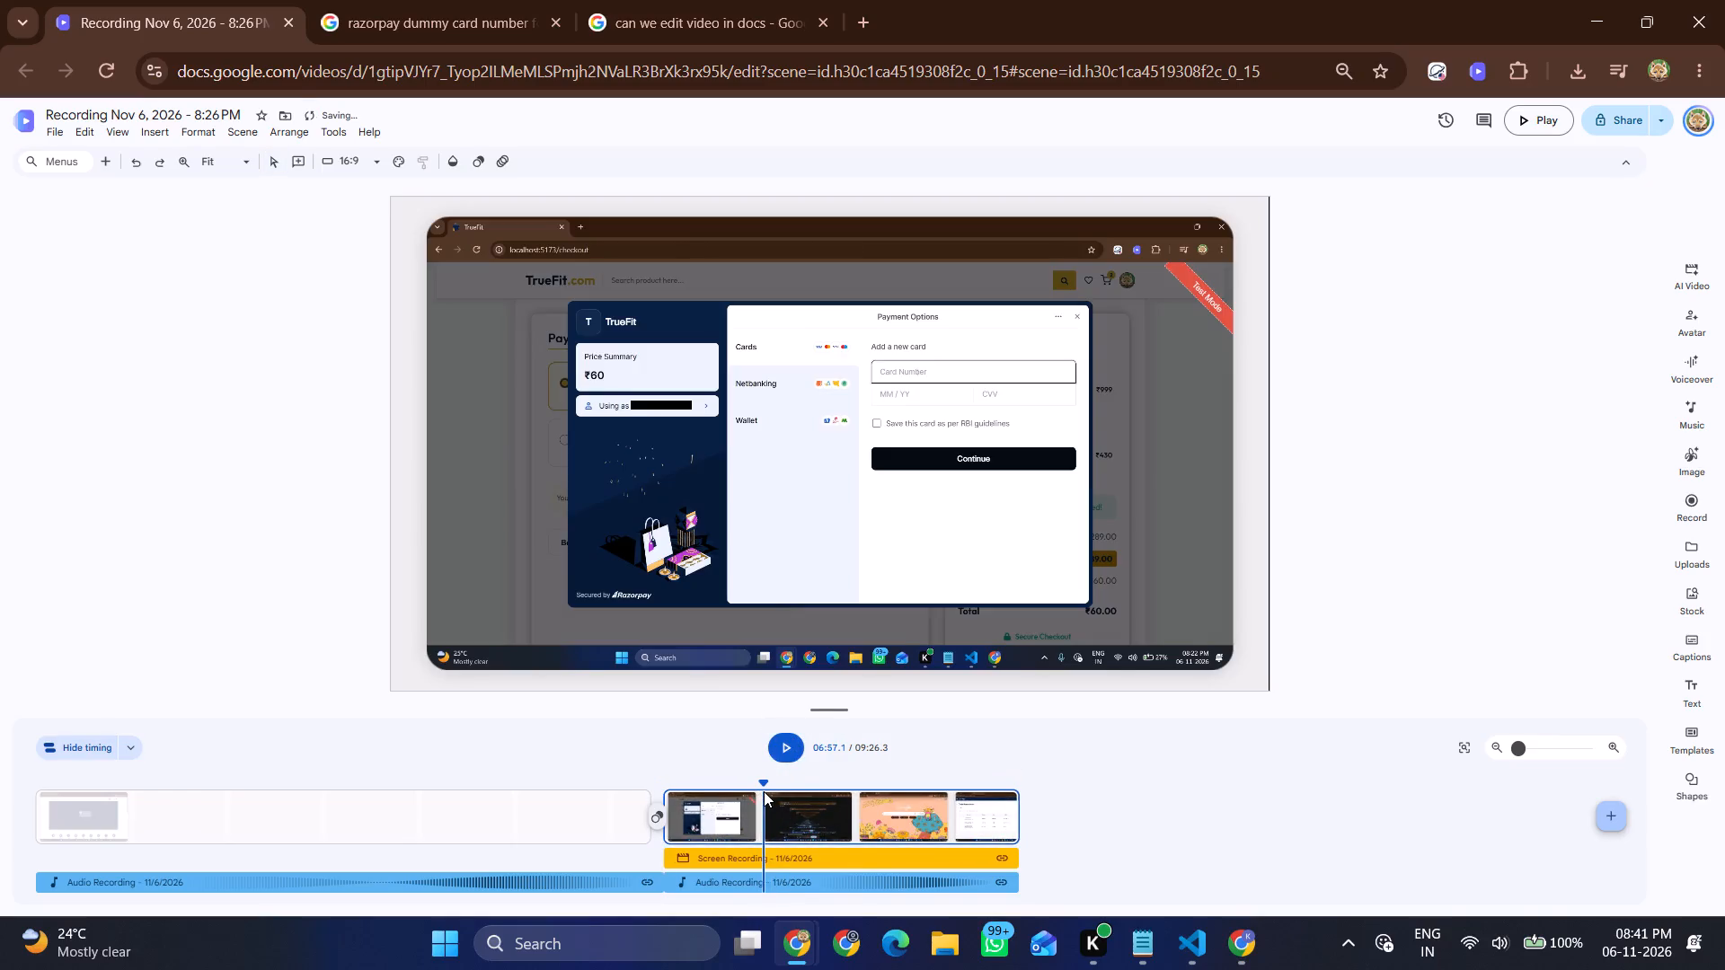
{"action": "left_click", "coordinate": [786, 739]}
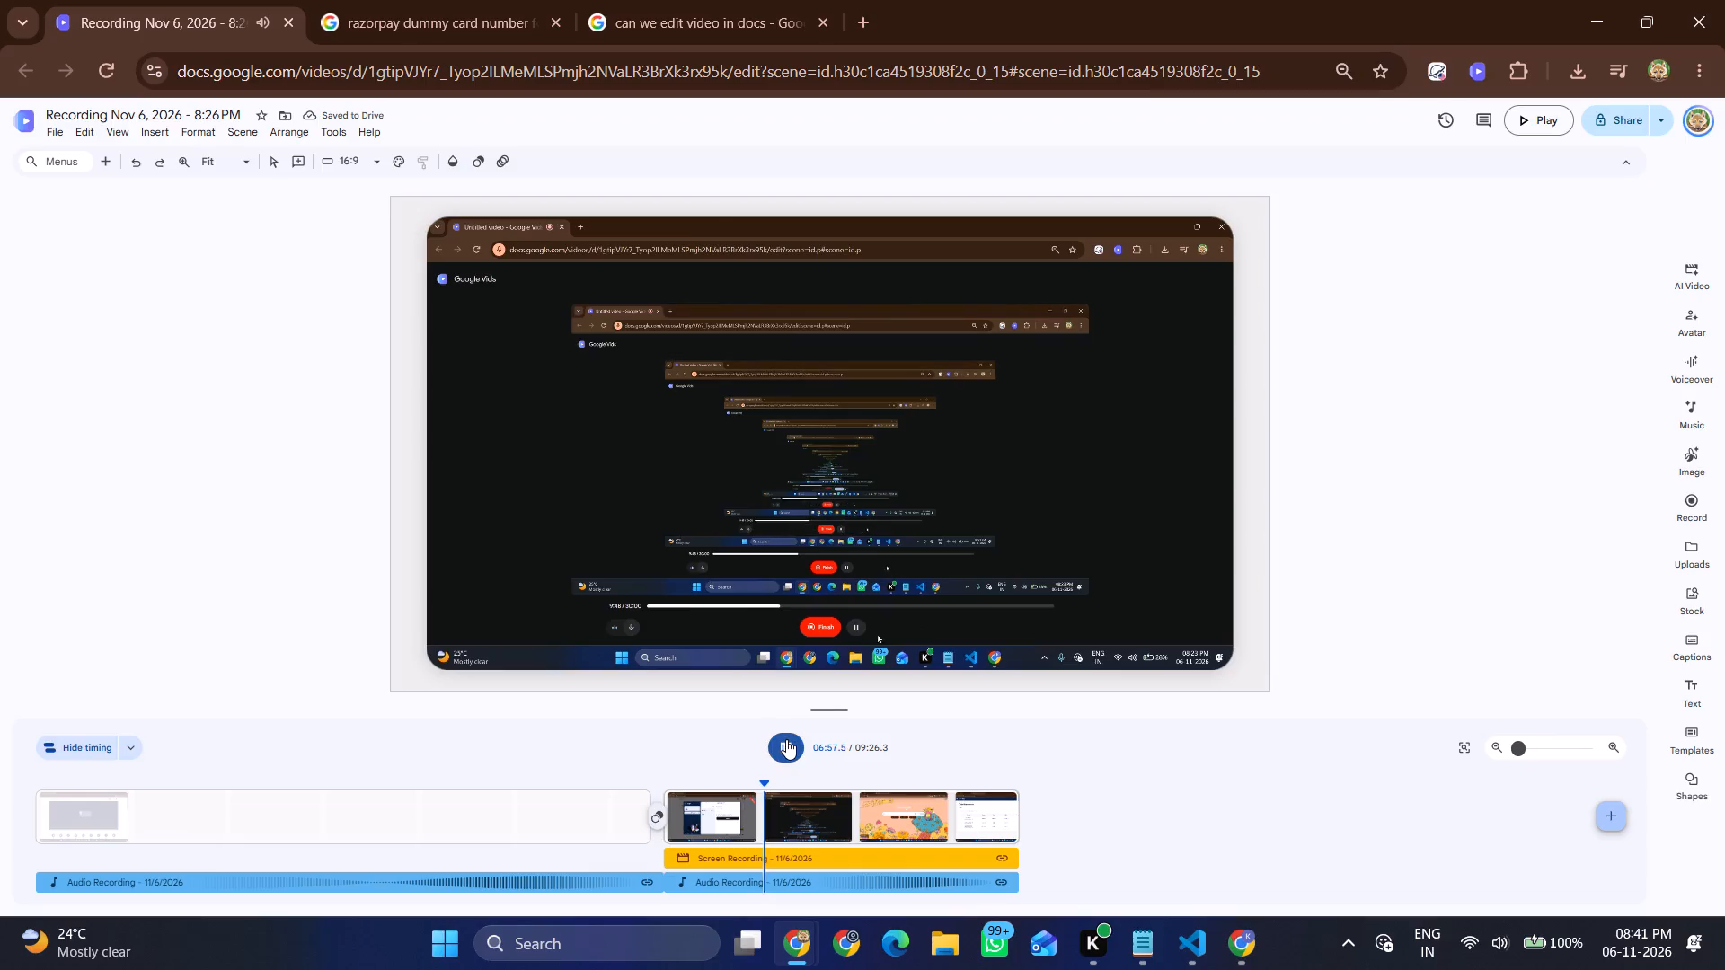
{"action": "left_click", "coordinate": [786, 739]}
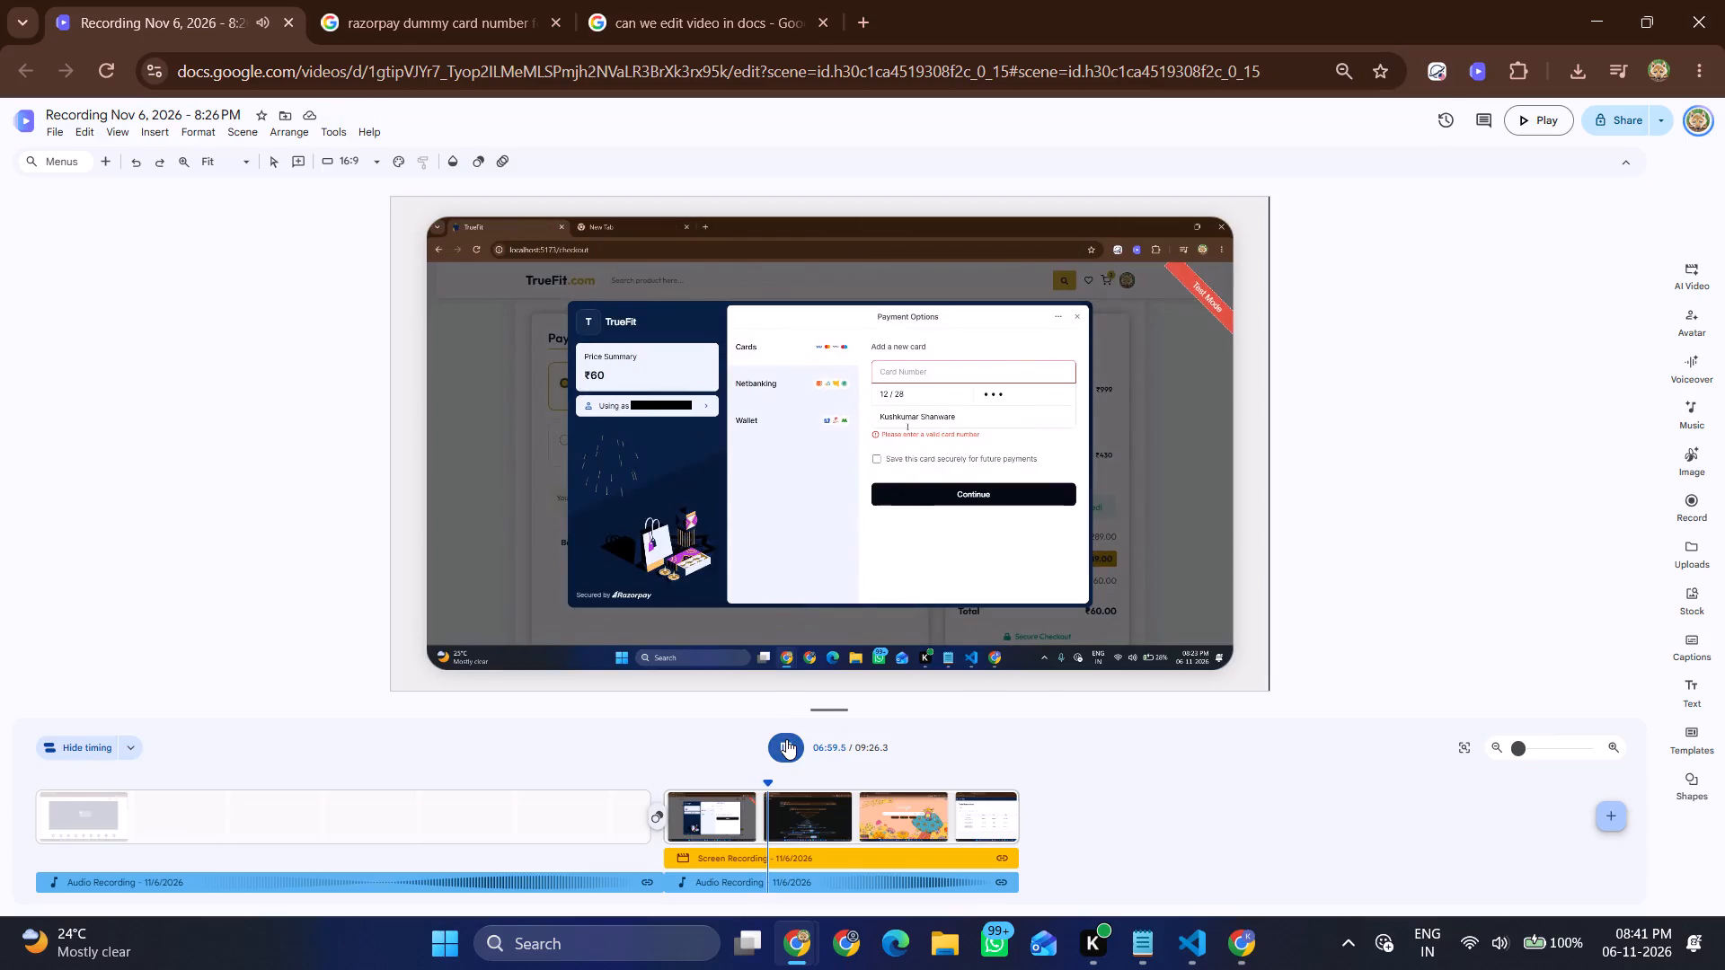
{"action": "key", "text": "ctrl+shift+s"}
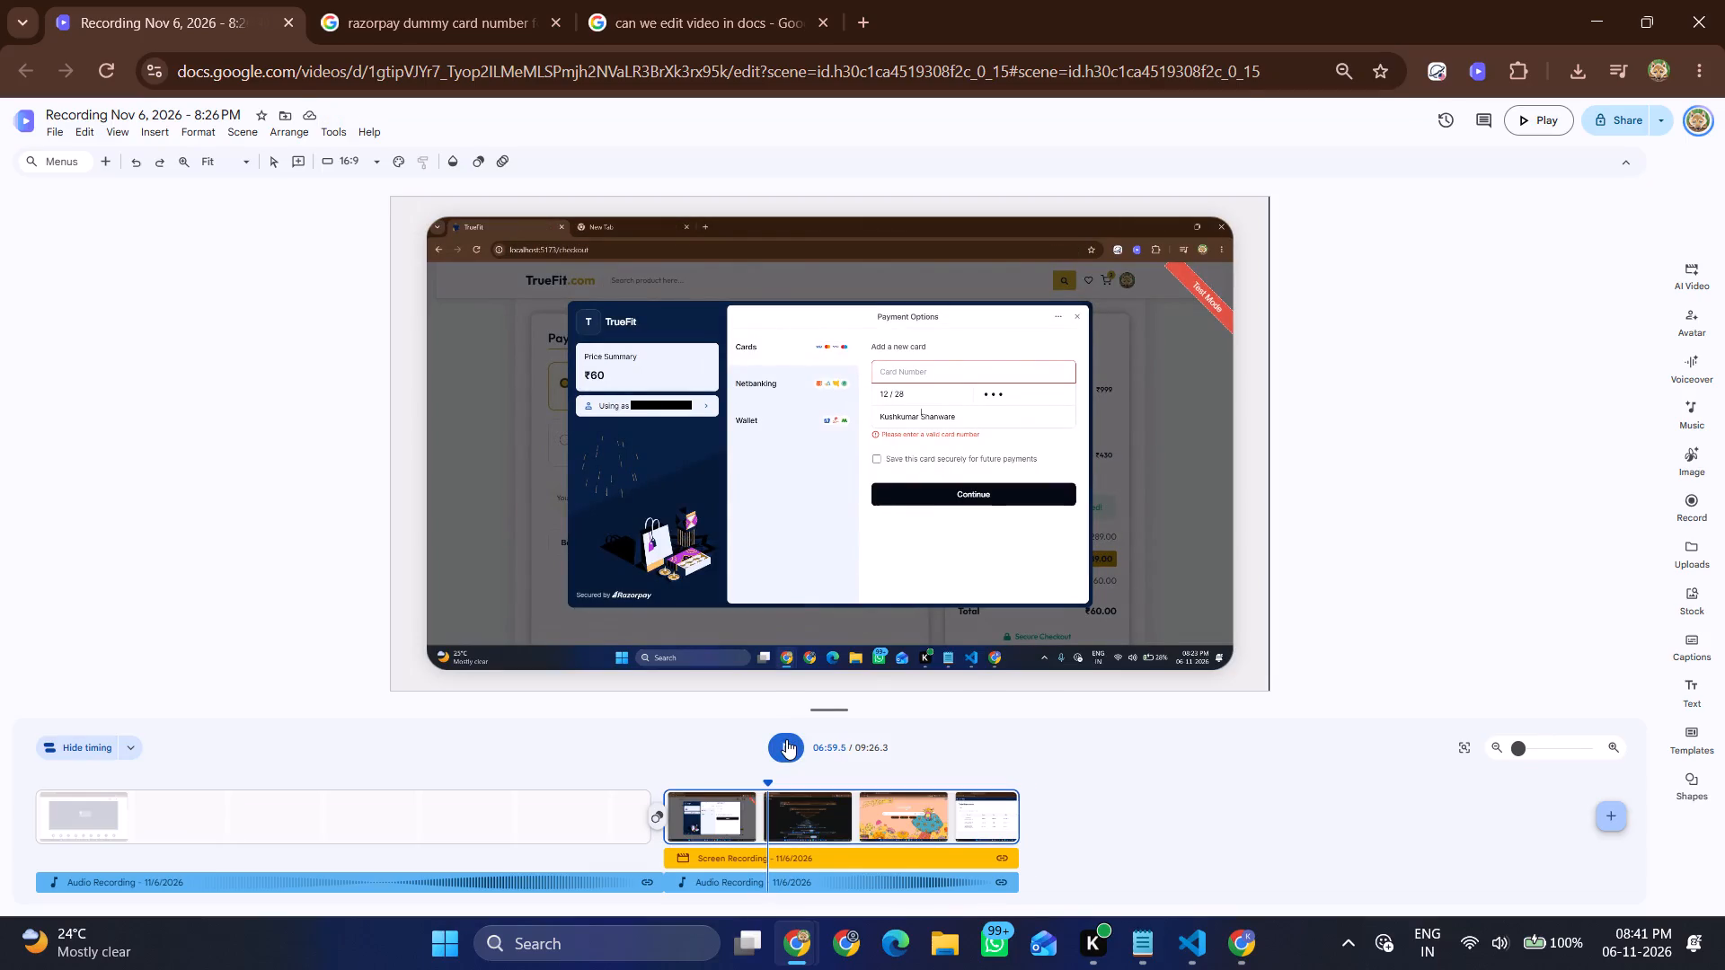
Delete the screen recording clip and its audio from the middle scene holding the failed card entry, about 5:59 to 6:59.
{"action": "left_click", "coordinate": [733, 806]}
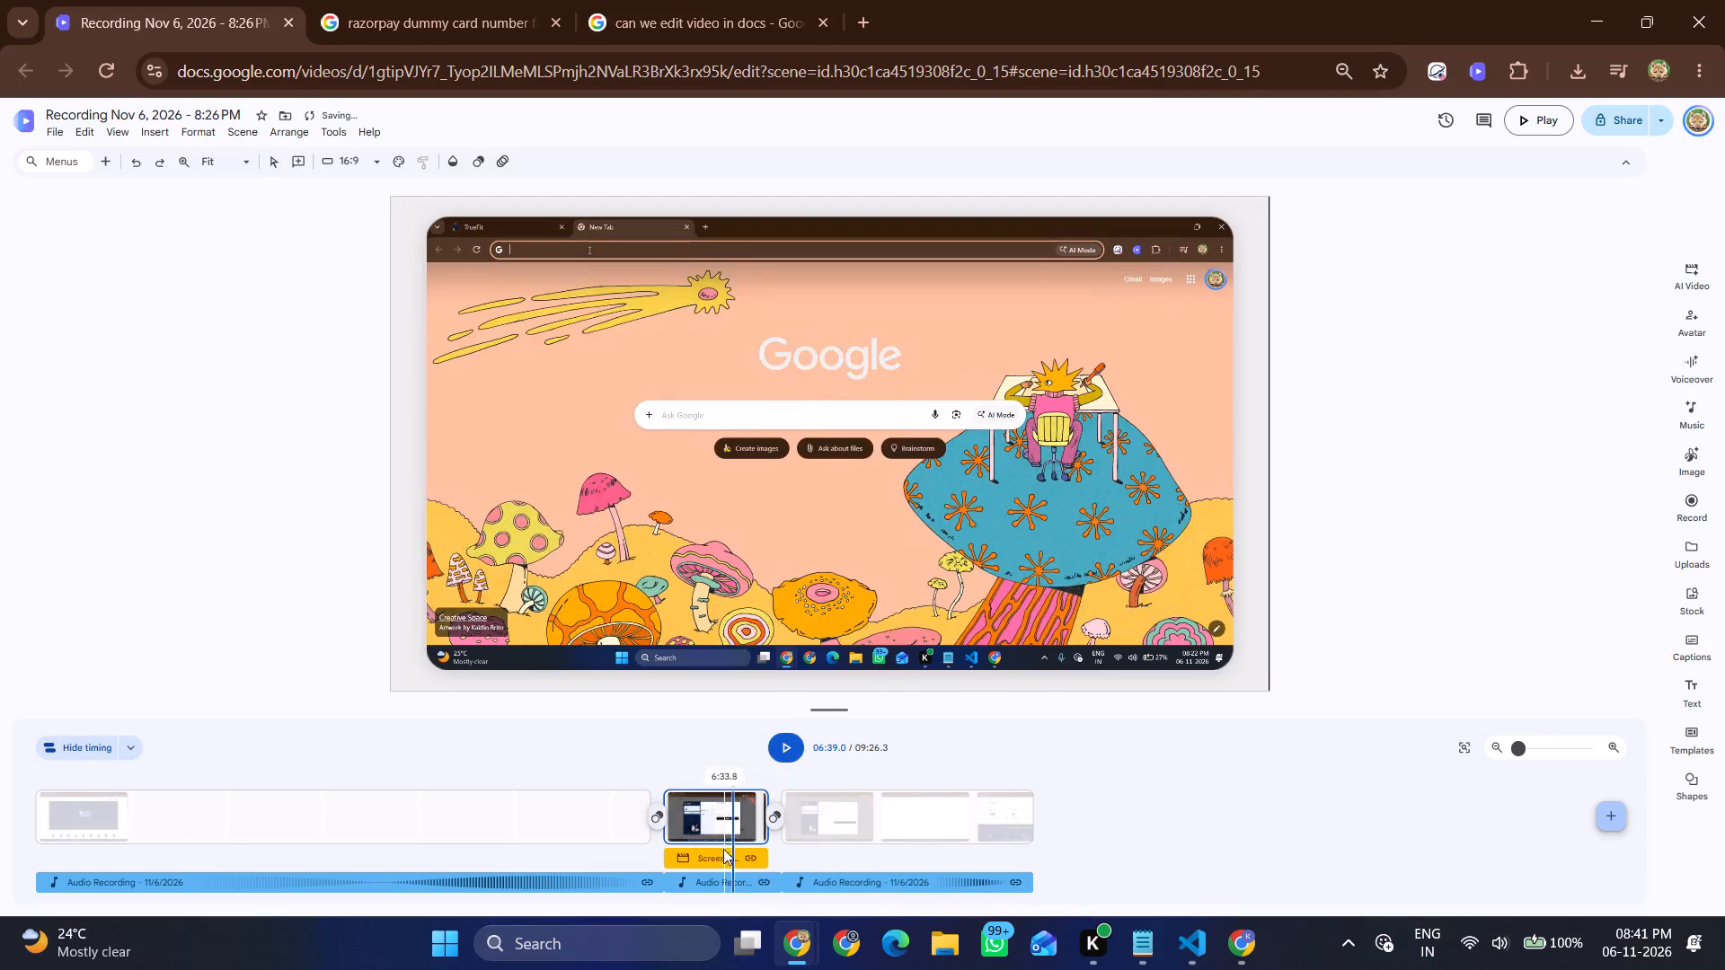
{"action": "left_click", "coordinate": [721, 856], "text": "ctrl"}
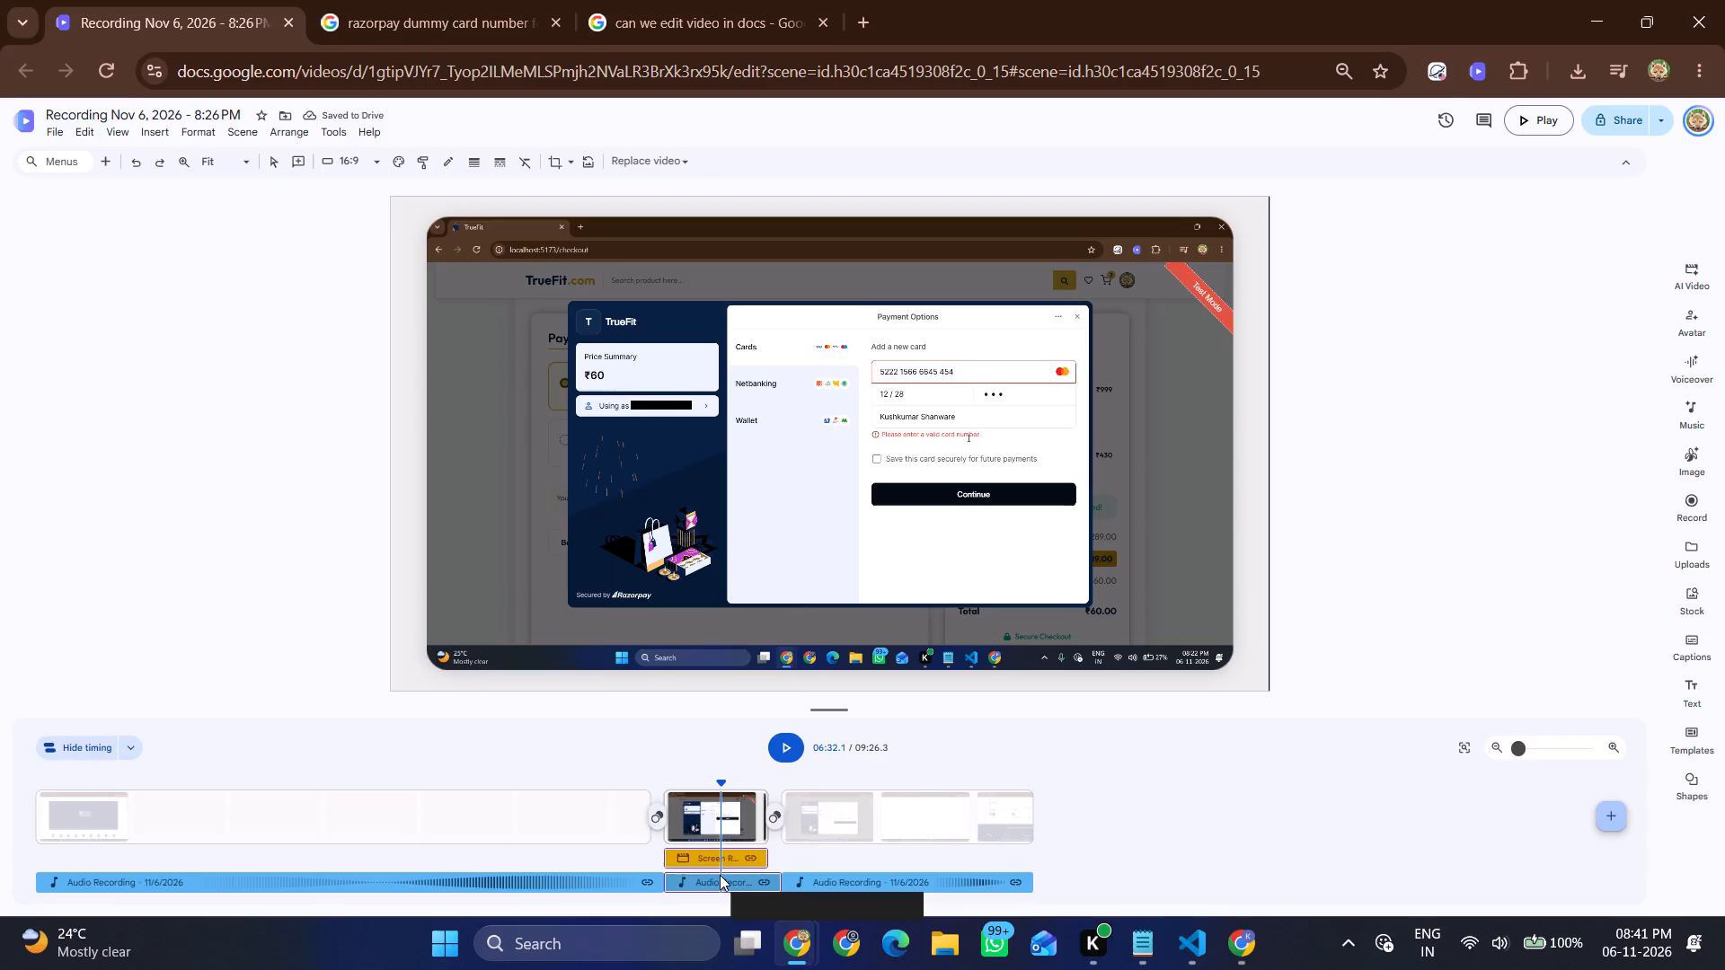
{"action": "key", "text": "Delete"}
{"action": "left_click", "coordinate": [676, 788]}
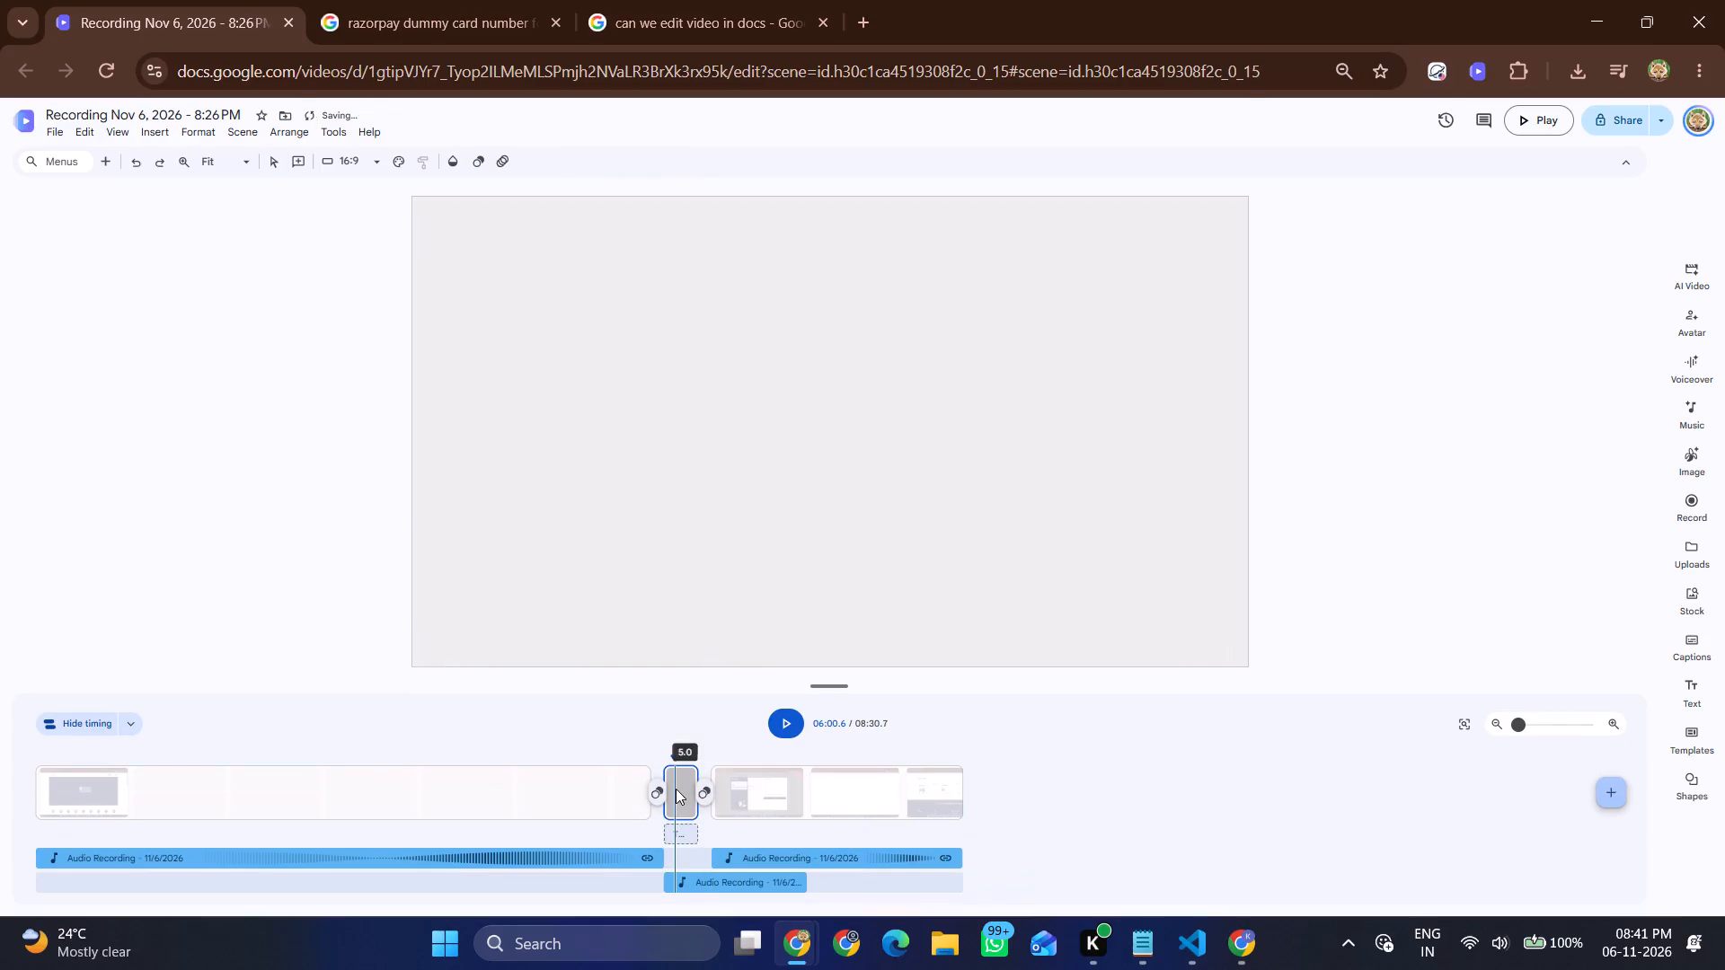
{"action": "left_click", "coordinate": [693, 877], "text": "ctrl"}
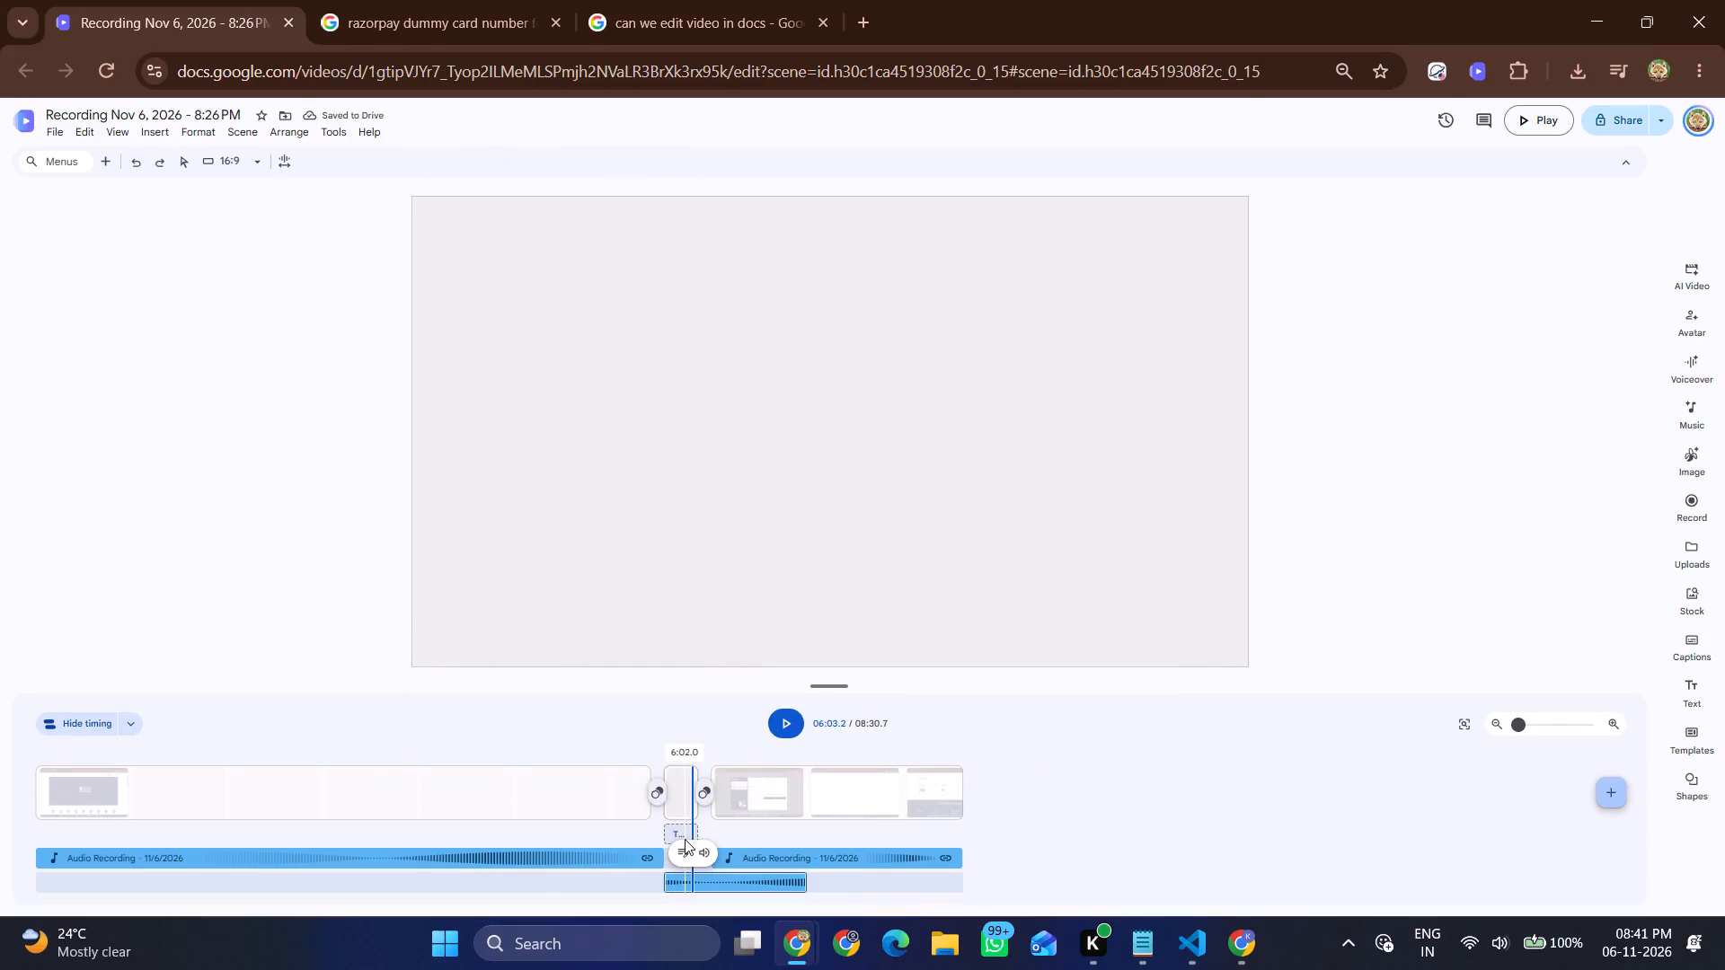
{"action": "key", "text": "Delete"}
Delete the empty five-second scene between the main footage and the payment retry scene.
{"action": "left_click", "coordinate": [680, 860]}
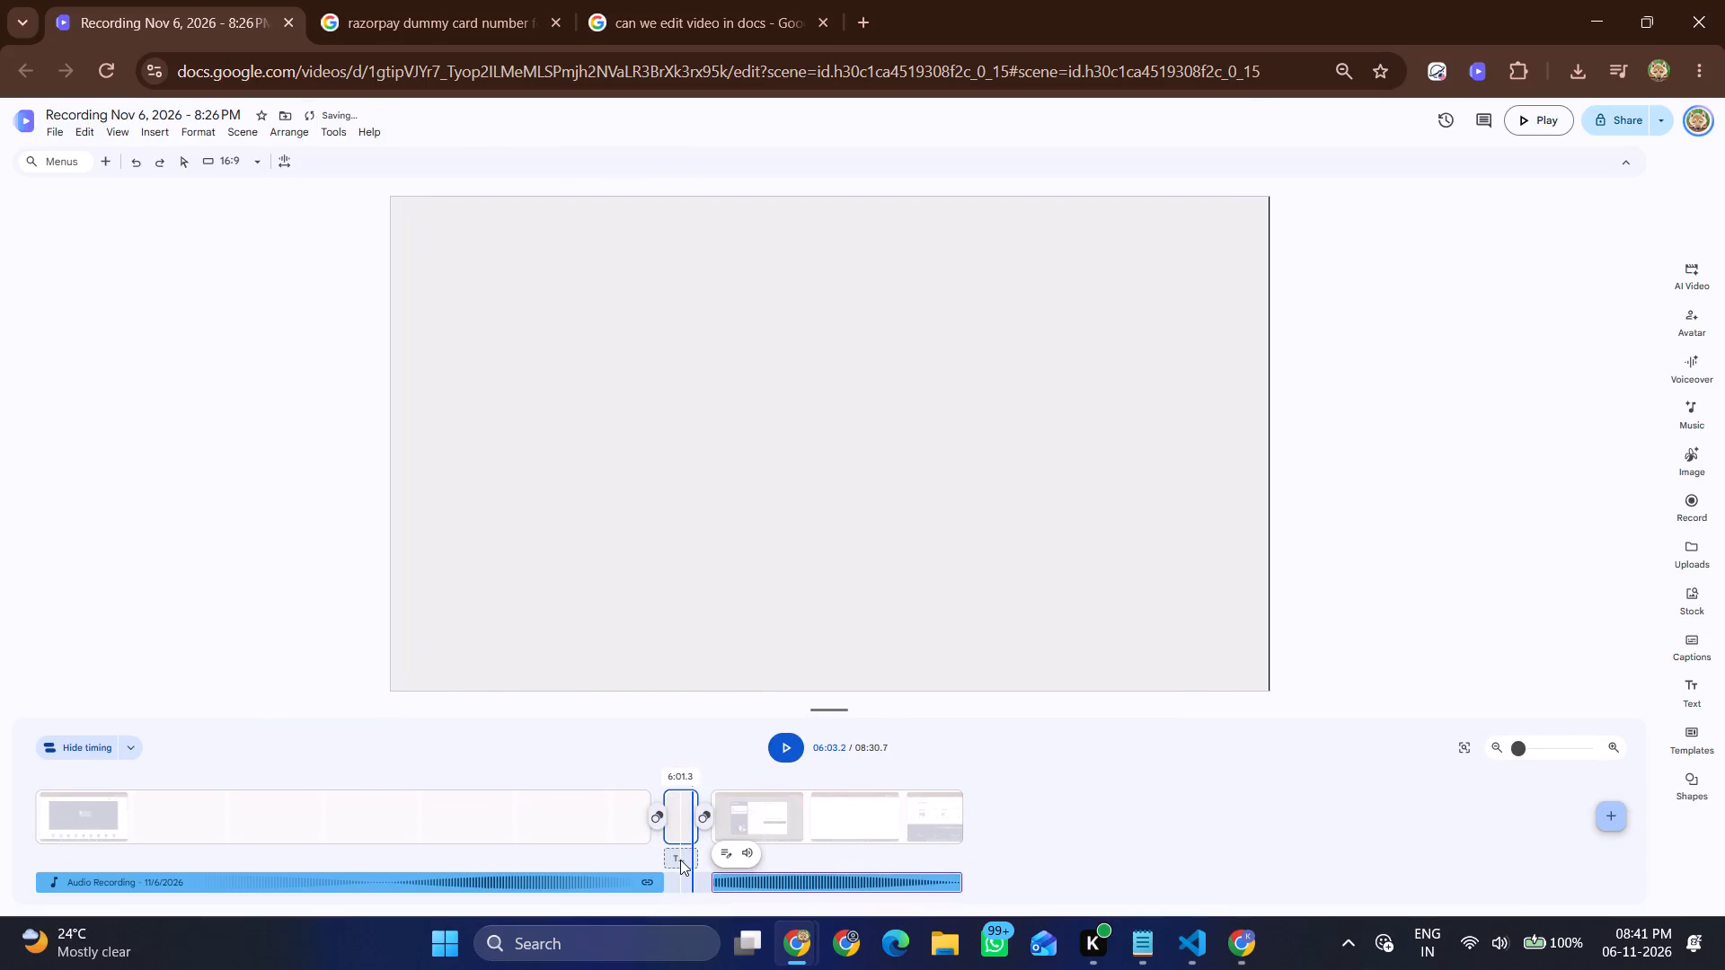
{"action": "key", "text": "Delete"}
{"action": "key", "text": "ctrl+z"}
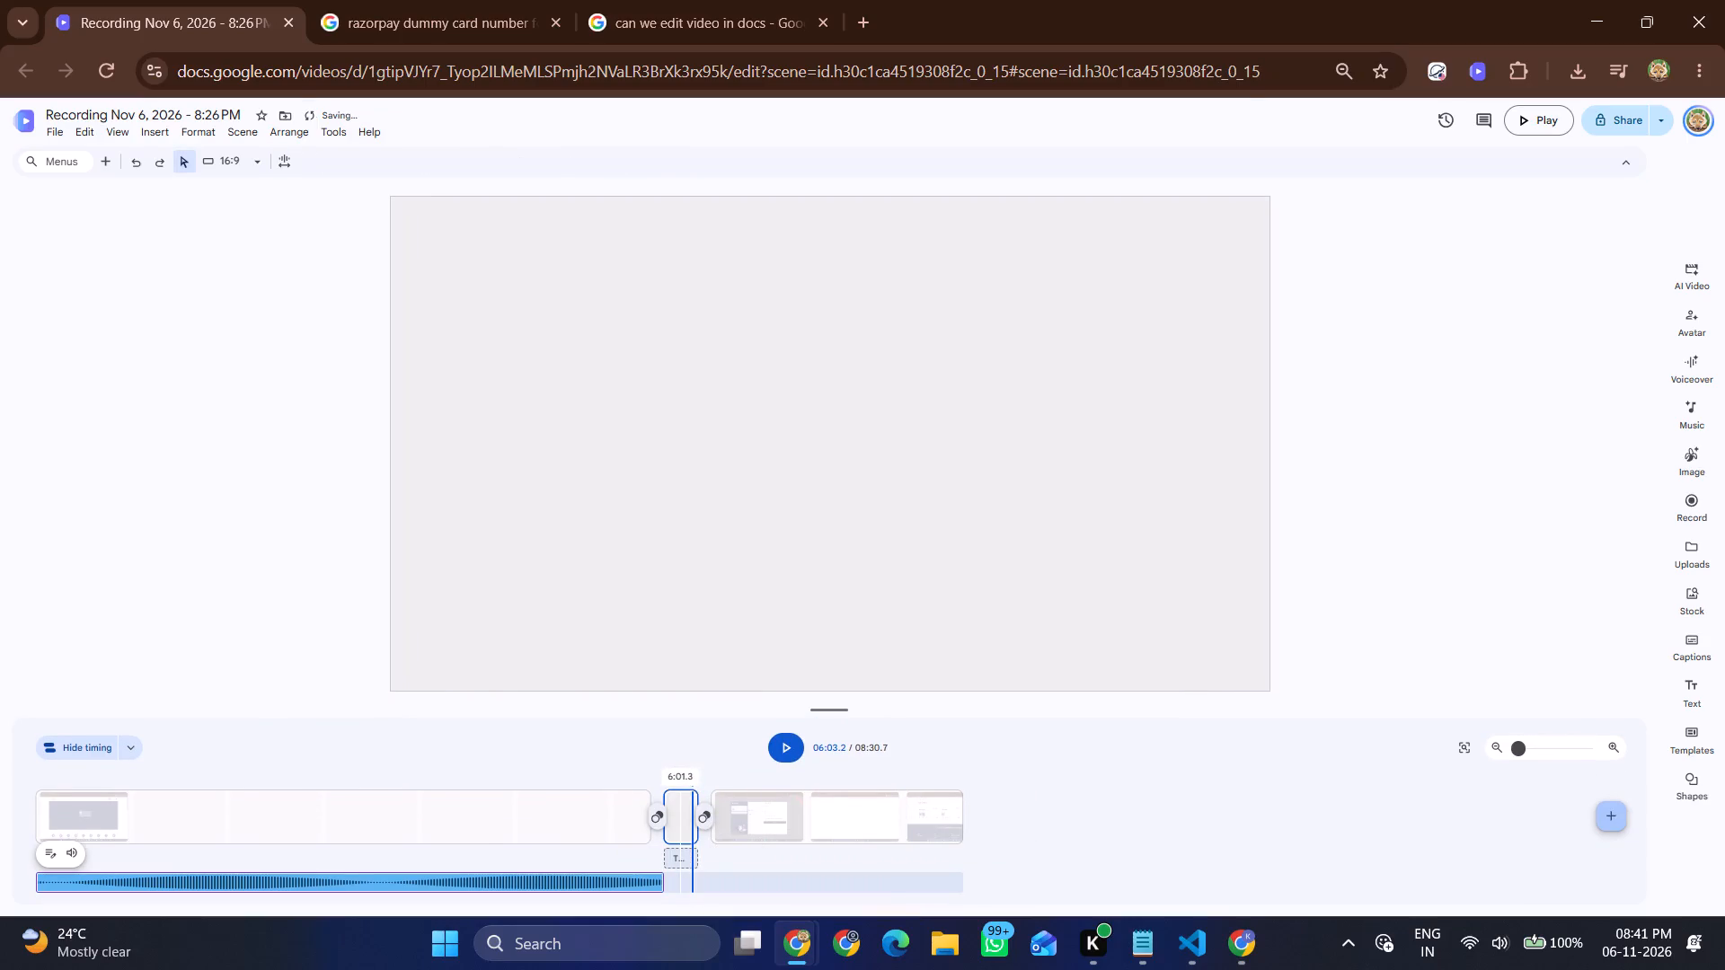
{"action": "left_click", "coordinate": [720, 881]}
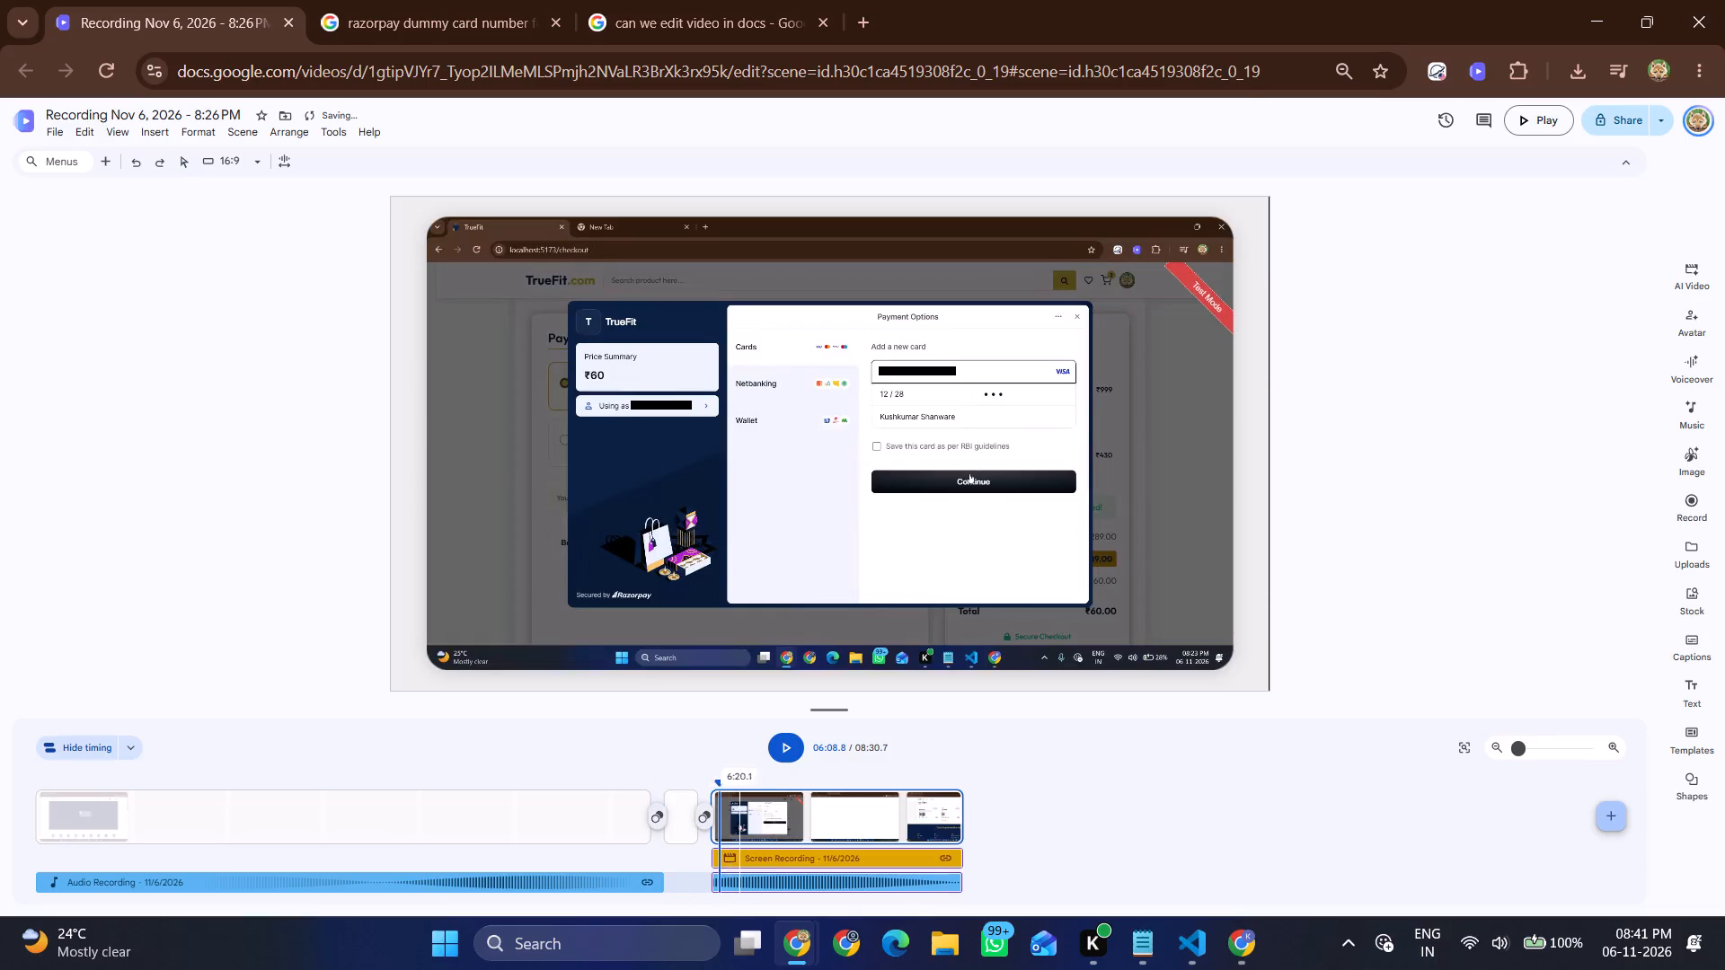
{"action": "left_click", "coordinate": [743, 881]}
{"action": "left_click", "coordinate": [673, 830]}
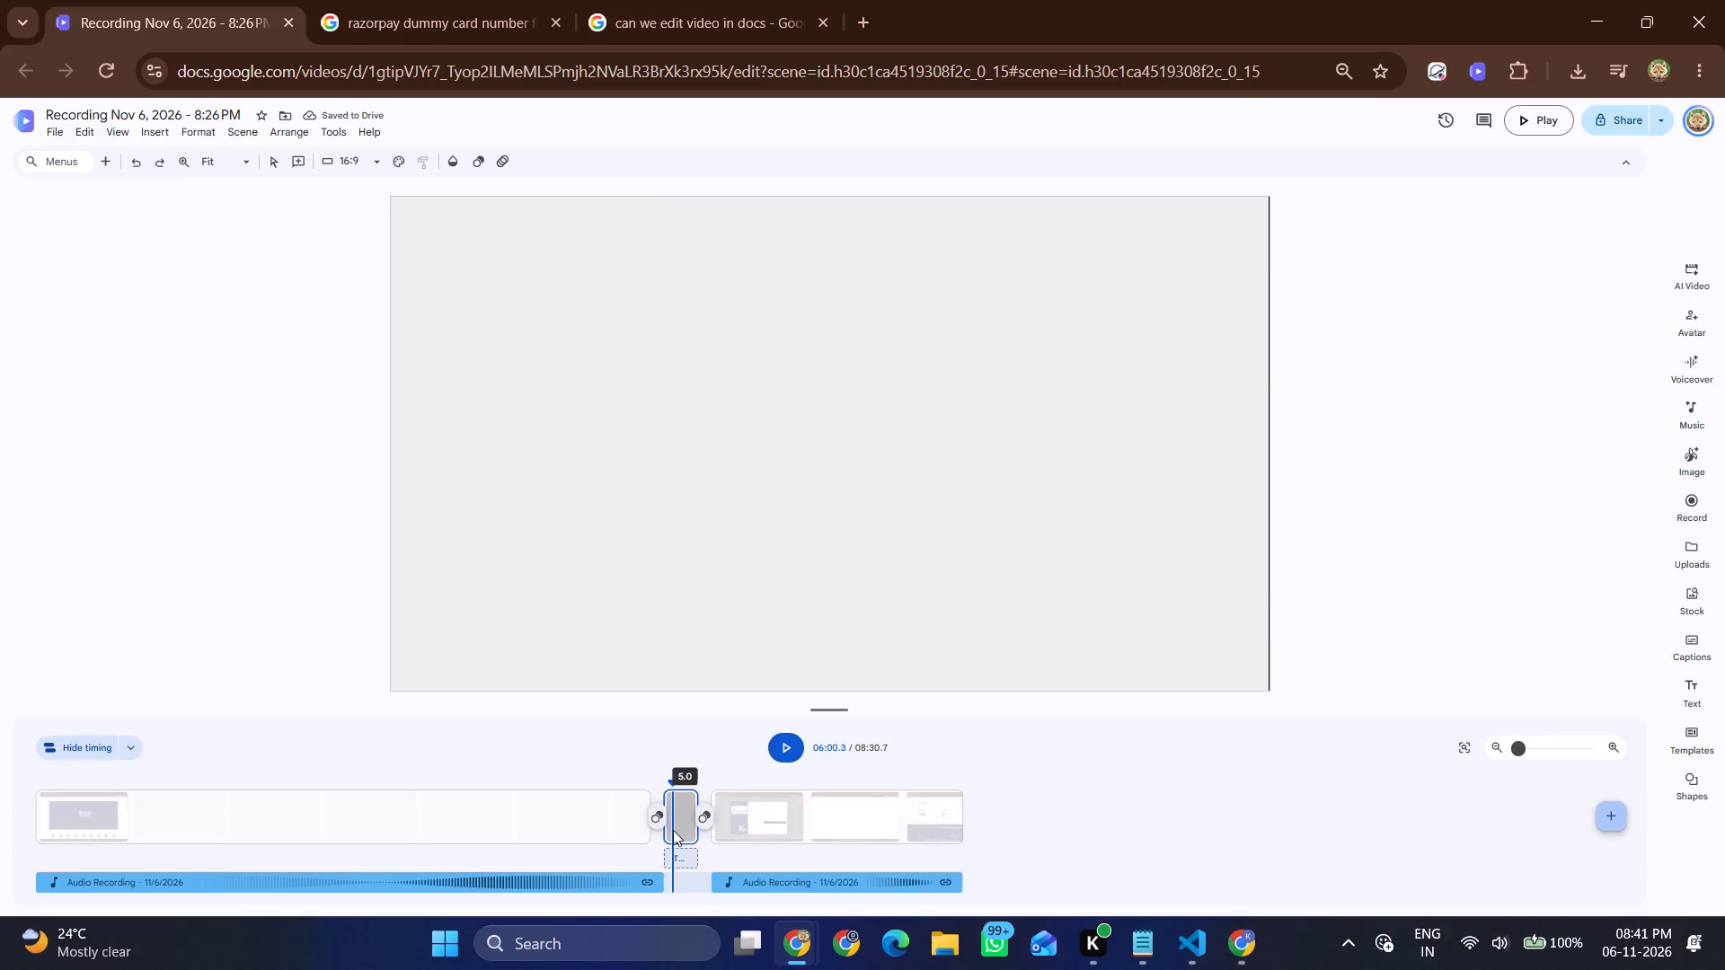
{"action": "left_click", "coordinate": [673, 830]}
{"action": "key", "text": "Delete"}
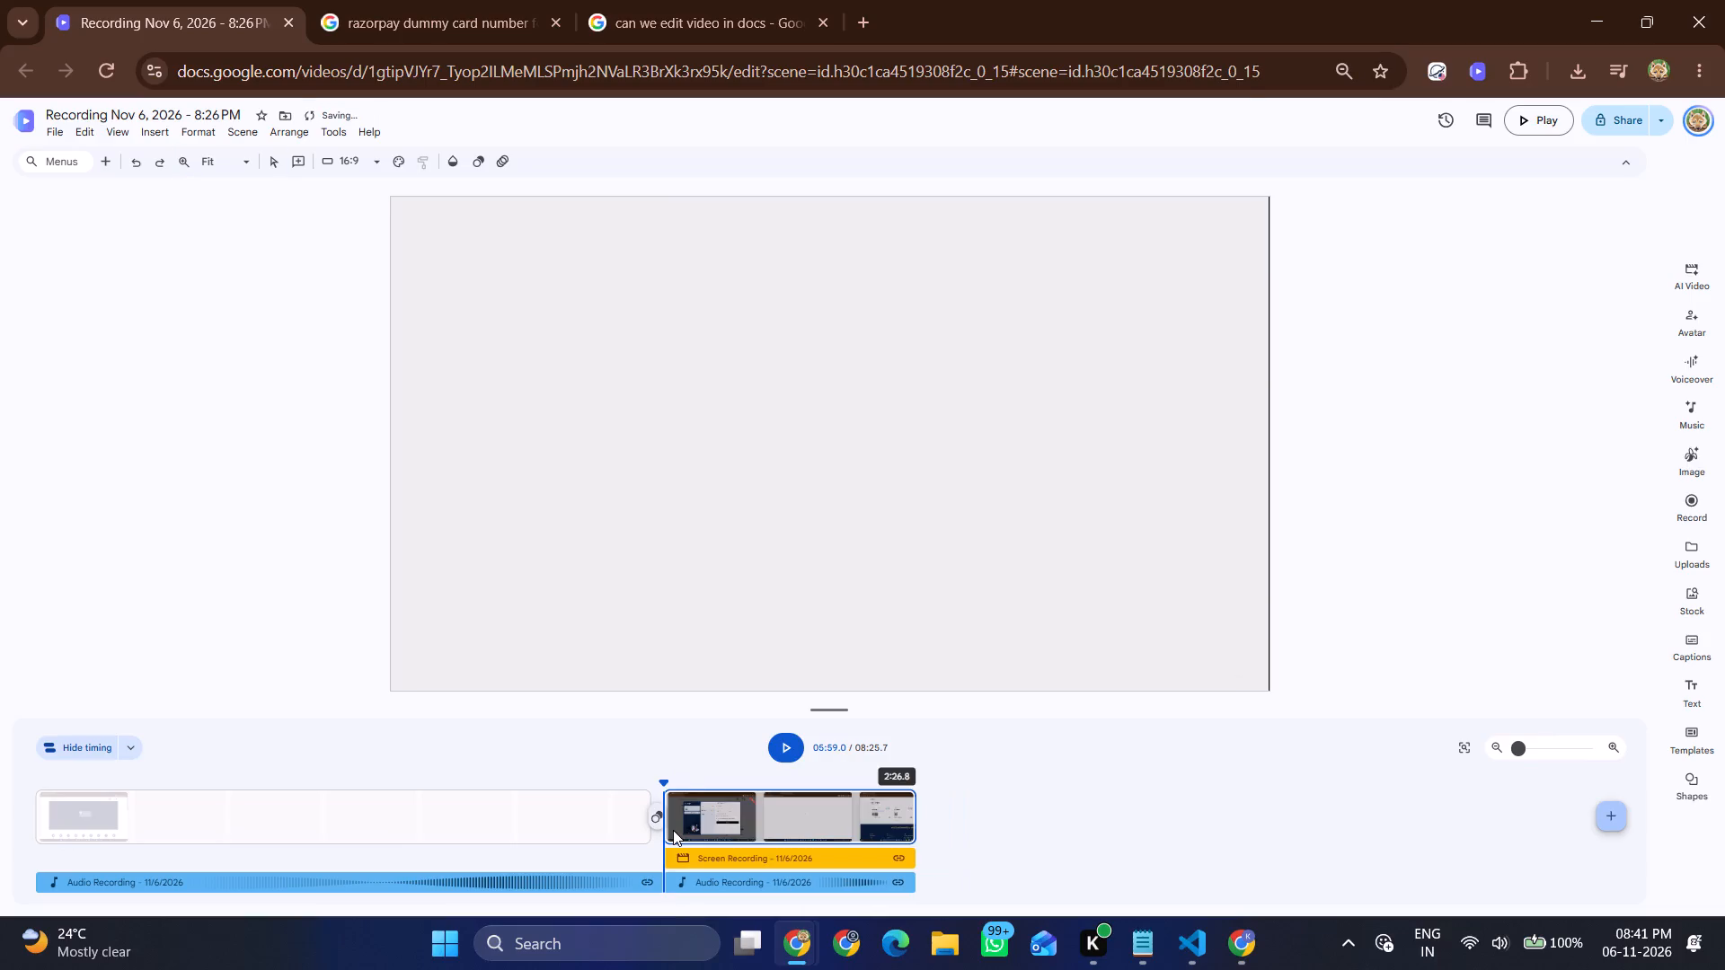
Preview the join at about 5:59 and sample the footage in the scenes before and after it.
{"action": "left_click", "coordinate": [788, 746]}
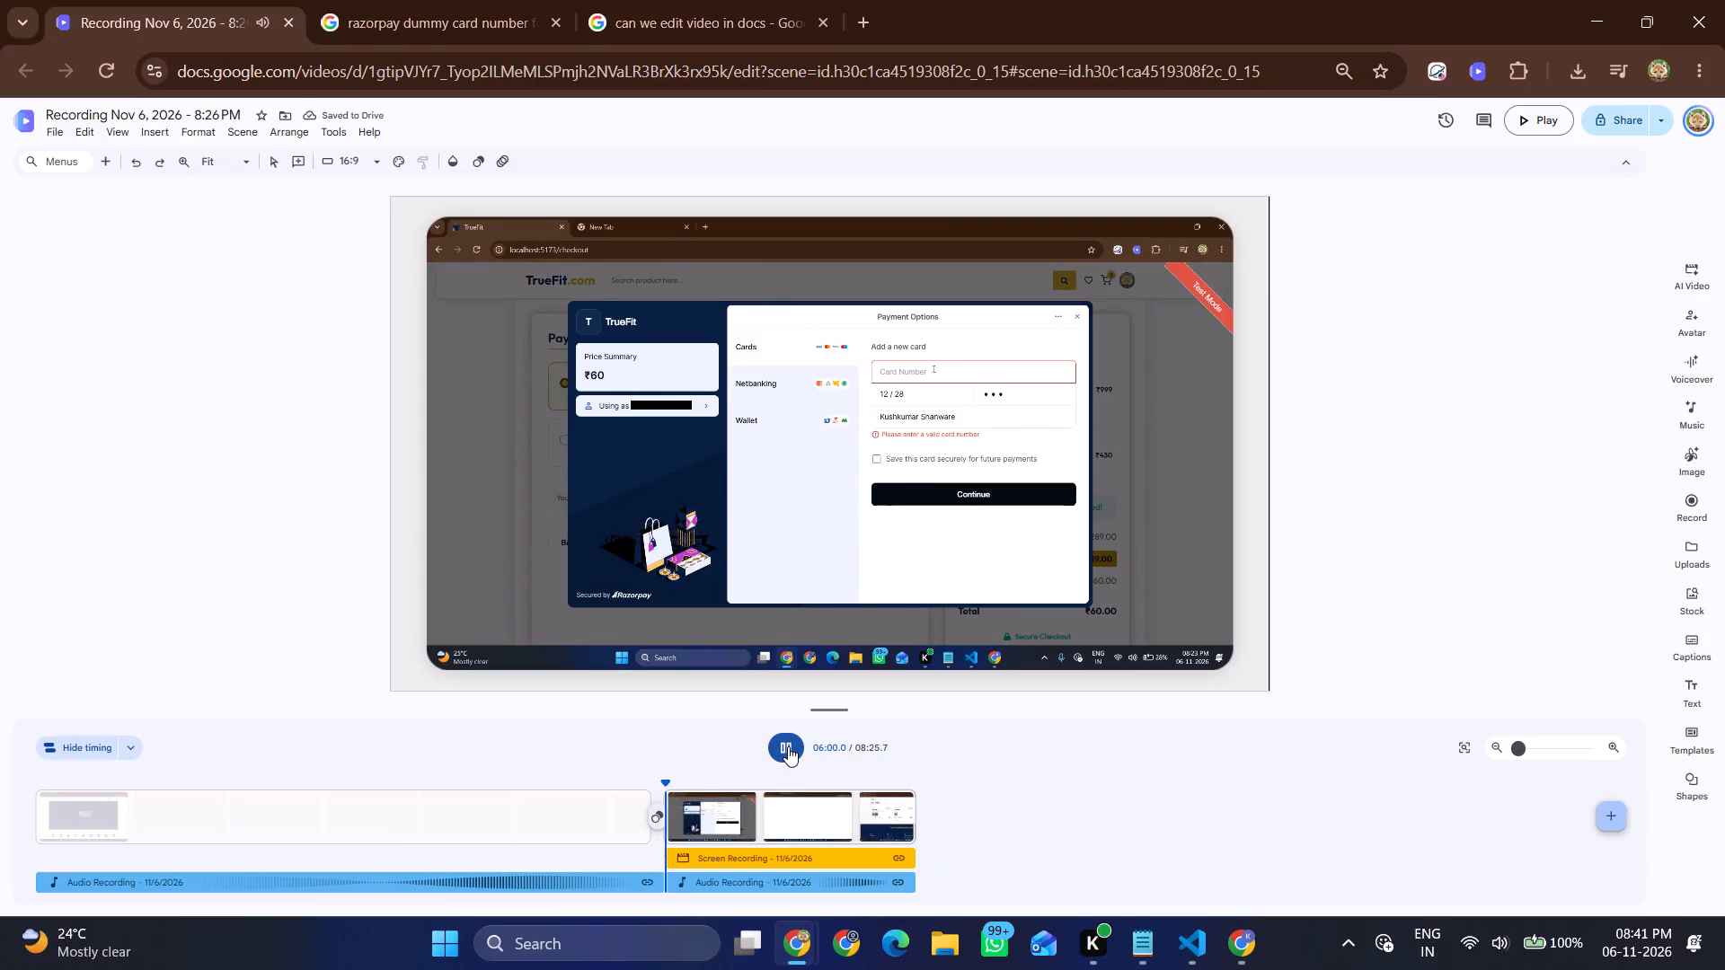
{"action": "left_click", "coordinate": [620, 813]}
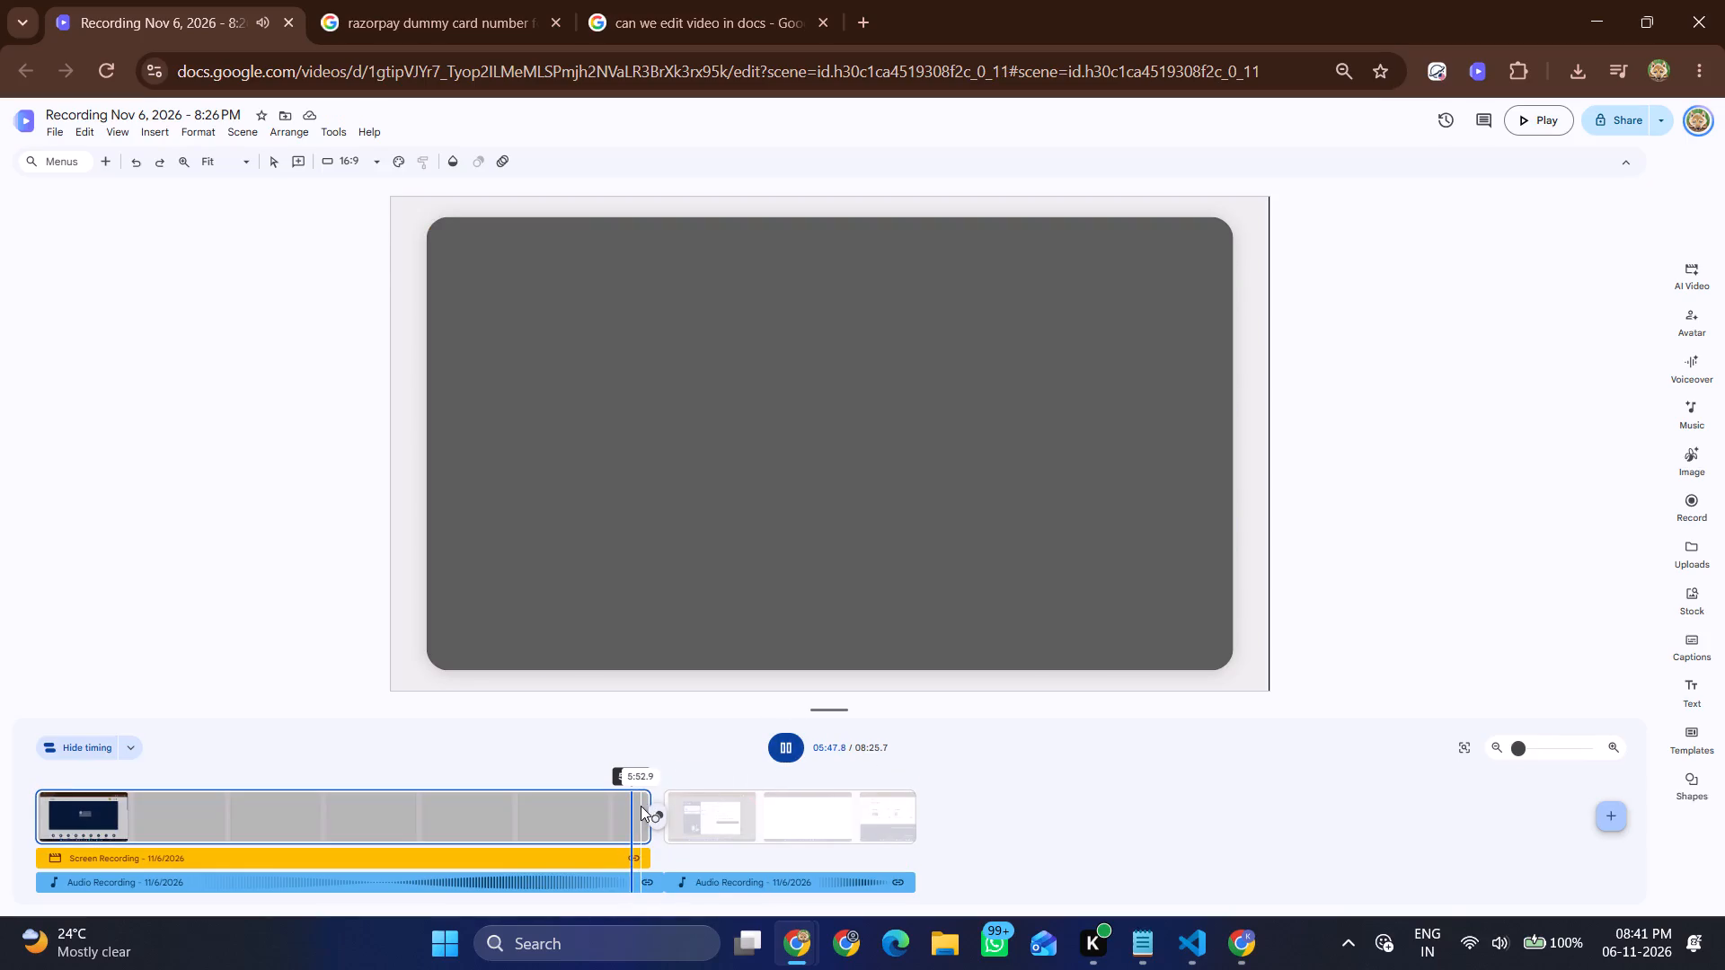
{"action": "left_click", "coordinate": [643, 804]}
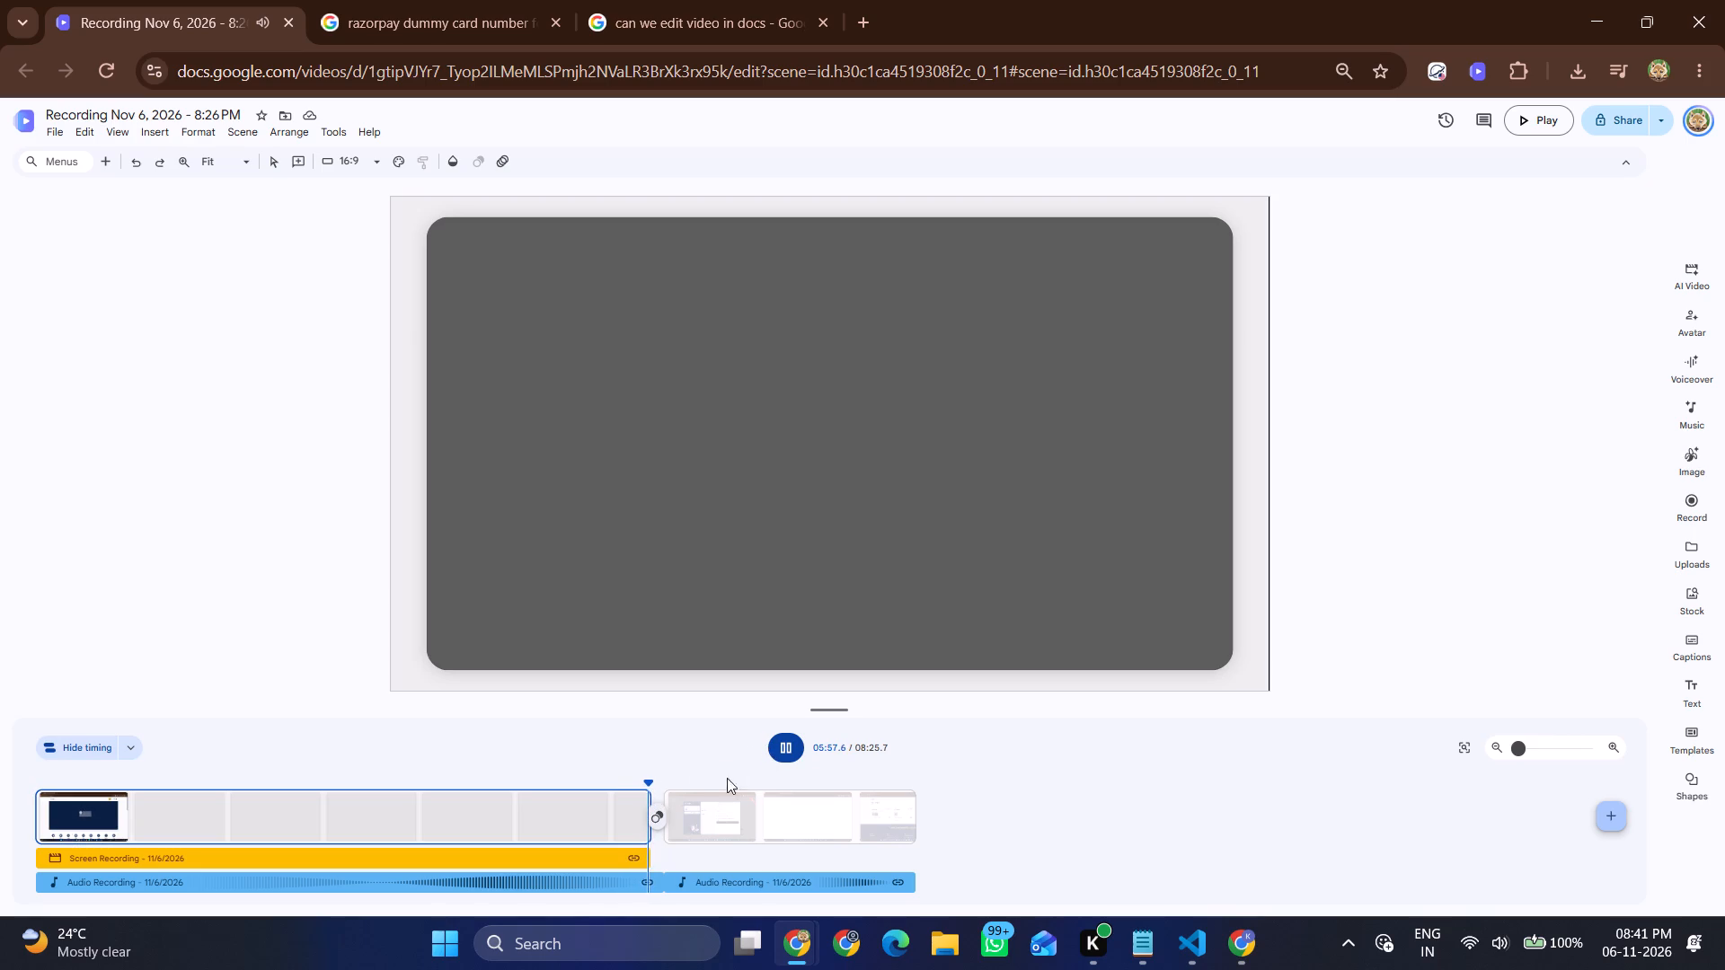
{"action": "left_click", "coordinate": [608, 816]}
{"action": "left_click", "coordinate": [621, 815]}
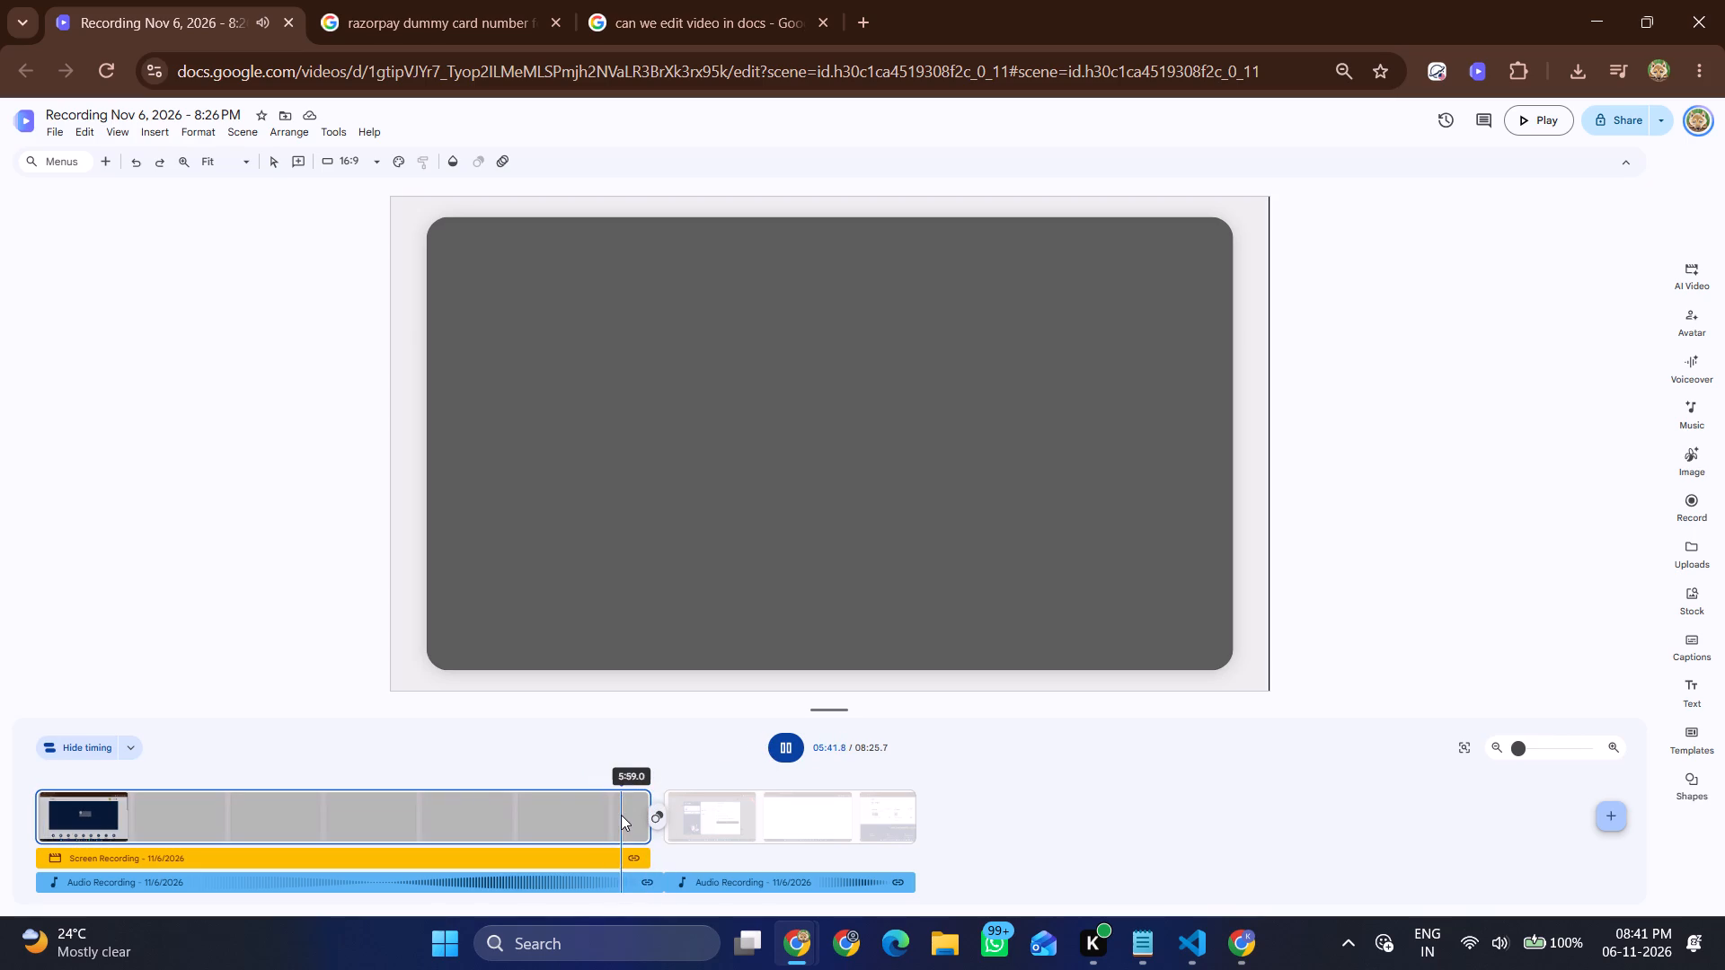
{"action": "left_click", "coordinate": [621, 815]}
{"action": "left_click", "coordinate": [473, 840]}
{"action": "left_click", "coordinate": [470, 754]}
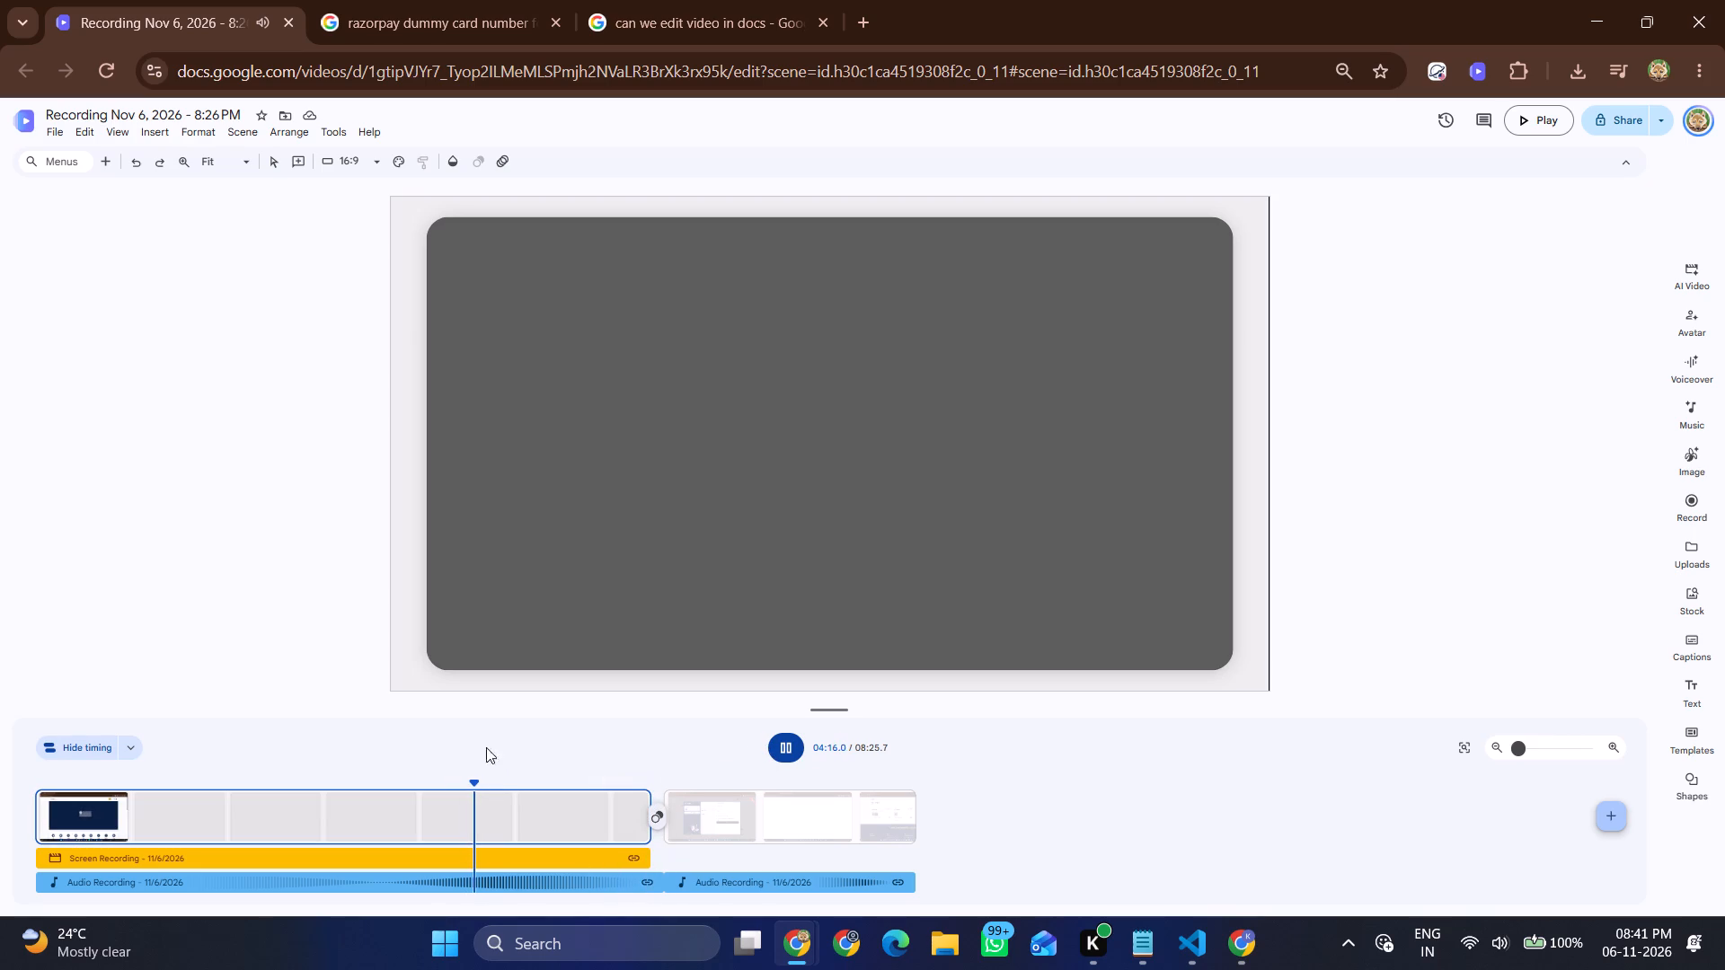
{"action": "left_click", "coordinate": [860, 560]}
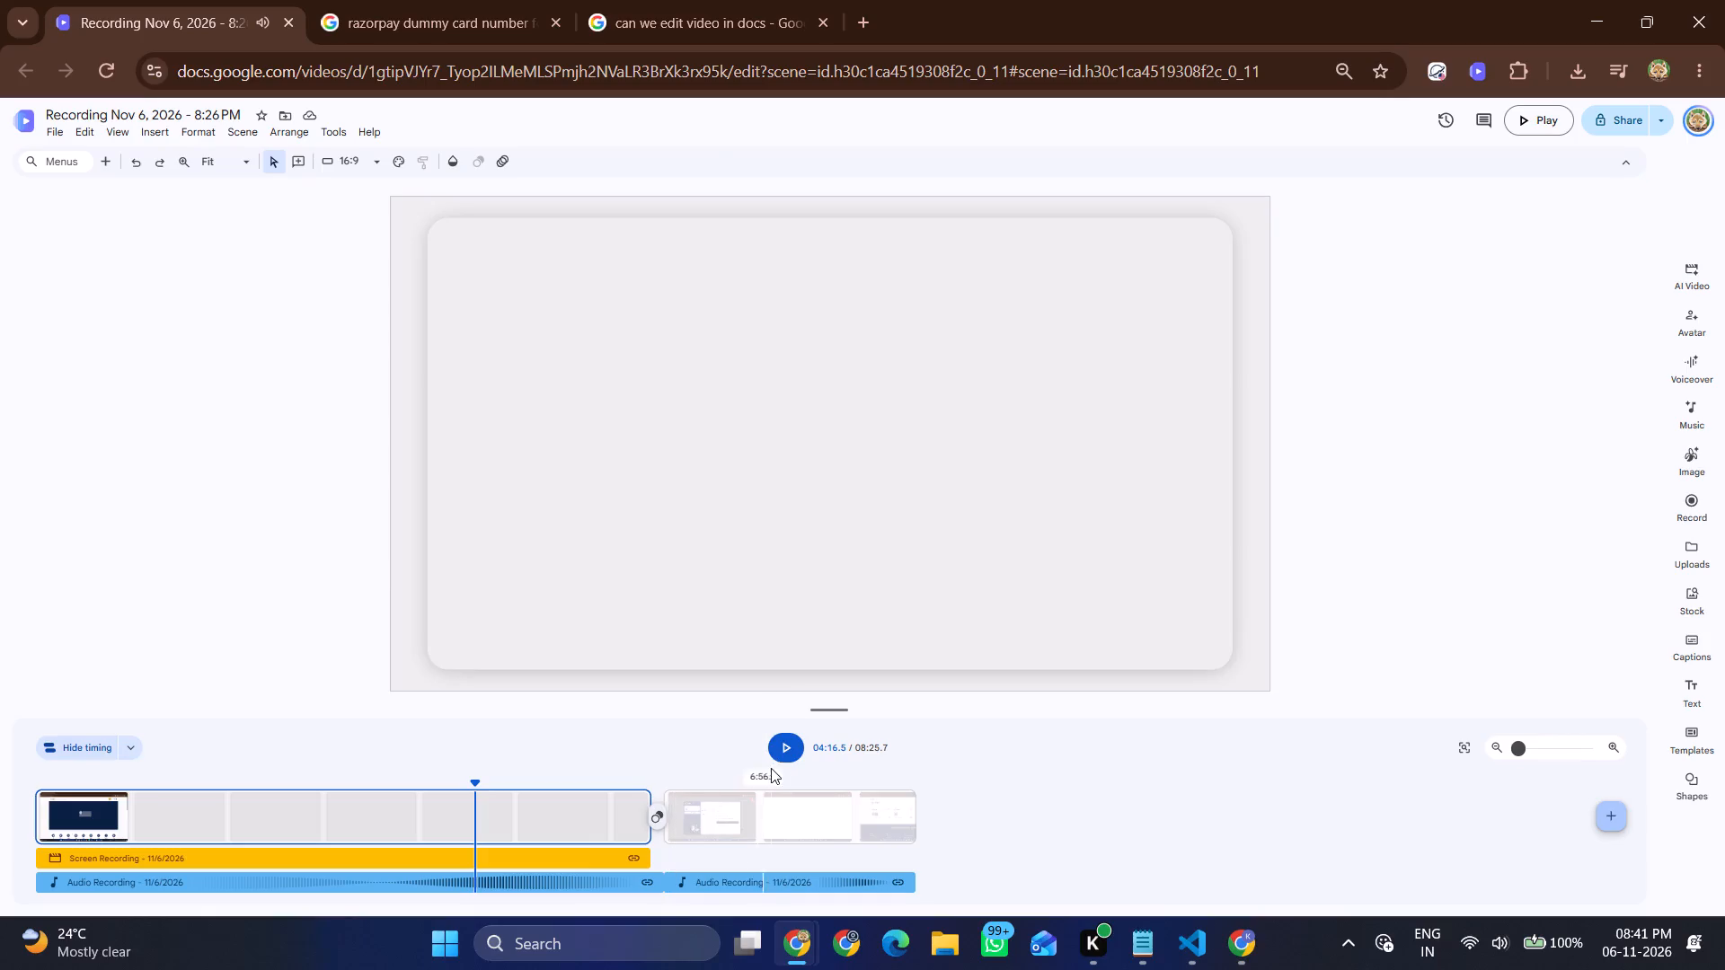
{"action": "left_click", "coordinate": [786, 749]}
{"action": "left_click", "coordinate": [747, 803]}
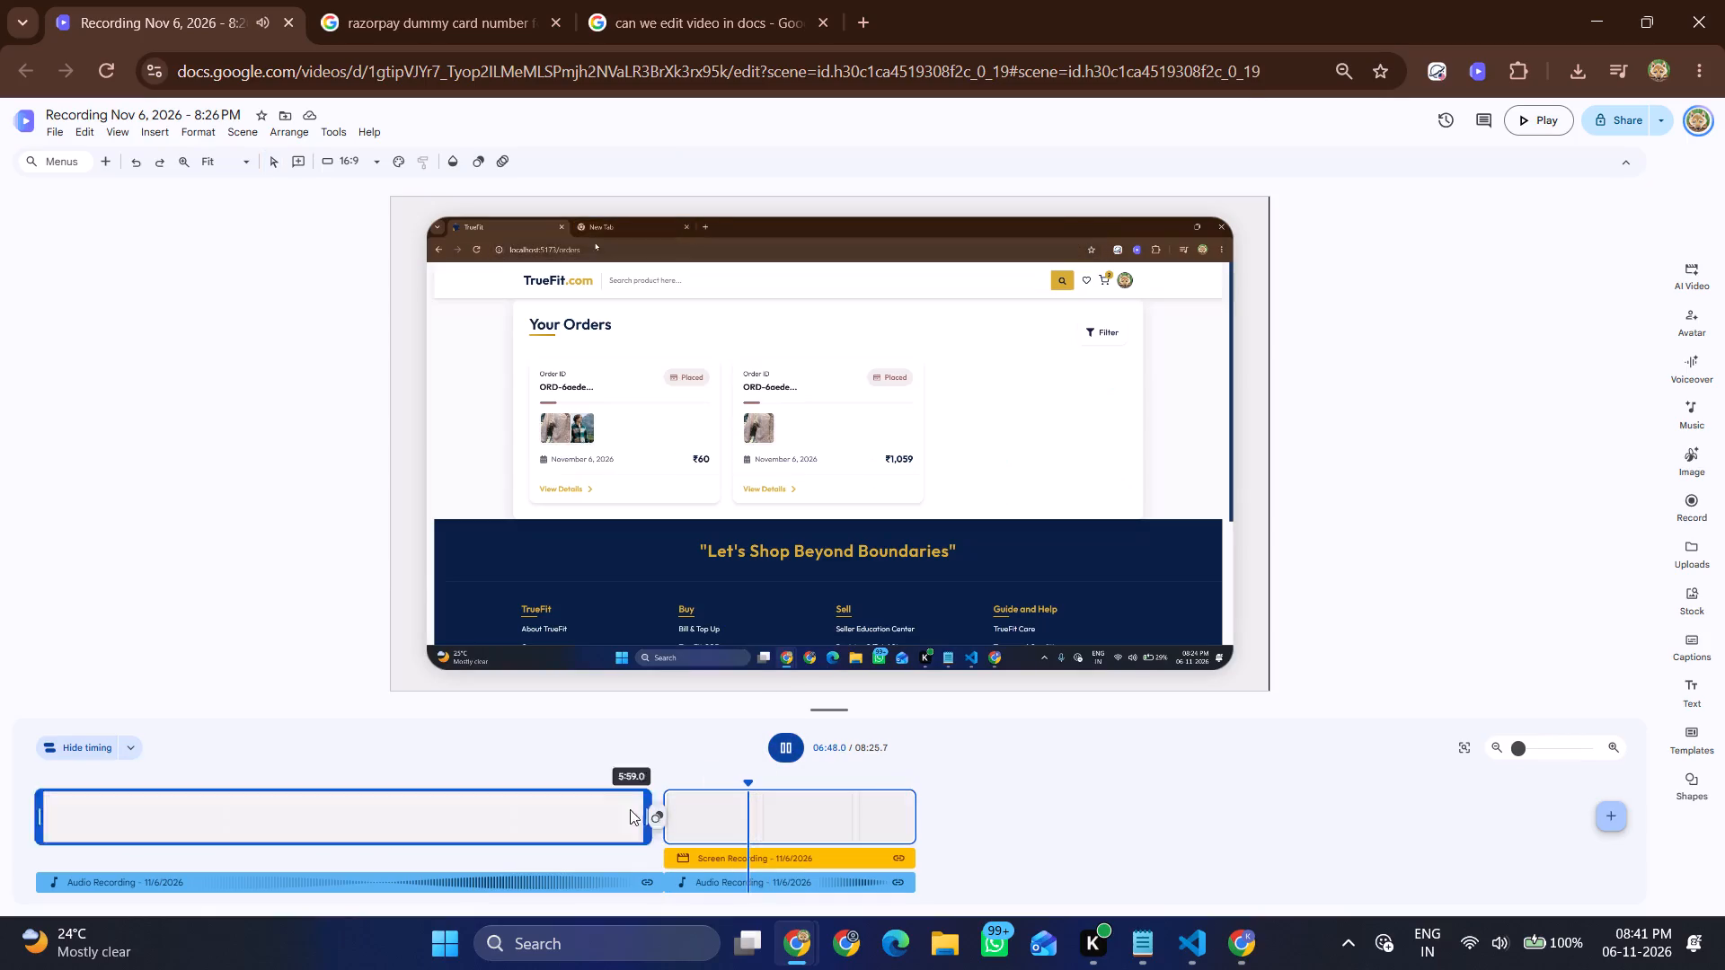
{"action": "left_click", "coordinate": [624, 809]}
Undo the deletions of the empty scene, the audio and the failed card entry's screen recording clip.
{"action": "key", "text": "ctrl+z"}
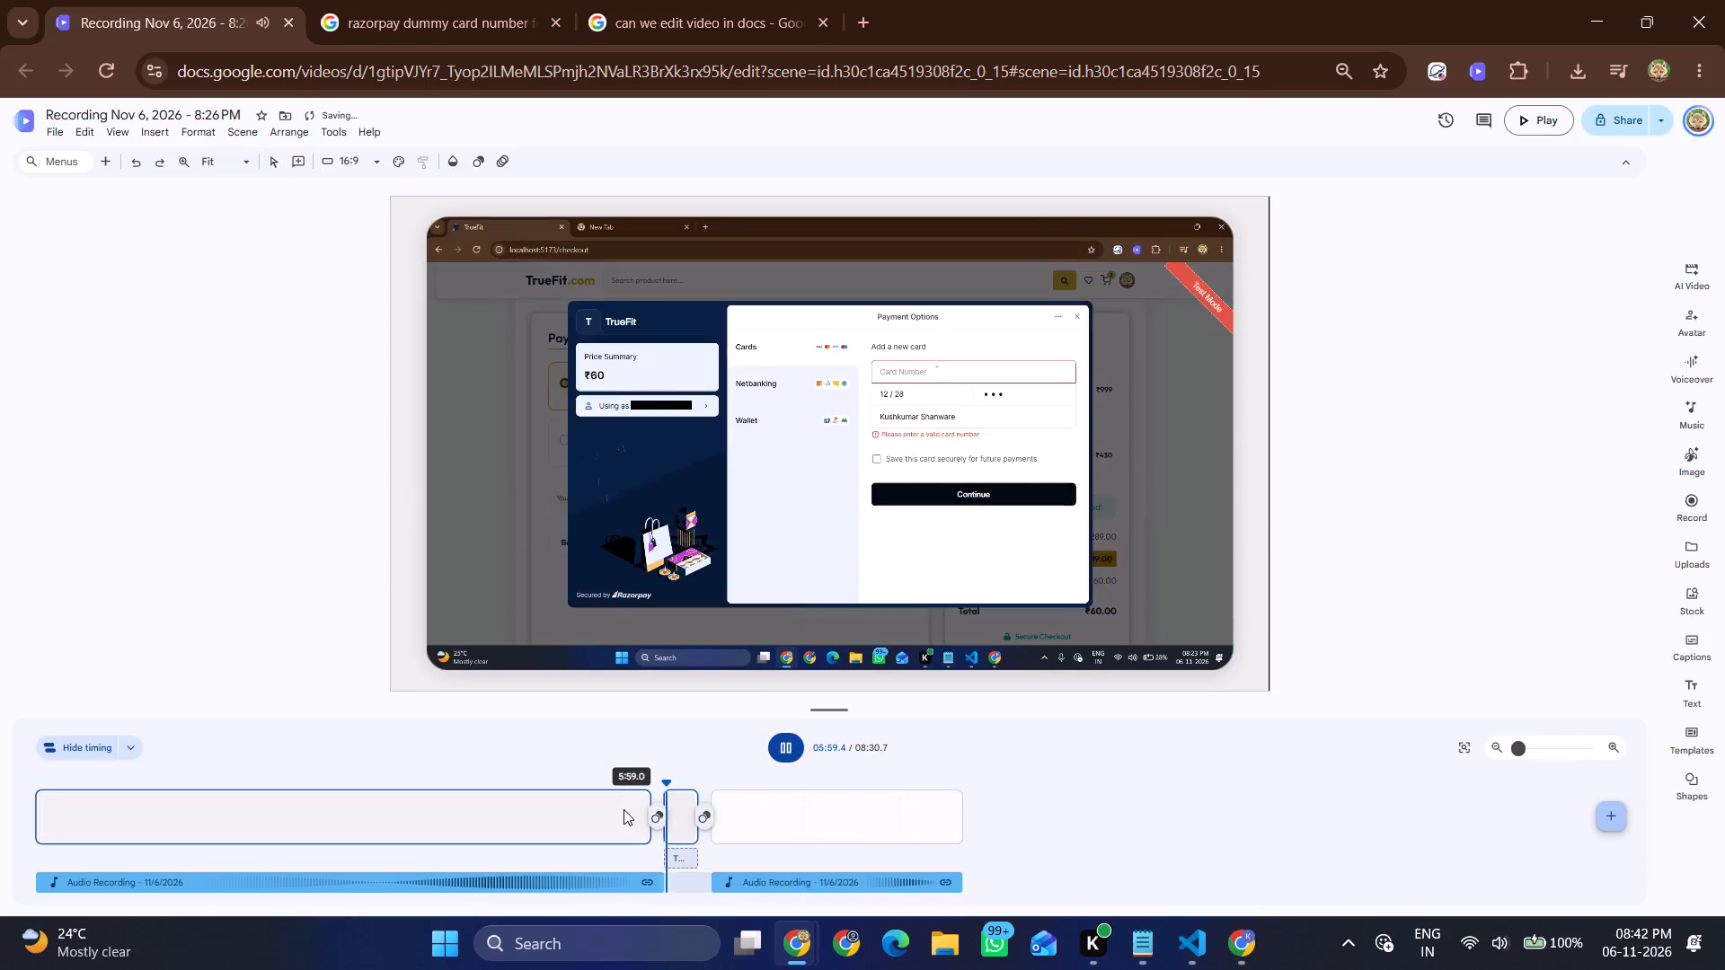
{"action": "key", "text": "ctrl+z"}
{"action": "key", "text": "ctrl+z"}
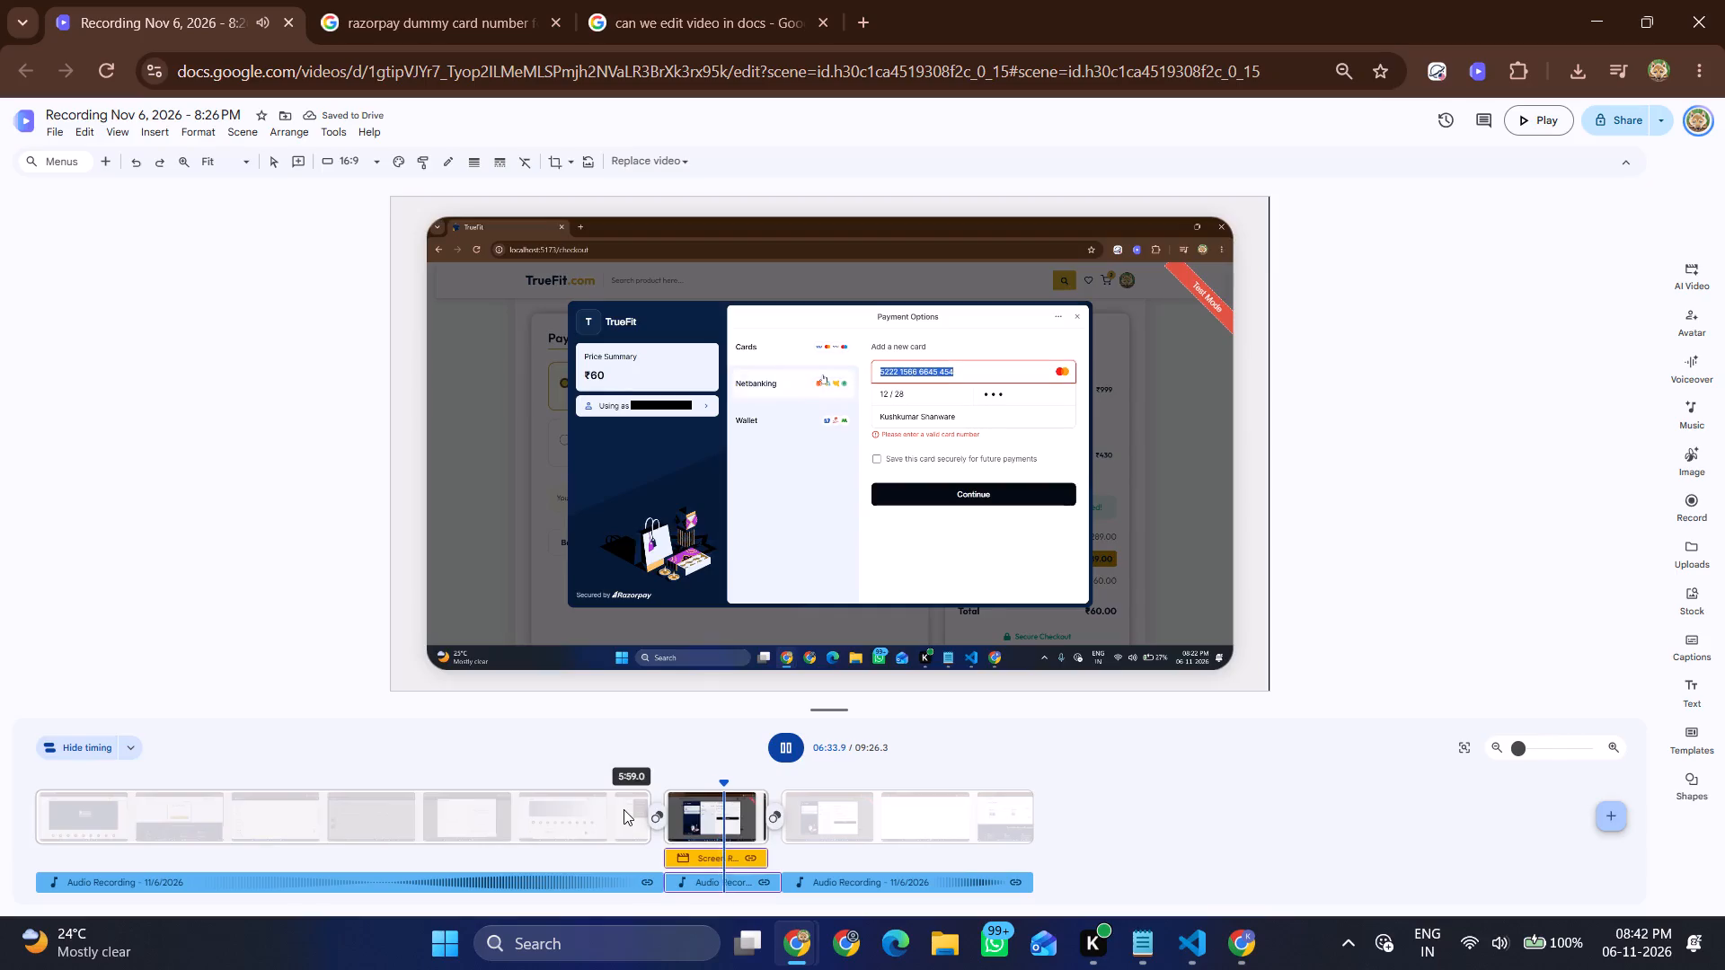
{"action": "left_click", "coordinate": [610, 822]}
{"action": "left_click", "coordinate": [703, 820]}
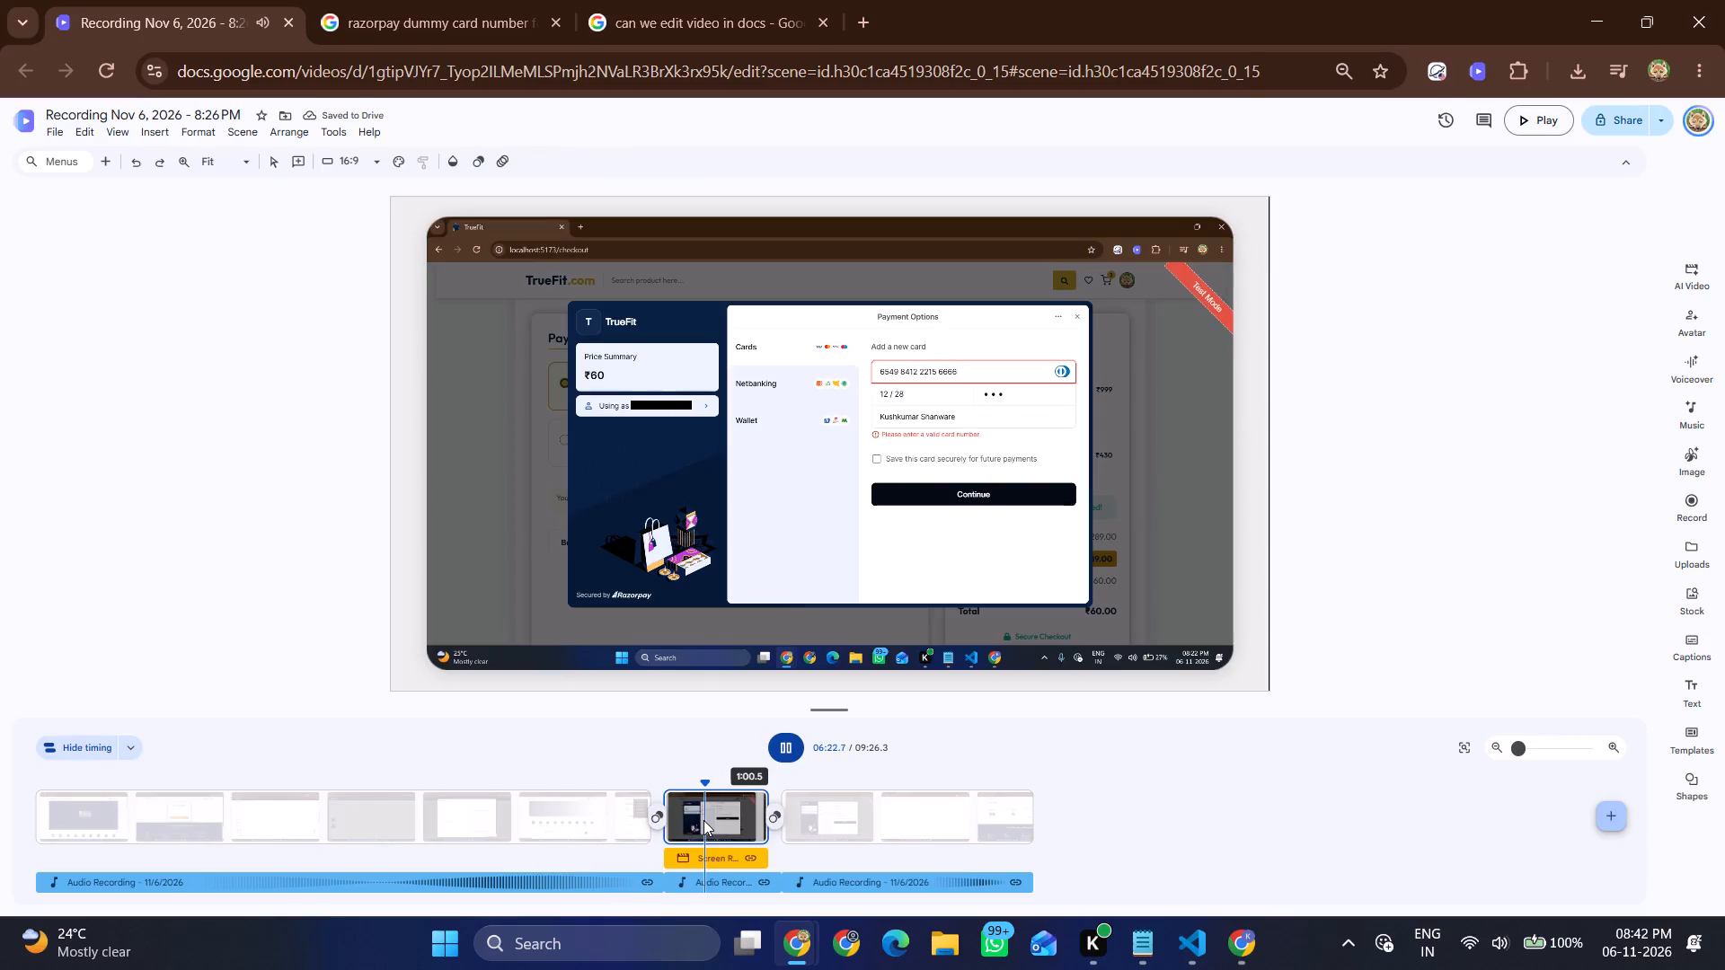
{"action": "left_click", "coordinate": [702, 857], "text": "ctrl"}
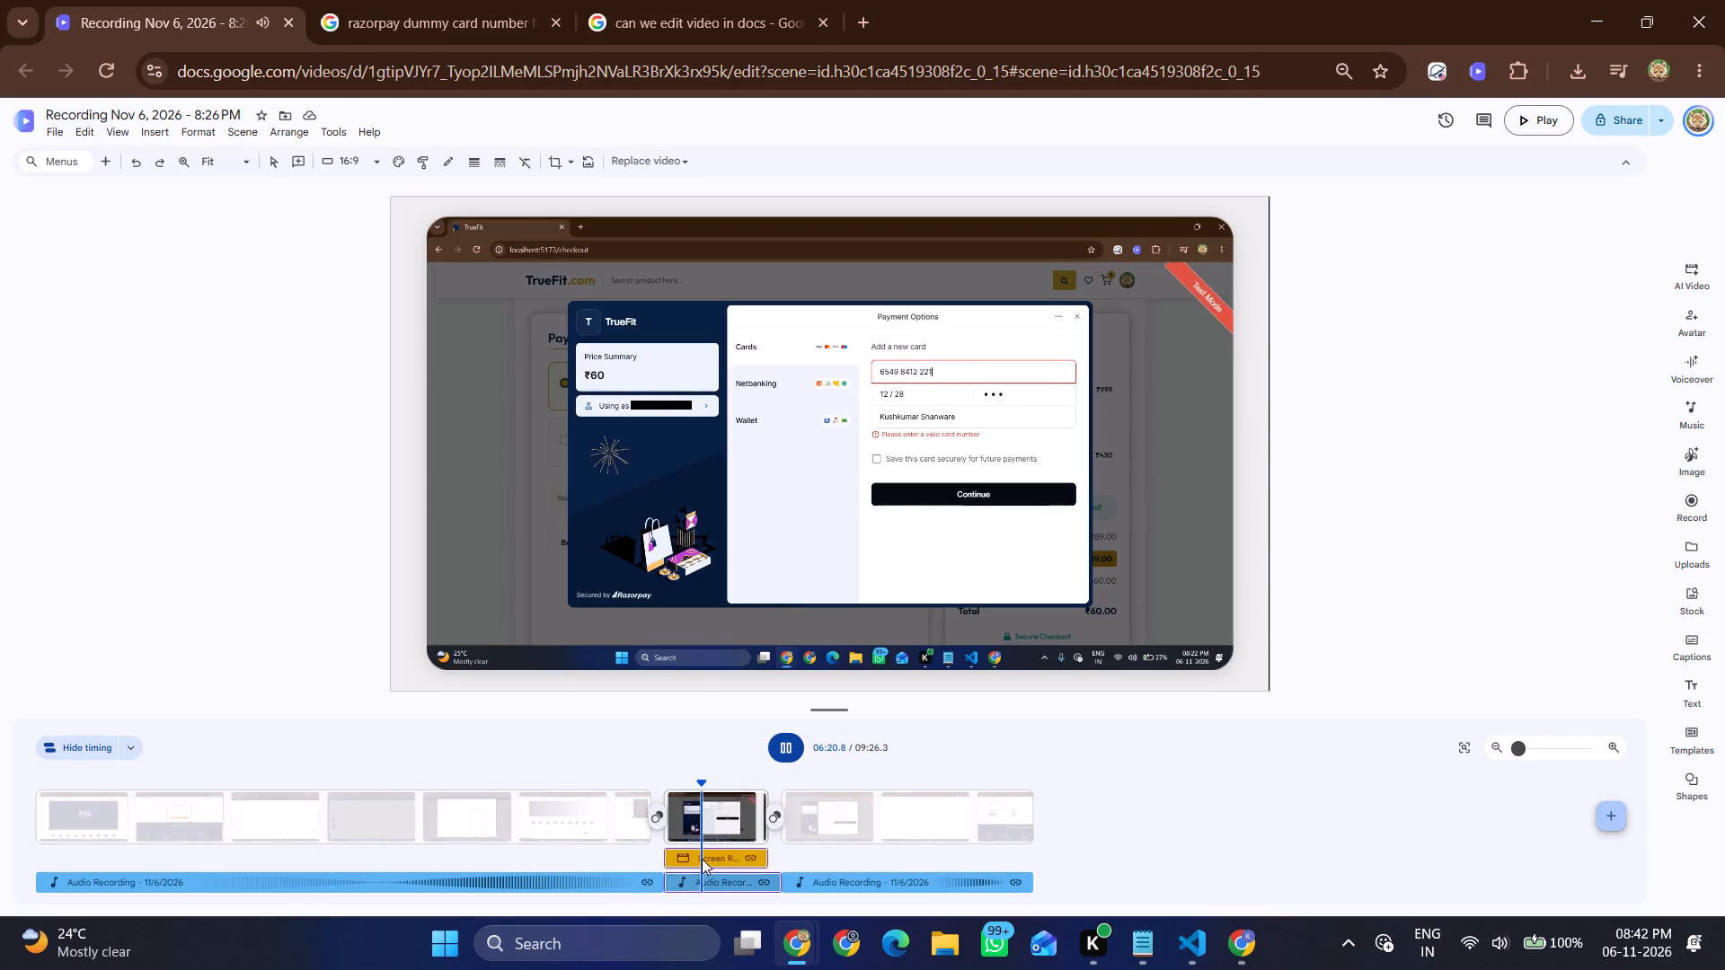
{"action": "key", "text": "Delete"}
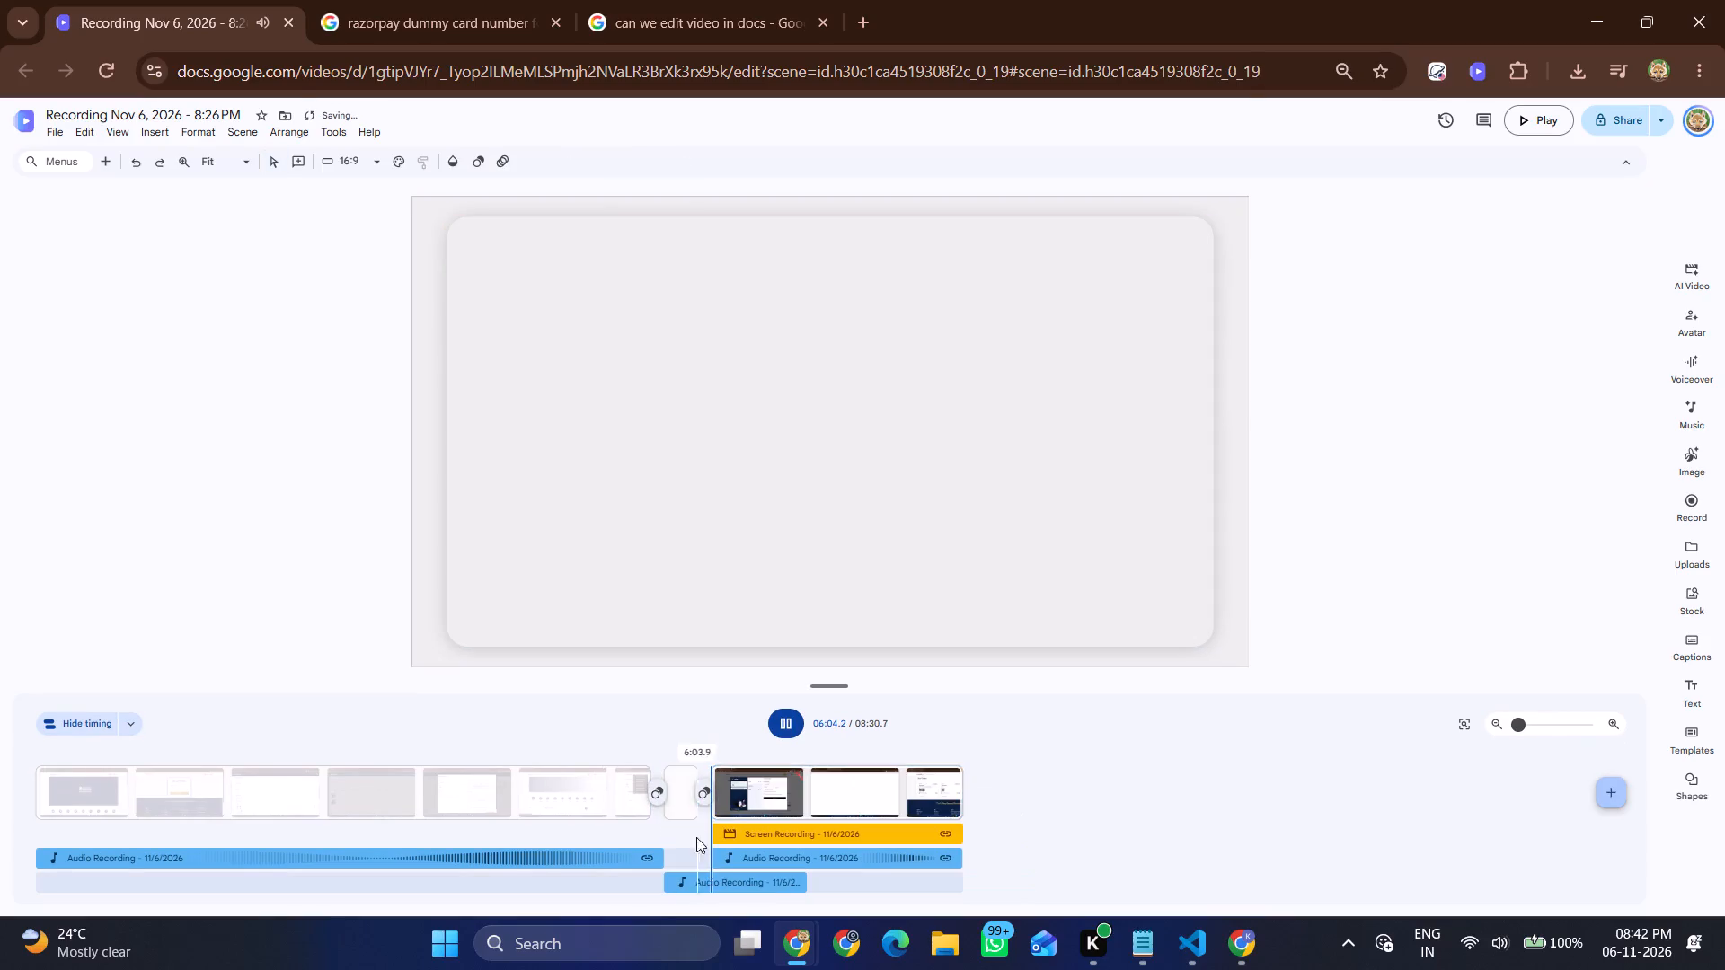
{"action": "left_click", "coordinate": [689, 811]}
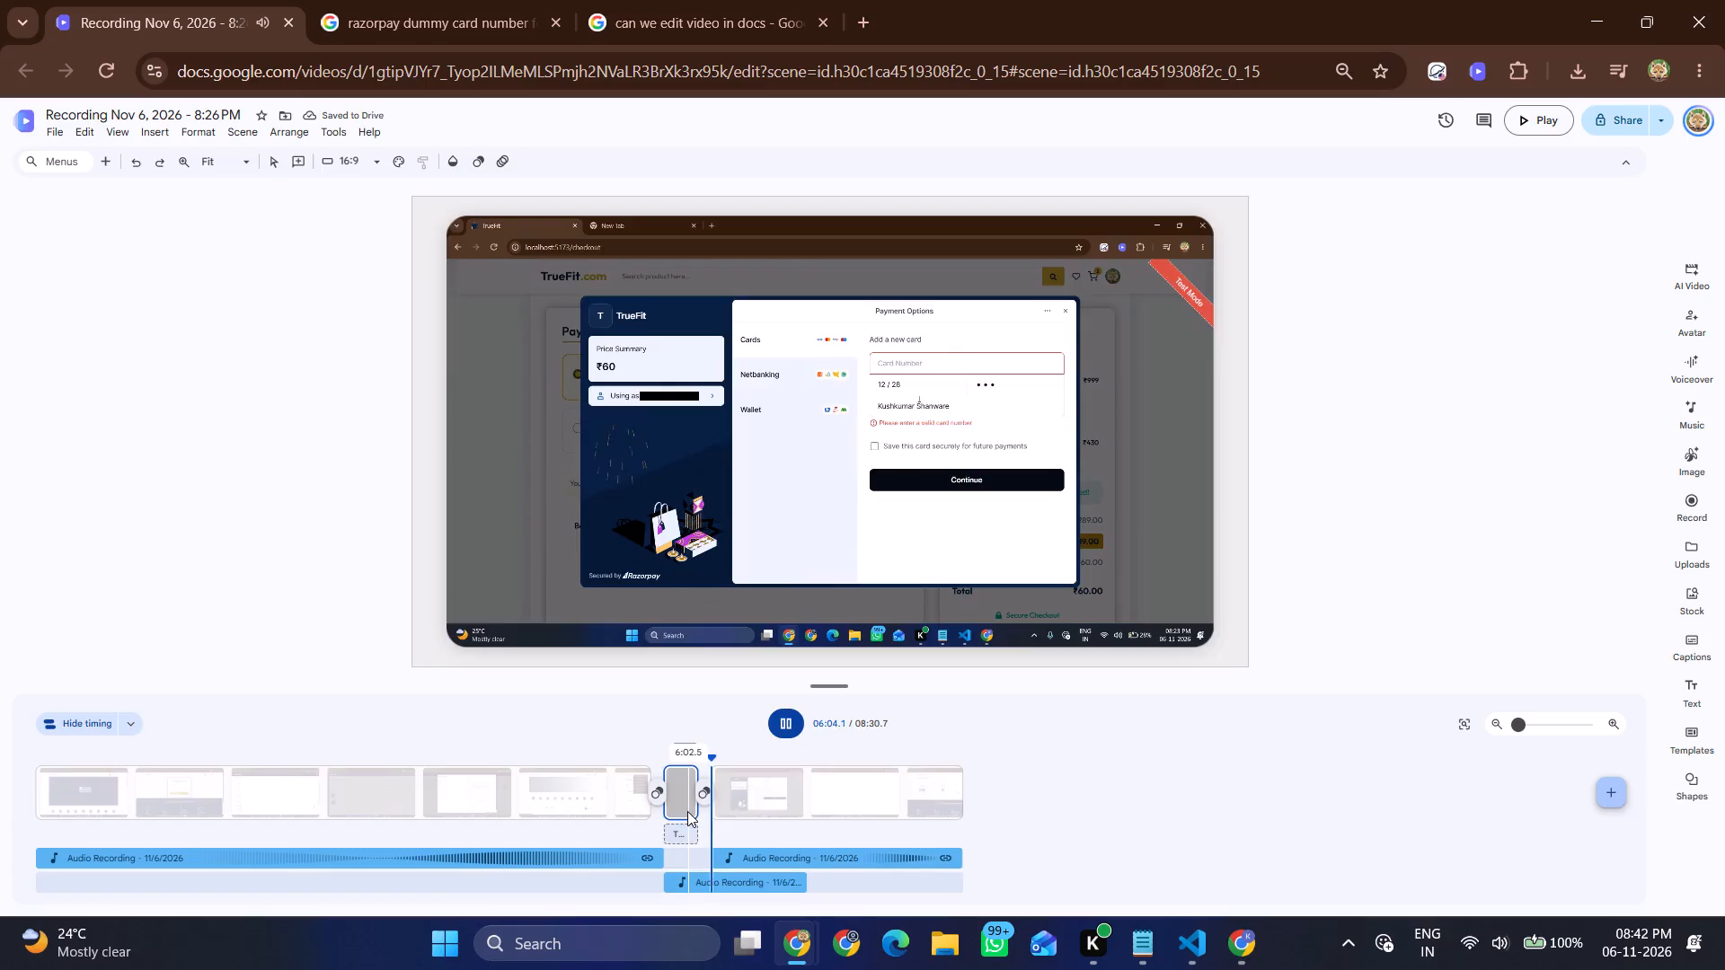
{"action": "key", "text": "Delete"}
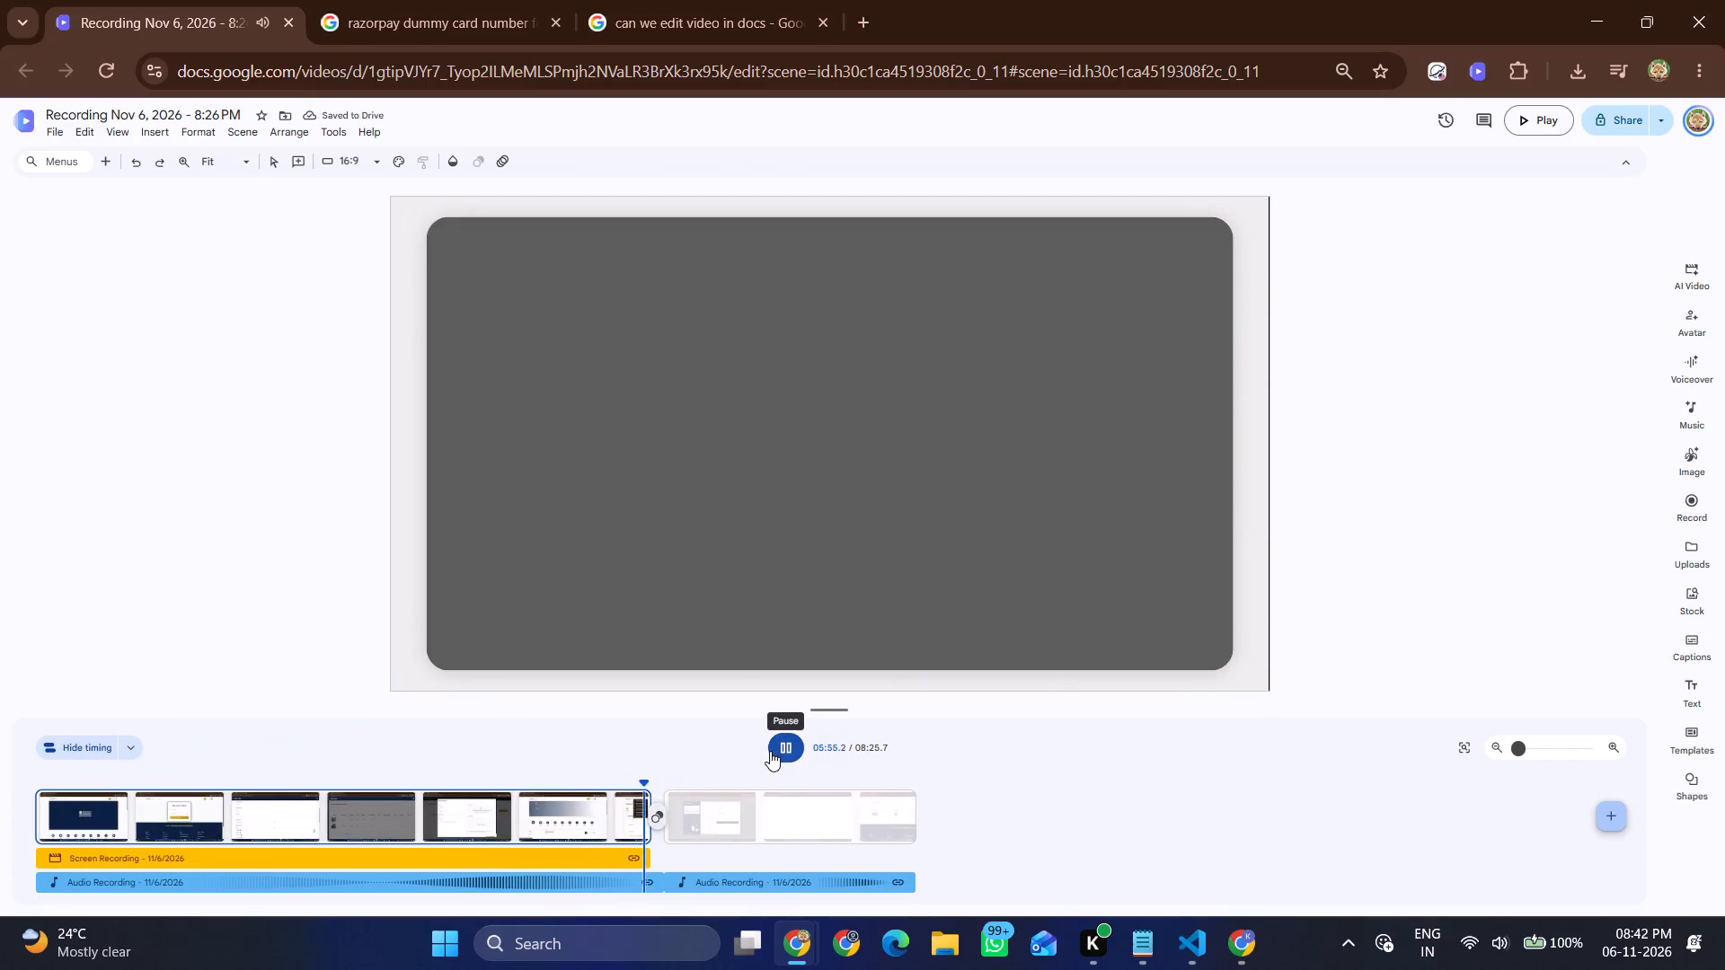
{"action": "left_click", "coordinate": [566, 827]}
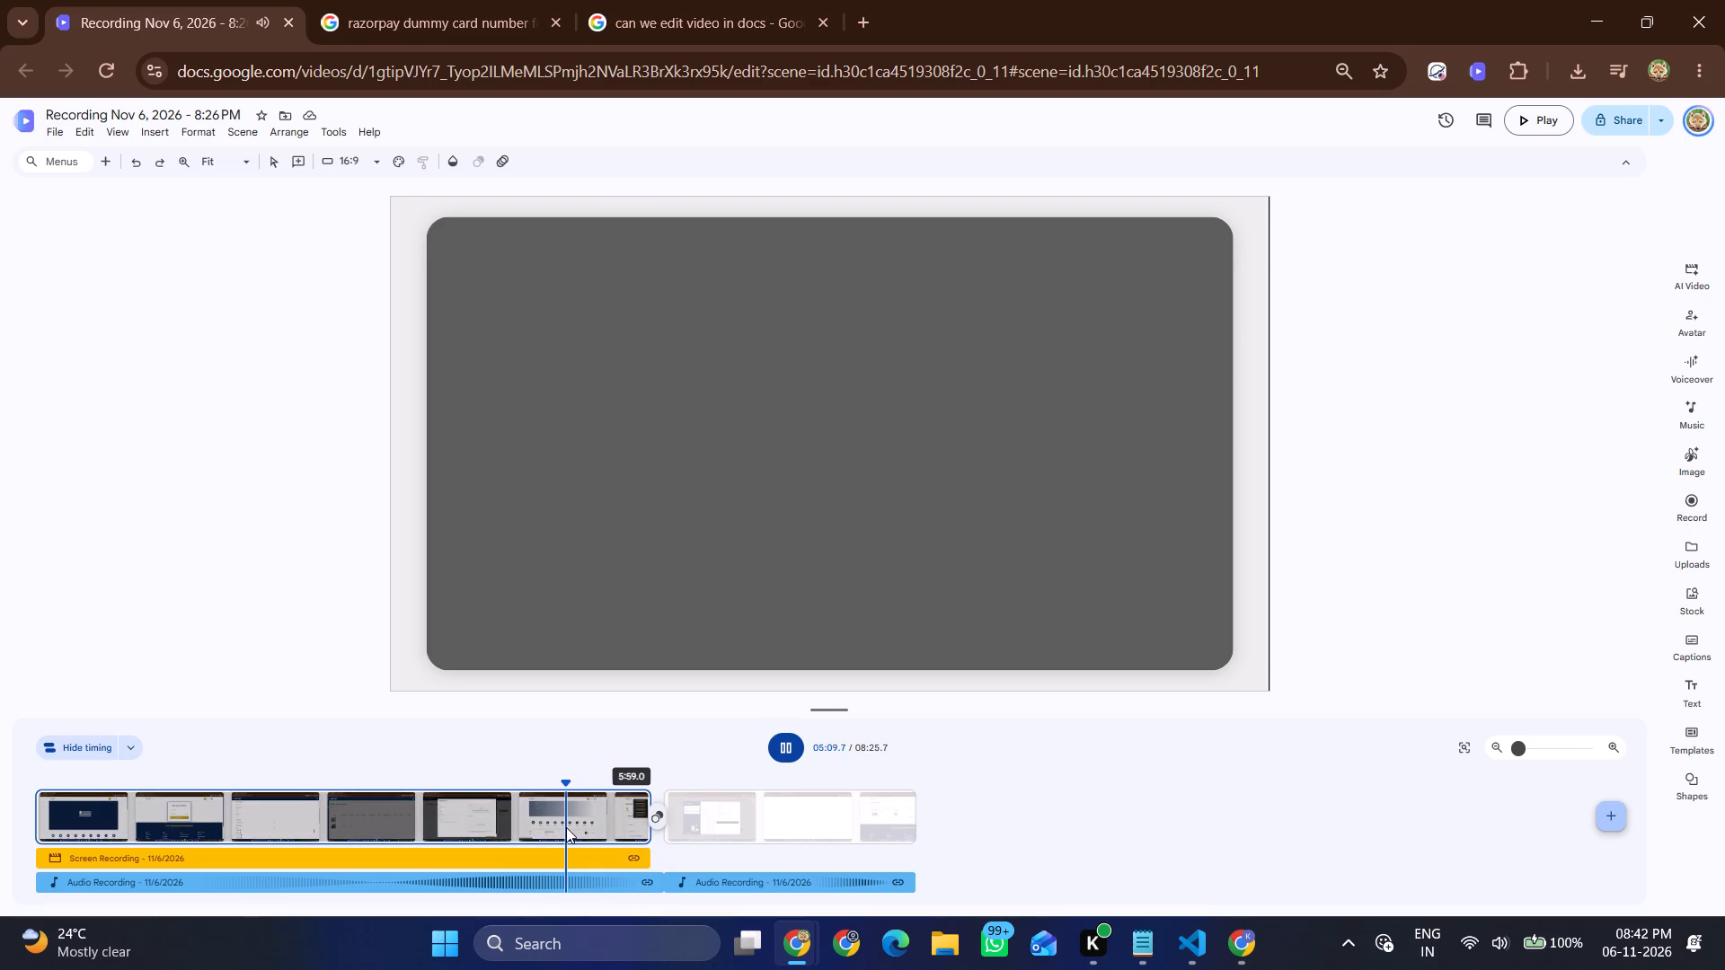
{"action": "left_click", "coordinate": [563, 818]}
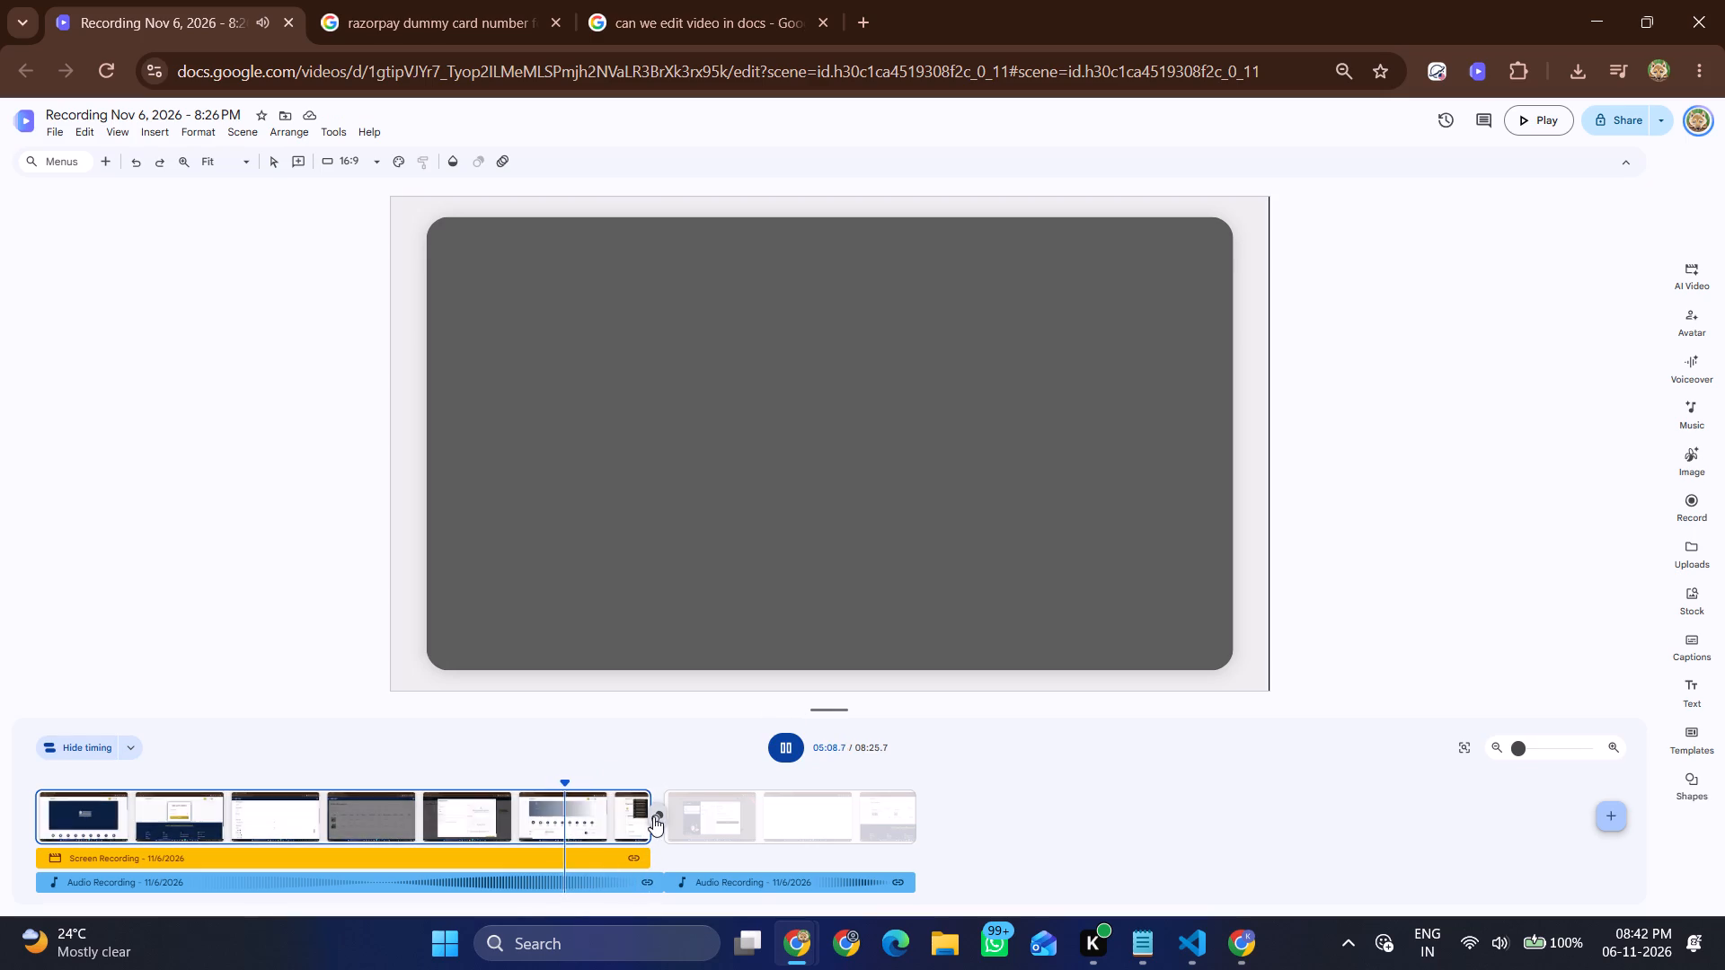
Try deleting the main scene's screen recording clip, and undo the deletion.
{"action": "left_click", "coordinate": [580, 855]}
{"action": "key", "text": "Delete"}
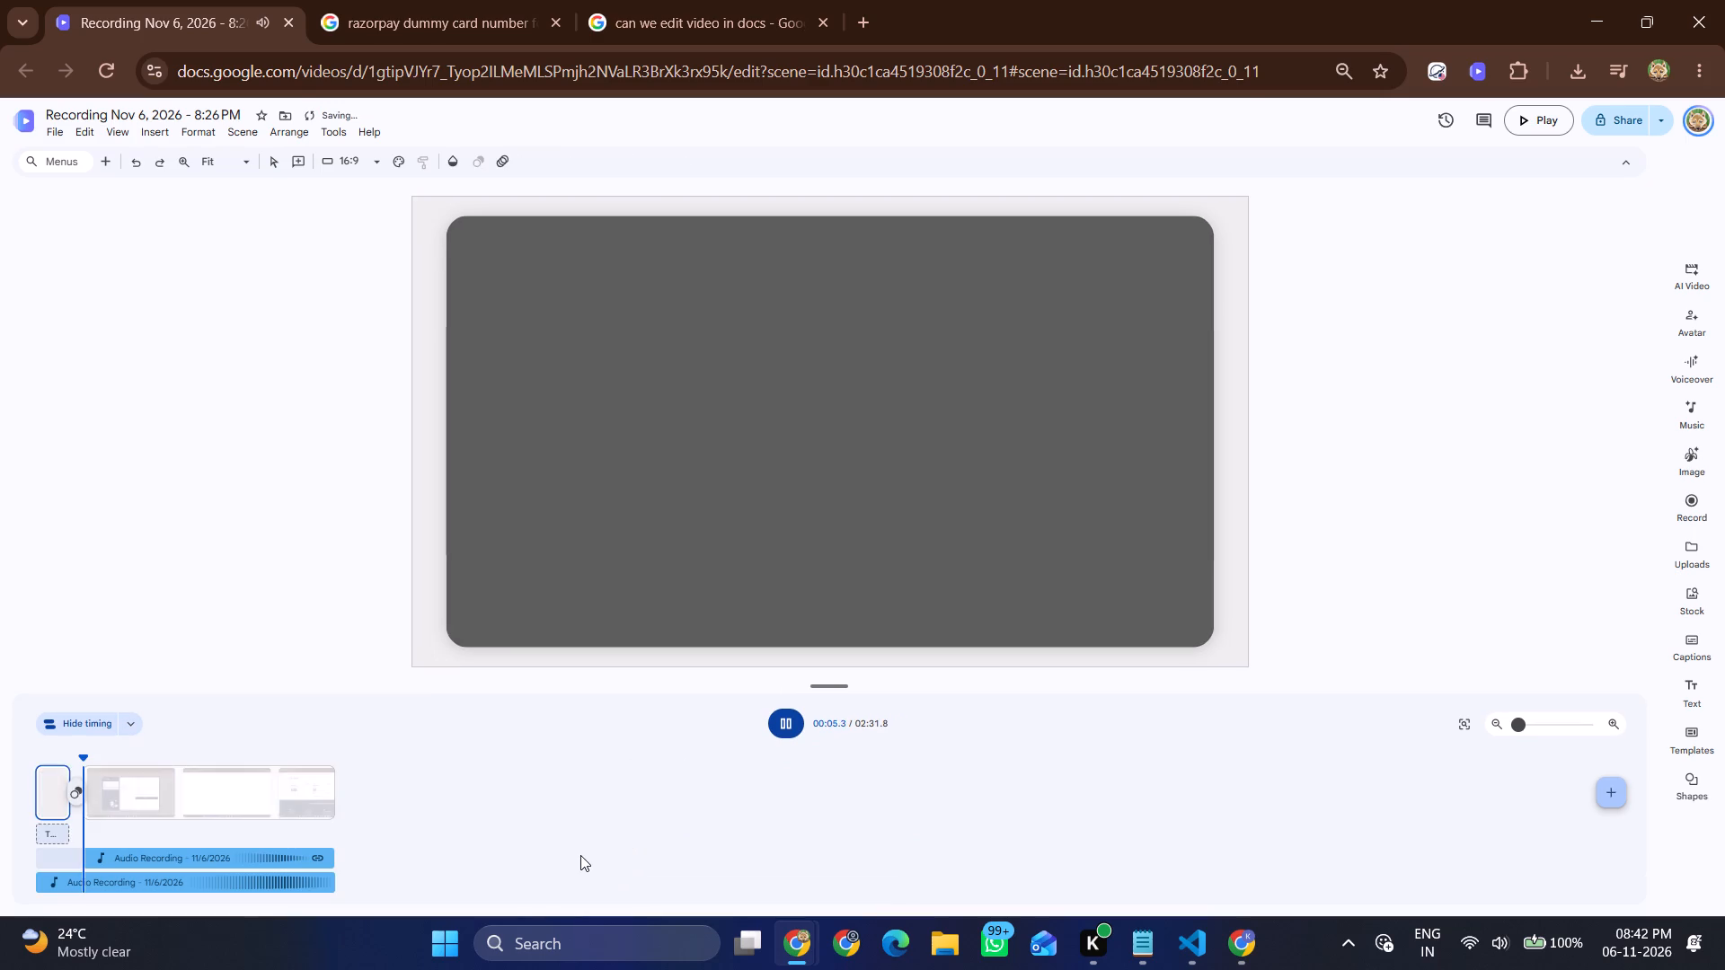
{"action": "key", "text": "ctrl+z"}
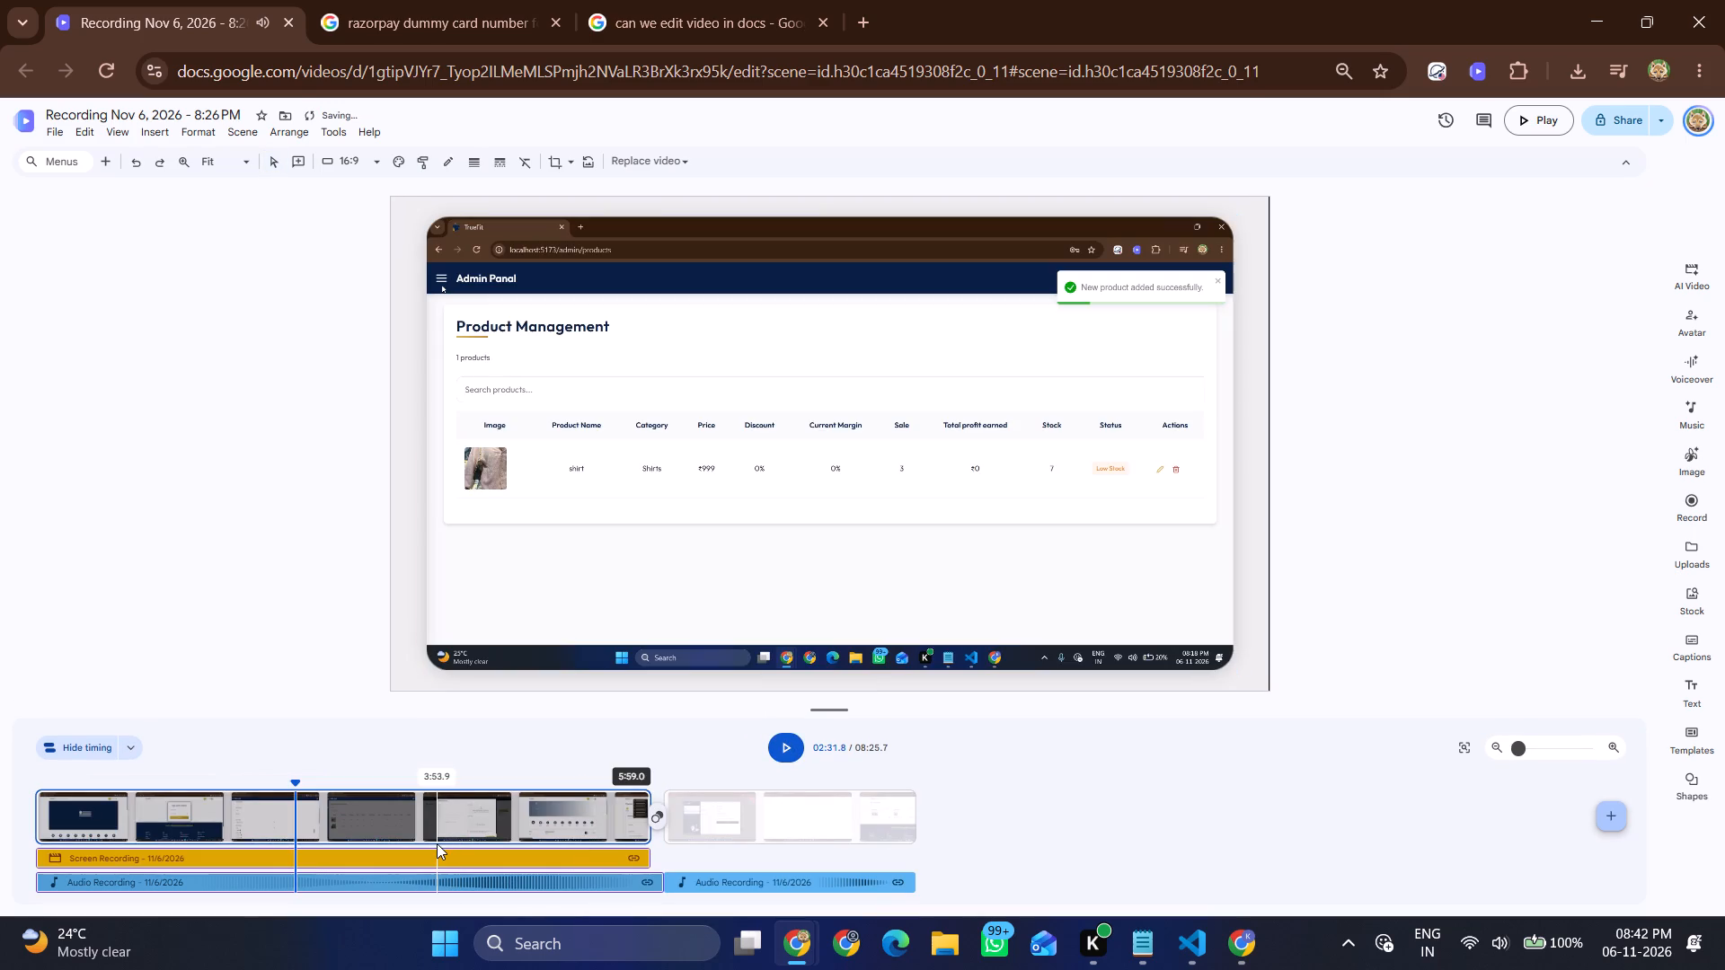
Play the main footage from the checkout part at about 5:36 up to the join at 5:59.
{"action": "left_click", "coordinate": [613, 797]}
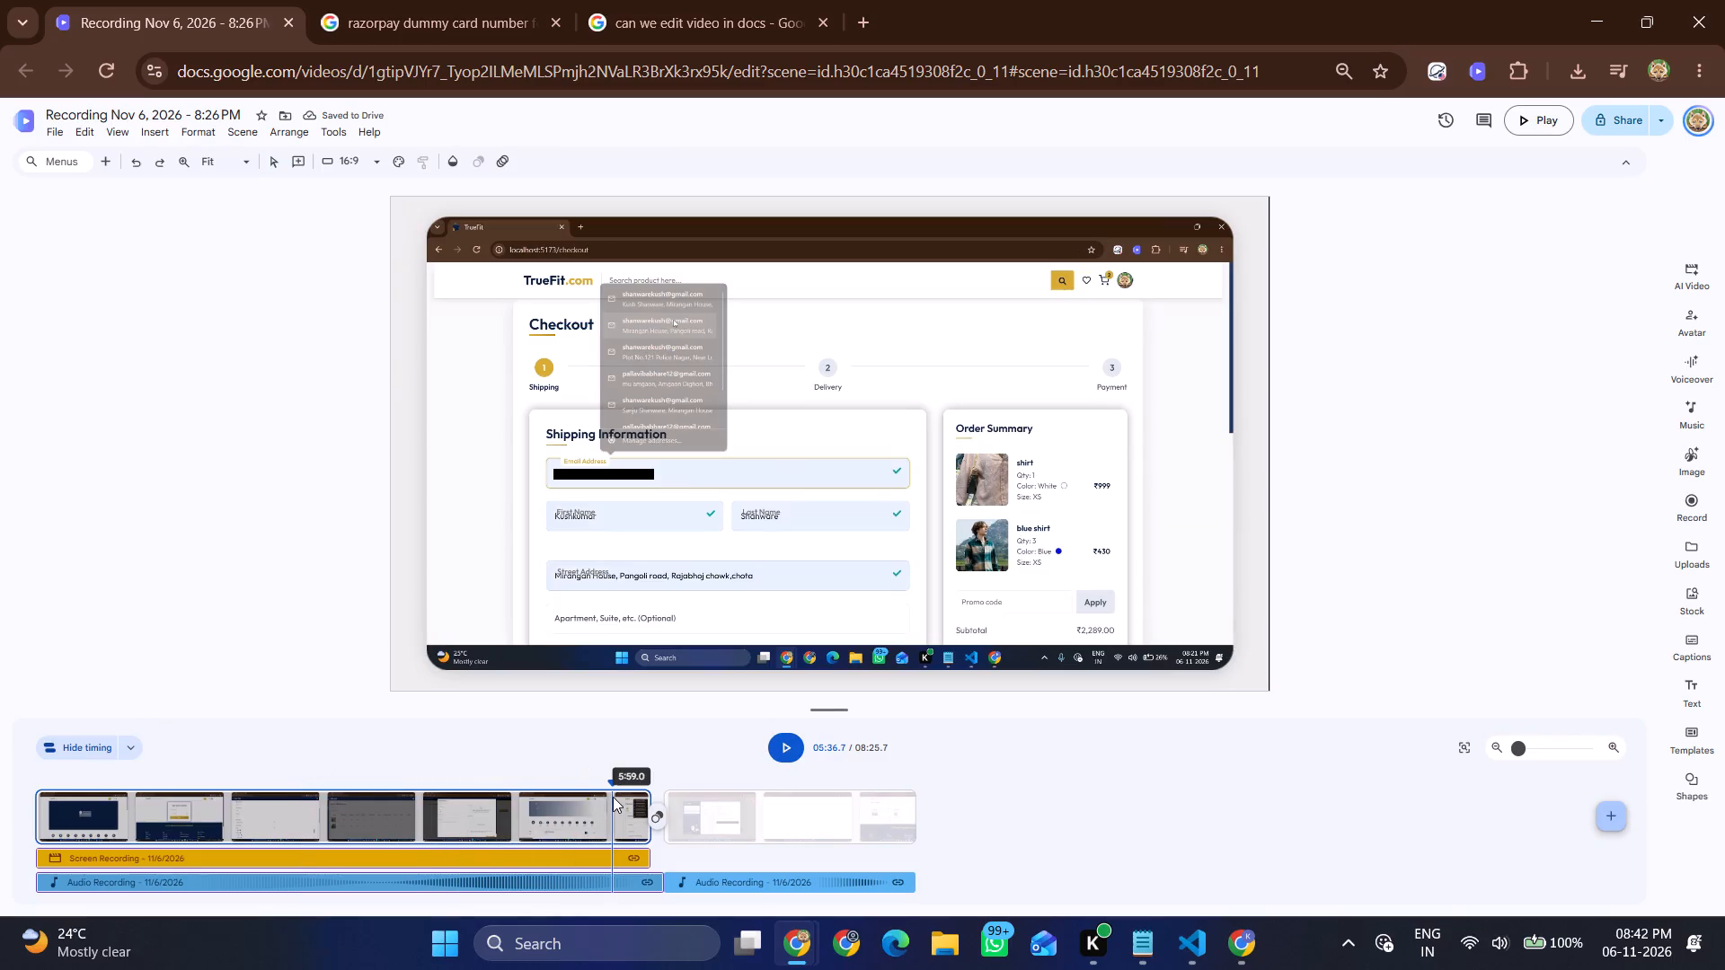
{"action": "left_click", "coordinate": [787, 739]}
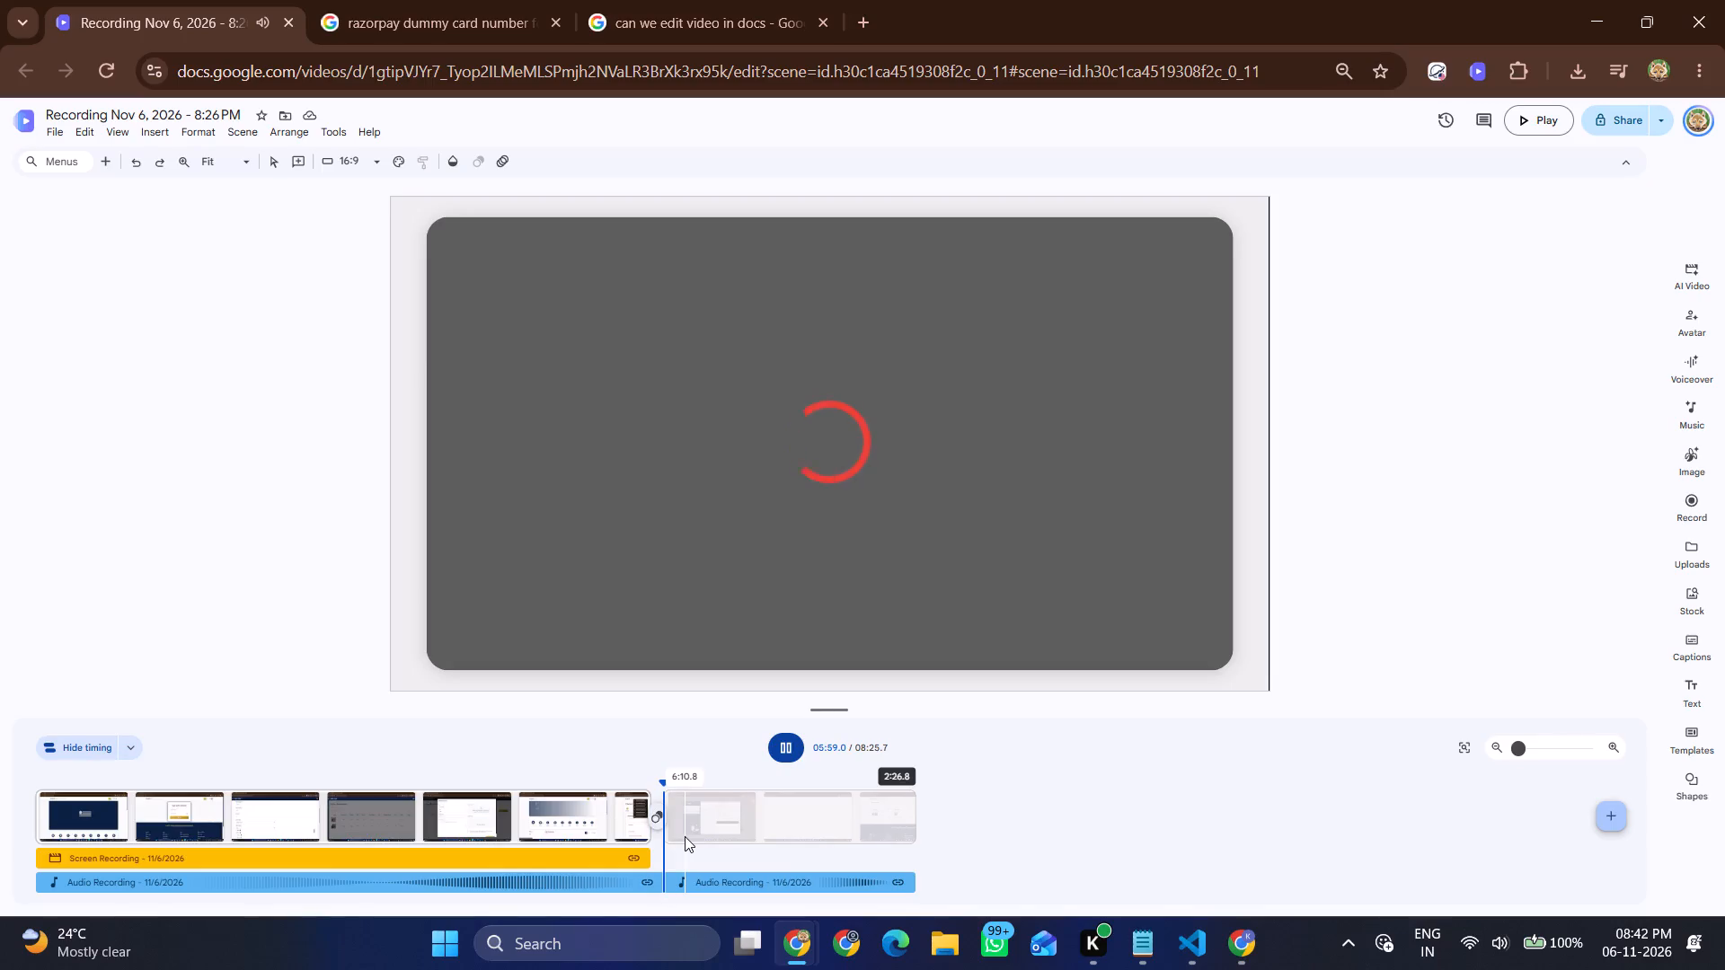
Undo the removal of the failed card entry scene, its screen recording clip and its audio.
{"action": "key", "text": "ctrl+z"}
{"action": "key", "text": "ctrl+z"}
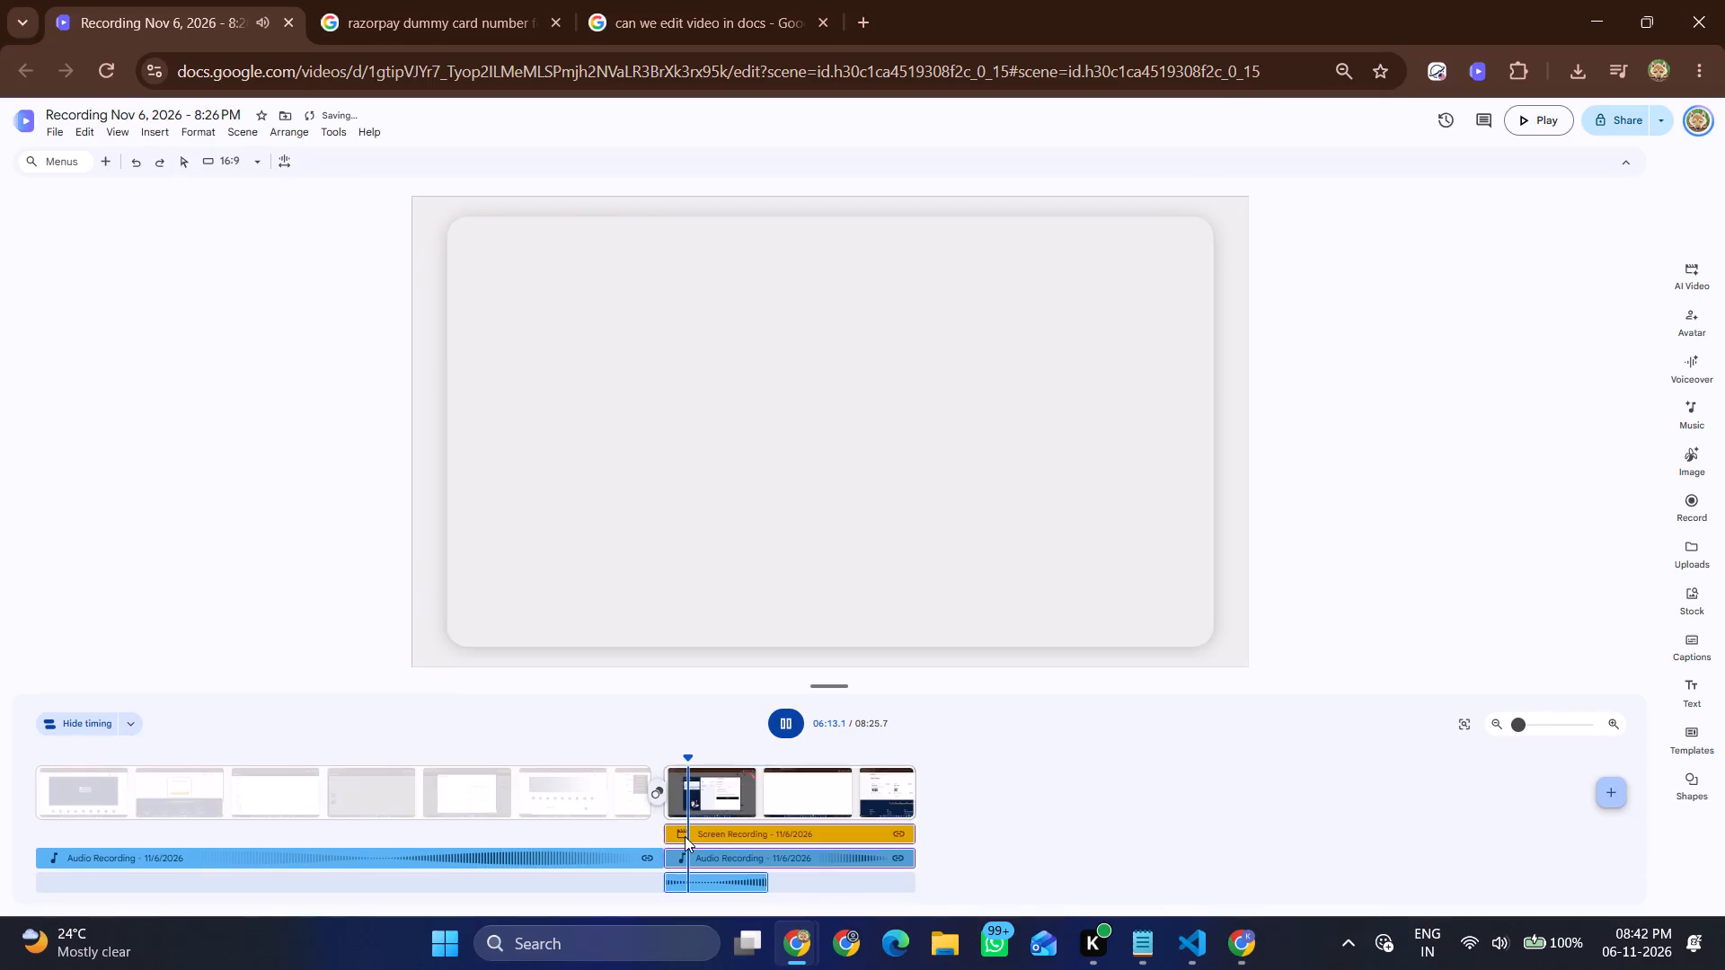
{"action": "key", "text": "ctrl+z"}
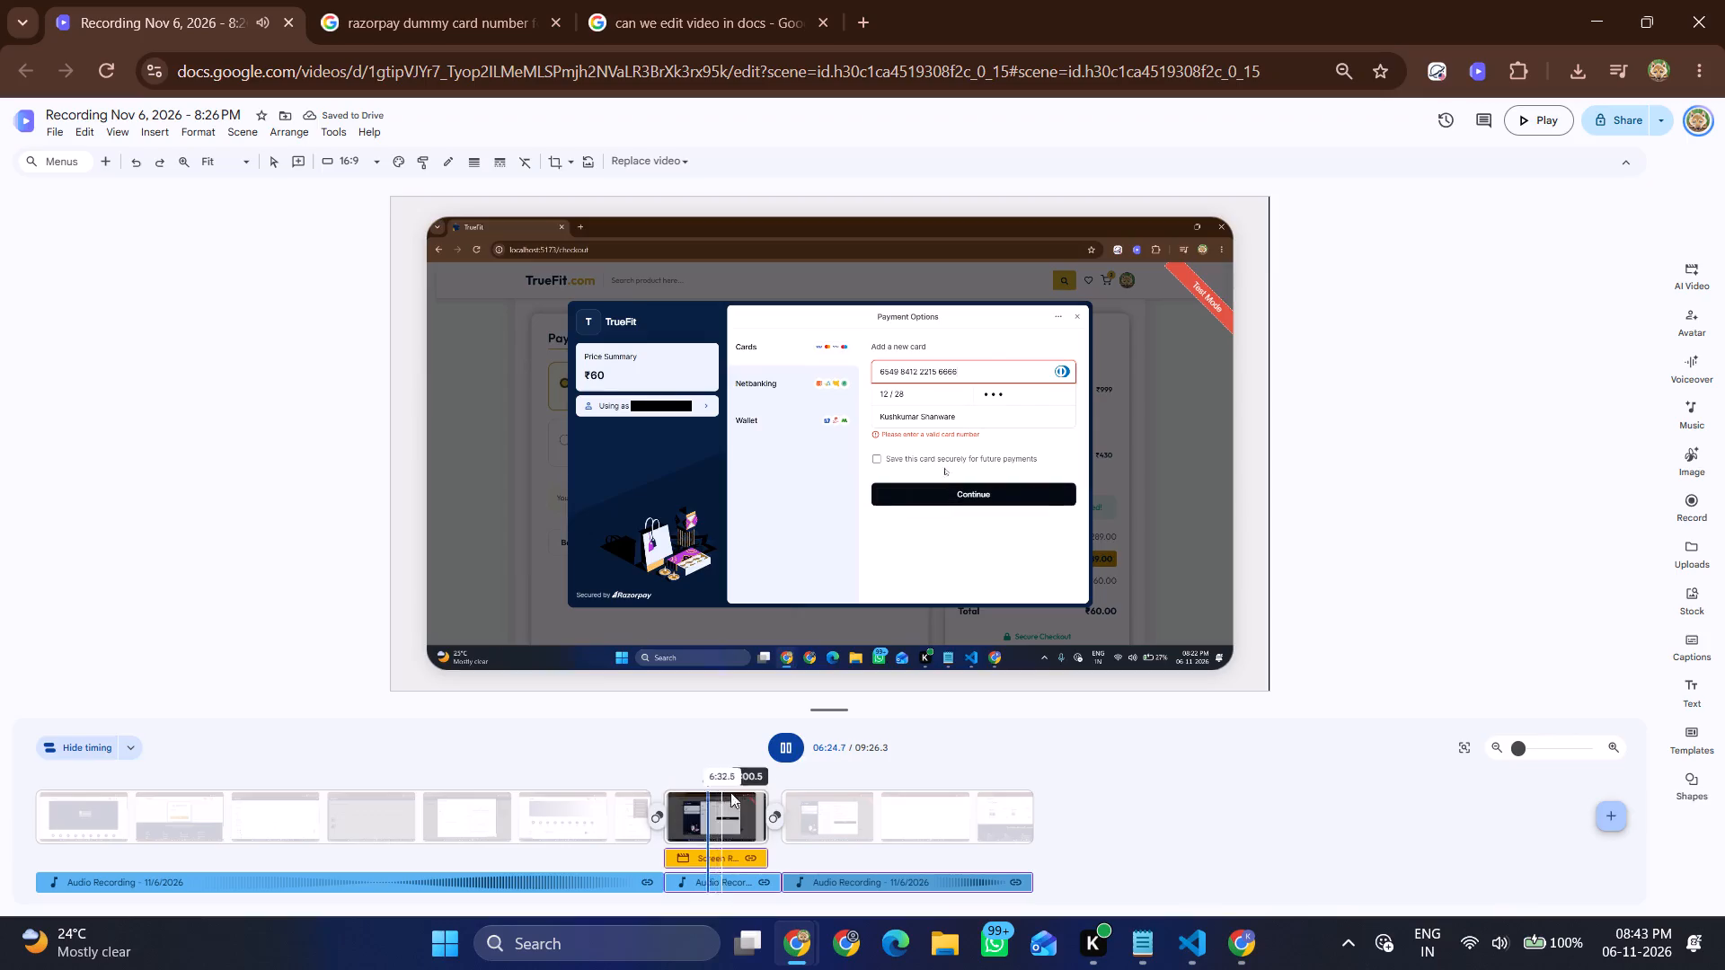
Delete the audio recording under the middle scene with the failed card entry.
{"action": "left_click", "coordinate": [789, 750]}
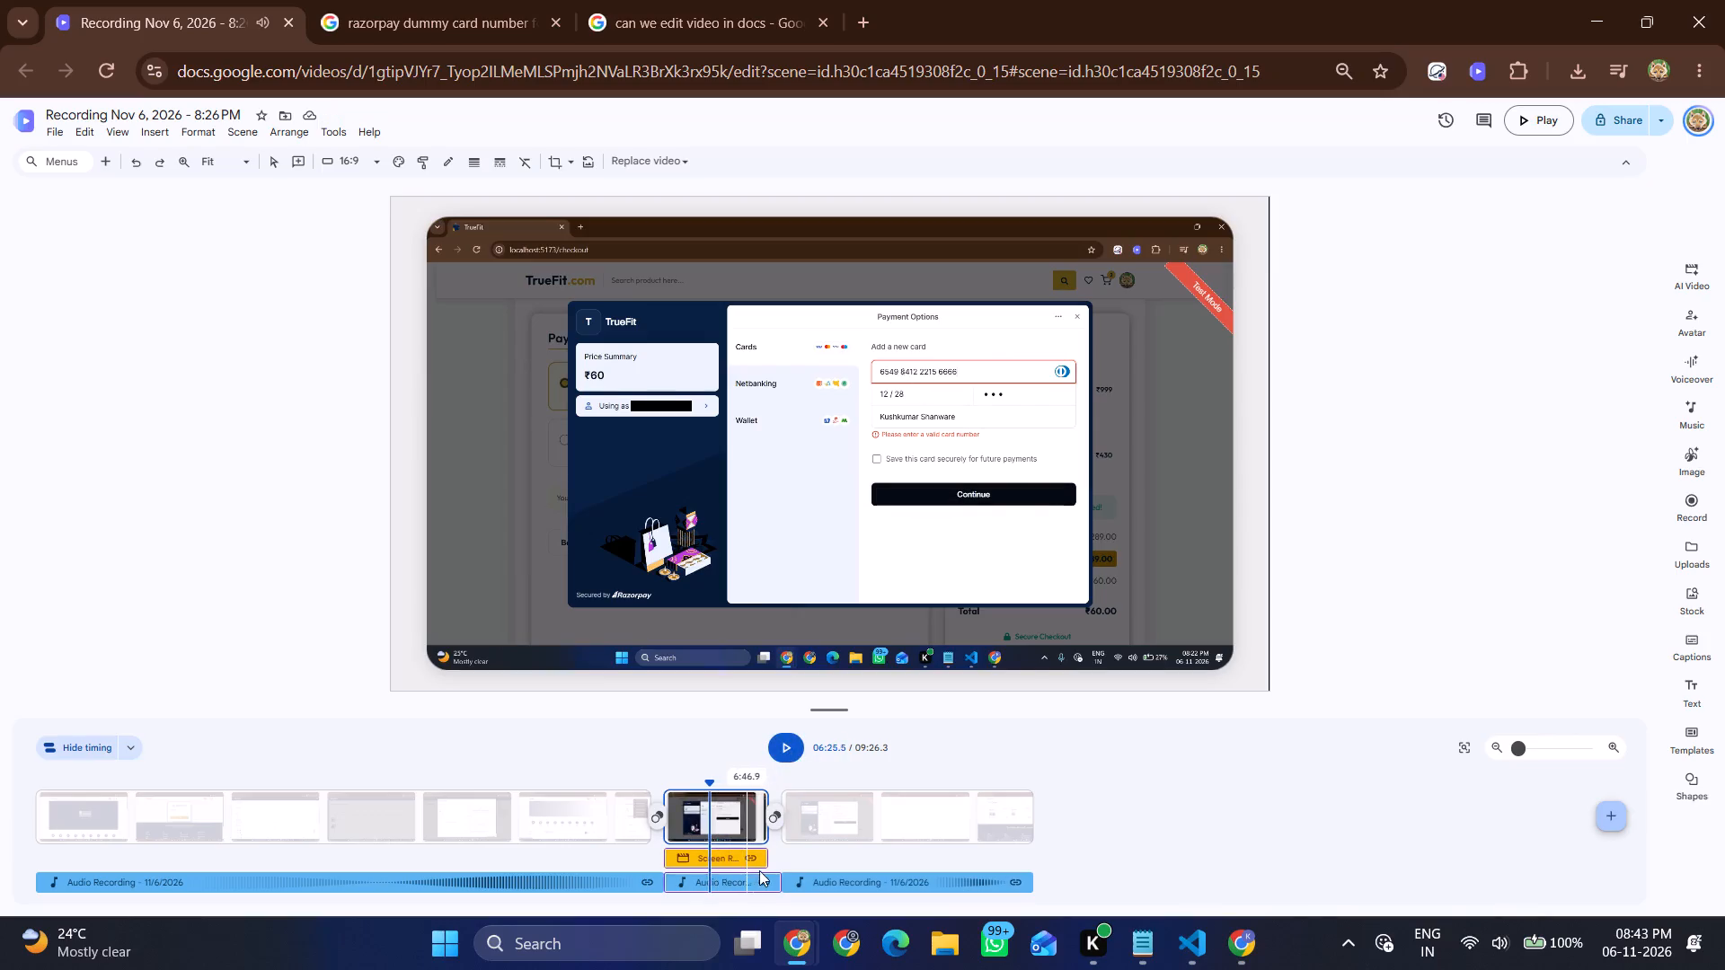
{"action": "left_click", "coordinate": [731, 885]}
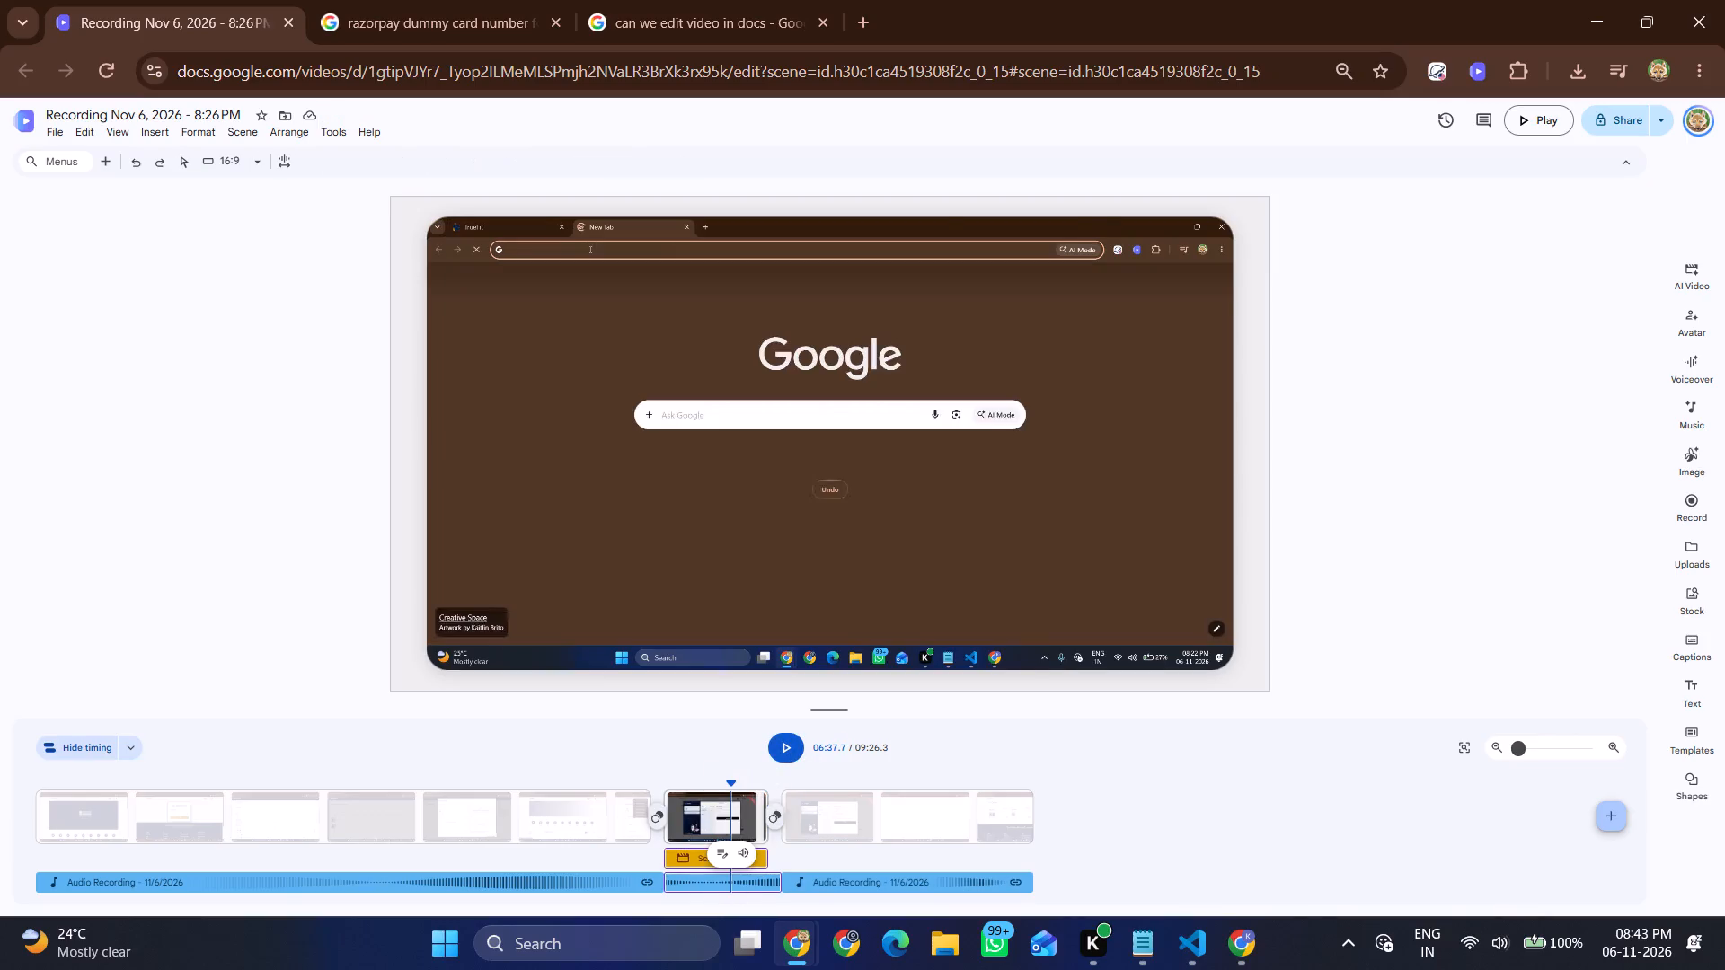
{"action": "left_click", "coordinate": [696, 886]}
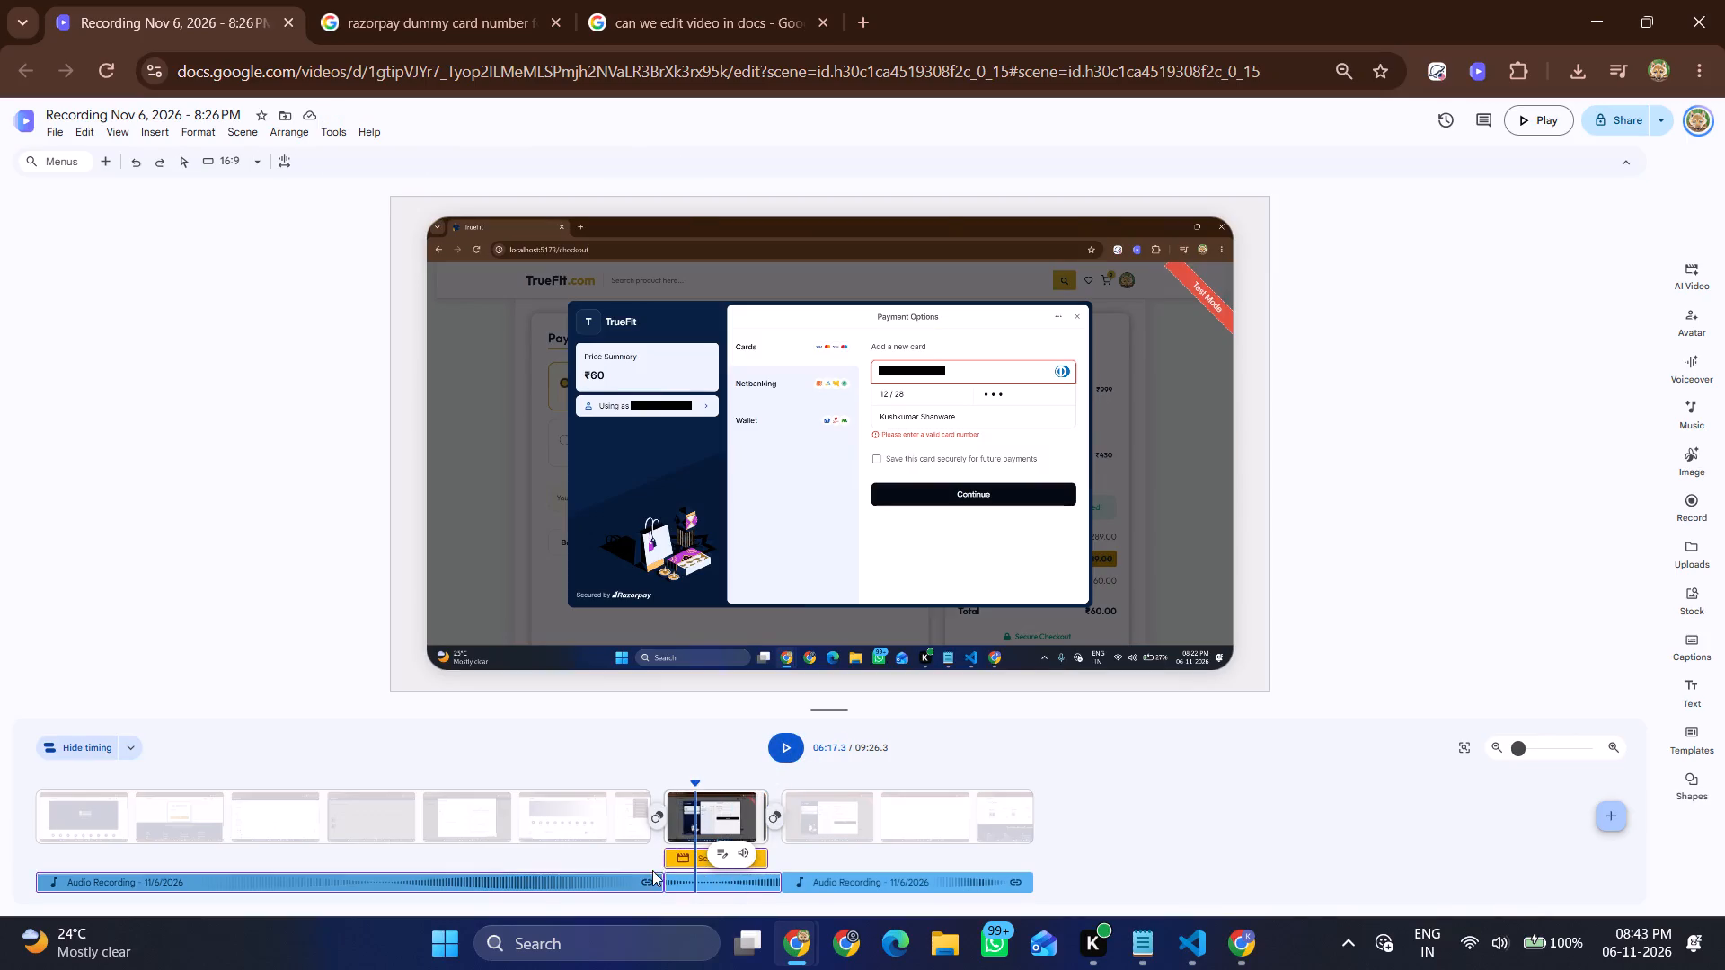
{"action": "left_click", "coordinate": [693, 890]}
{"action": "key", "text": "Delete"}
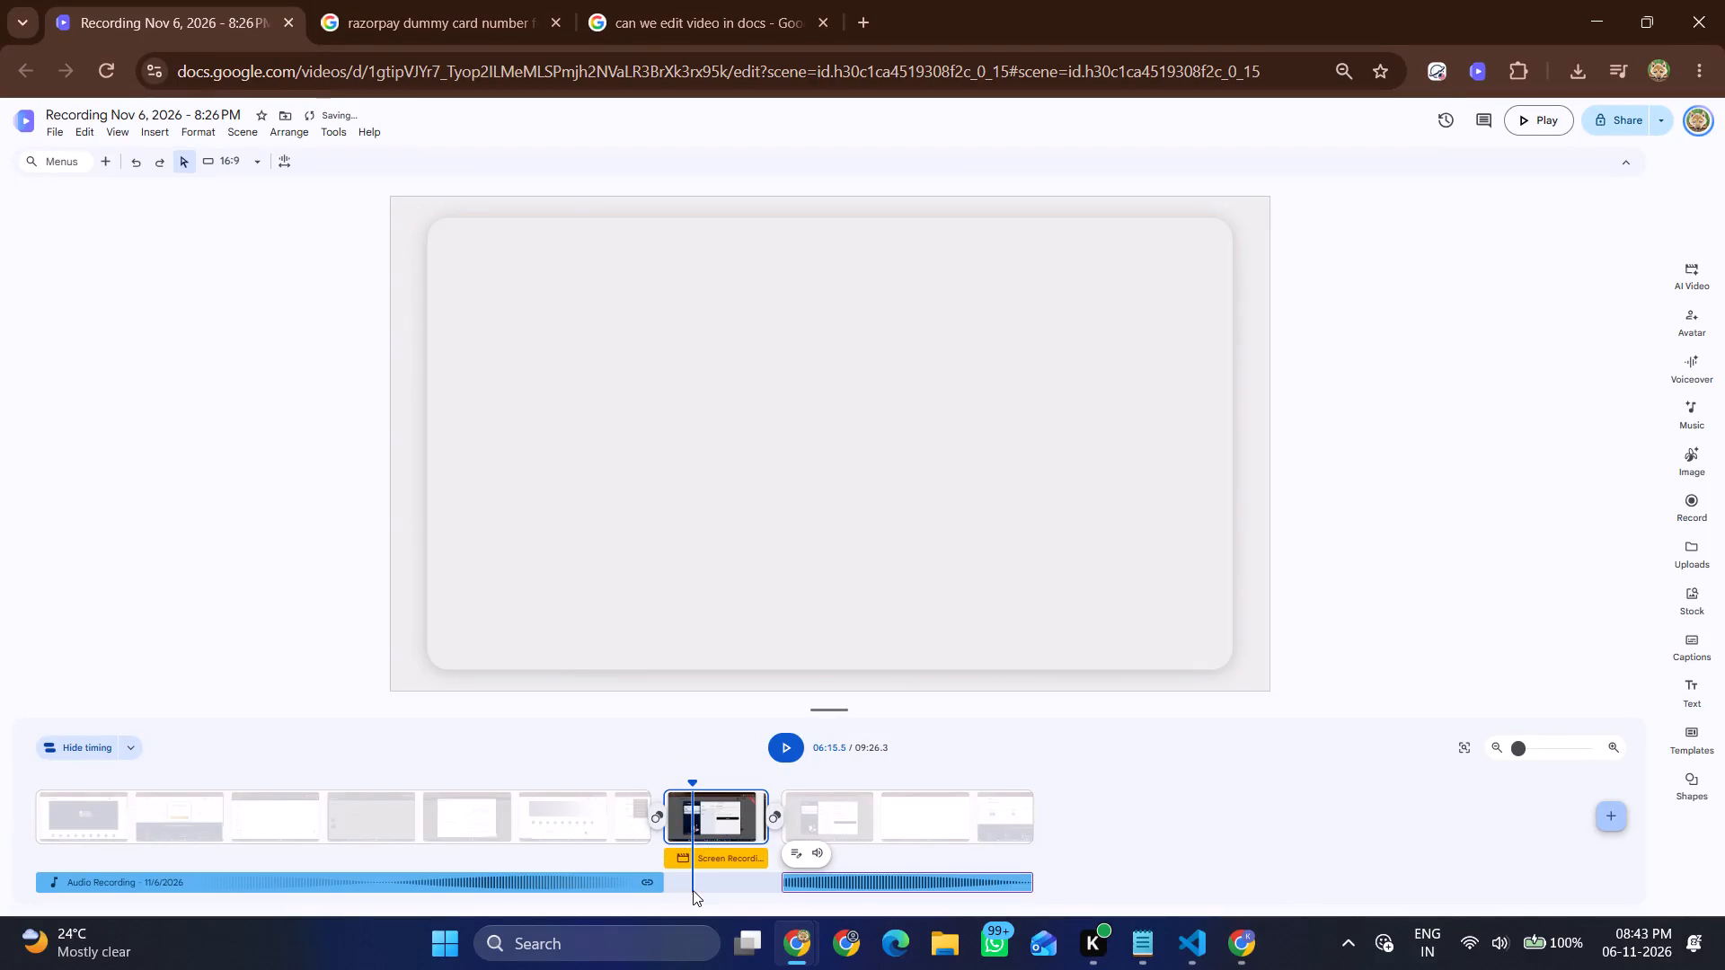
Delete the middle scene's screen recording clip showing the failed card entry.
{"action": "left_click", "coordinate": [713, 862]}
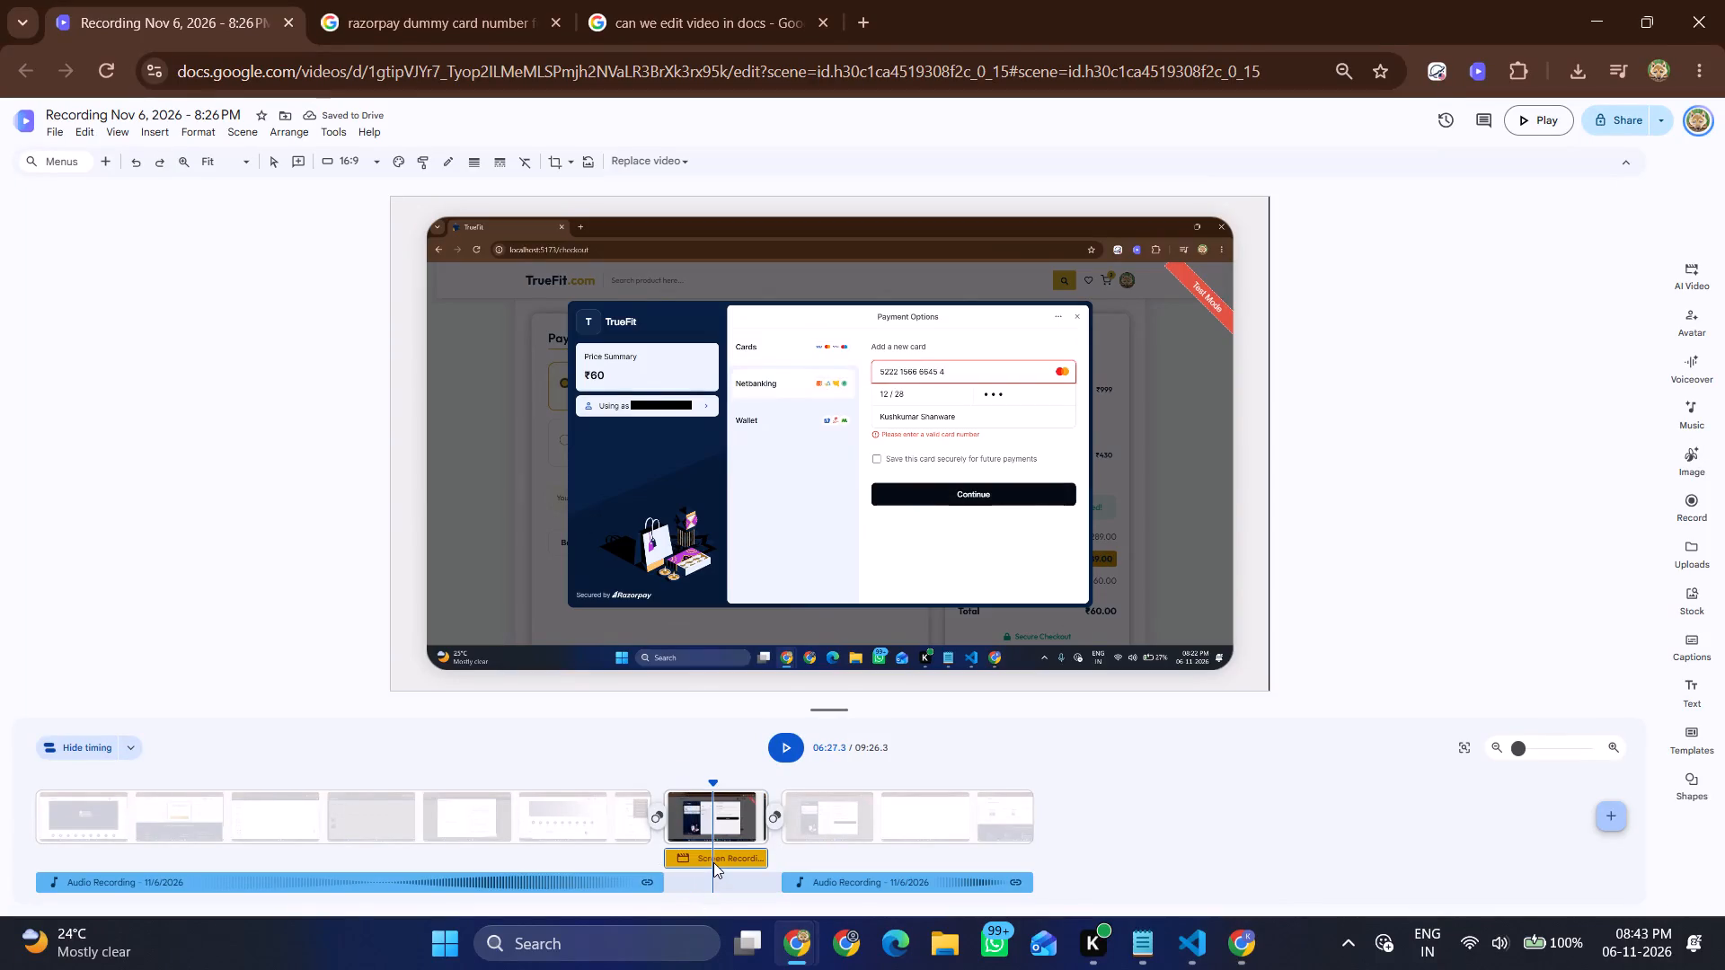
{"action": "left_click", "coordinate": [713, 862]}
{"action": "key", "text": "Delete"}
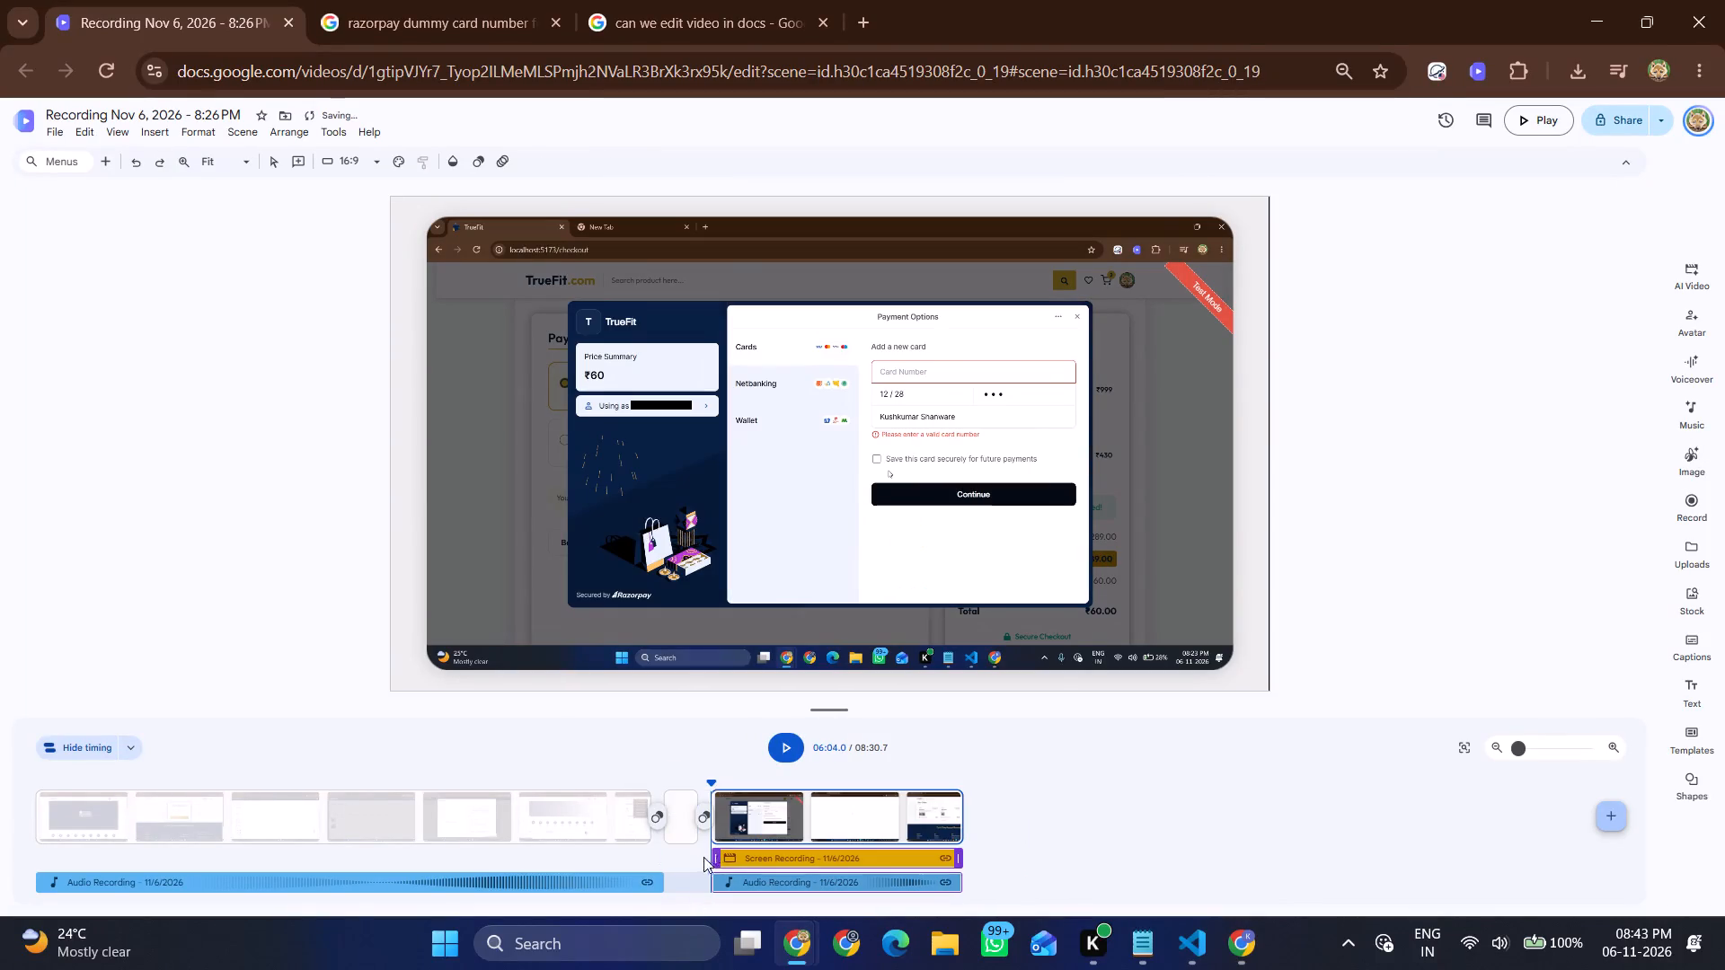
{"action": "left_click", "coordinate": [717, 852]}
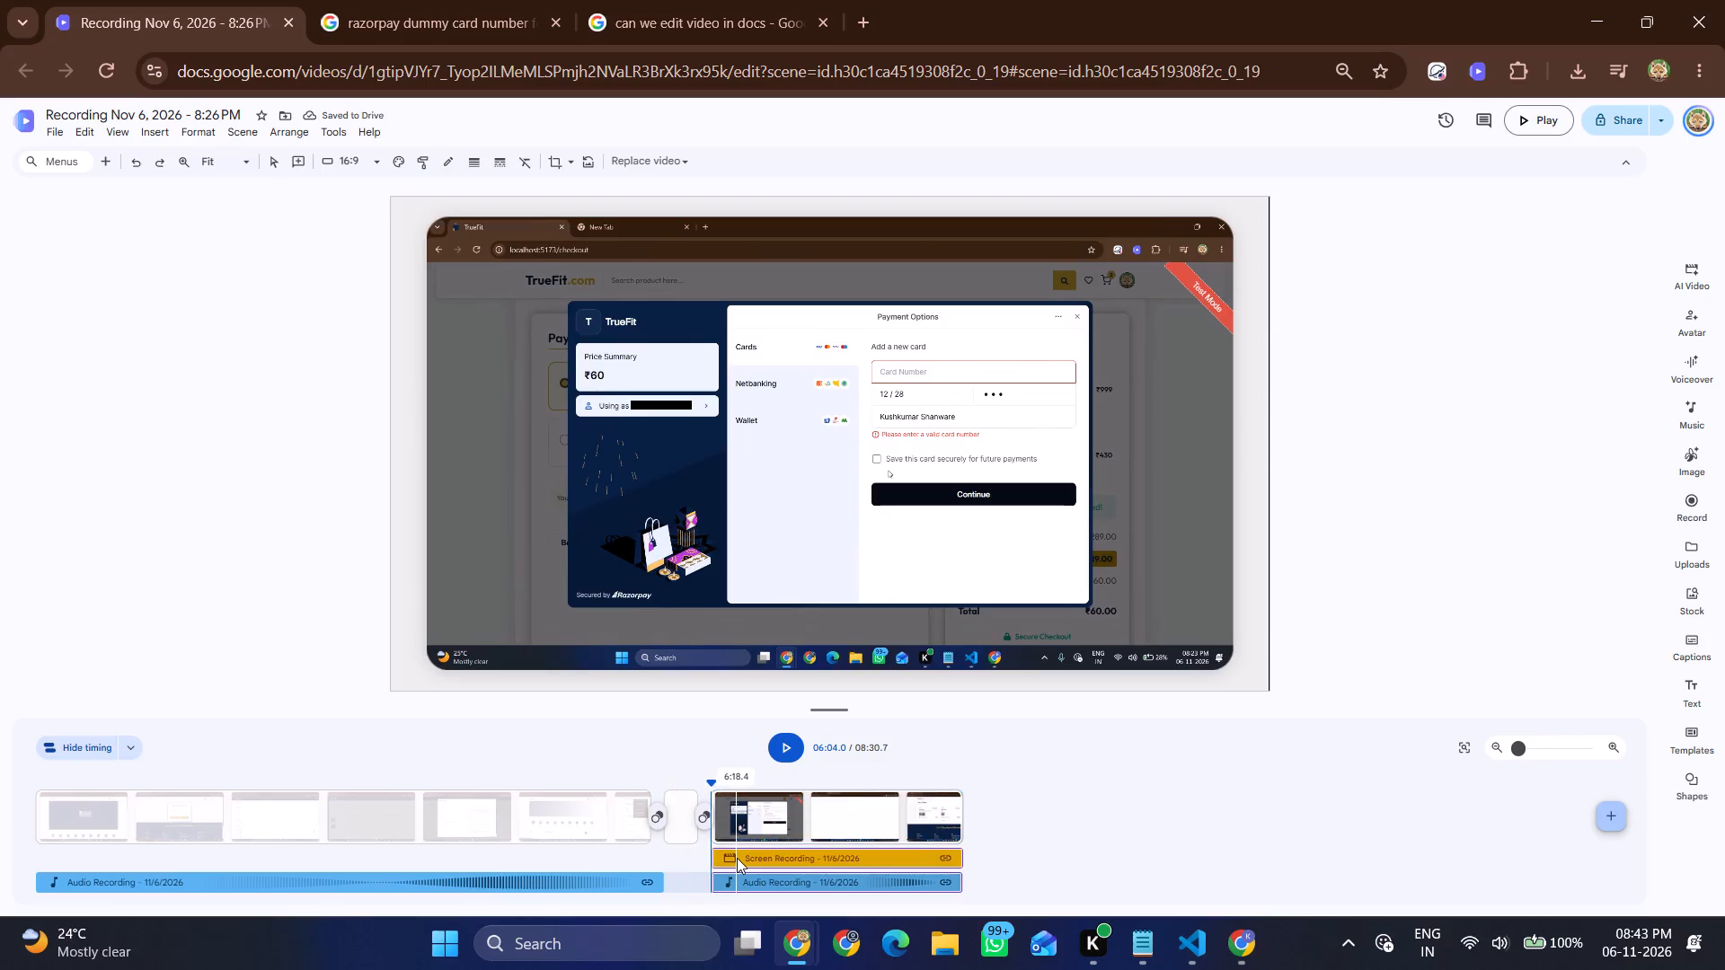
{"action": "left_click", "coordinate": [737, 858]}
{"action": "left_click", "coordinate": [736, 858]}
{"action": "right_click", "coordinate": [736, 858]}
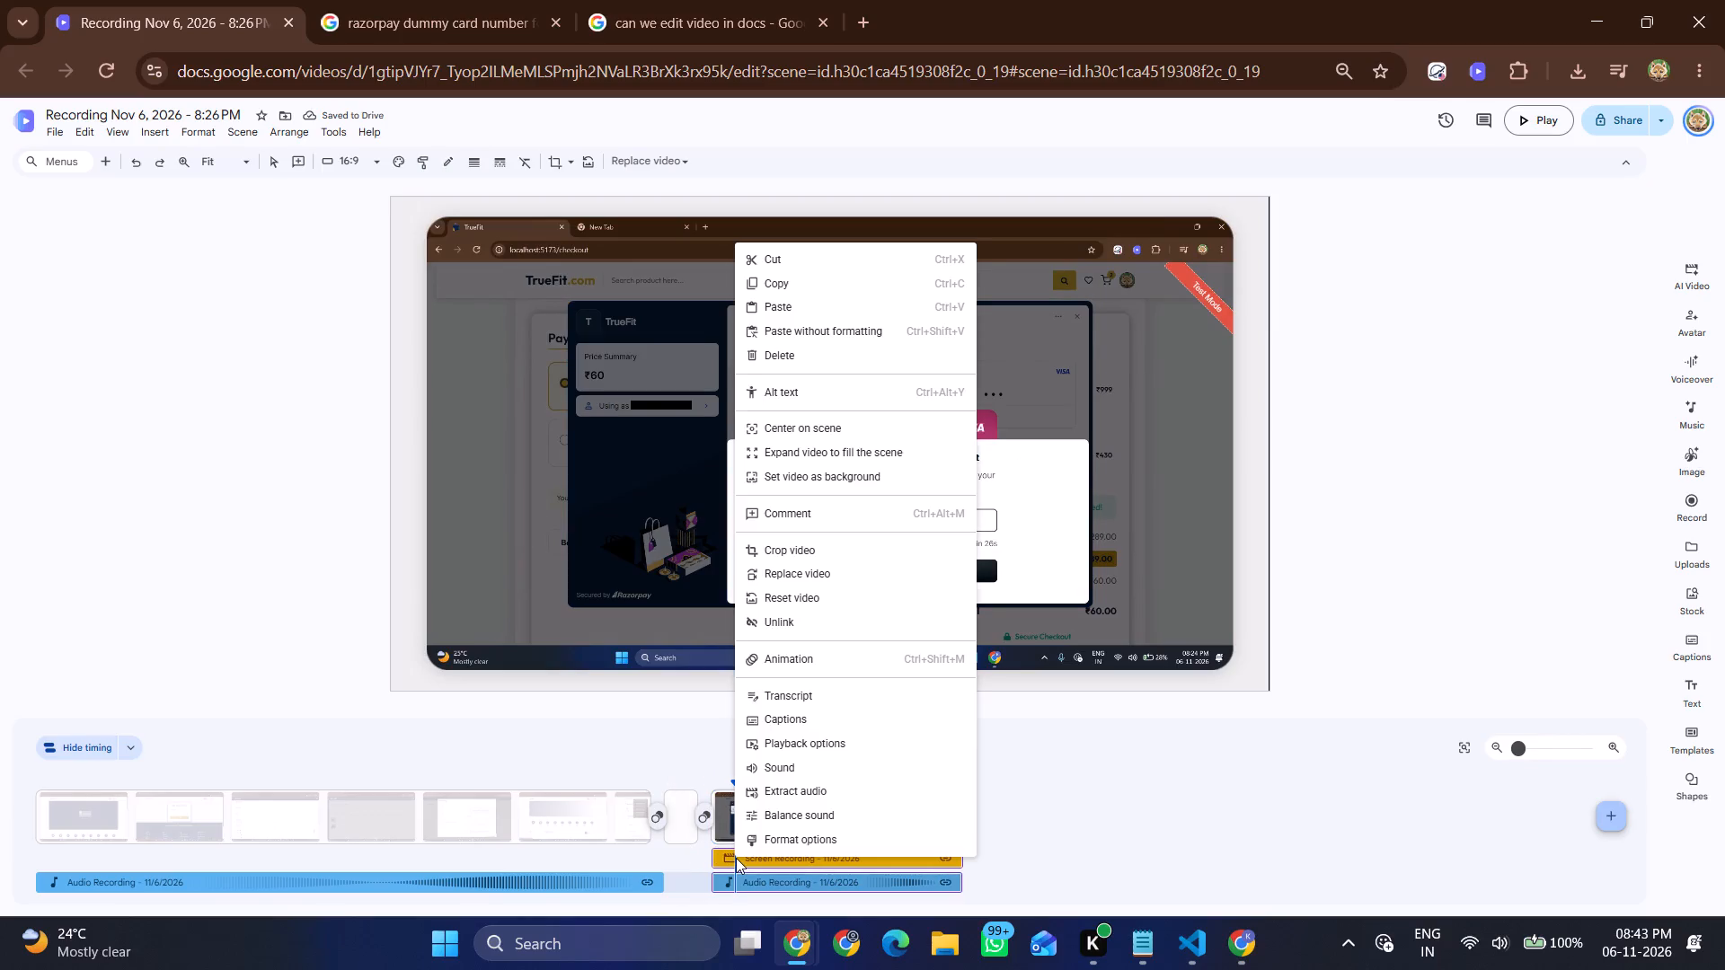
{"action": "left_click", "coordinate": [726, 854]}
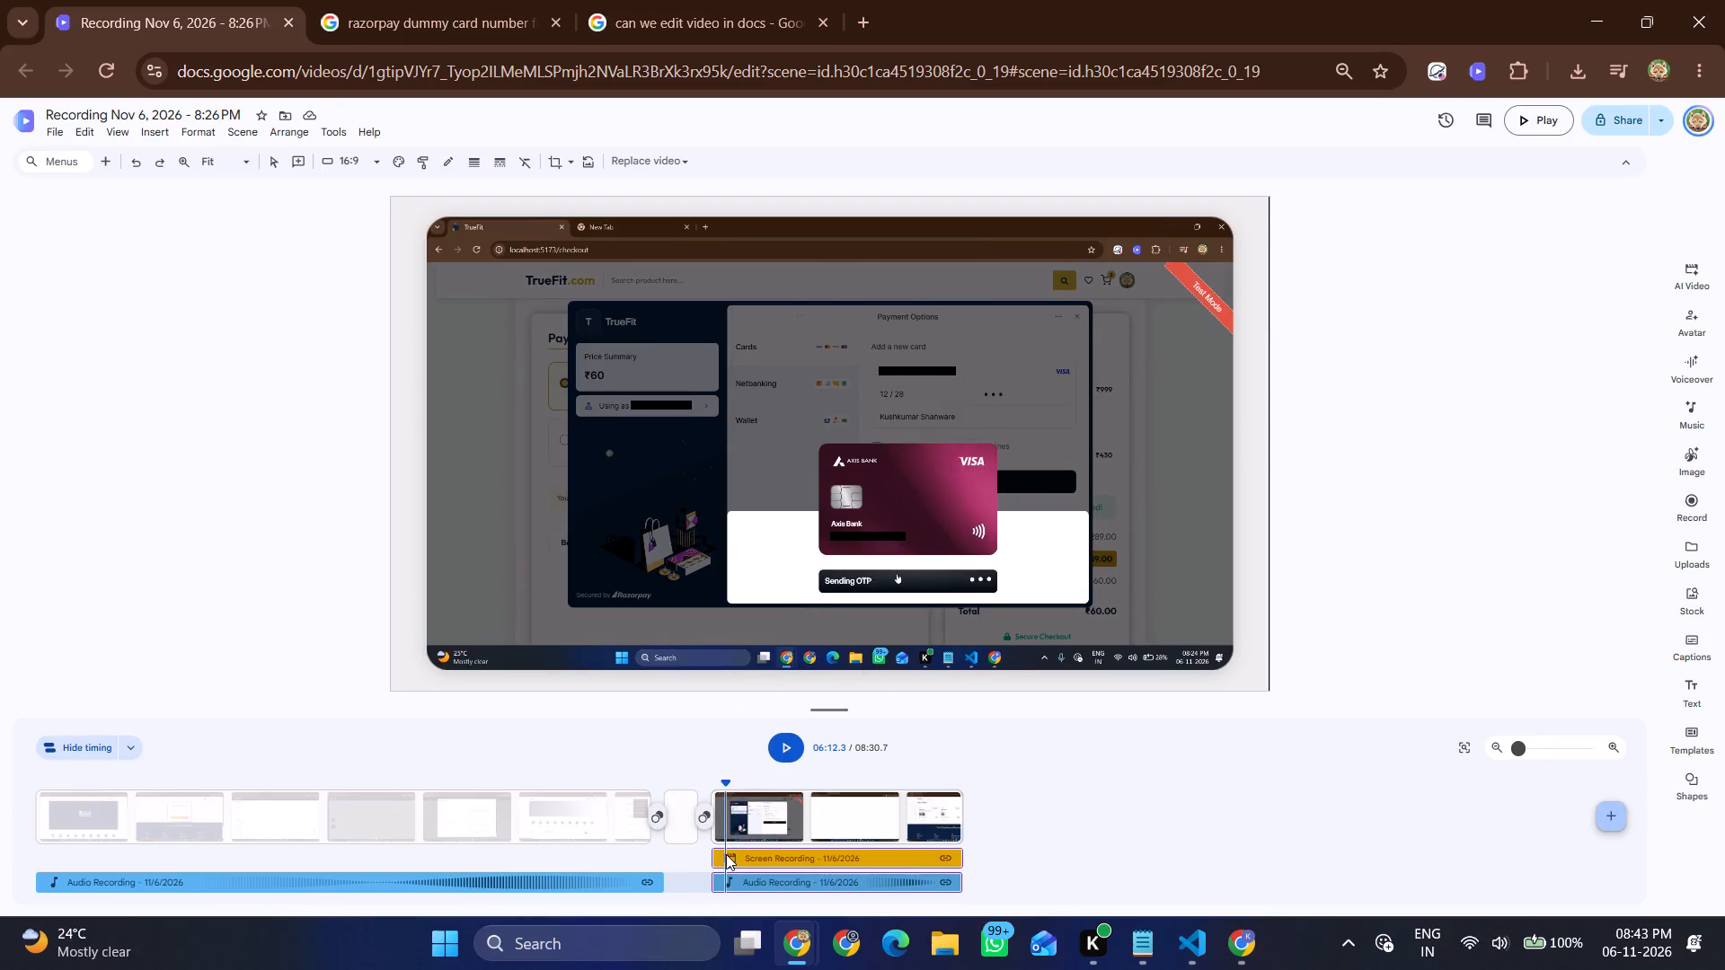
Delete the empty five-second scene between the main footage and the payment retry scene.
{"action": "left_click", "coordinate": [685, 811]}
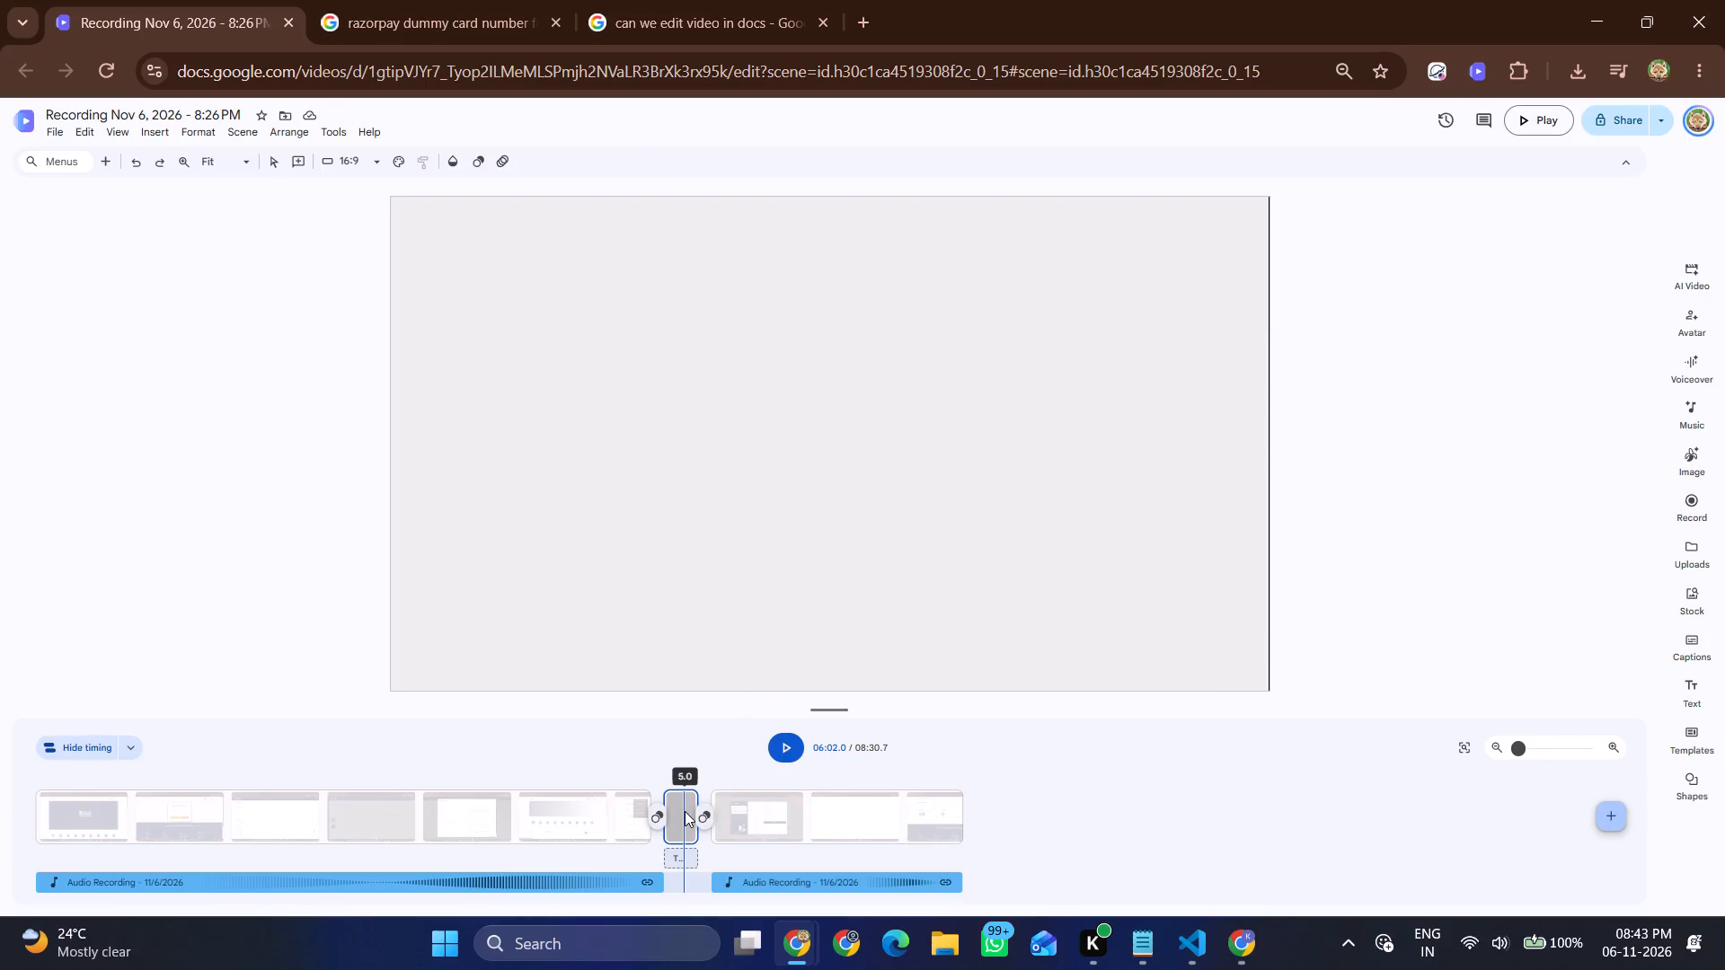
{"action": "key", "text": "Delete"}
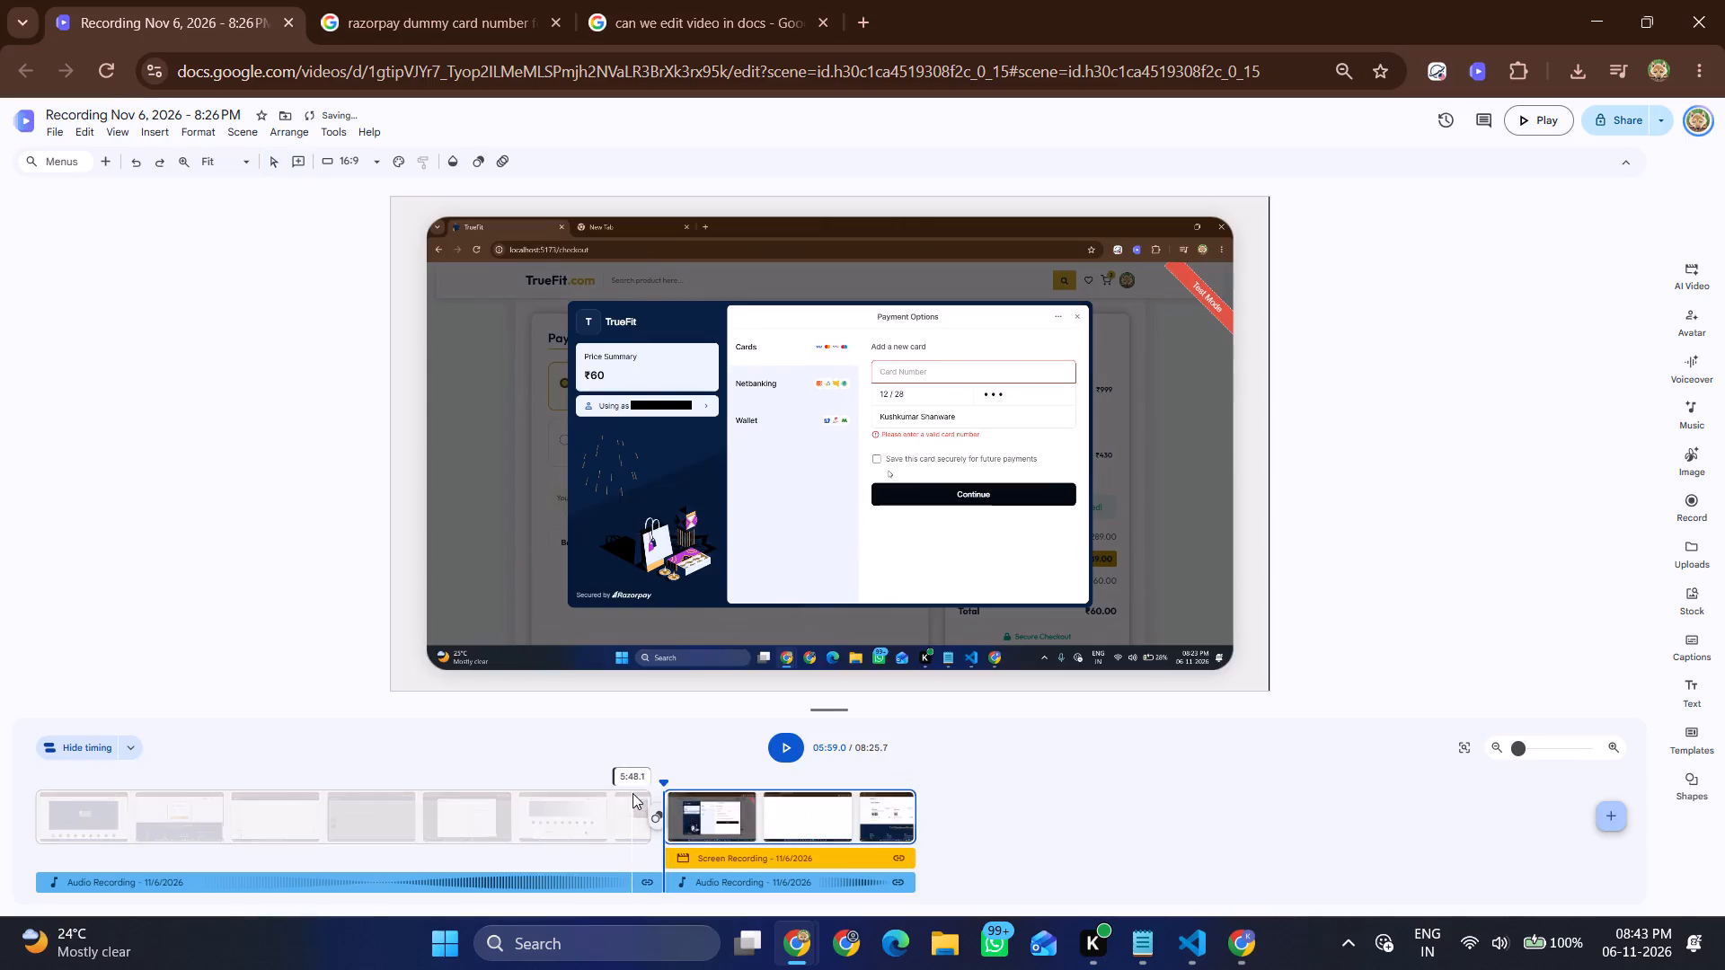
Set the transition between the main footage and the payment retry scene to None.
{"action": "left_click", "coordinate": [632, 795]}
{"action": "left_click", "coordinate": [656, 814]}
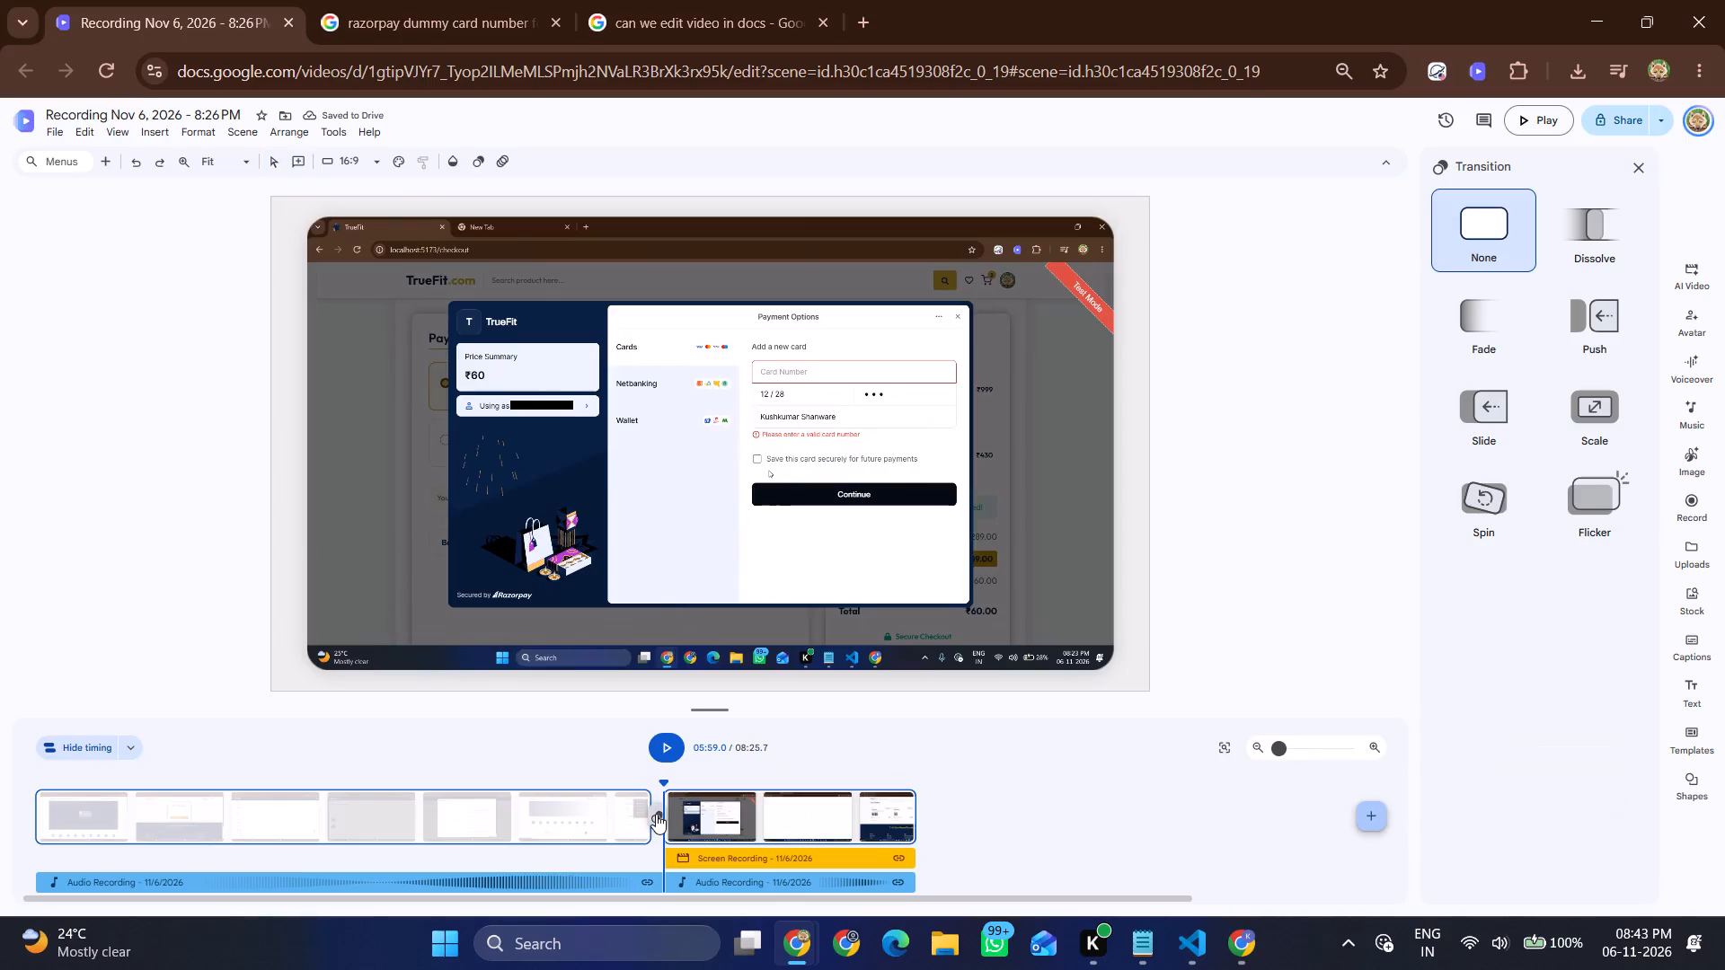
{"action": "left_click", "coordinate": [1482, 262]}
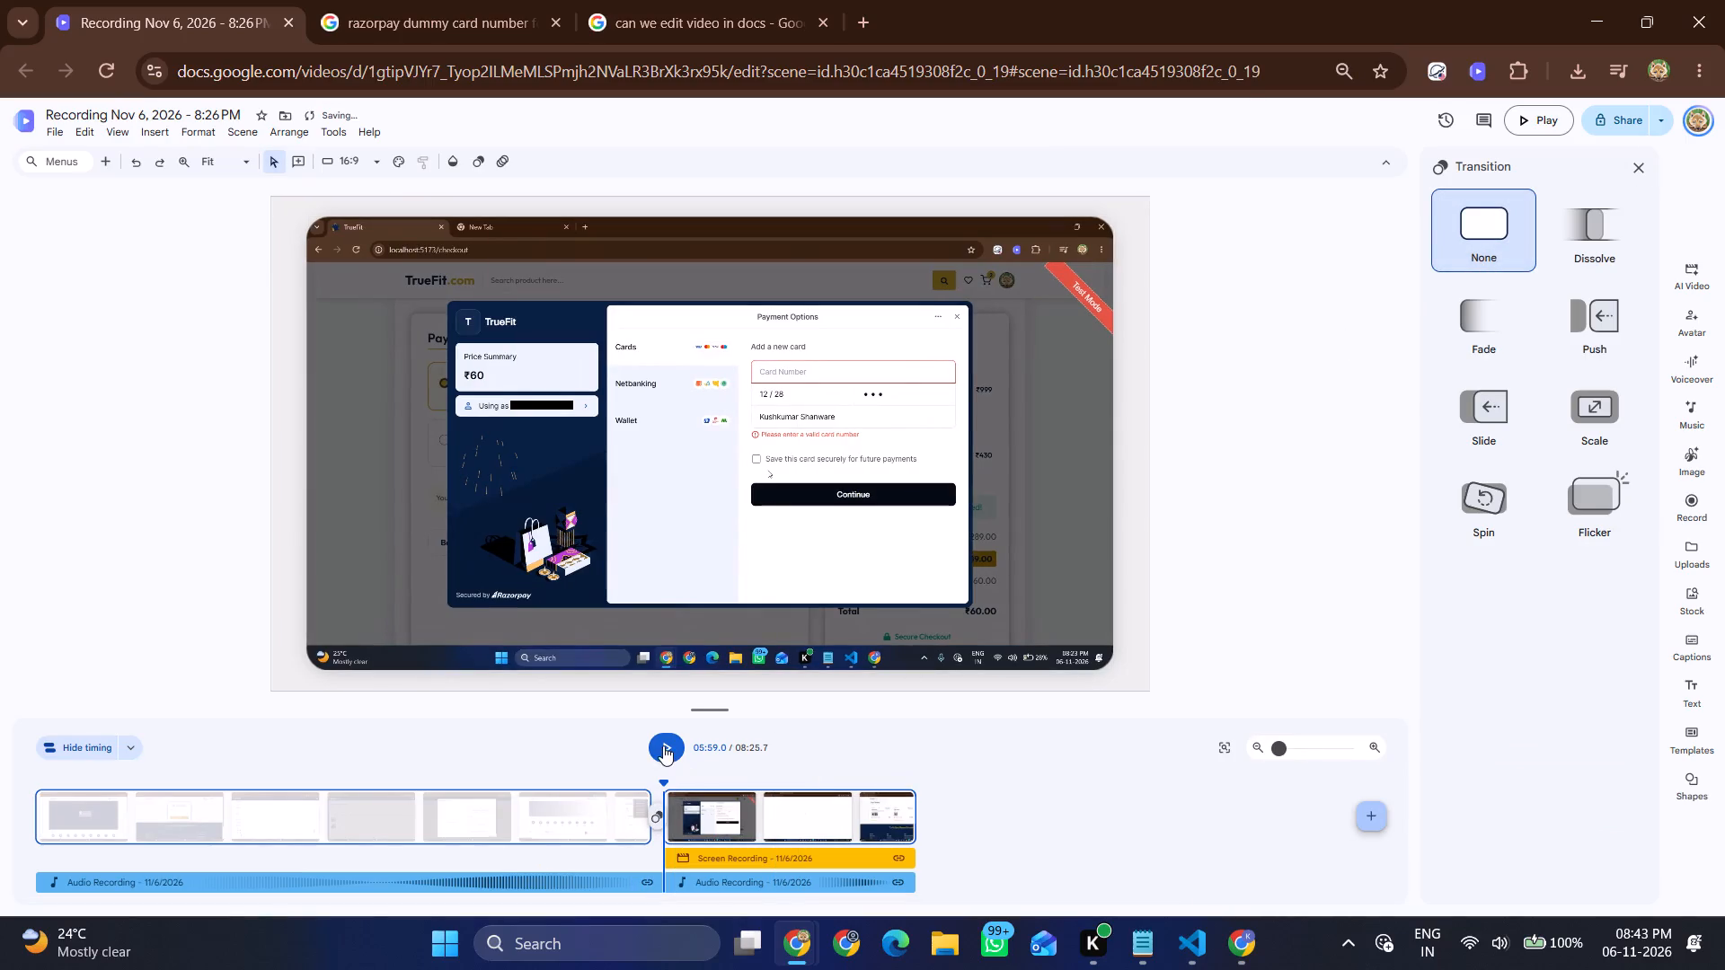
Preview the footage on both sides of the join, from about 5:52 and from about 6:07.
{"action": "left_click", "coordinate": [640, 799]}
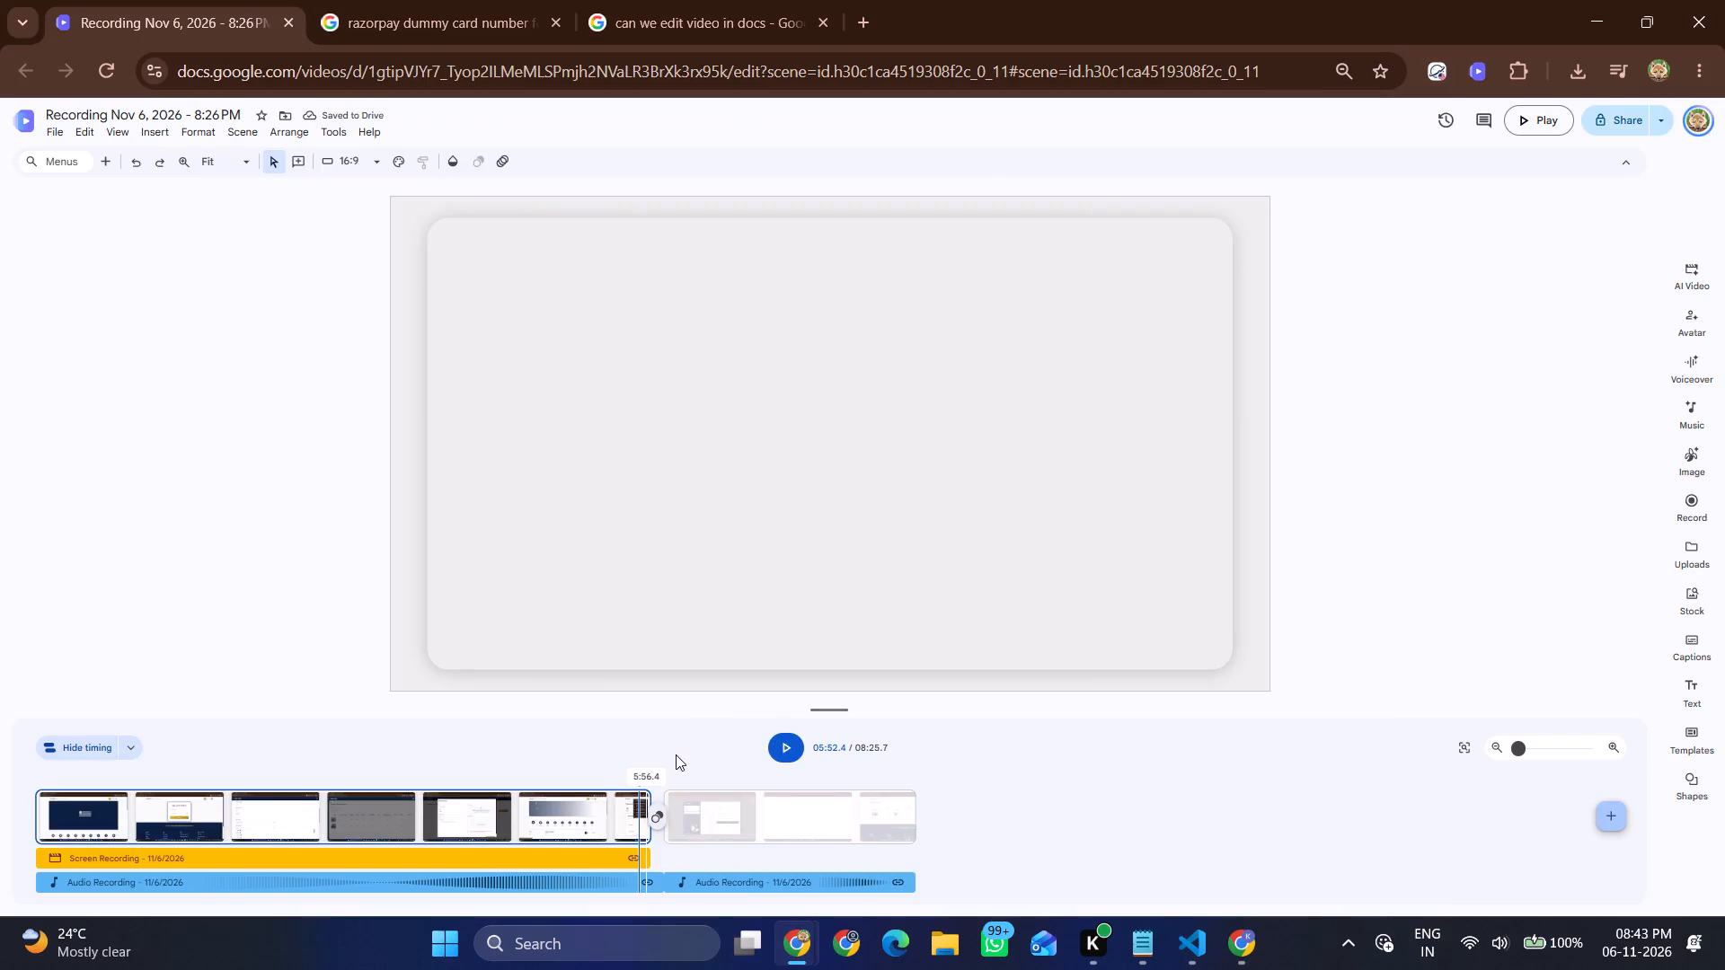
{"action": "left_click", "coordinate": [790, 746]}
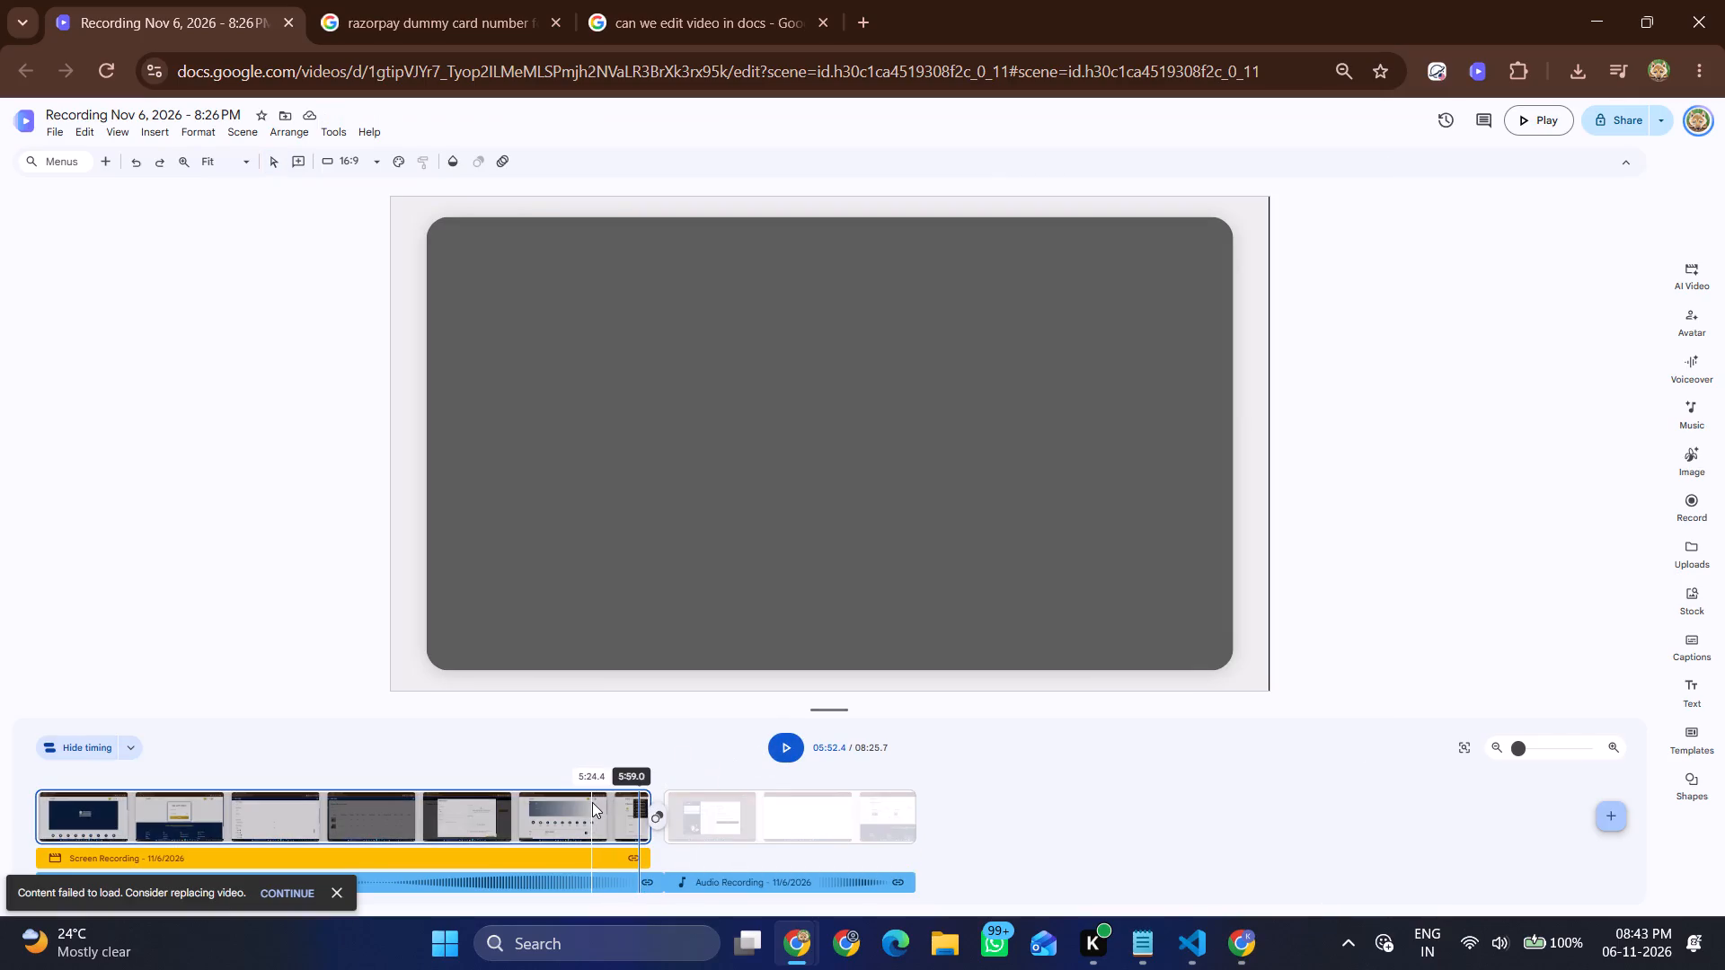
{"action": "left_click", "coordinate": [300, 892]}
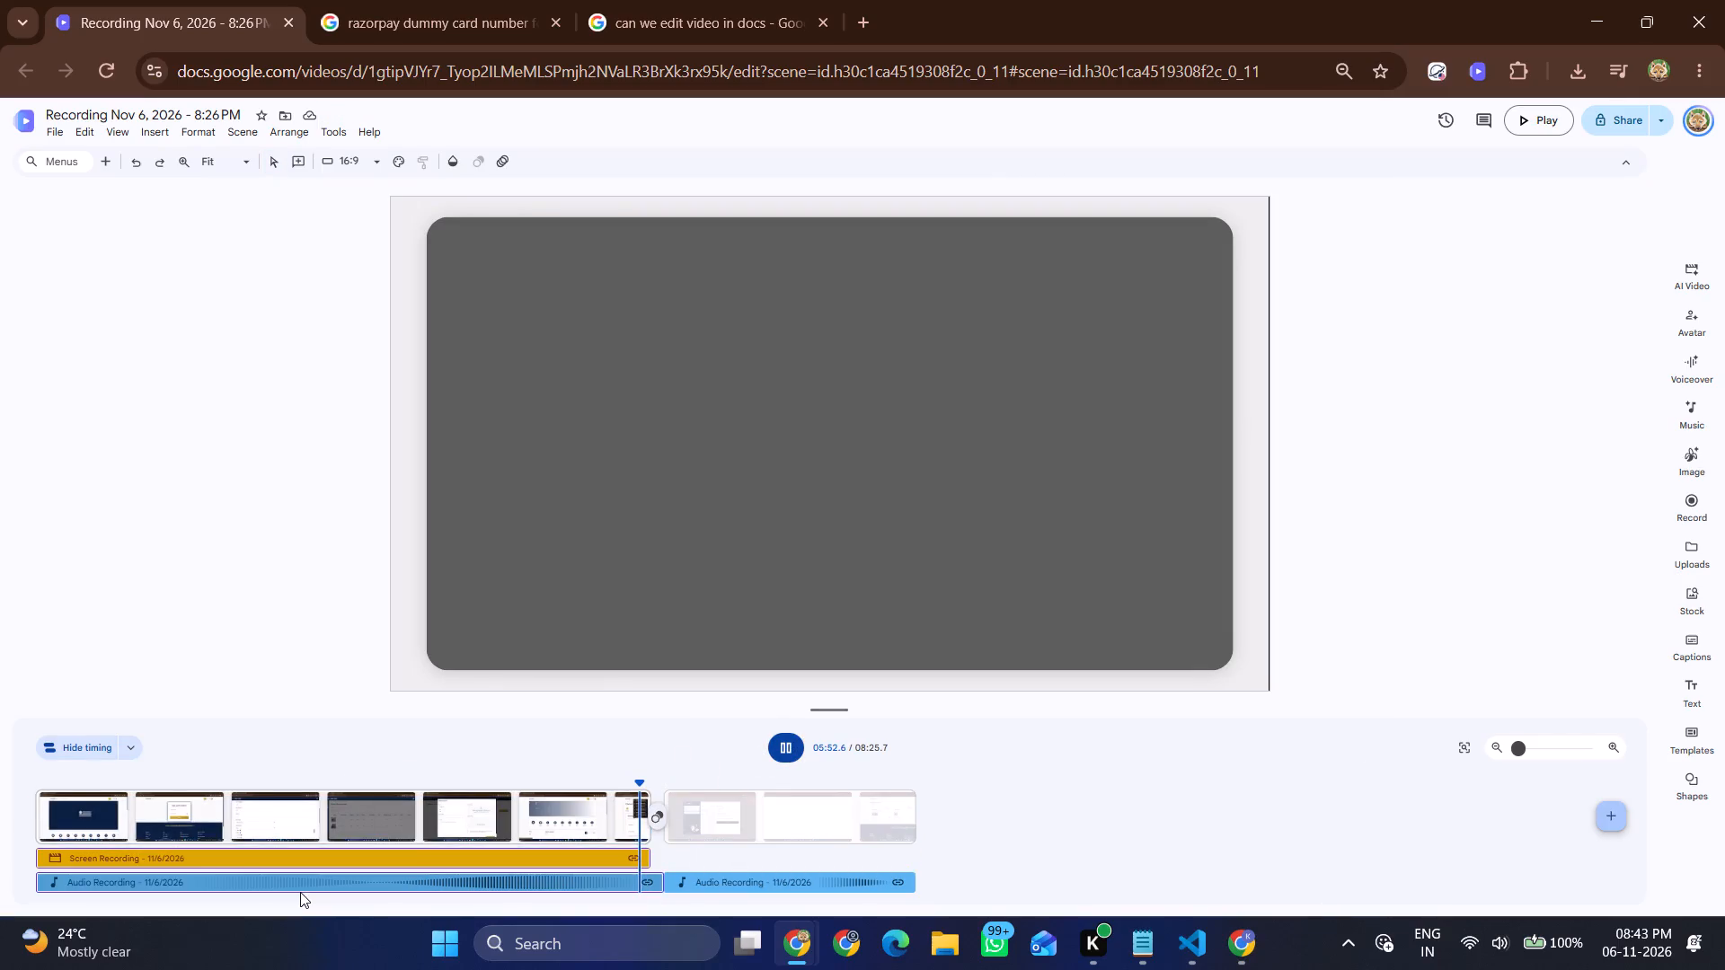
{"action": "left_click", "coordinate": [678, 817]}
{"action": "left_click", "coordinate": [663, 823]}
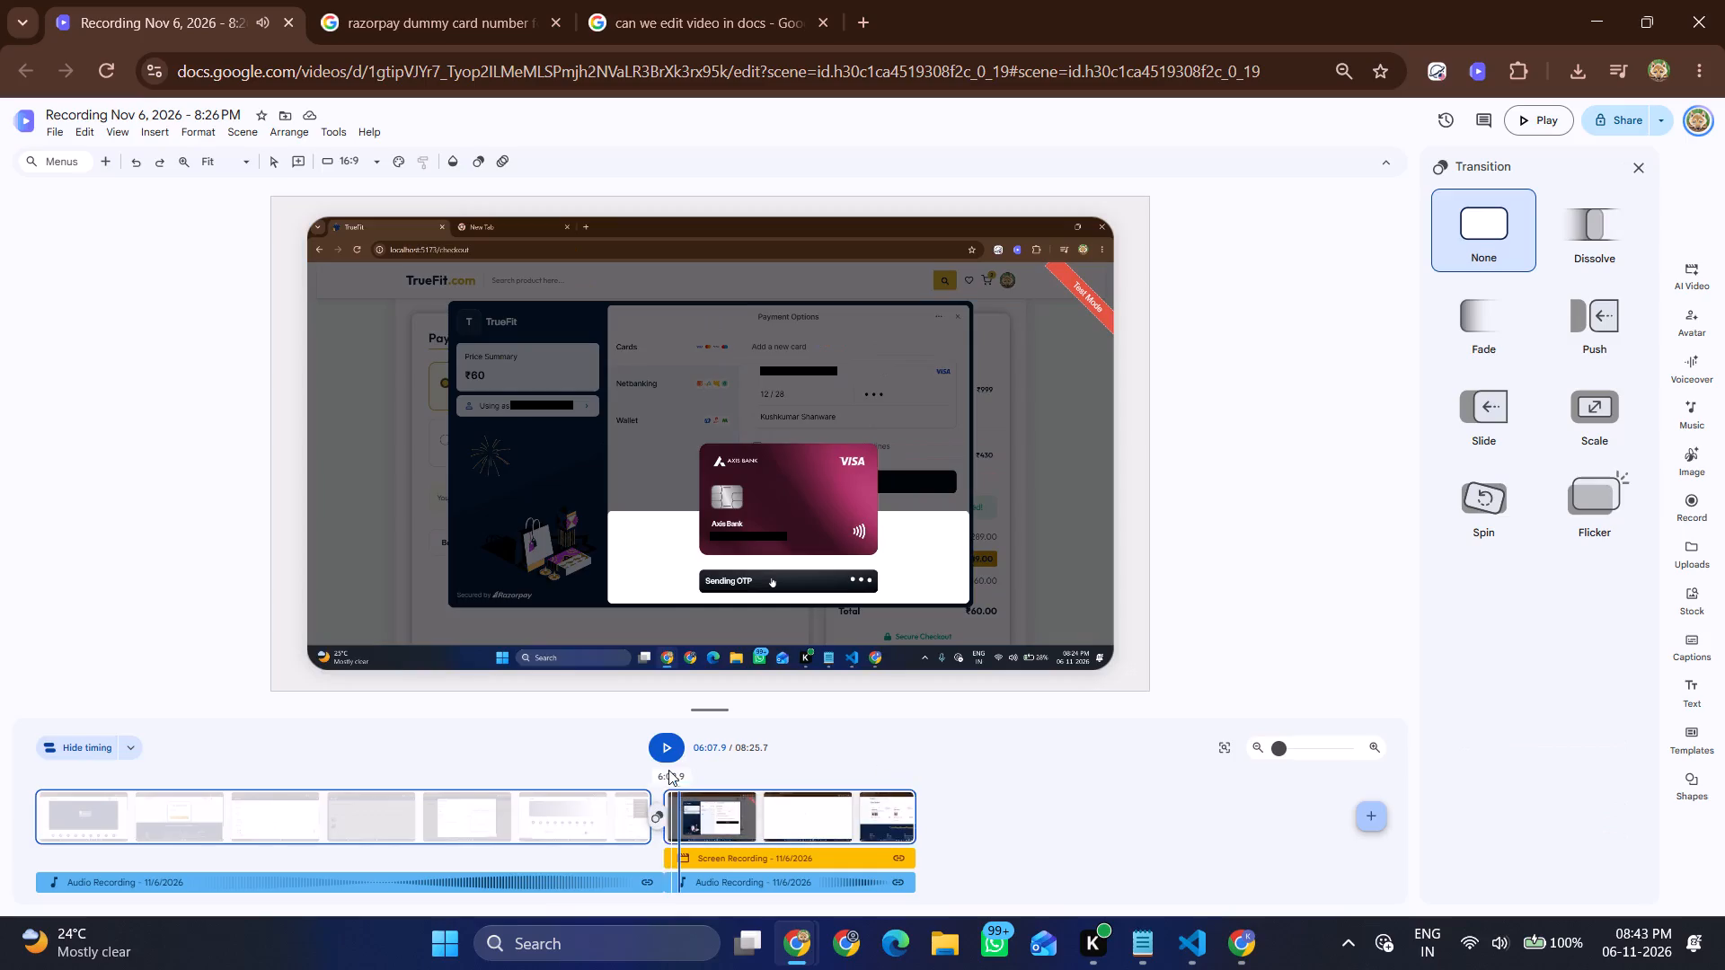
{"action": "left_click", "coordinate": [668, 762]}
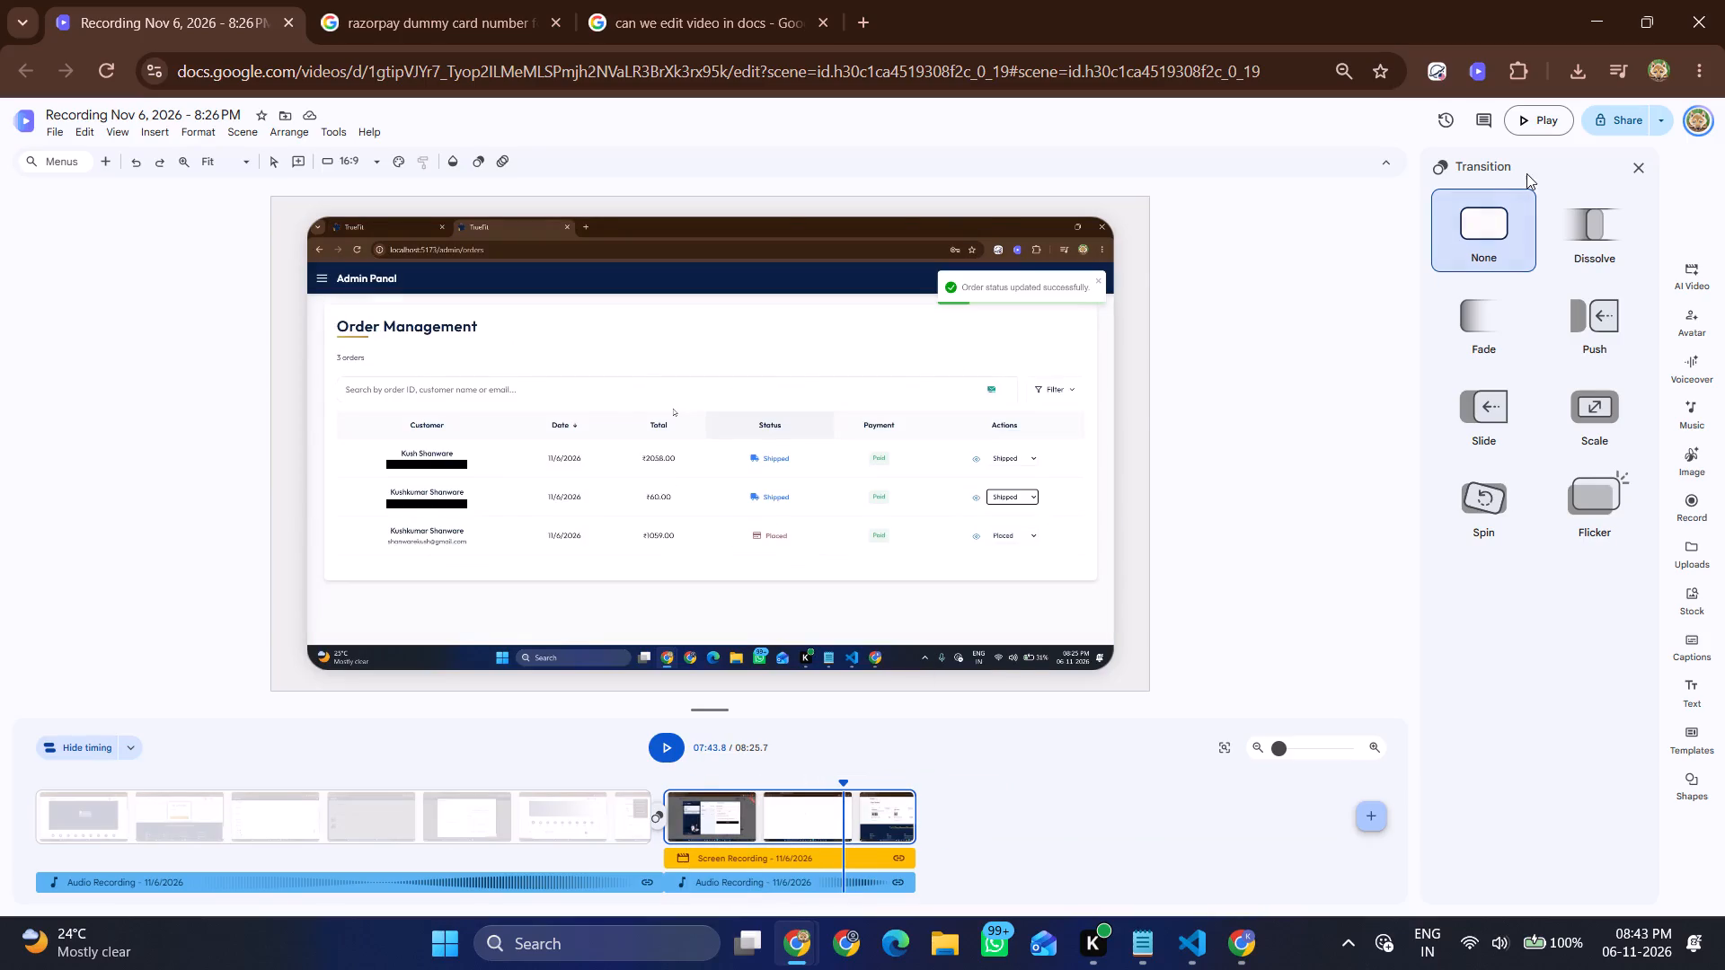
Preview the edited video in the full player, skimming from about 4:29 to the join at about 5:52.
{"action": "left_click", "coordinate": [1543, 121]}
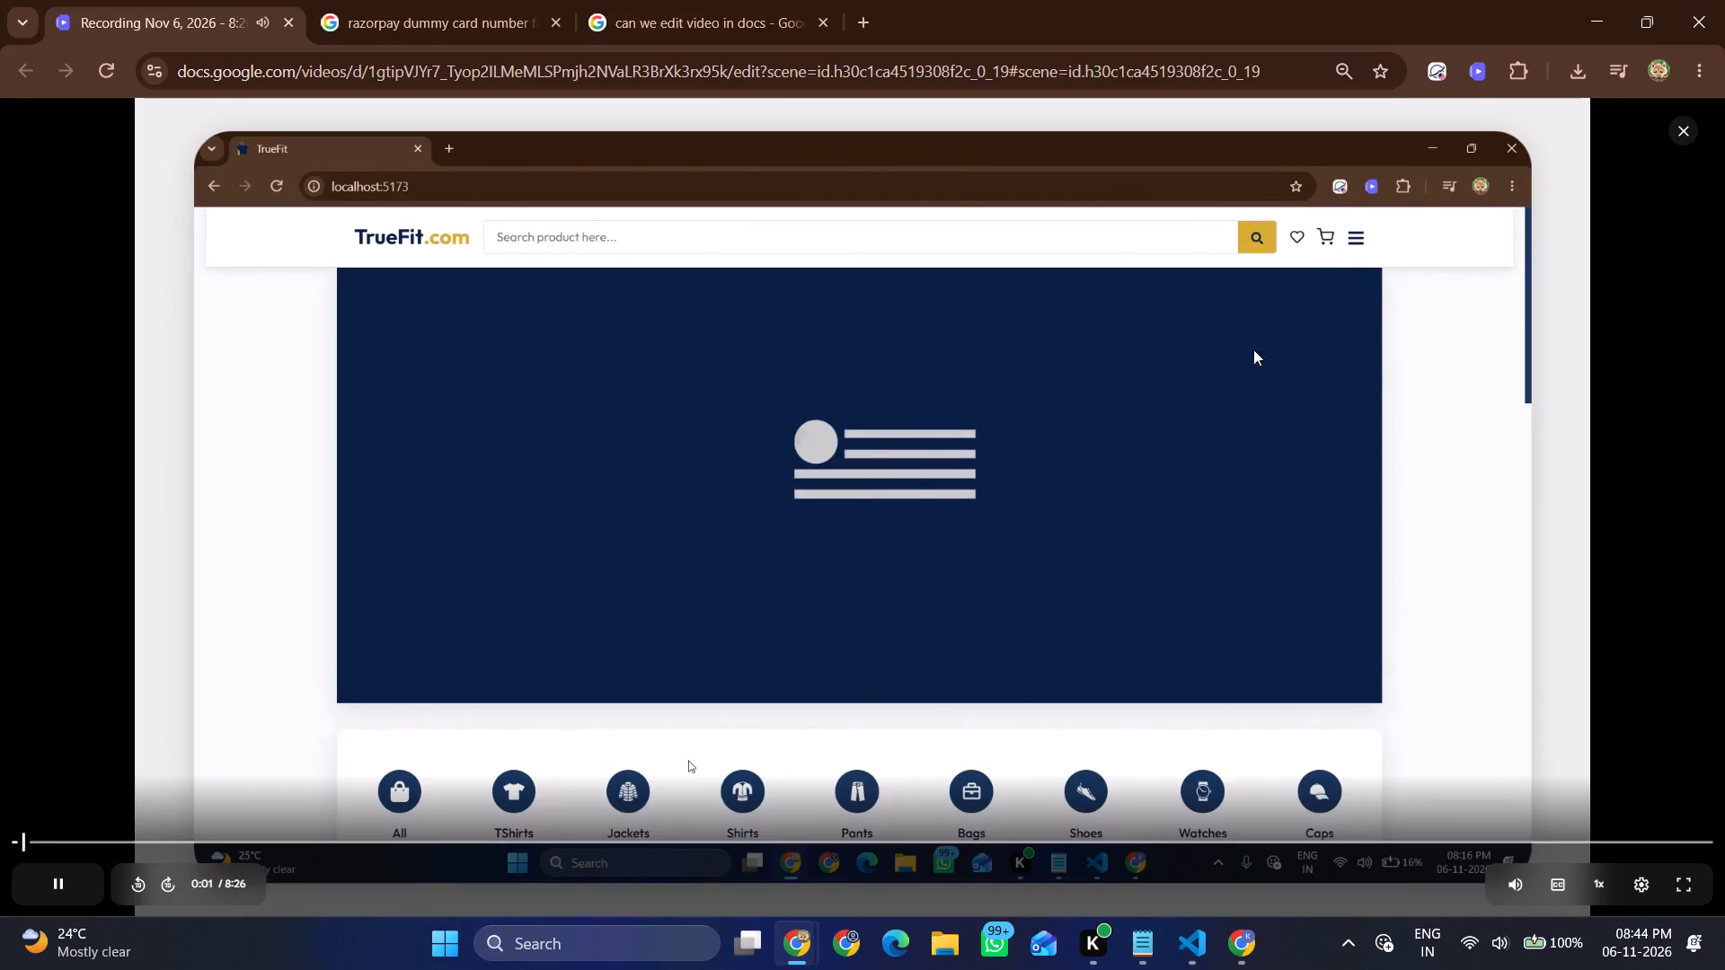
{"action": "left_click", "coordinate": [916, 839]}
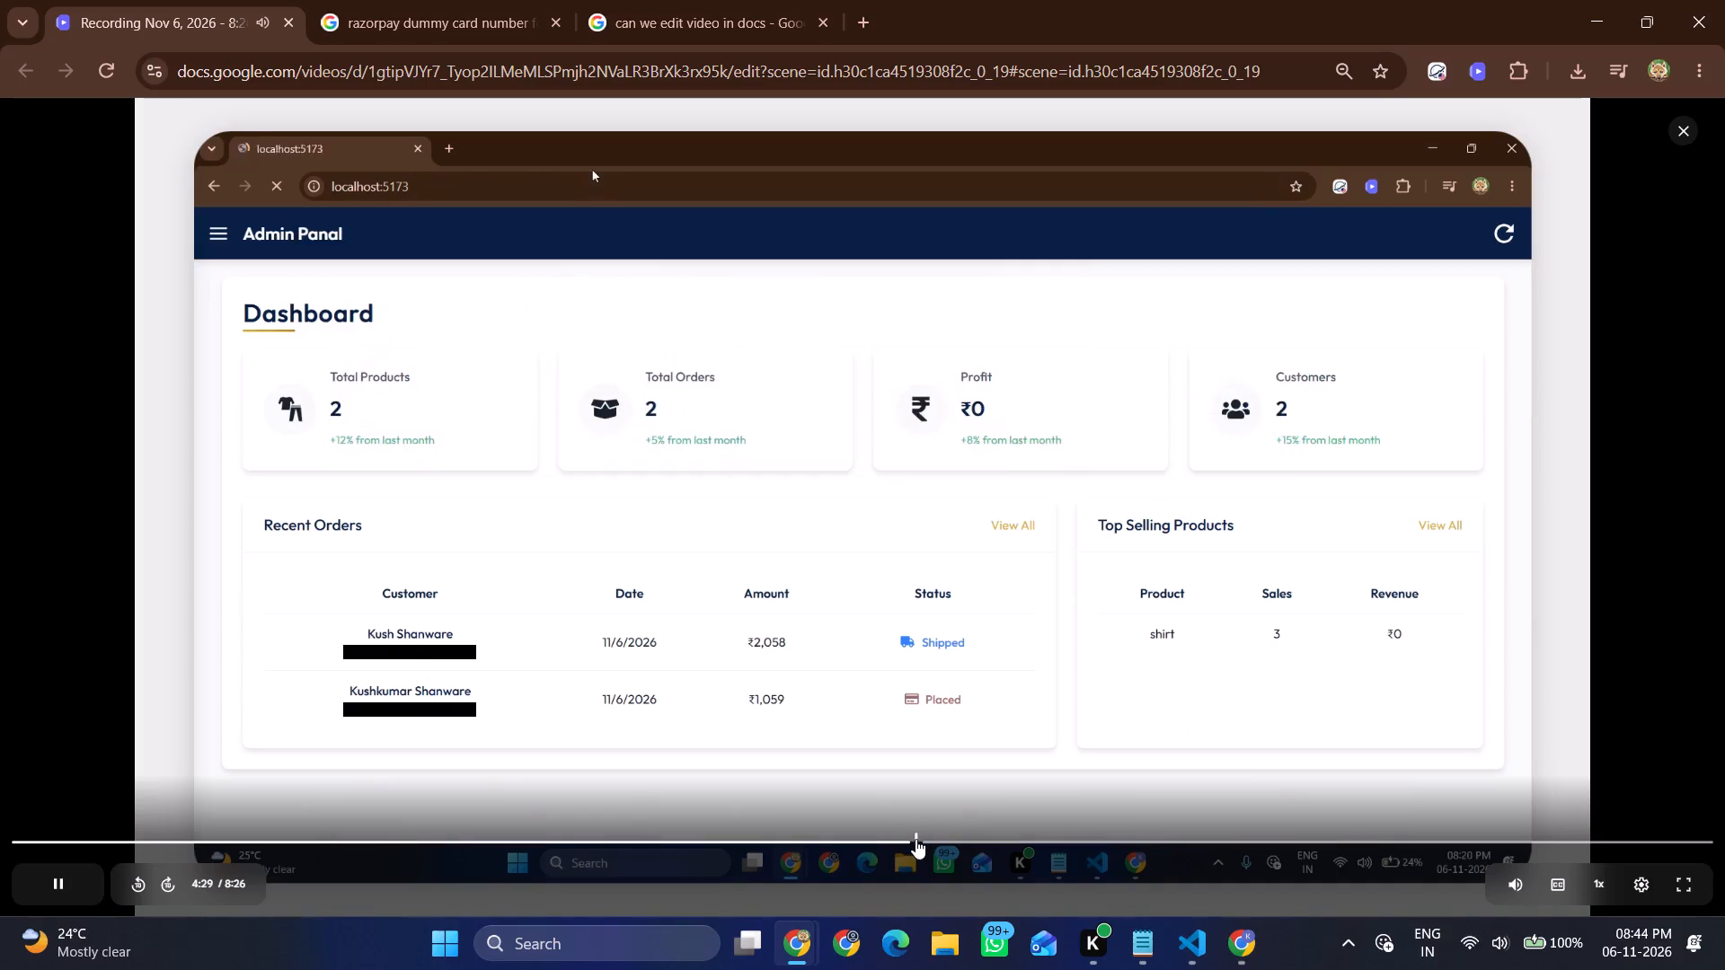
{"action": "left_click", "coordinate": [984, 842]}
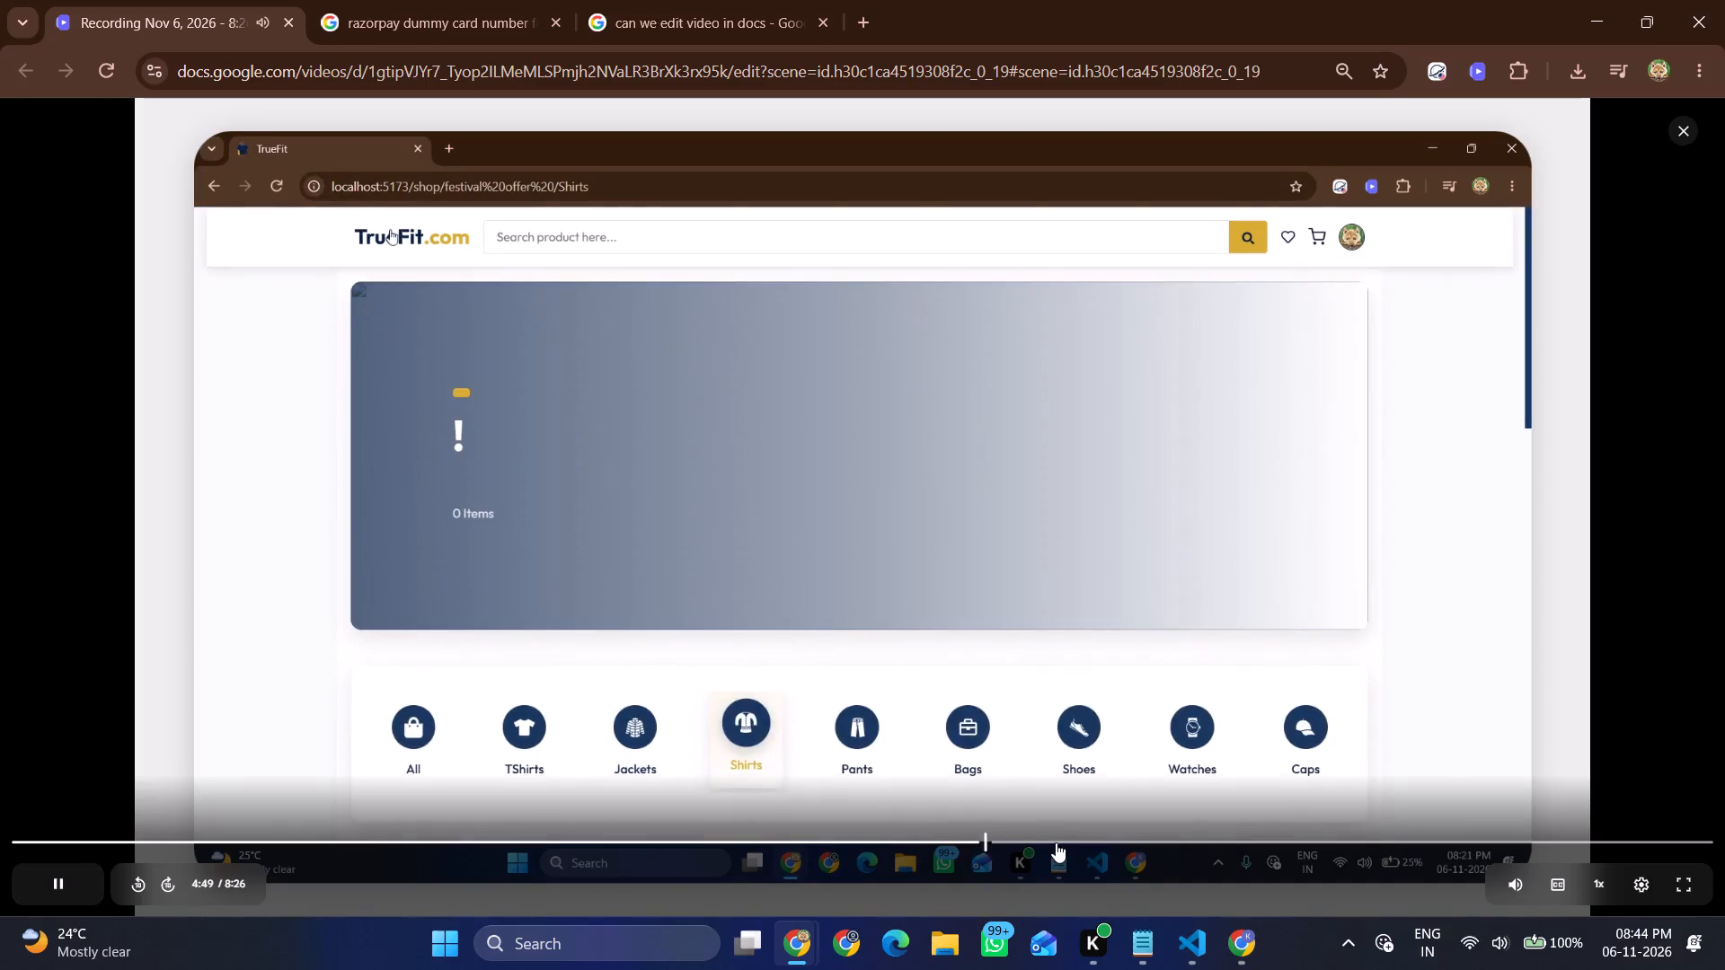
{"action": "left_click", "coordinate": [1056, 842]}
{"action": "left_click", "coordinate": [1145, 848]}
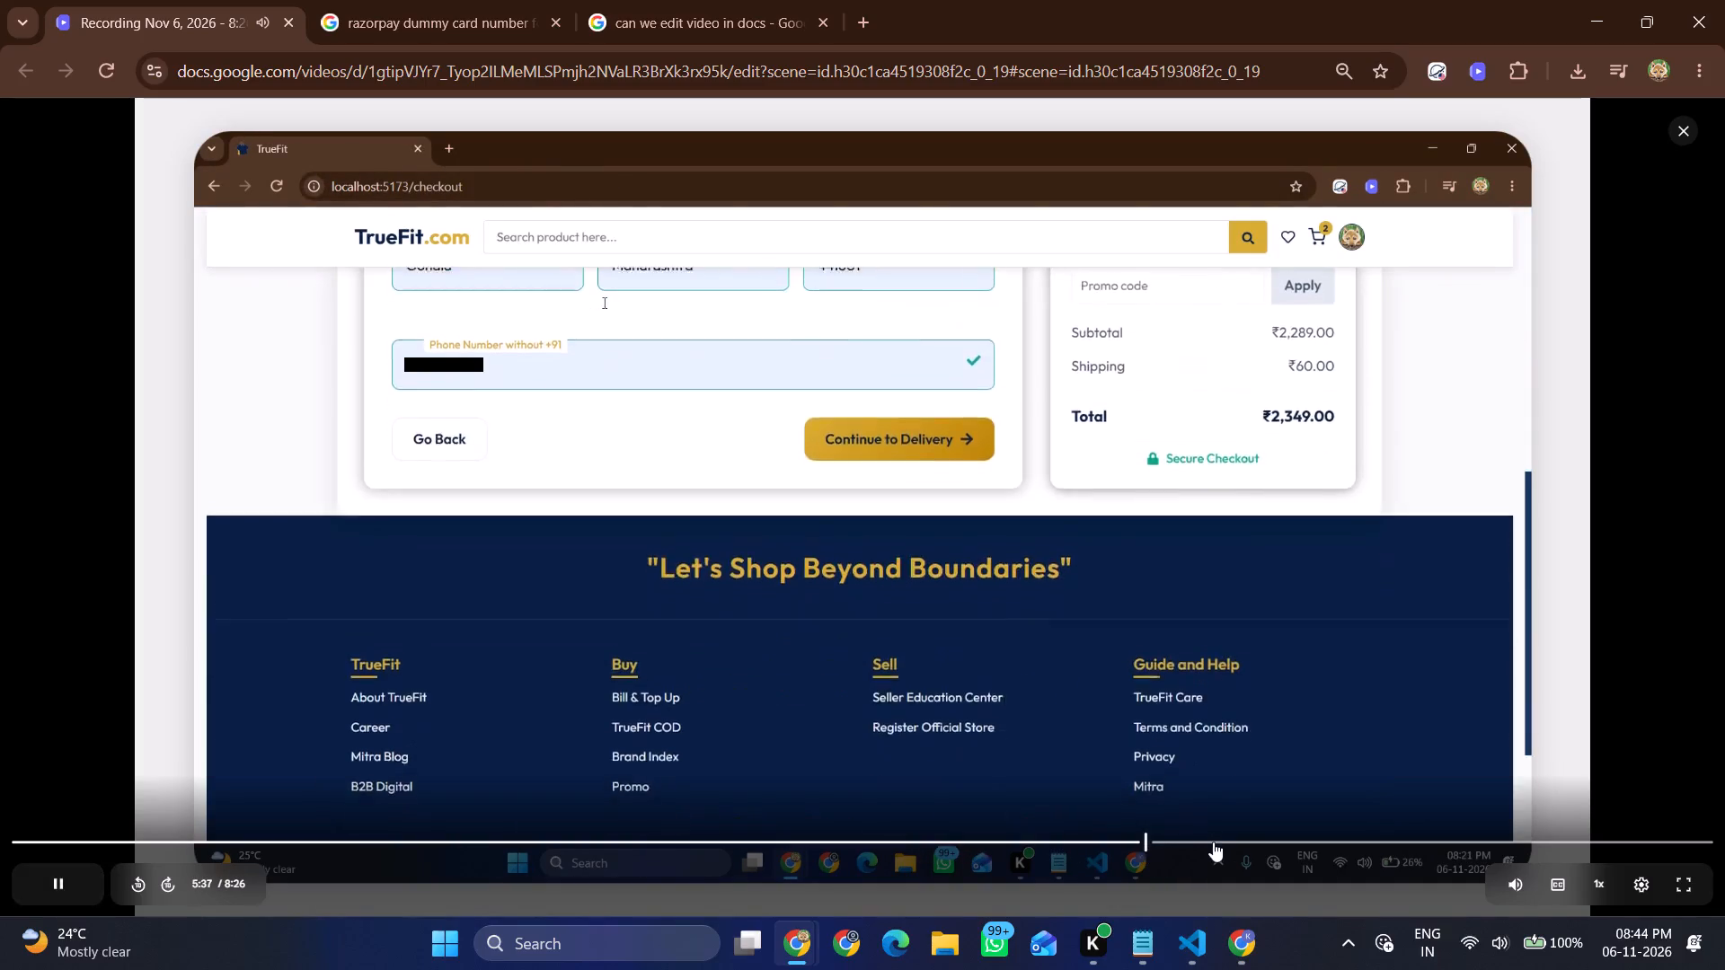
{"action": "left_click", "coordinate": [1213, 842]}
{"action": "left_click", "coordinate": [1196, 847]}
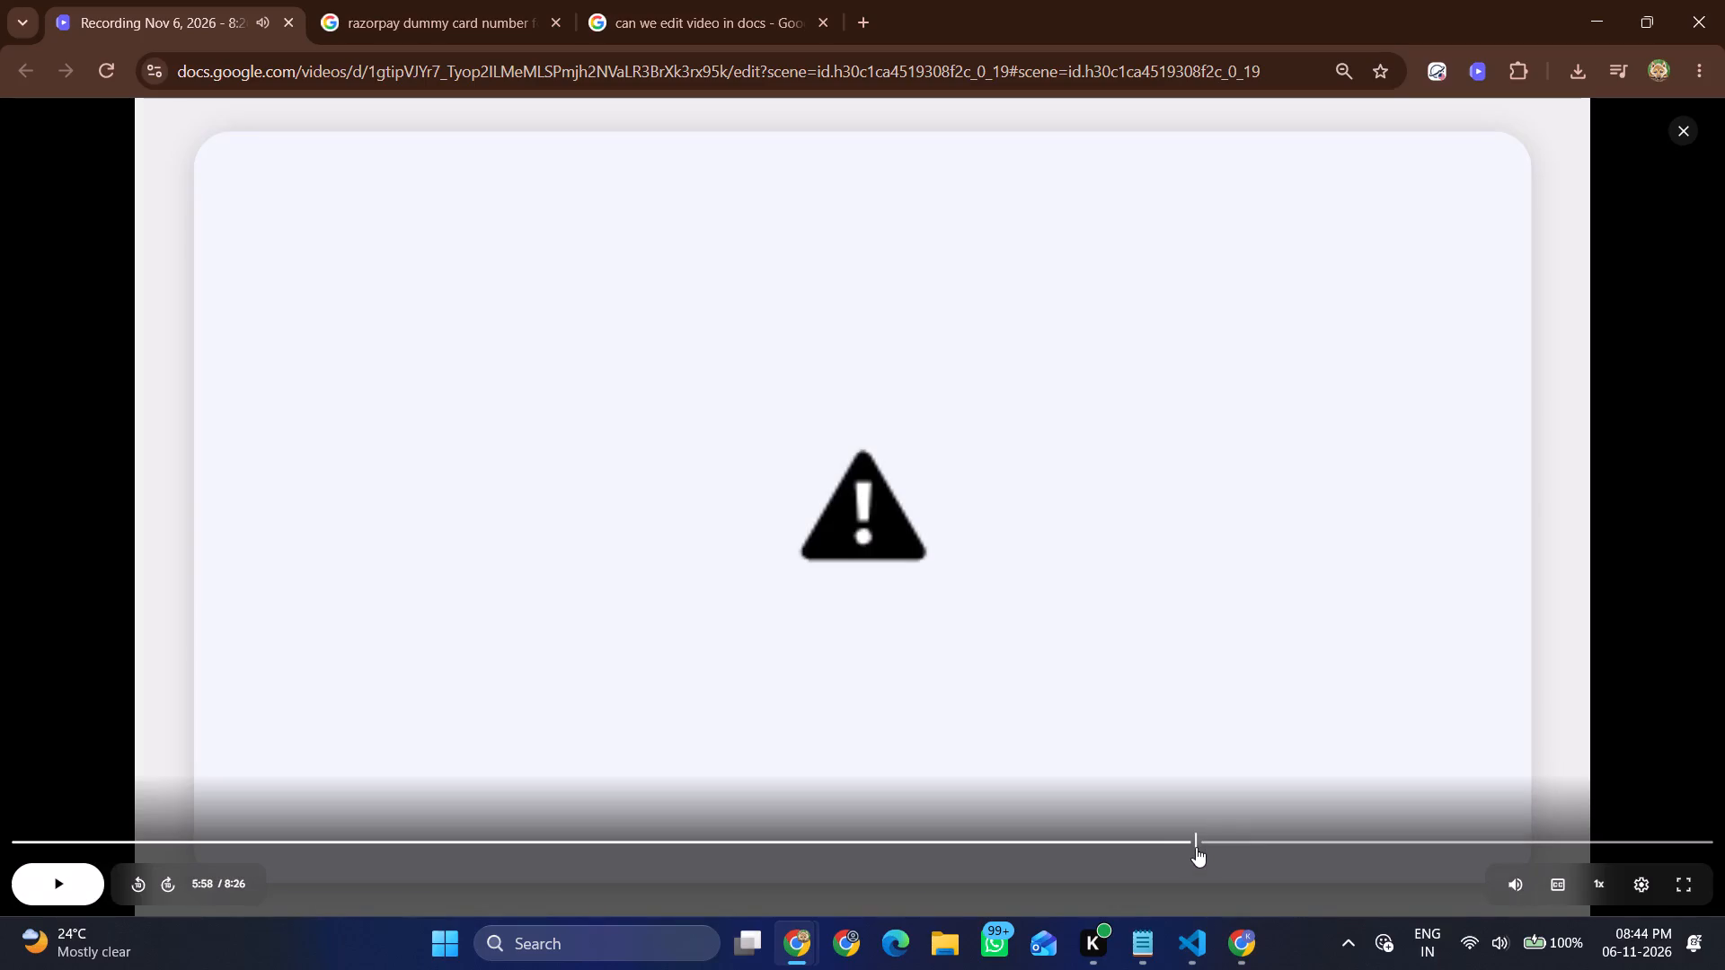
{"action": "left_click", "coordinate": [1131, 842]}
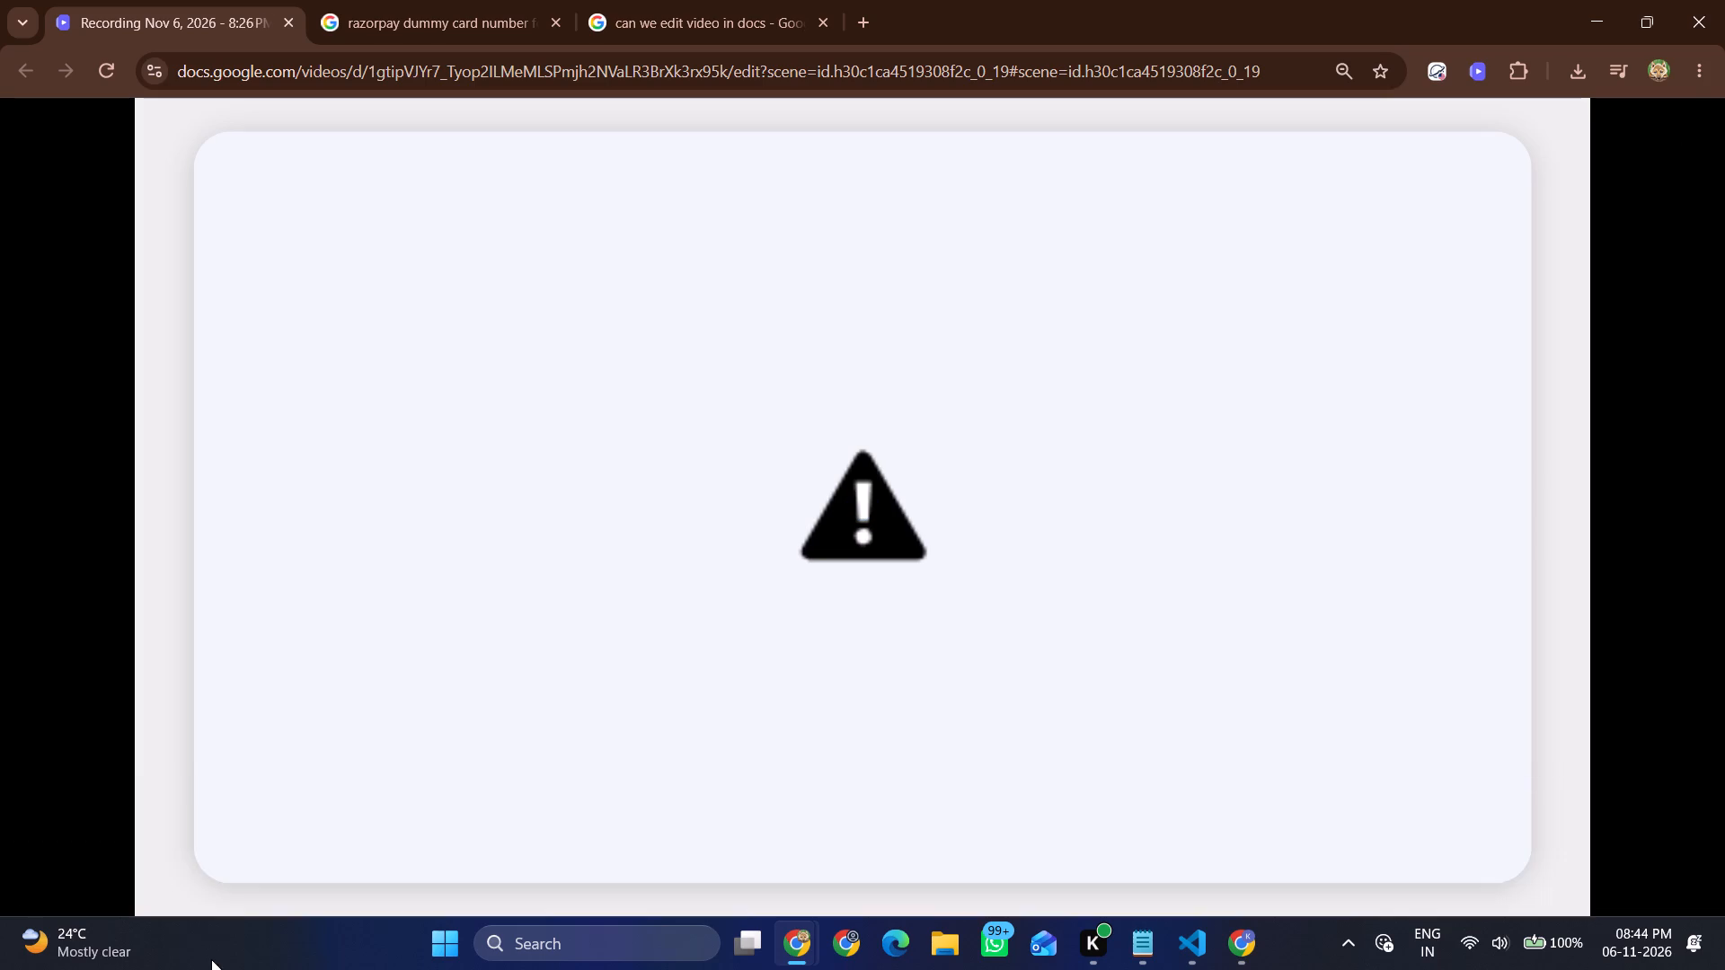
{"action": "left_click", "coordinate": [64, 880]}
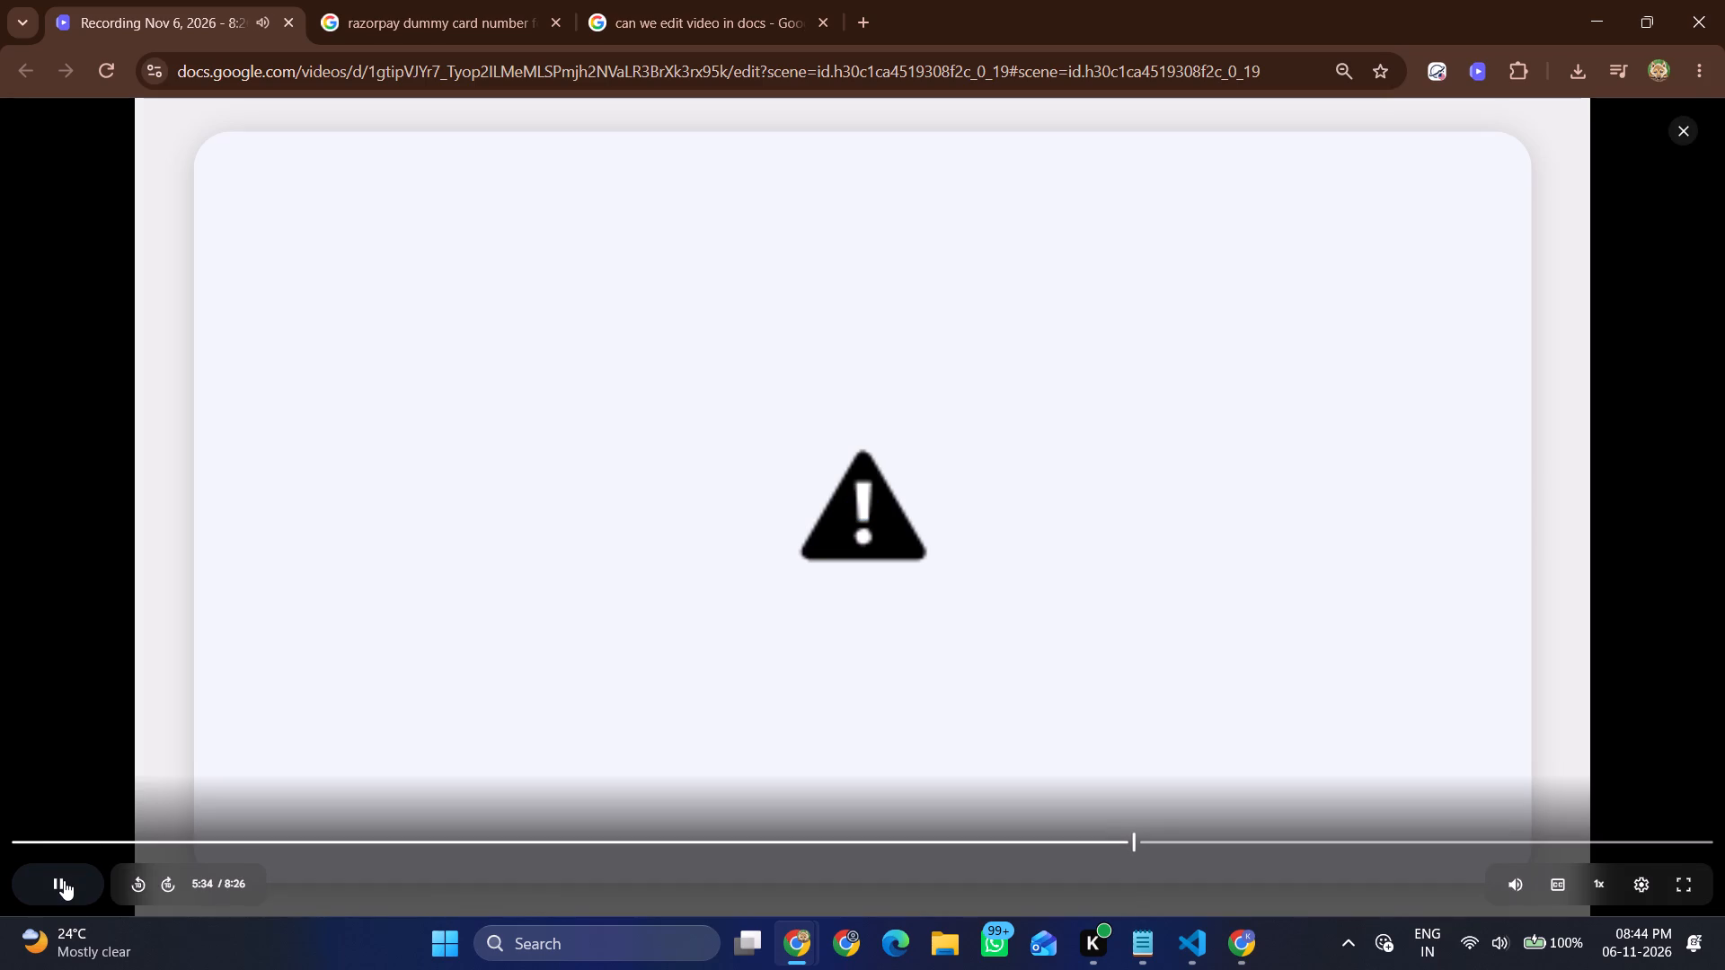
{"action": "left_click", "coordinate": [1680, 121]}
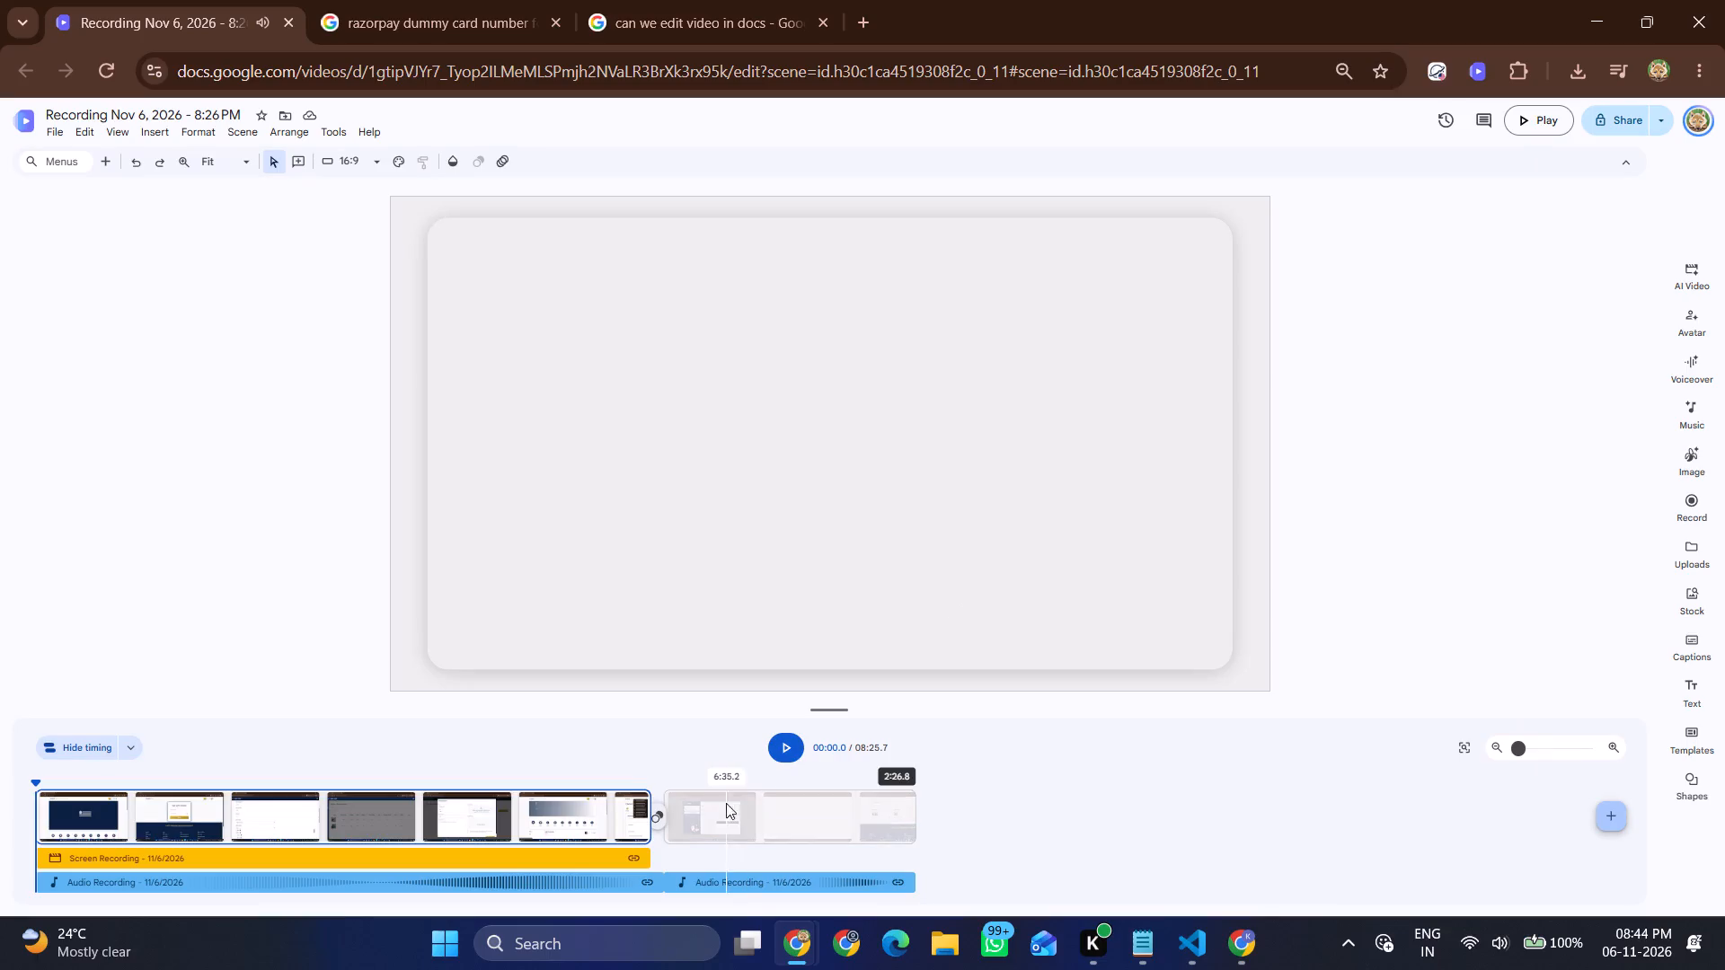
Undo the deletion of the empty scene, the removal of the failed card payment footage and the split after it.
{"action": "left_click", "coordinate": [663, 768]}
{"action": "key", "text": "ctrl+z"}
{"action": "key", "text": "ctrl+z"}
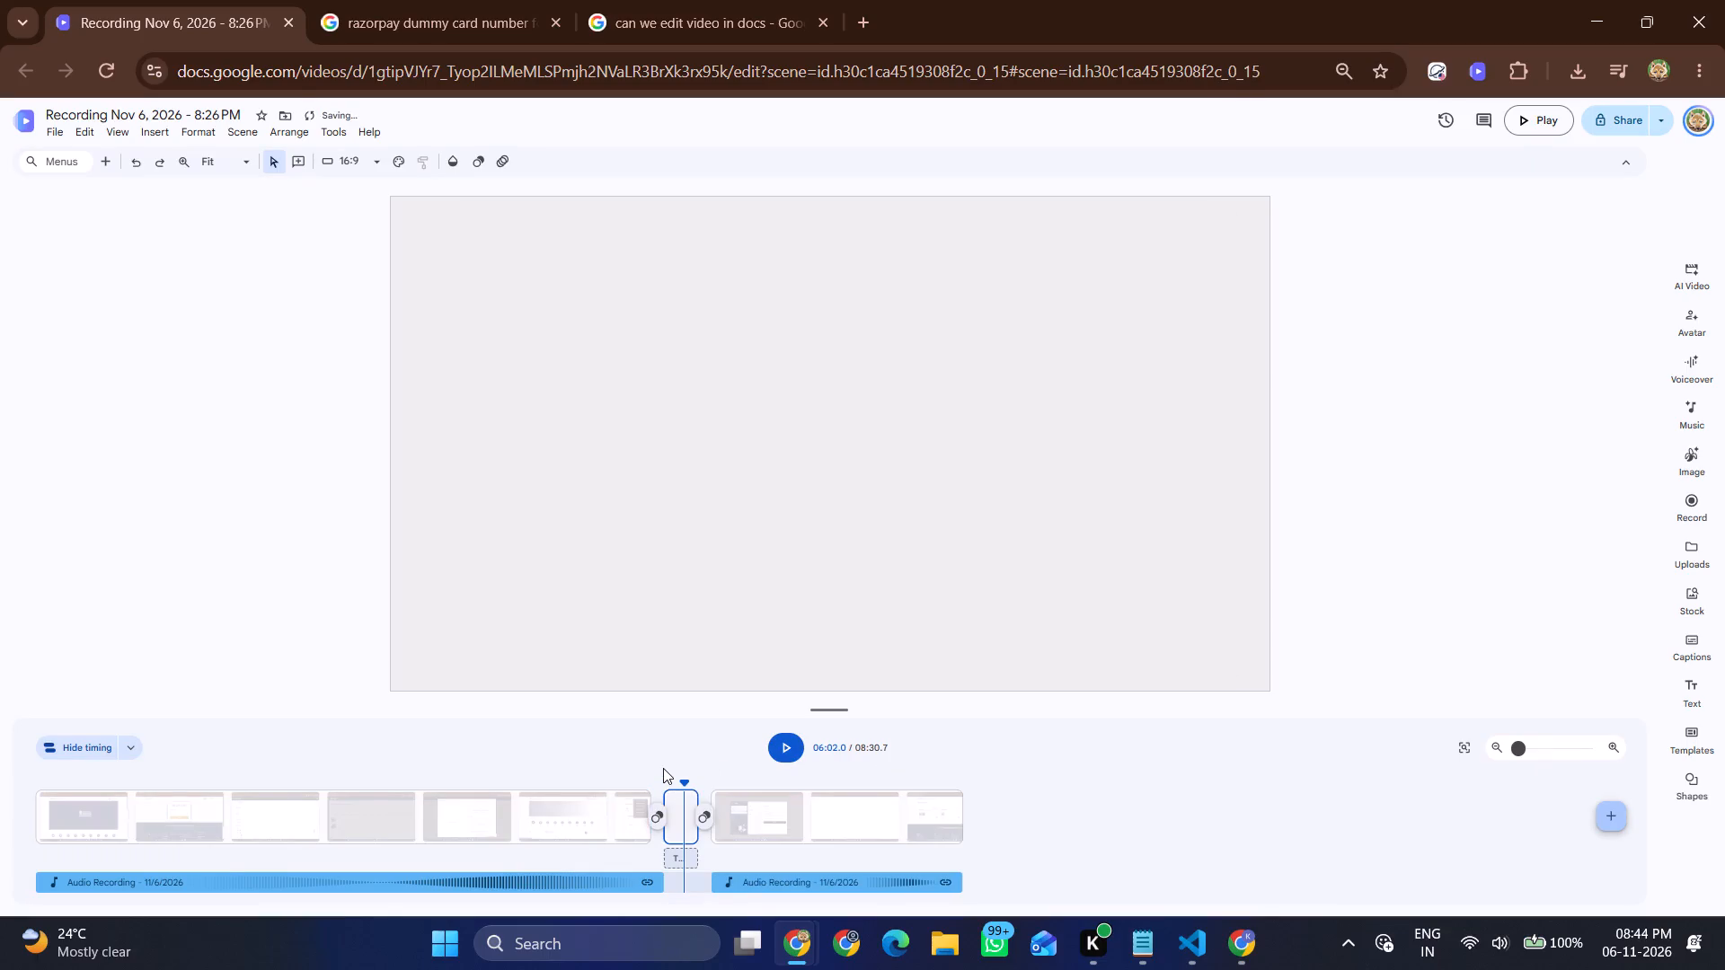
{"action": "key", "text": "ctrl+z"}
{"action": "key", "text": "ctrl+z"}
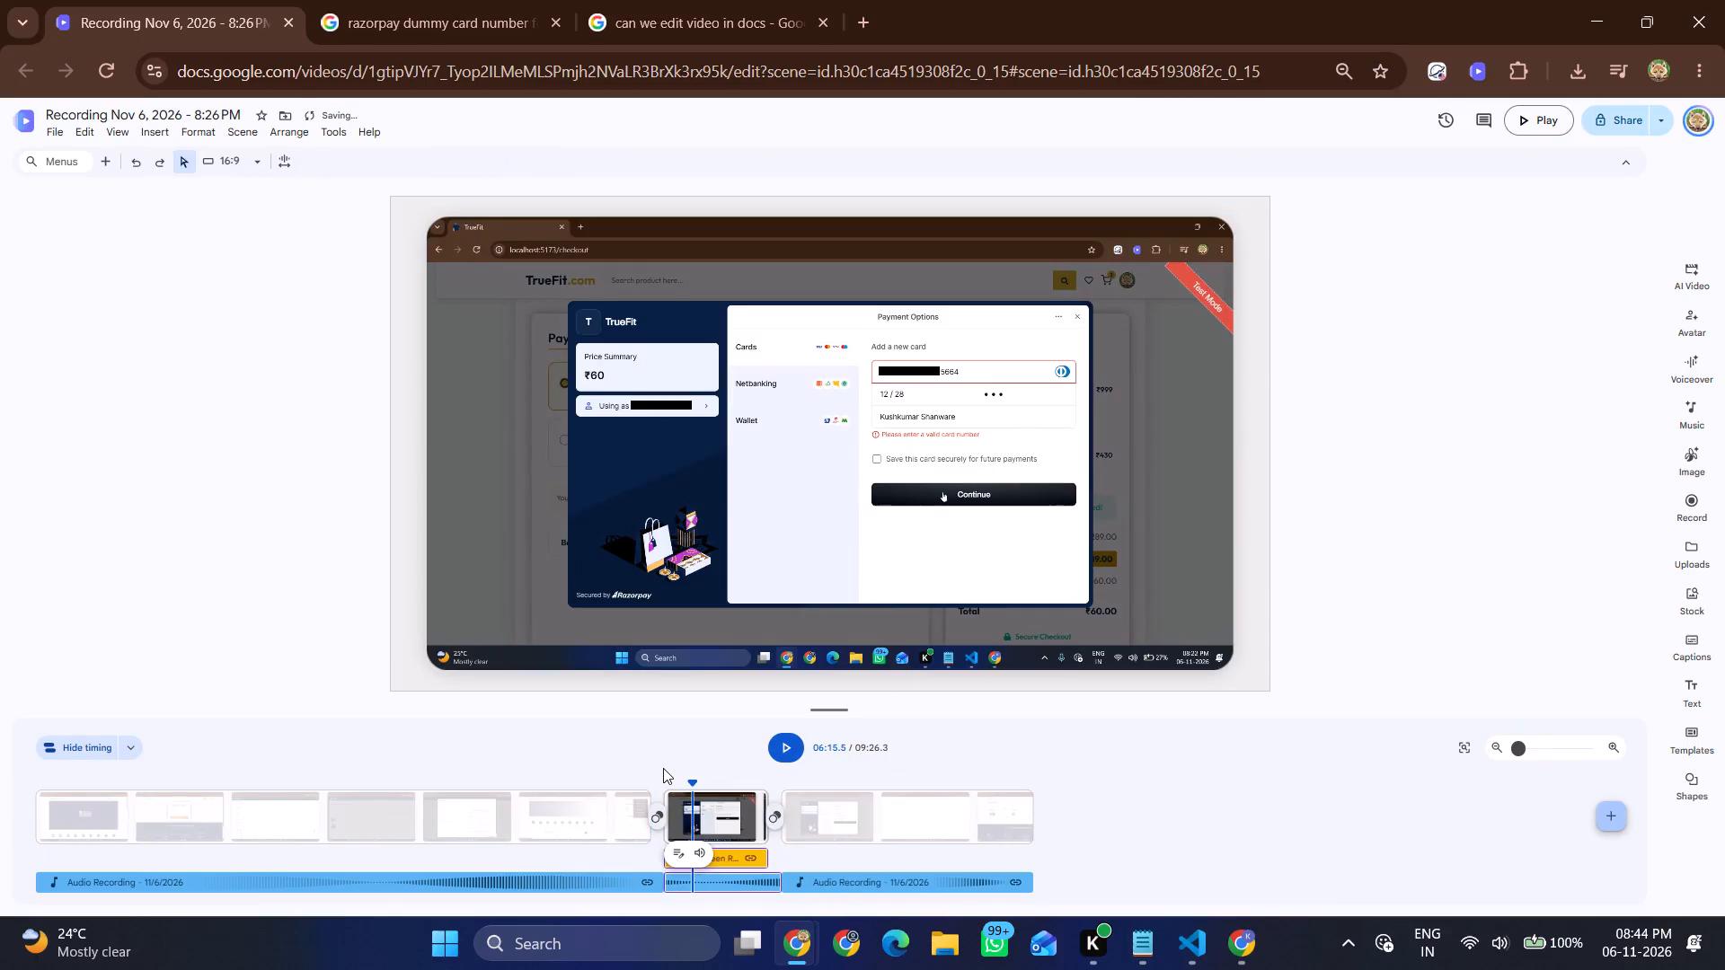
{"action": "key", "text": "ctrl+z"}
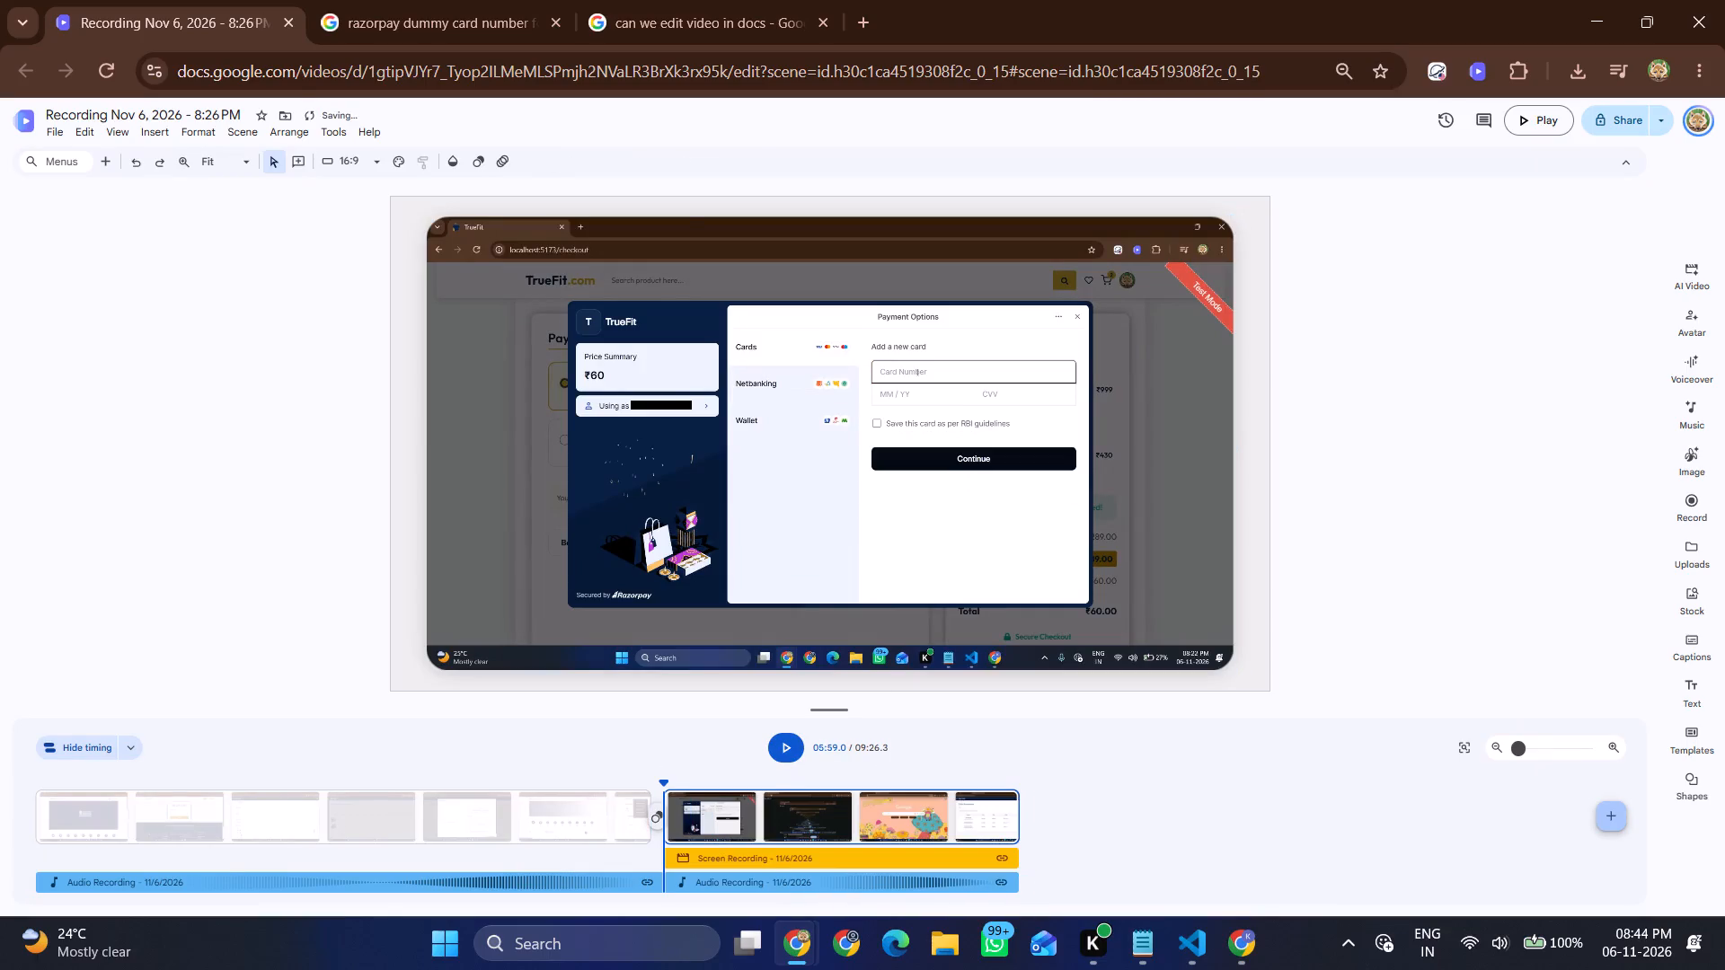
{"action": "key", "text": "ctrl+z"}
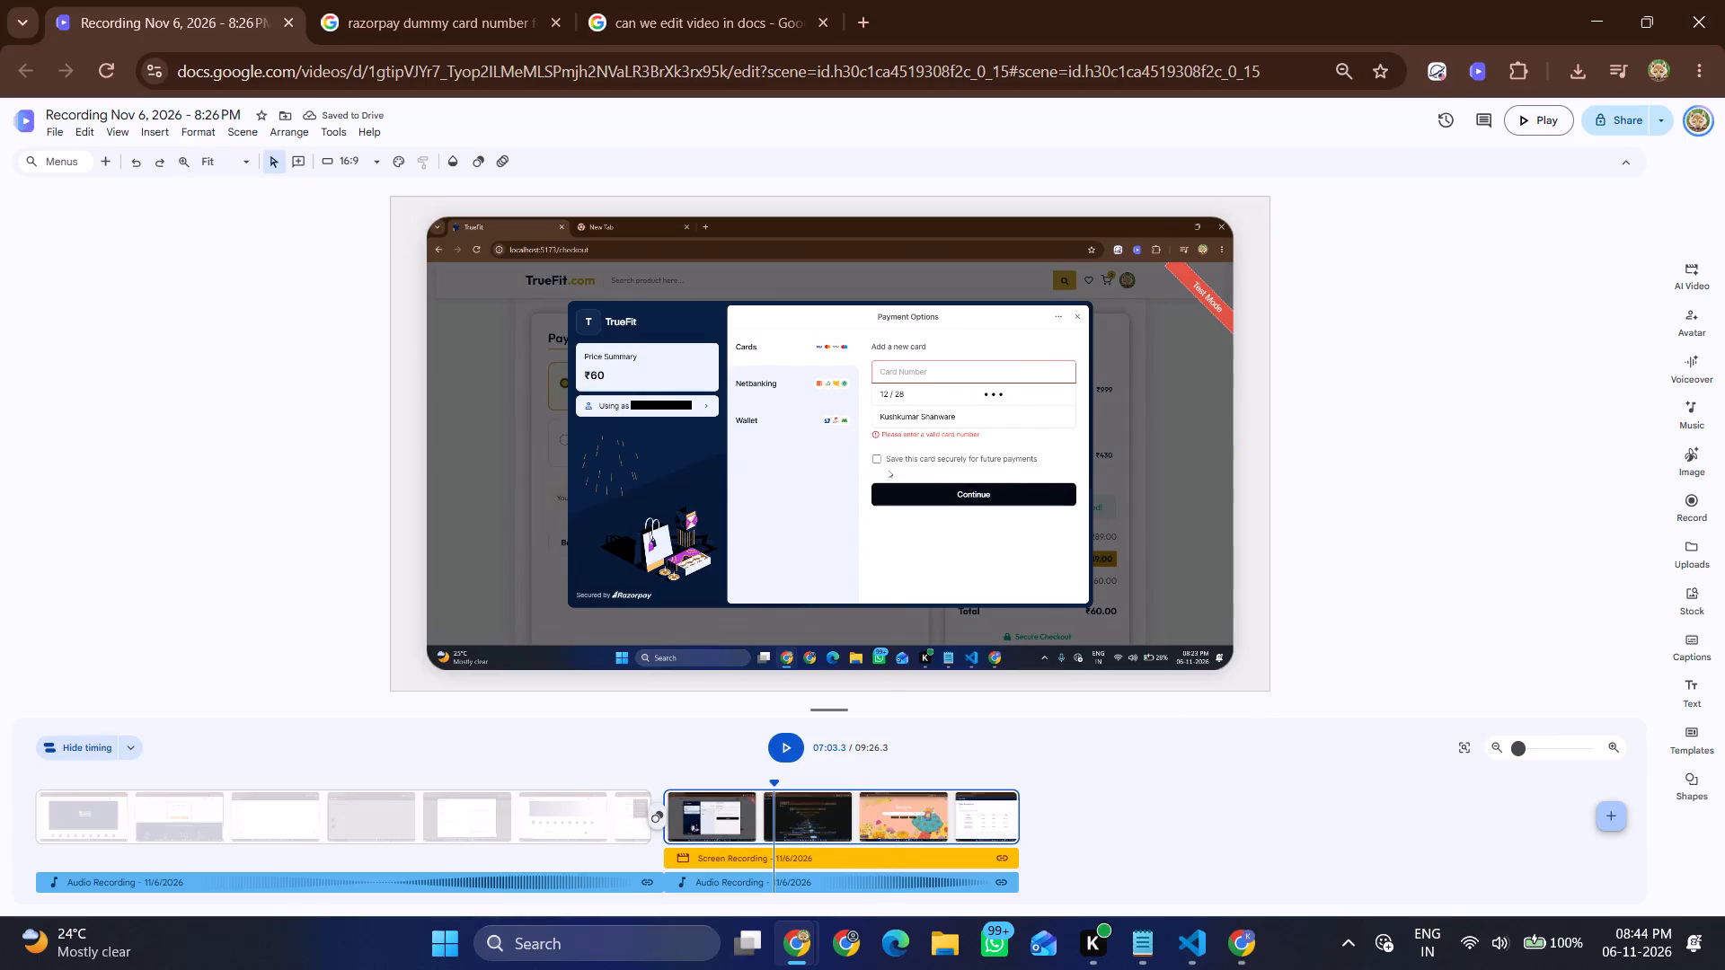
Preview the video in the full player, skimming between about 5:19 and 6:12 around the checkout and card payment footage.
{"action": "left_click", "coordinate": [1553, 125]}
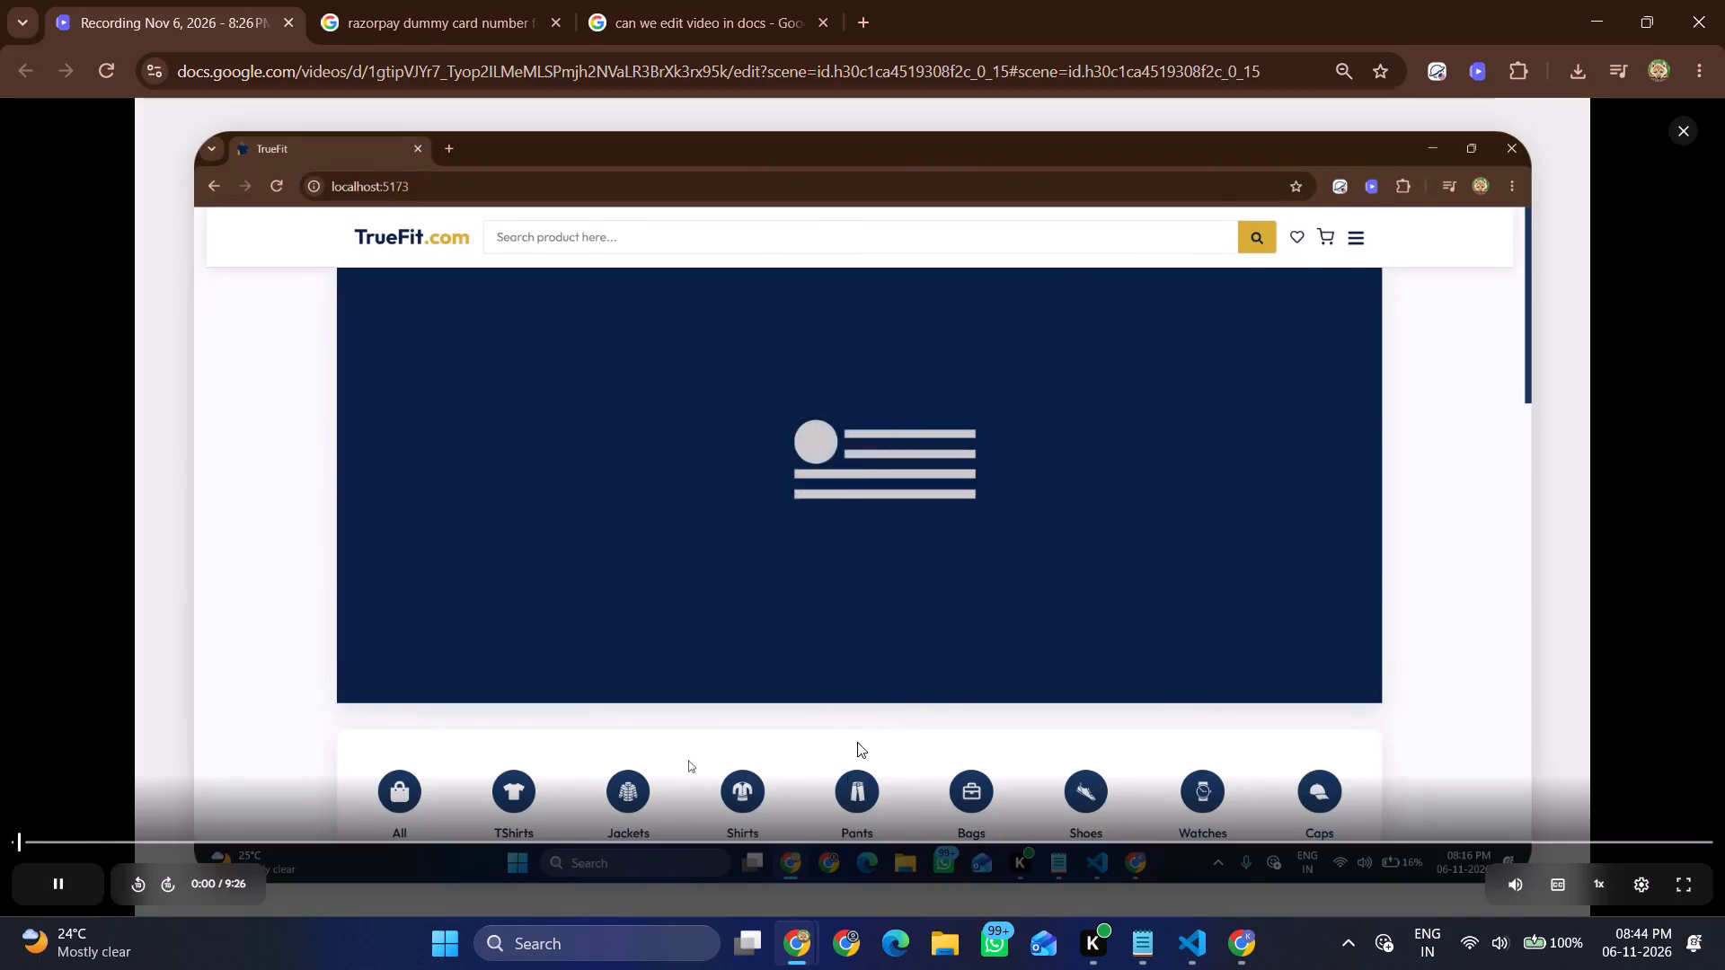
{"action": "left_click", "coordinate": [946, 834]}
{"action": "left_click", "coordinate": [970, 833]}
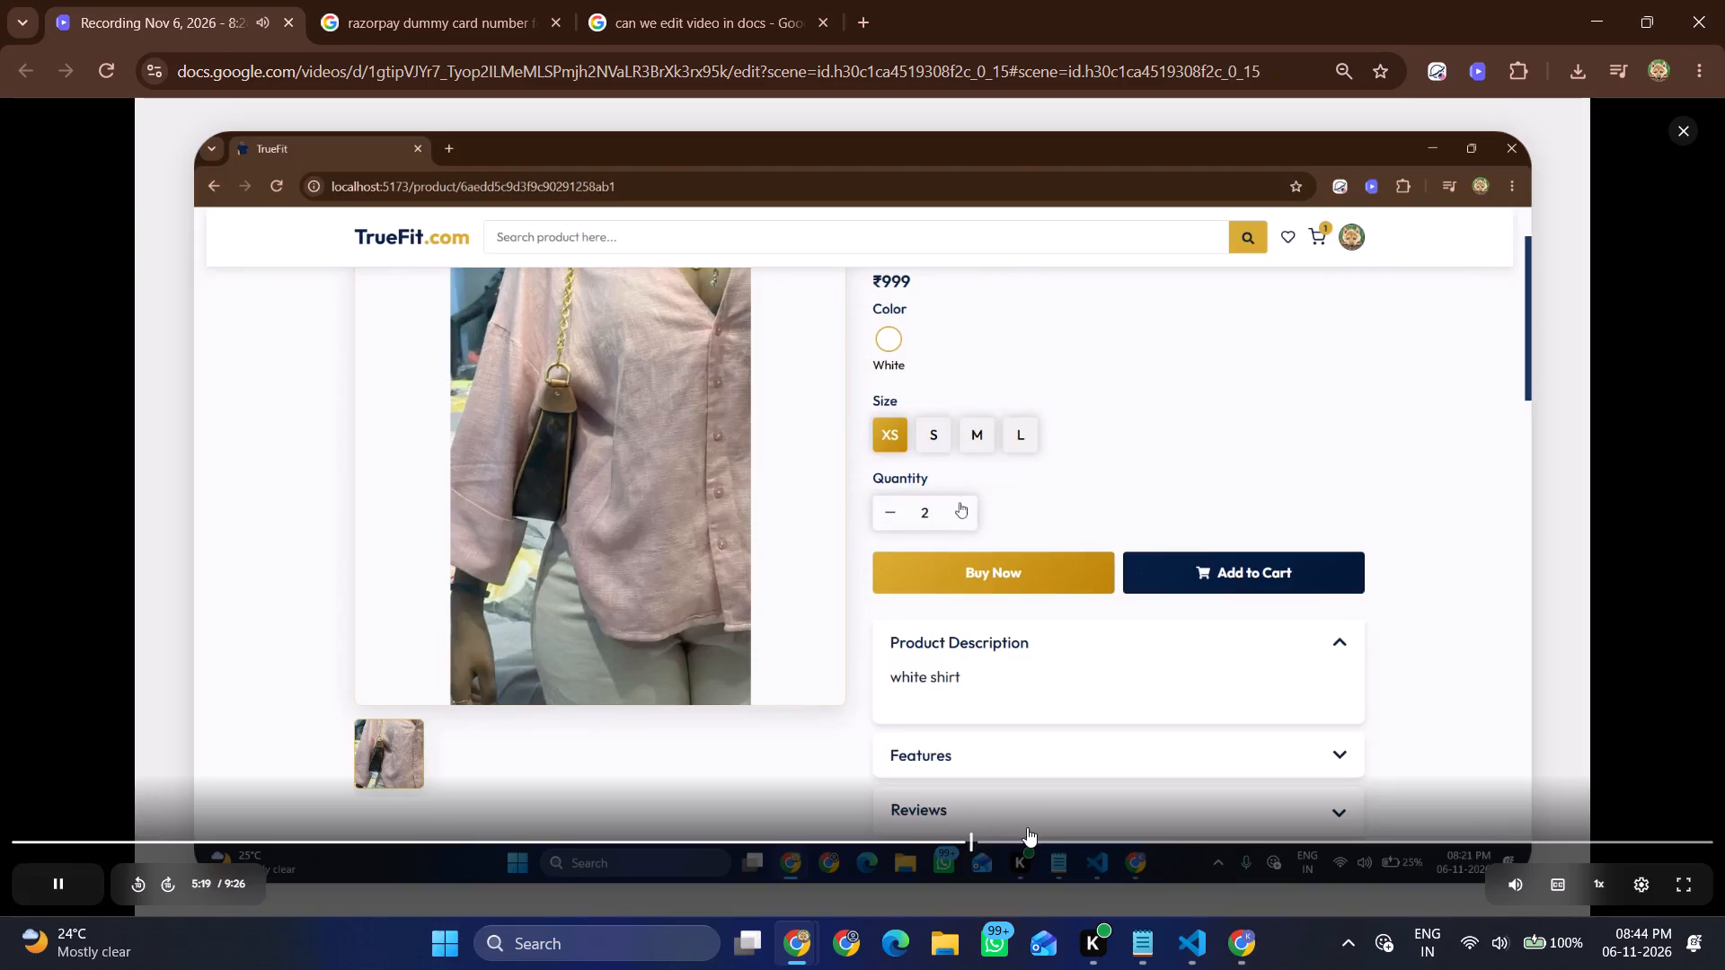
{"action": "left_click", "coordinate": [1027, 827]}
{"action": "left_click", "coordinate": [1086, 832]}
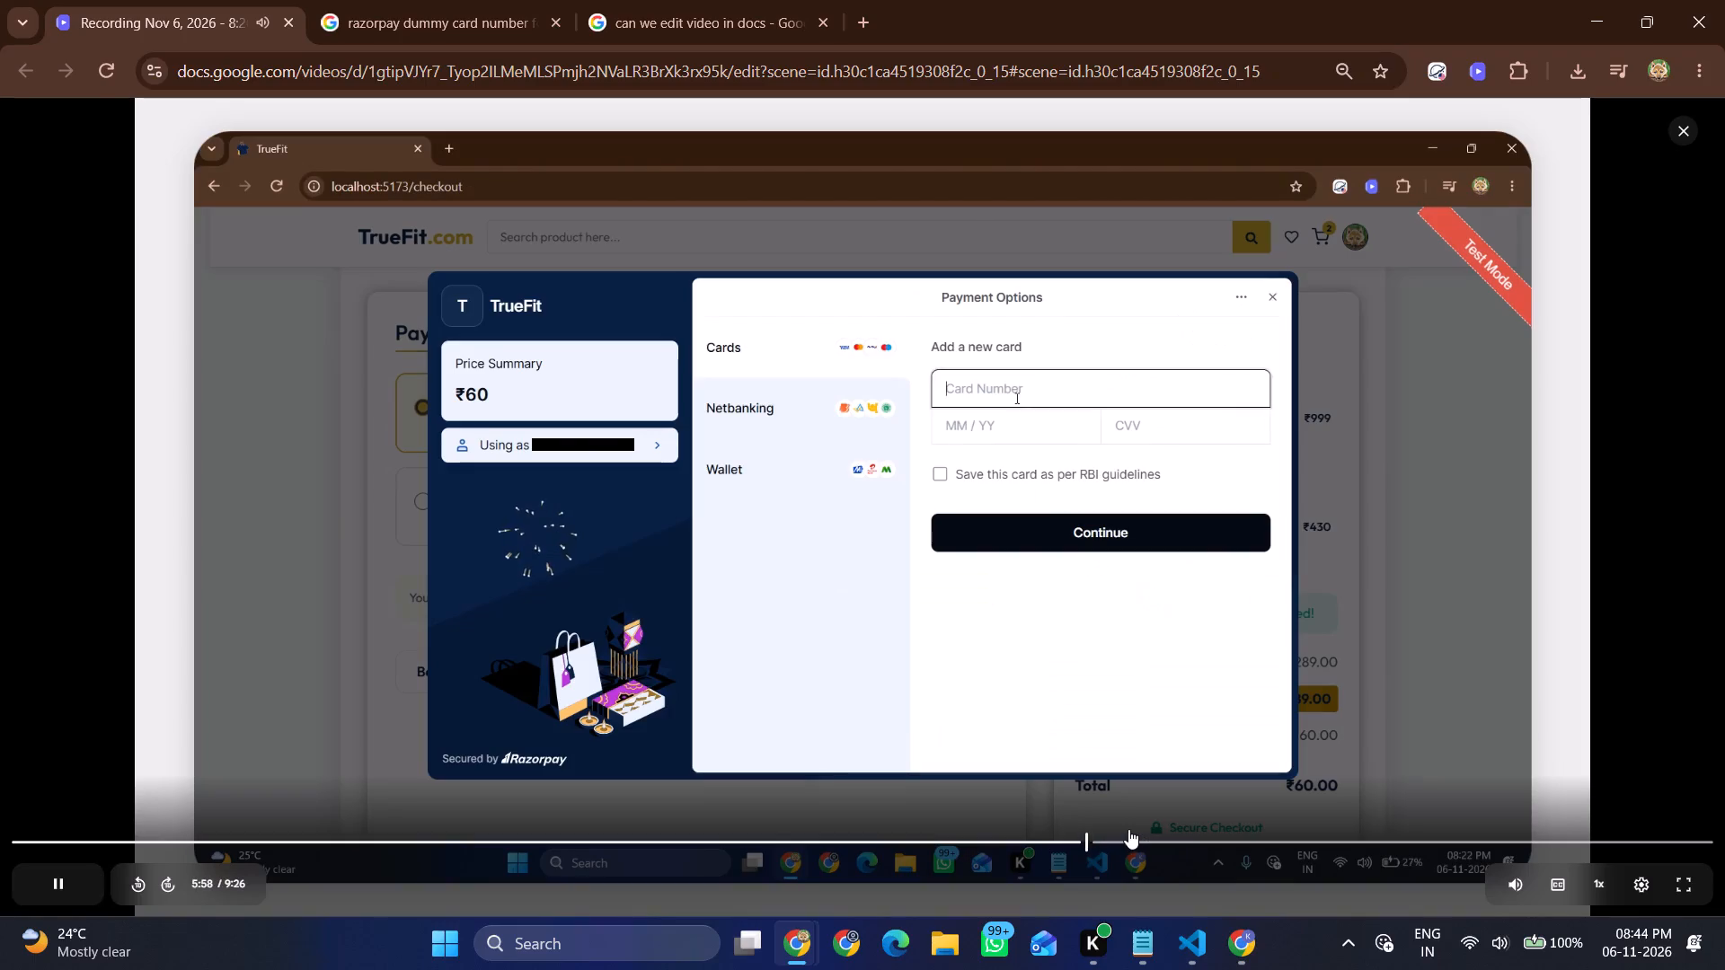
{"action": "left_click", "coordinate": [1128, 829]}
{"action": "left_click", "coordinate": [1050, 840]}
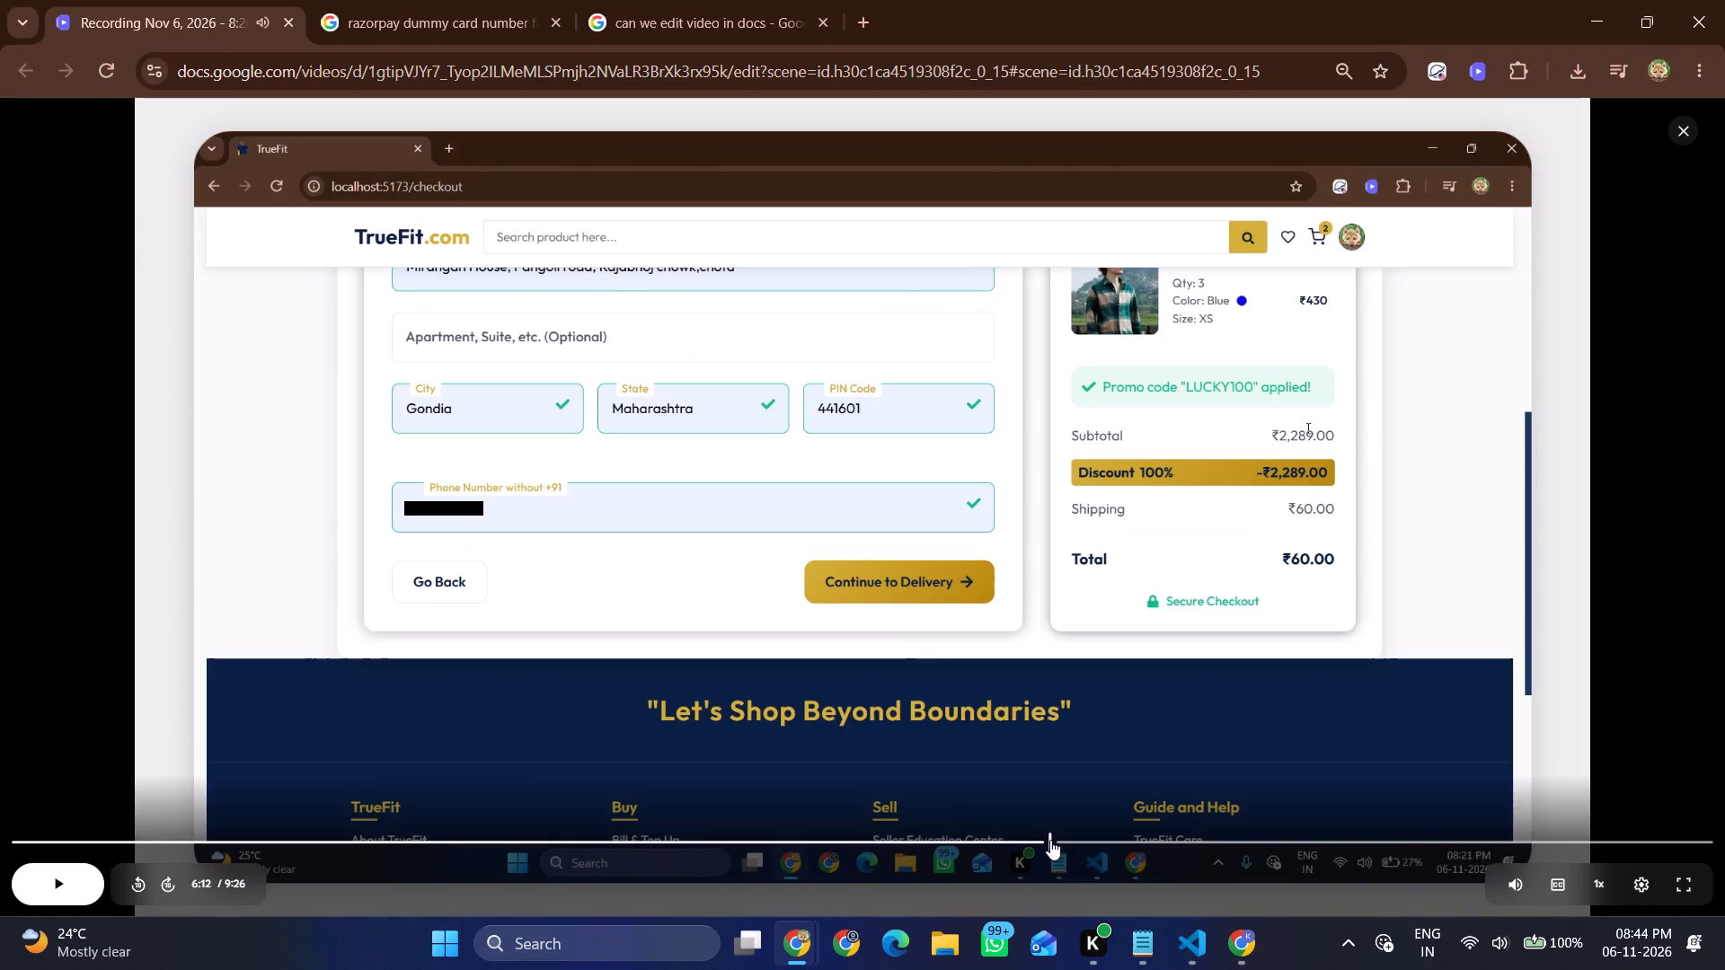
{"action": "key", "text": "Right"}
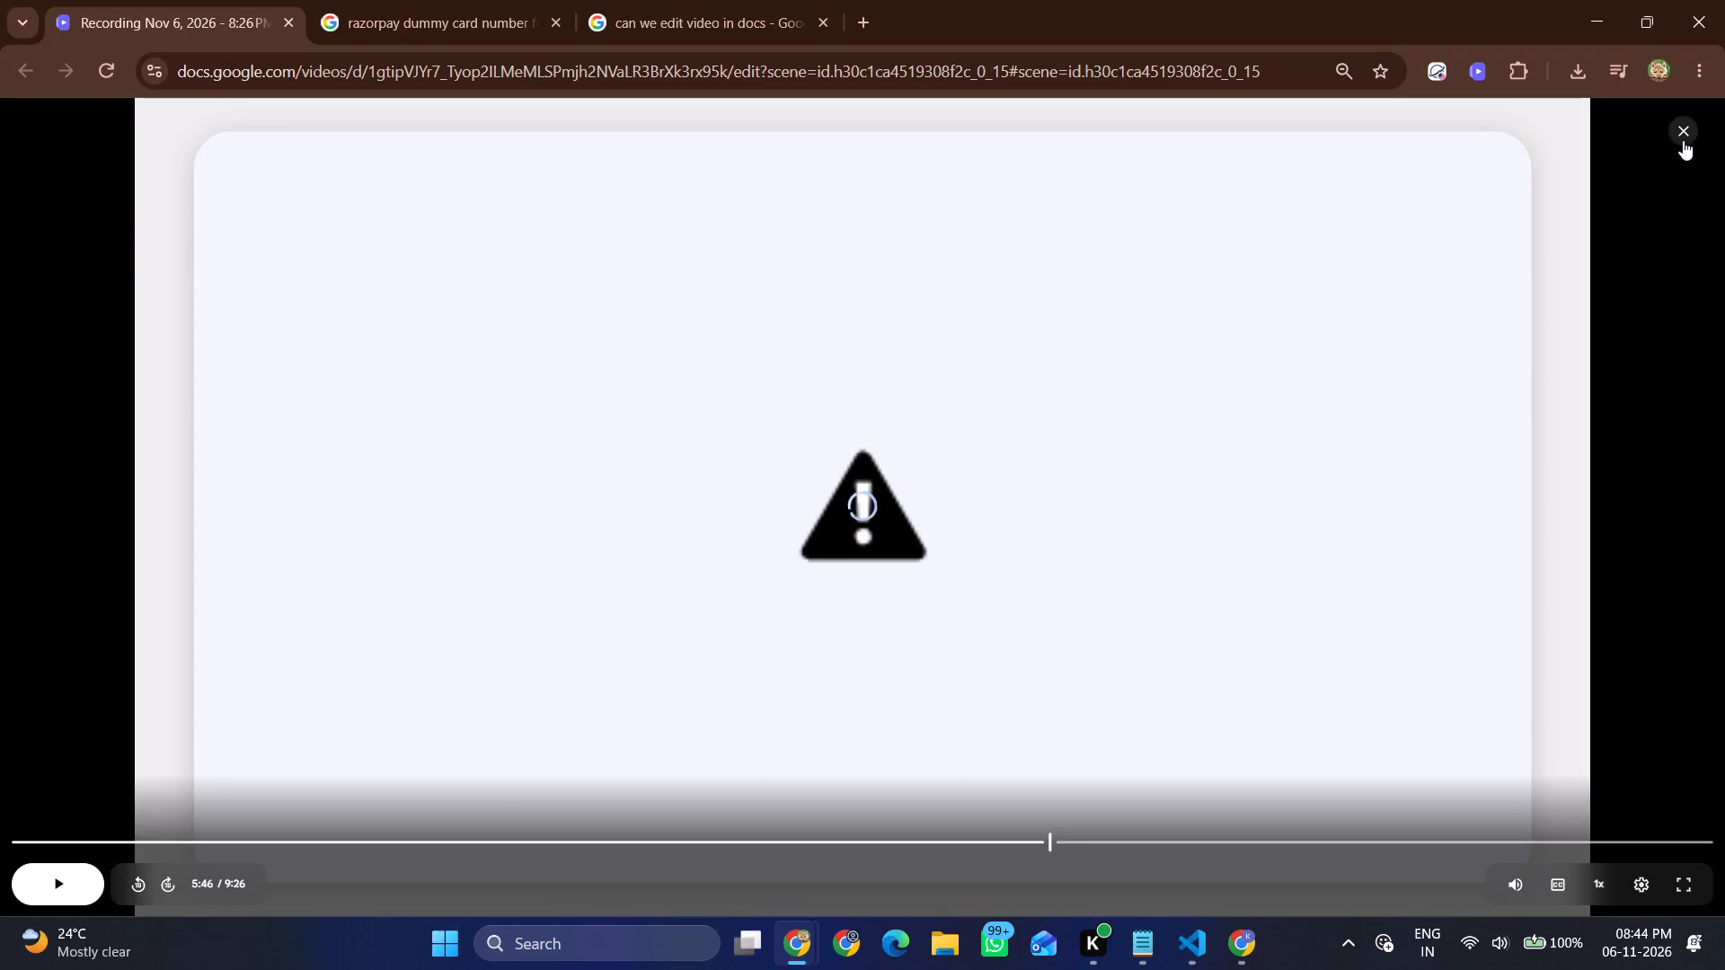
{"action": "left_click", "coordinate": [1683, 140]}
Undo all the remaining edits to the video, including the splits and the scene deletions at its start.
{"action": "key", "text": "ctrl+z"}
{"action": "key", "text": "ctrl+z"}
{"action": "key", "text": "ctrl+z"}
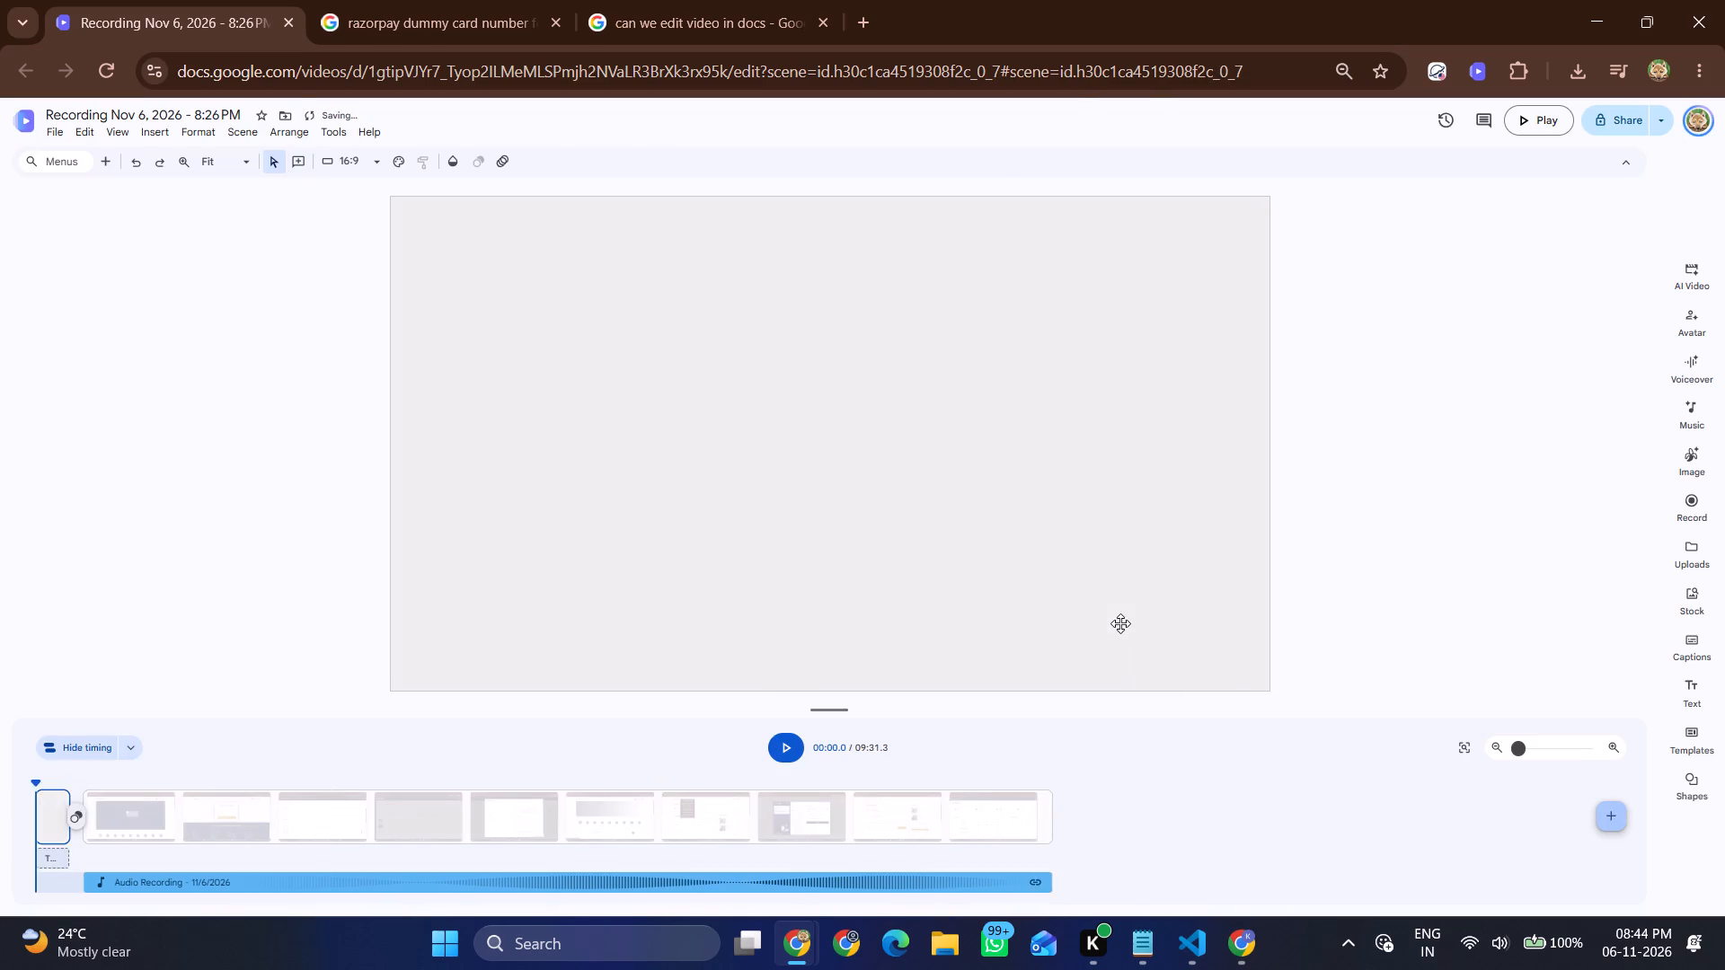
{"action": "key", "text": "ctrl+z"}
{"action": "key", "text": "ctrl+z"}
{"action": "key", "text": "ctrl+z"}
{"action": "key", "text": "ctrl+z"}
{"action": "key", "text": "ctrl+z"}
{"action": "key", "text": "ctrl+z"}
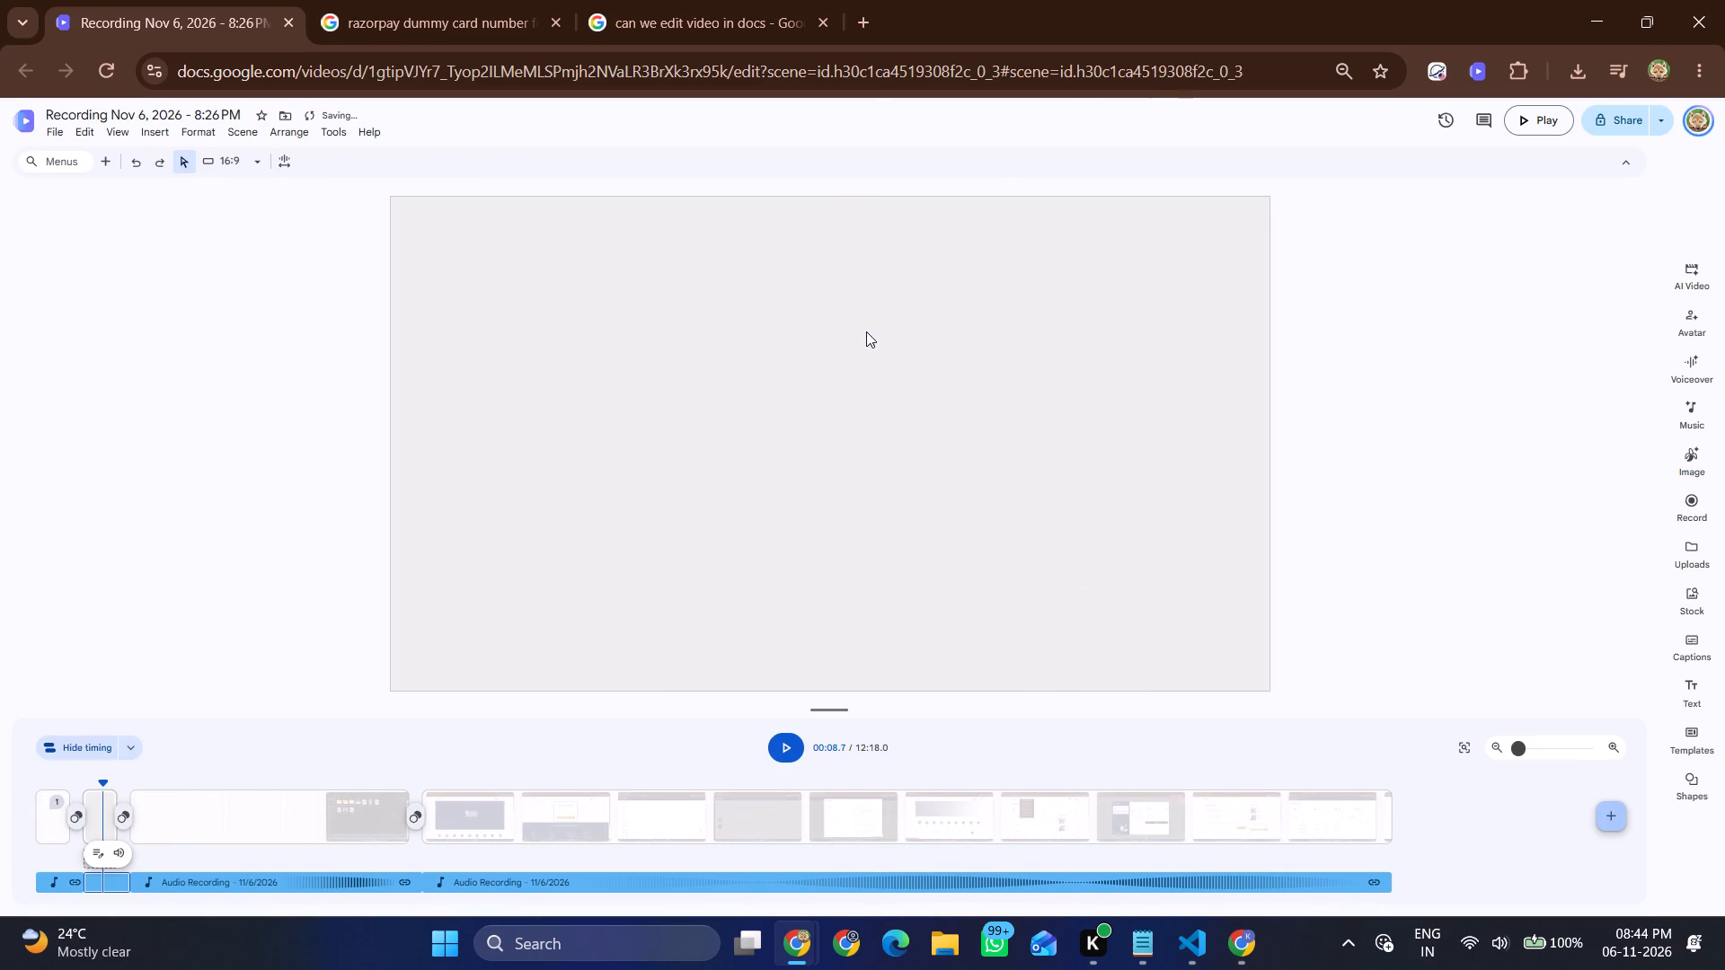
{"action": "key", "text": "ctrl+z"}
{"action": "key", "text": "ctrl+z"}
{"action": "key", "text": "ctrl+z"}
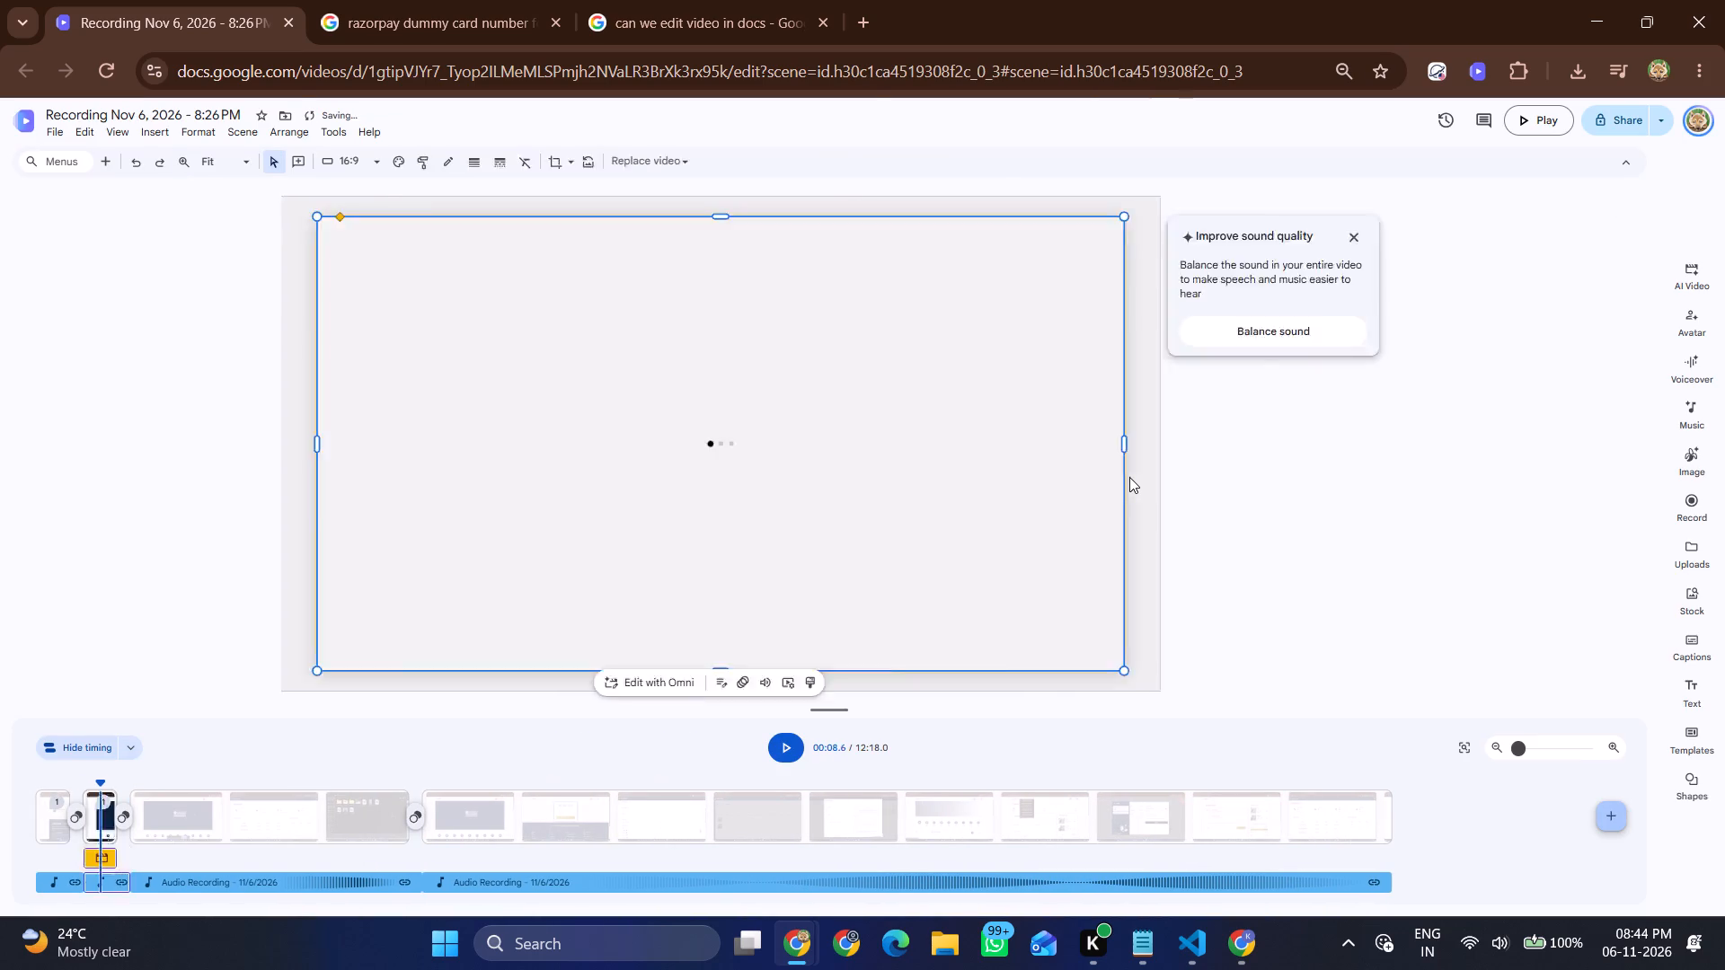
{"action": "key", "text": "ctrl+z"}
{"action": "key", "text": "ctrl+z"}
{"action": "key", "text": "ctrl+z"}
{"action": "key", "text": "ctrl+z"}
{"action": "key", "text": "ctrl+z"}
{"action": "key", "text": "ctrl+z"}
{"action": "key", "text": "ctrl+z"}
{"action": "key", "text": "ctrl+z"}
{"action": "key", "text": "ctrl+z"}
{"action": "key", "text": "ctrl+z"}
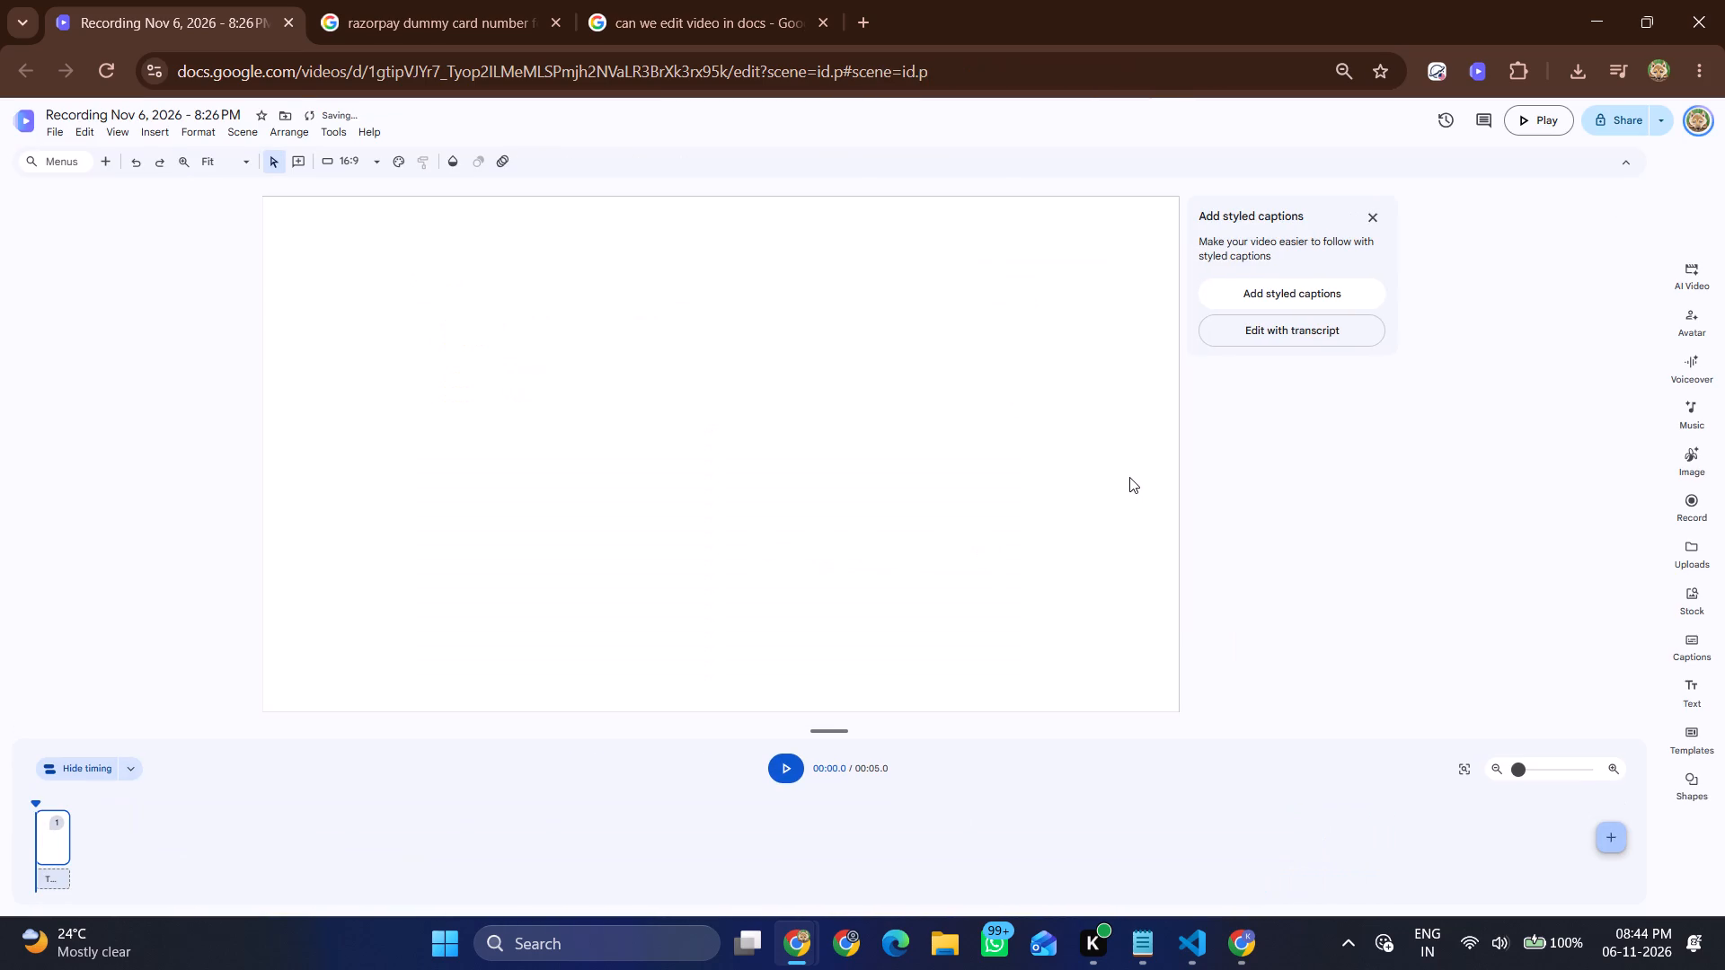
{"action": "left_click", "coordinate": [580, 846]}
{"action": "scroll", "coordinate": [580, 846], "scroll_direction": "right", "scroll_amount": 6}
{"action": "key", "text": "ctrl+z"}
{"action": "key", "text": "ctrl+z"}
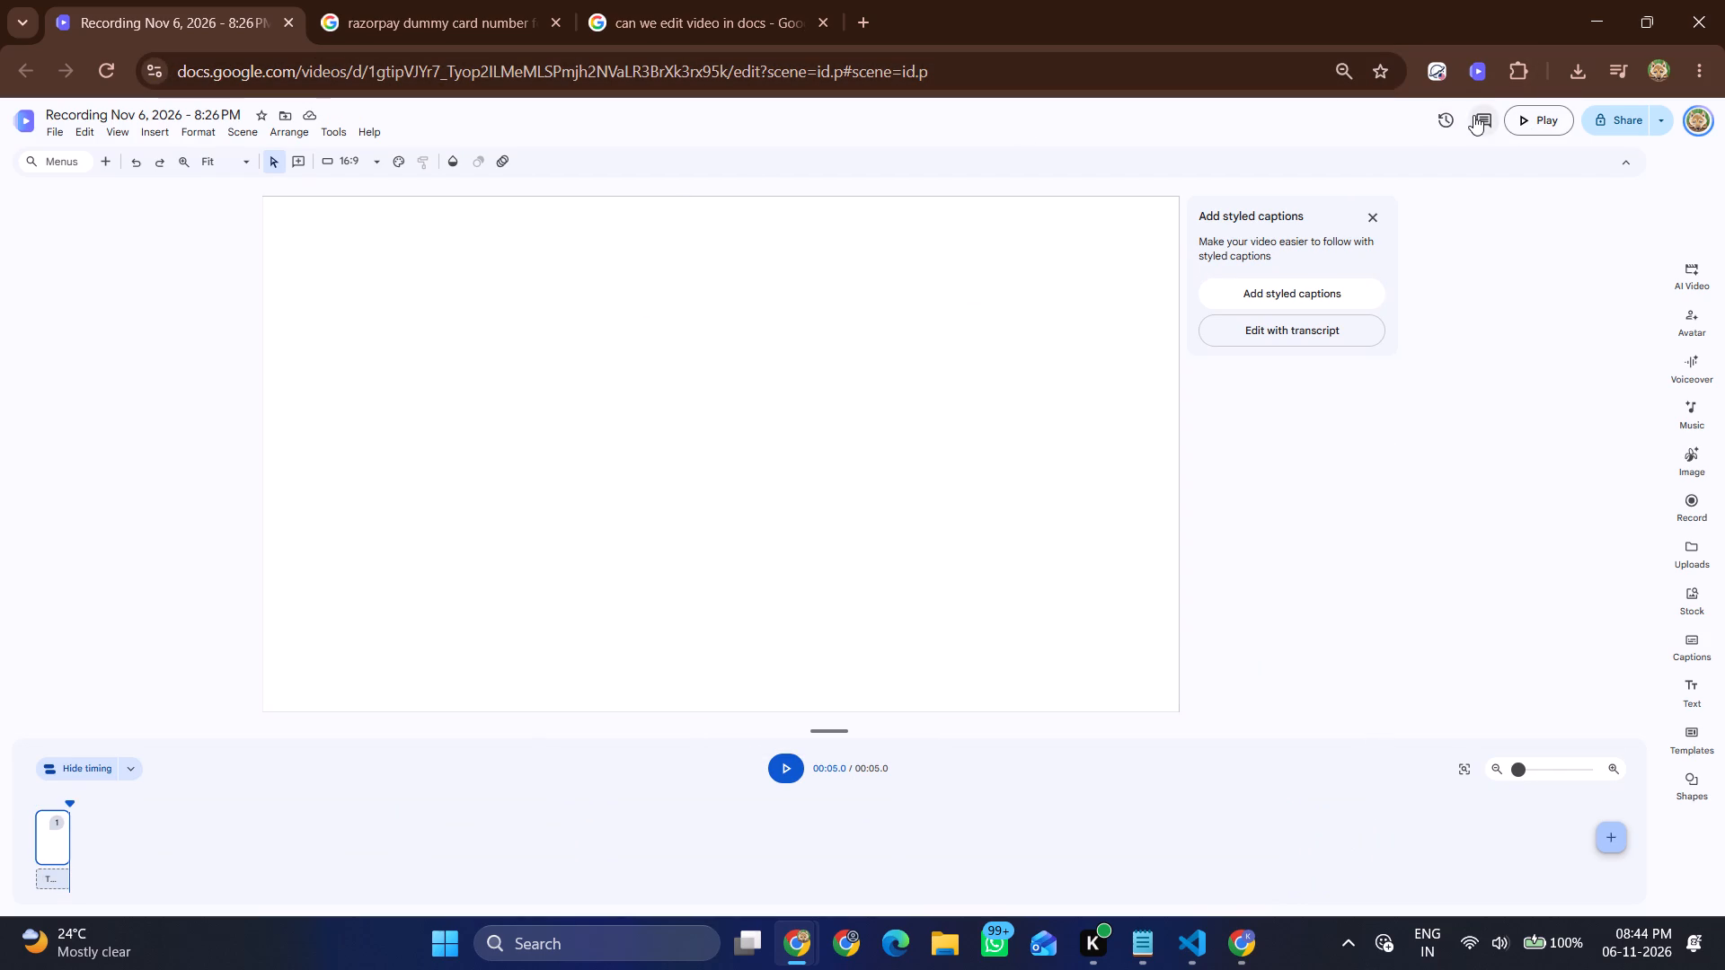
Examine the version history, comparing the November 6, 8:12 PM version with the current one, and return to the editor.
{"action": "left_click", "coordinate": [1445, 113]}
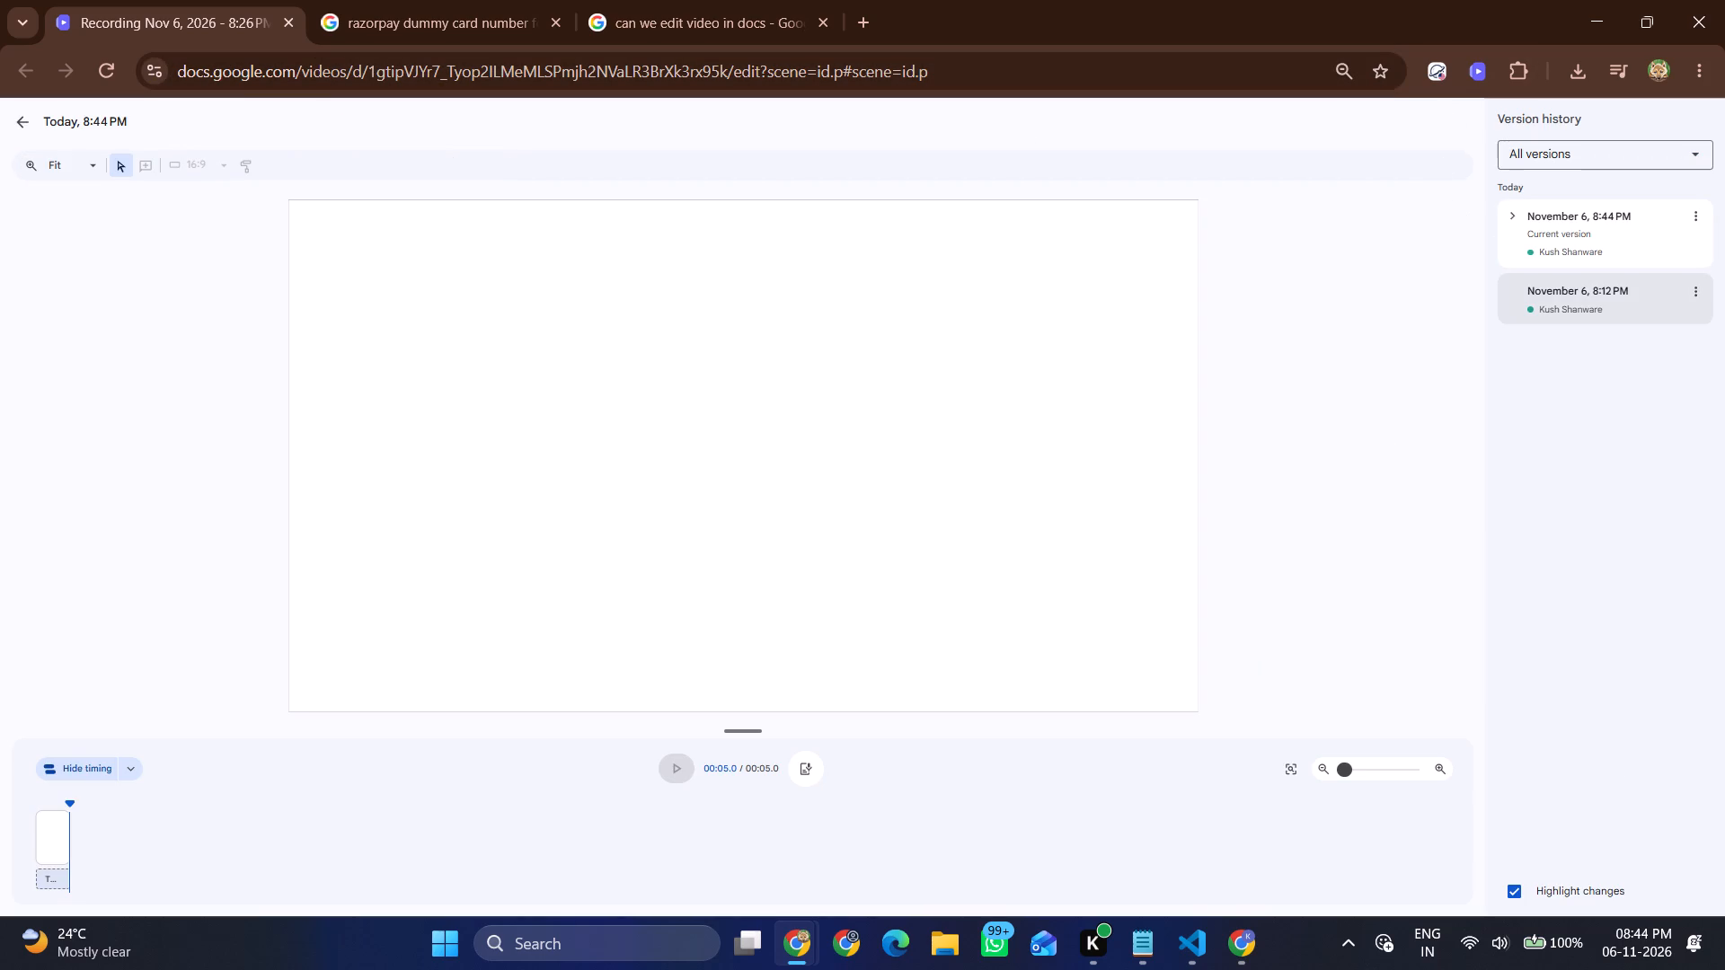
{"action": "left_click", "coordinate": [1569, 311]}
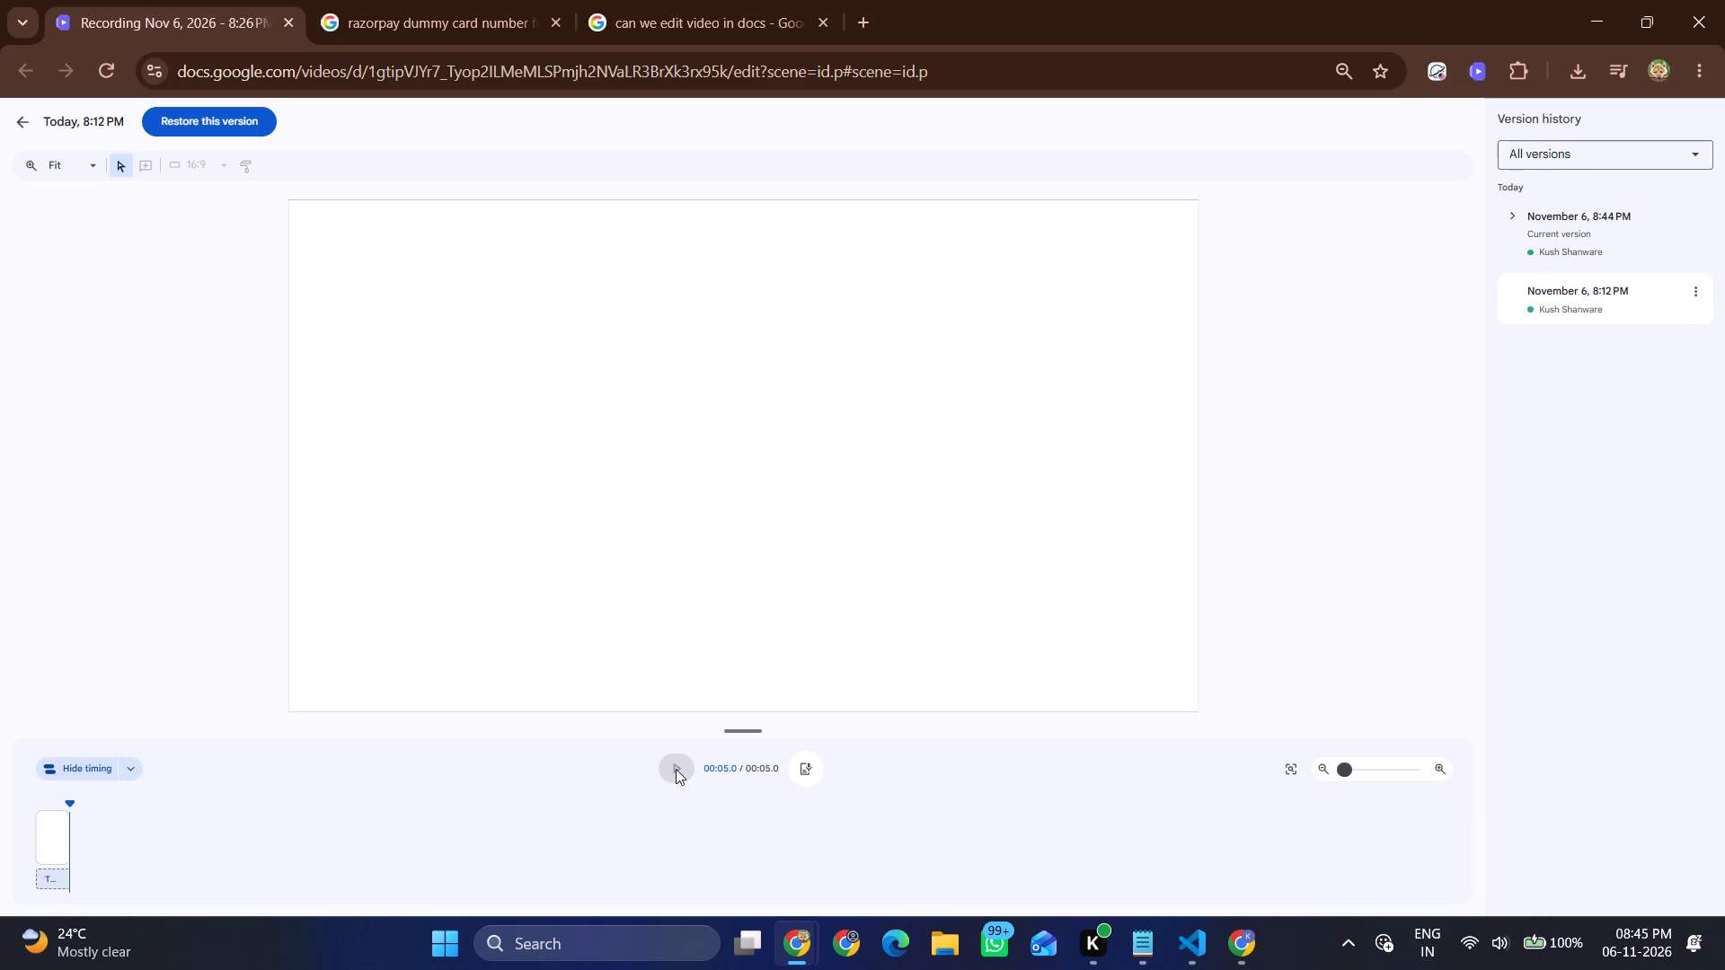
{"action": "left_click", "coordinate": [676, 768]}
{"action": "left_click", "coordinate": [1575, 226]}
{"action": "left_click", "coordinate": [1550, 158]}
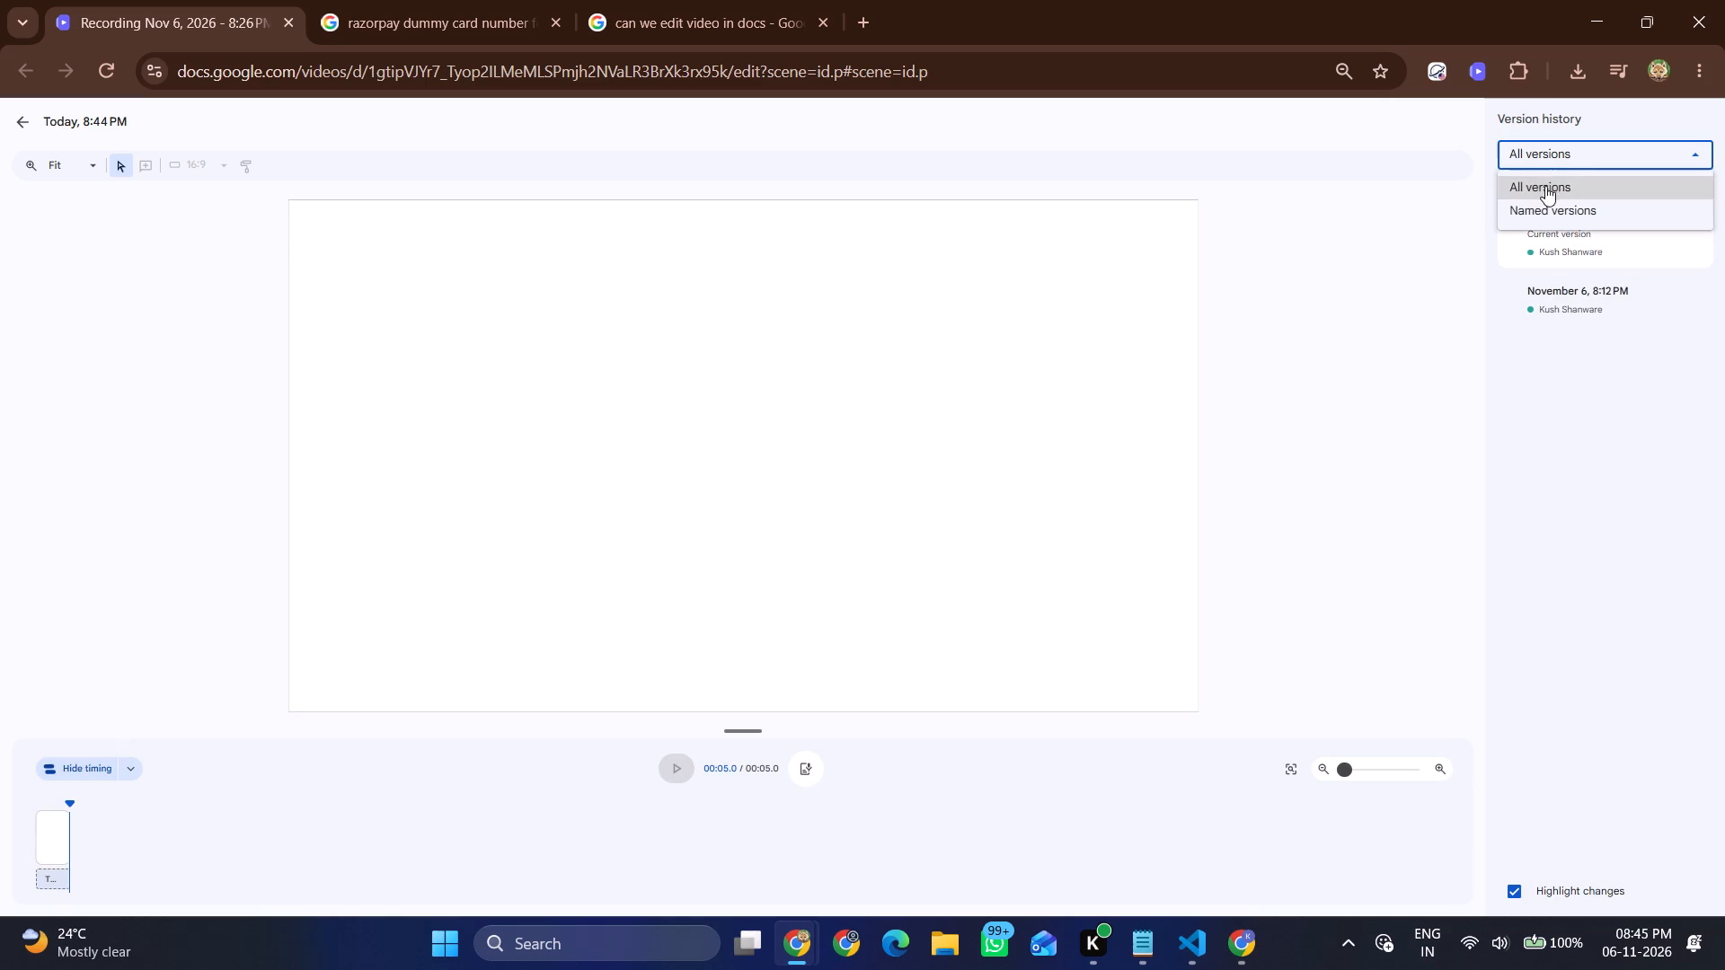
{"action": "left_click", "coordinate": [942, 457]}
{"action": "left_click", "coordinate": [20, 119]}
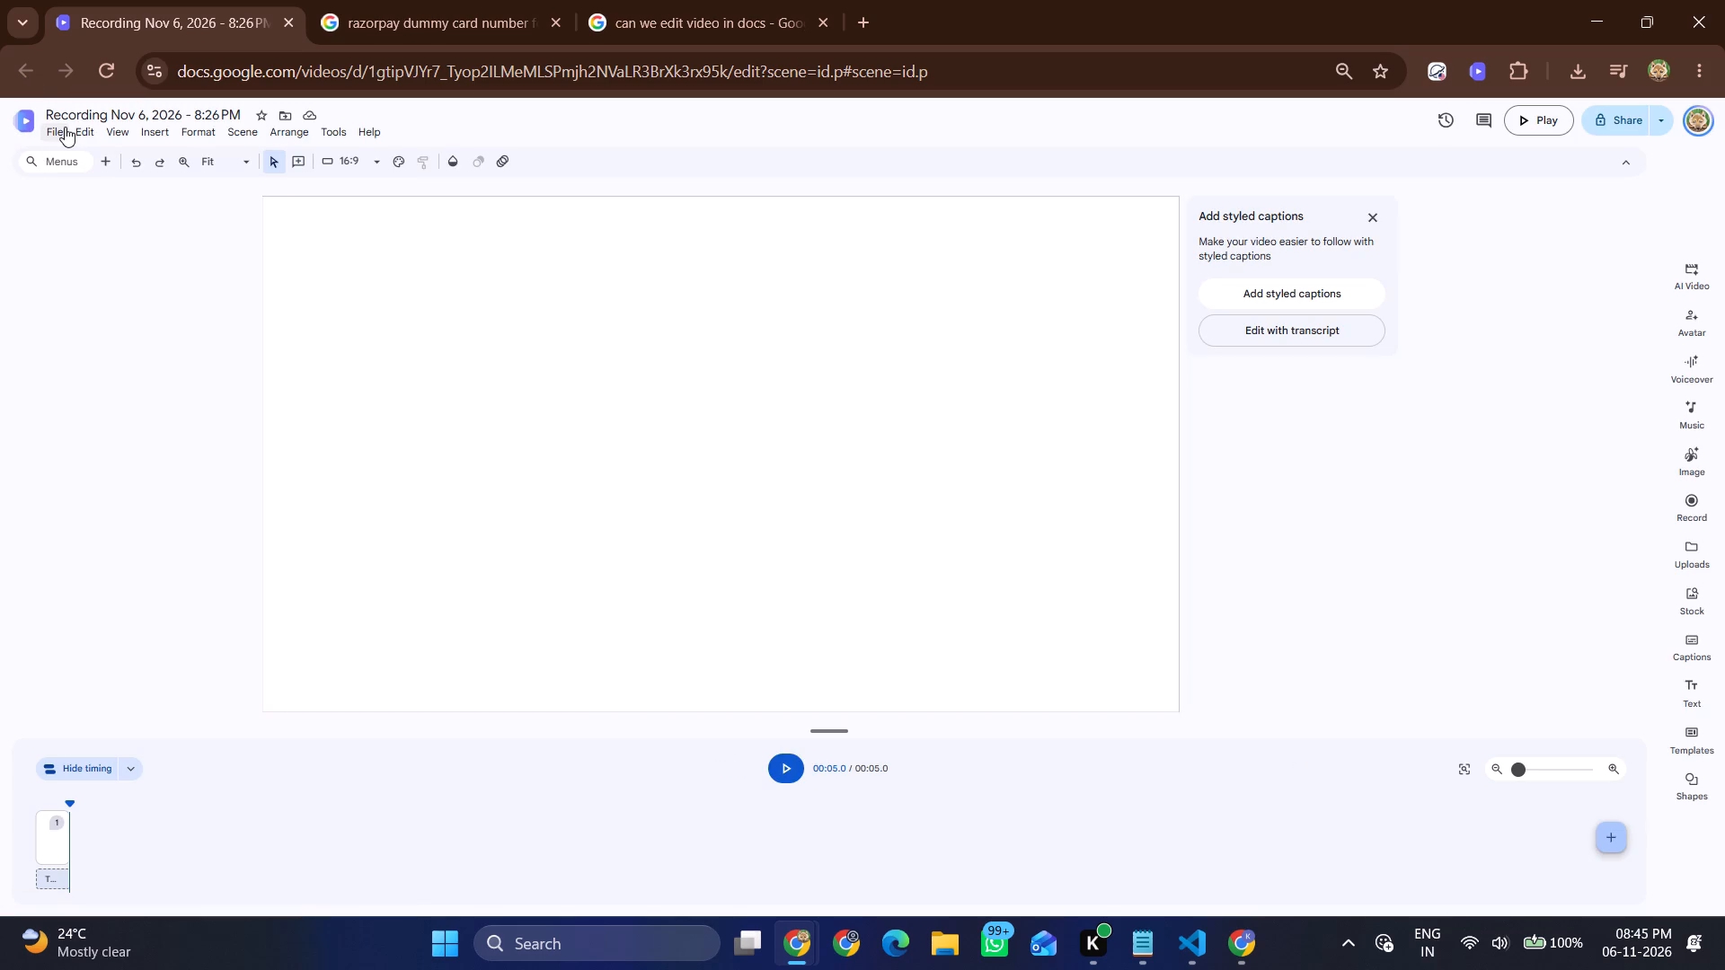
Redo one change to bring the full unedited screen recording back onto the timeline.
{"action": "left_click", "coordinate": [664, 860]}
{"action": "key", "text": "ctrl+y"}
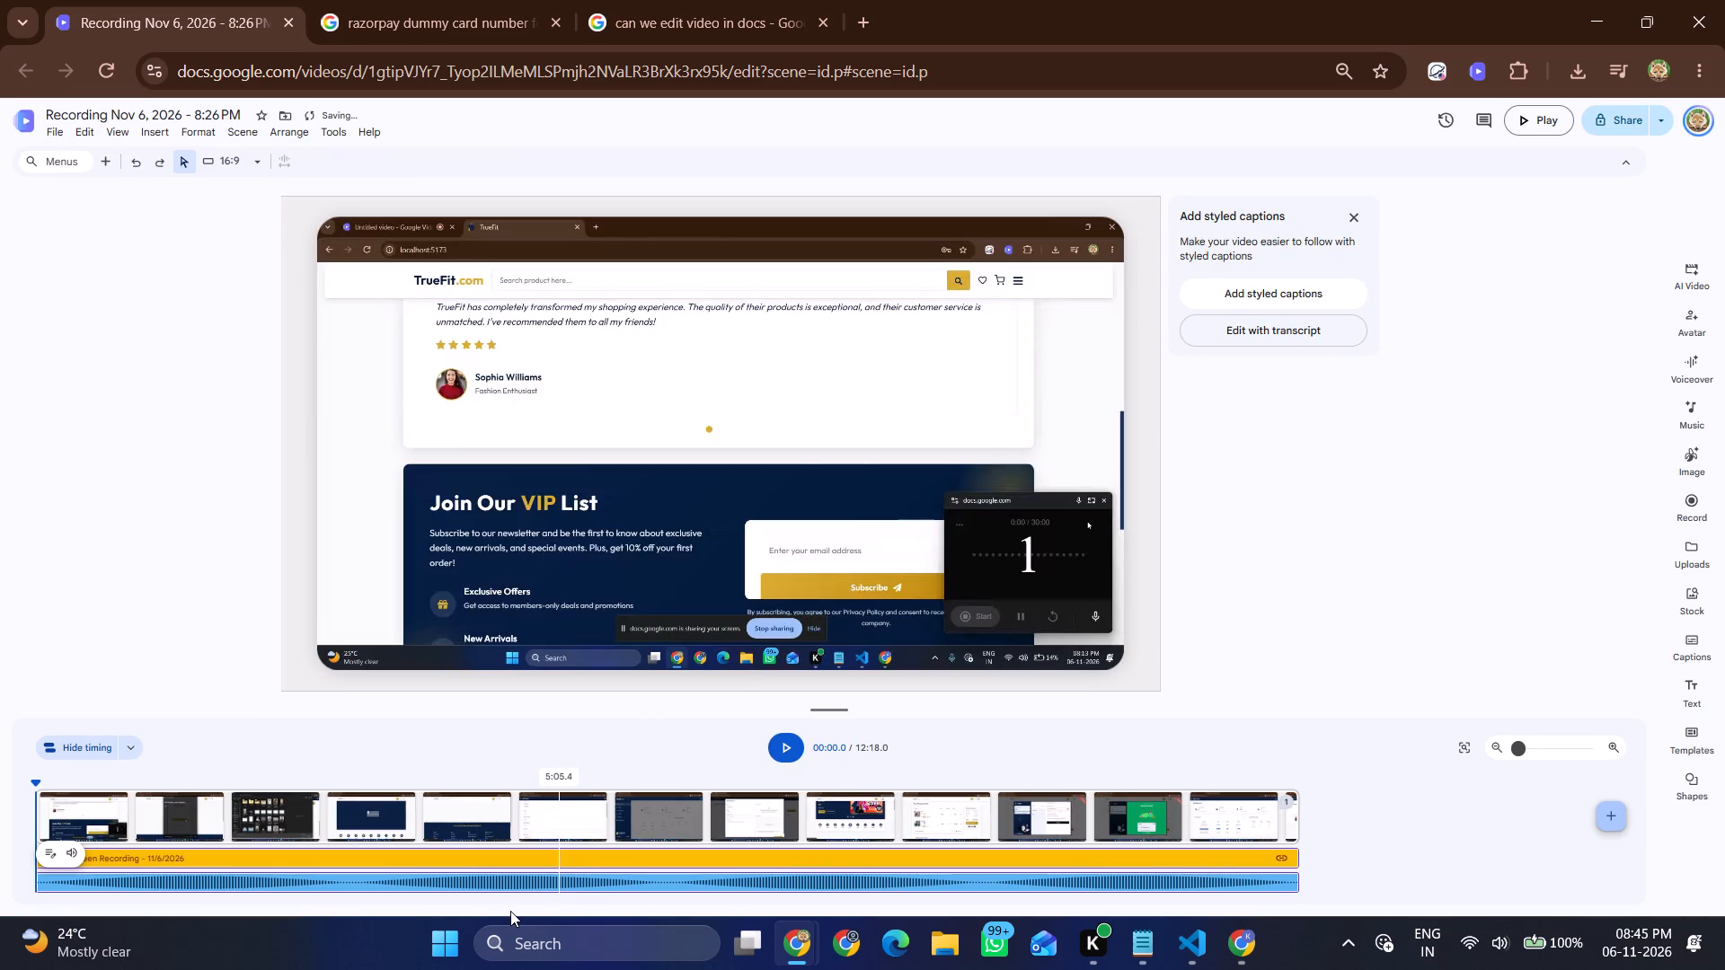
{"action": "scroll", "coordinate": [510, 911], "scroll_direction": "right", "scroll_amount": 1}
{"action": "scroll", "coordinate": [676, 883], "scroll_direction": "left", "scroll_amount": 2}
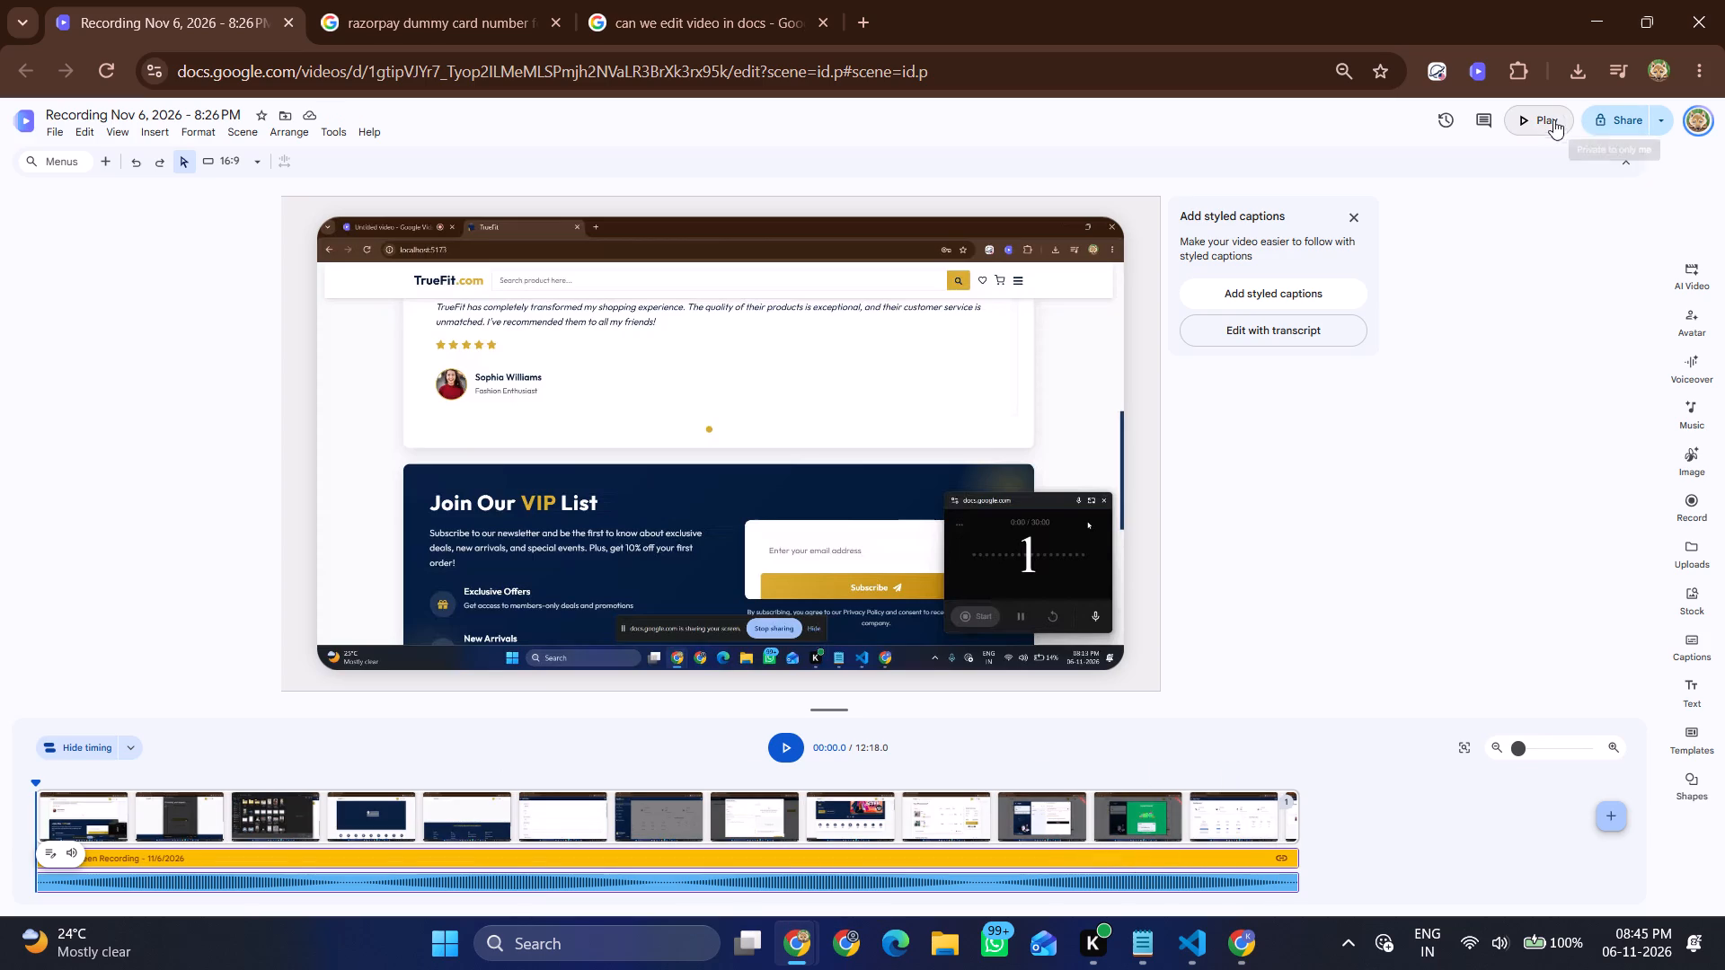
Download the unedited recording as an MP4 and dismiss the styled captions suggestion.
{"action": "left_click", "coordinate": [1657, 122]}
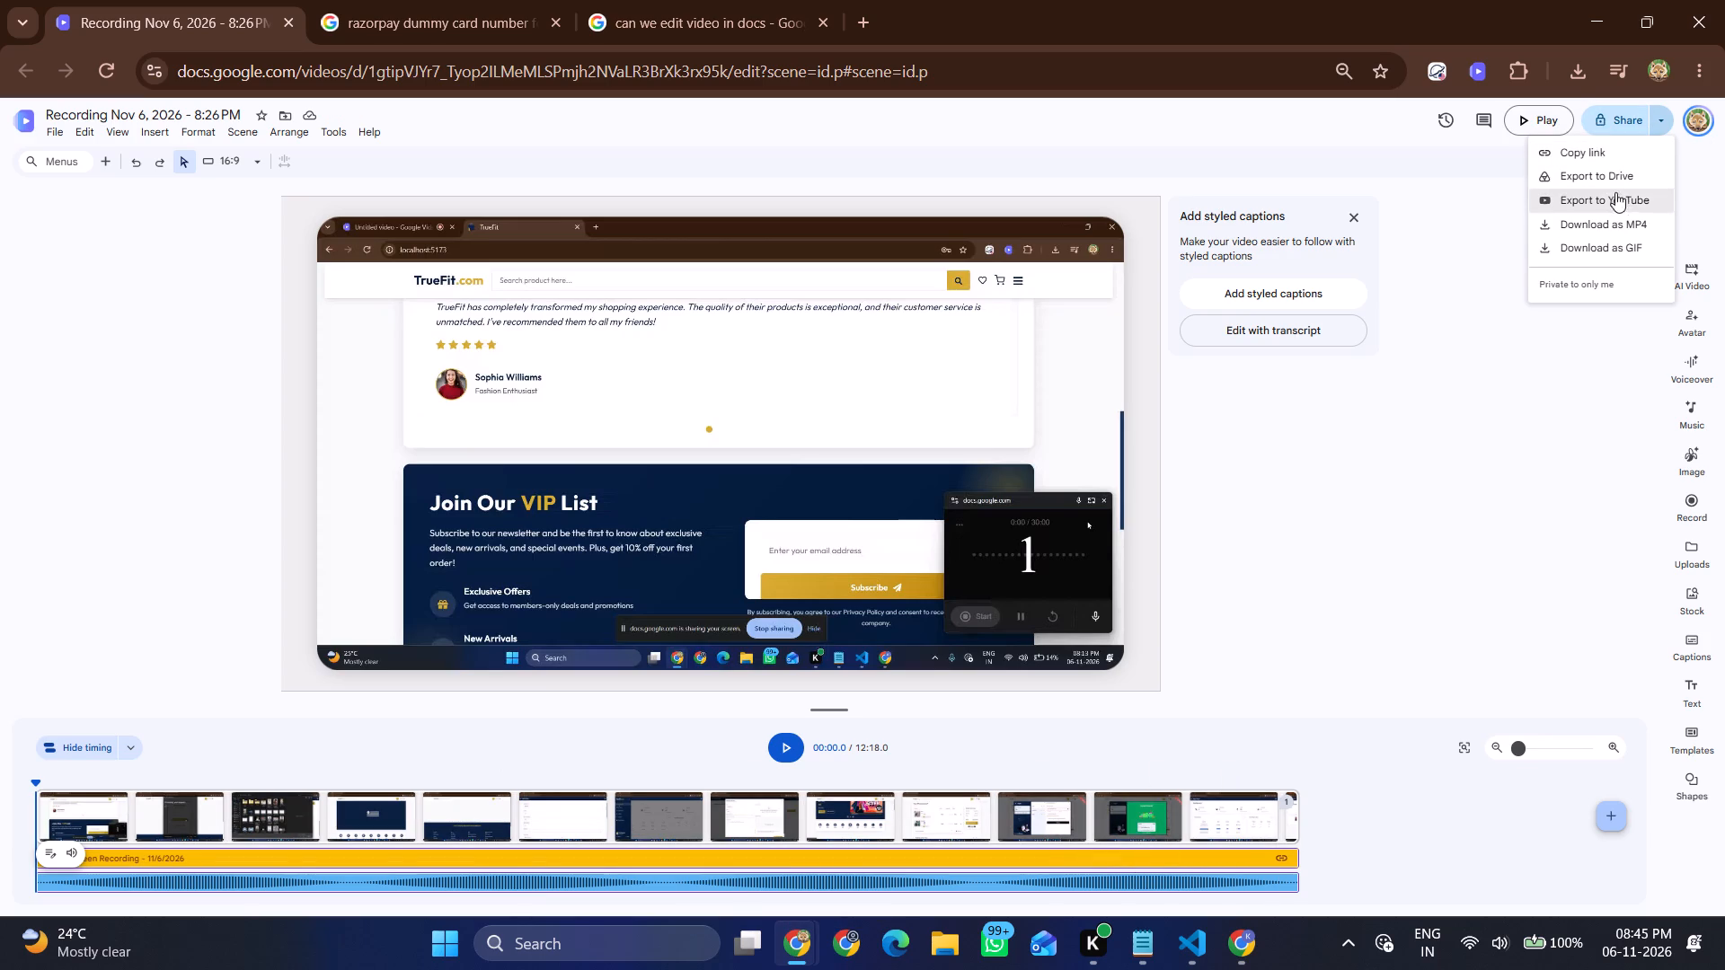
{"action": "left_click", "coordinate": [1609, 228]}
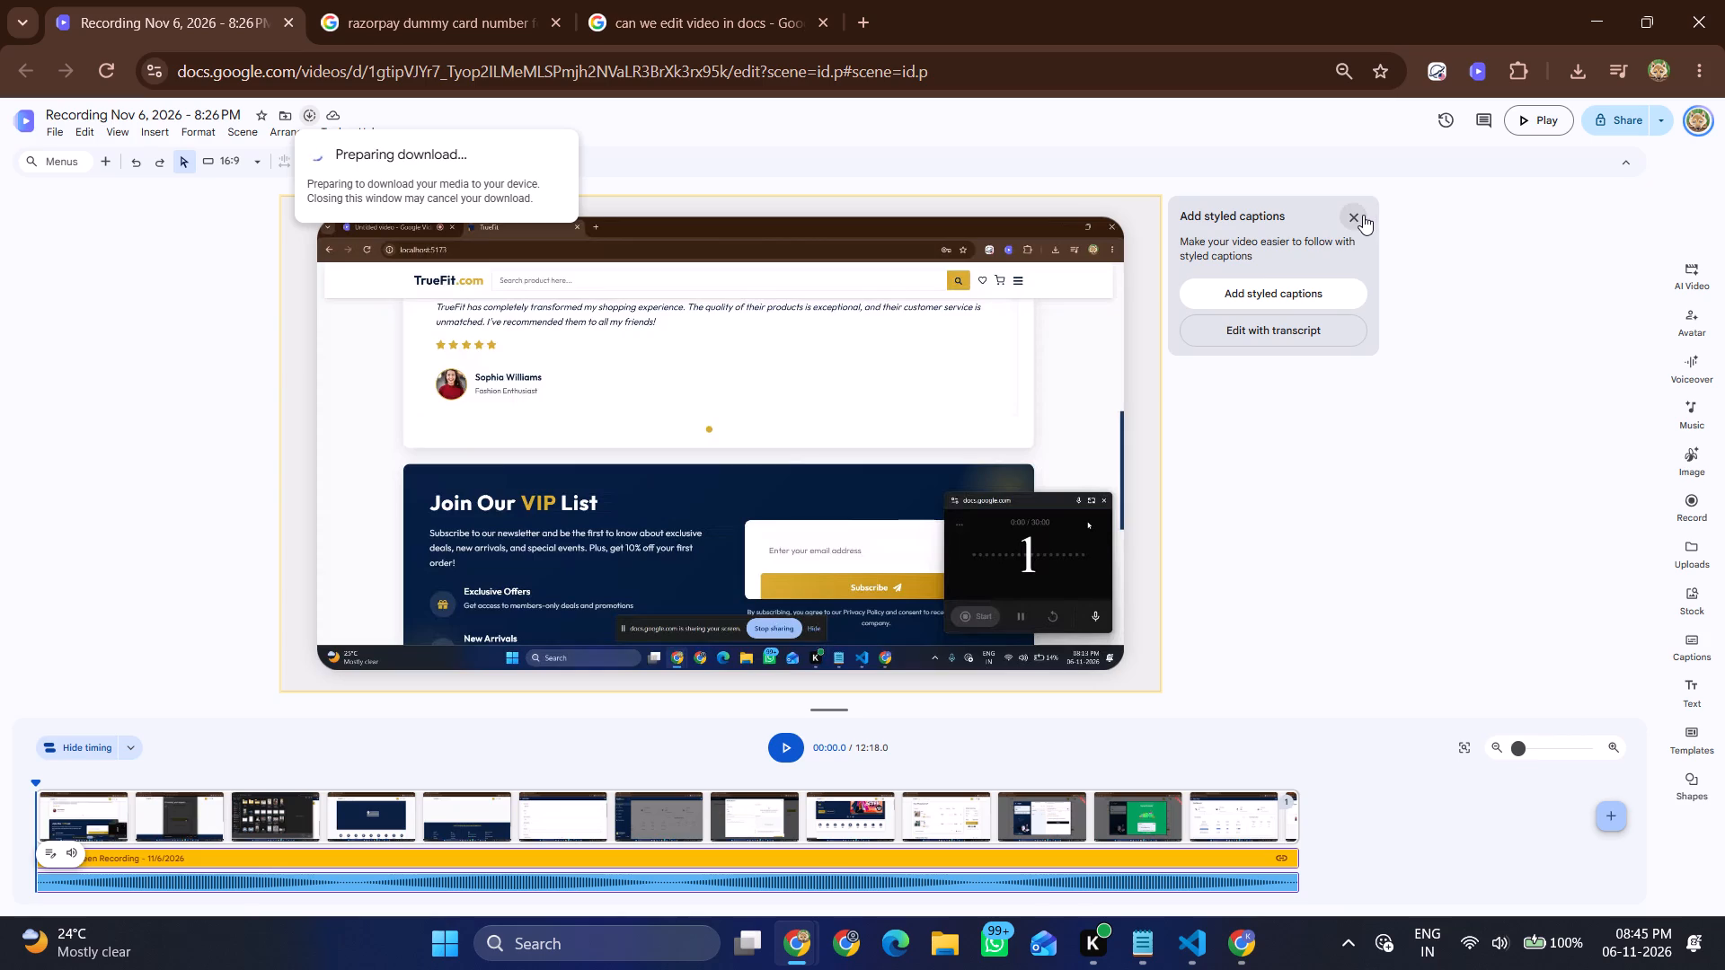
{"action": "left_click", "coordinate": [1363, 215]}
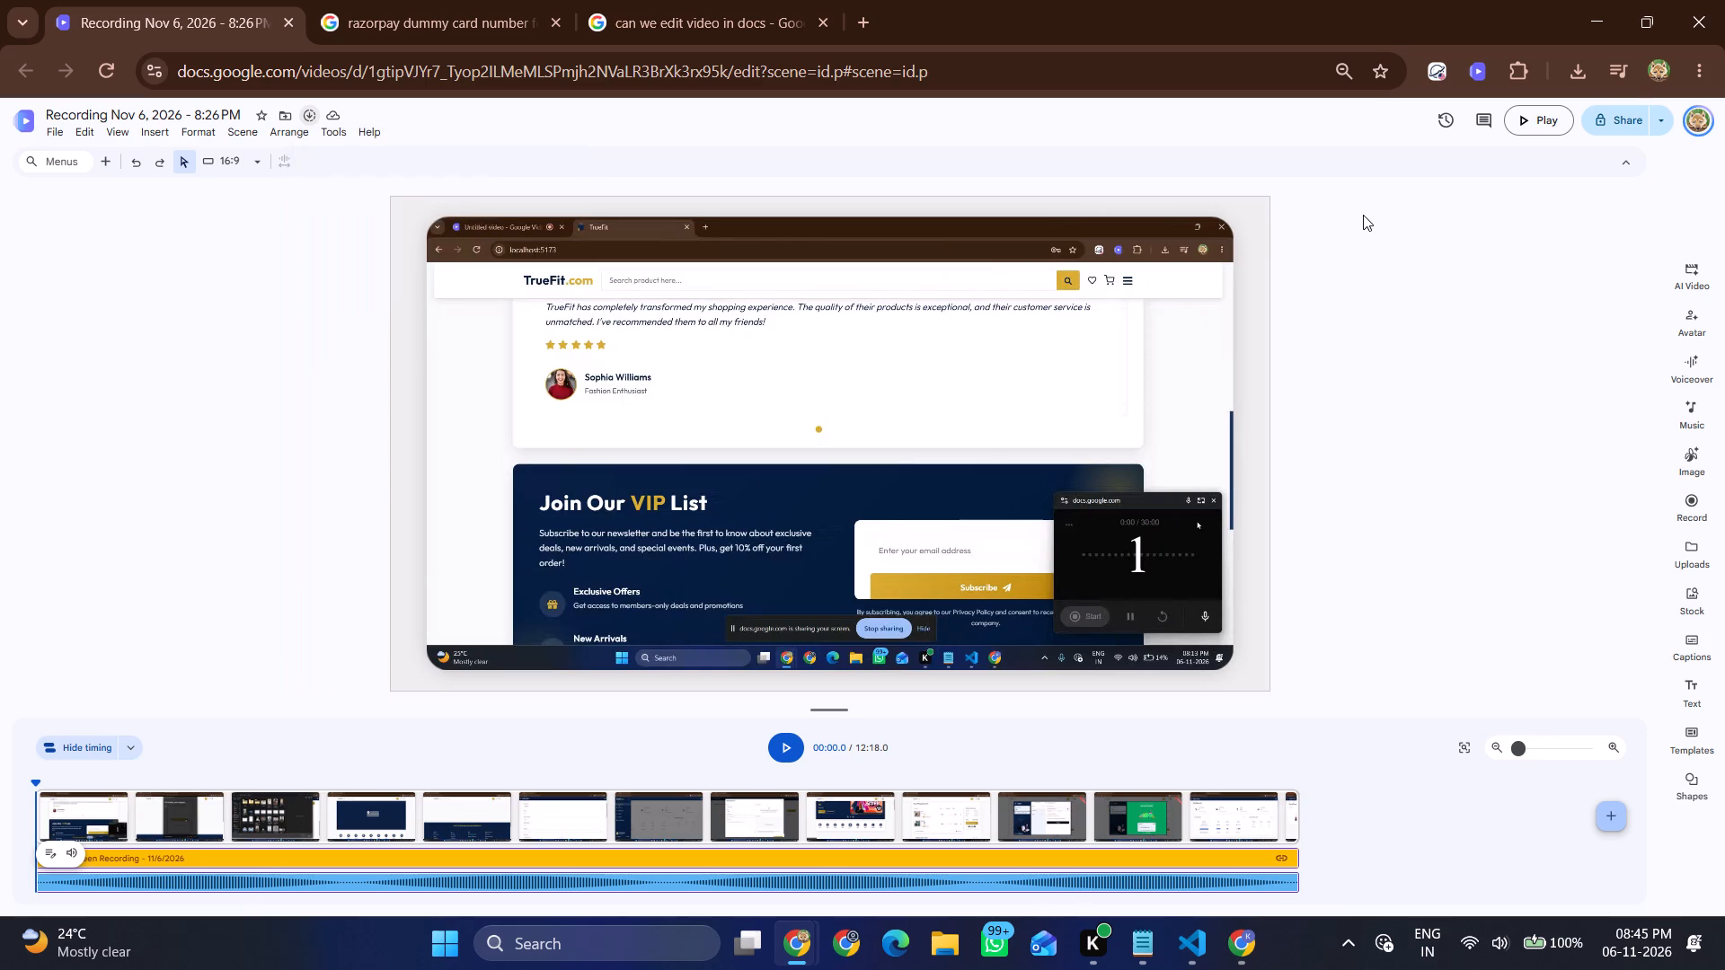
Check the browser's recent download history for the MP4 file.
{"action": "left_click", "coordinate": [1582, 84]}
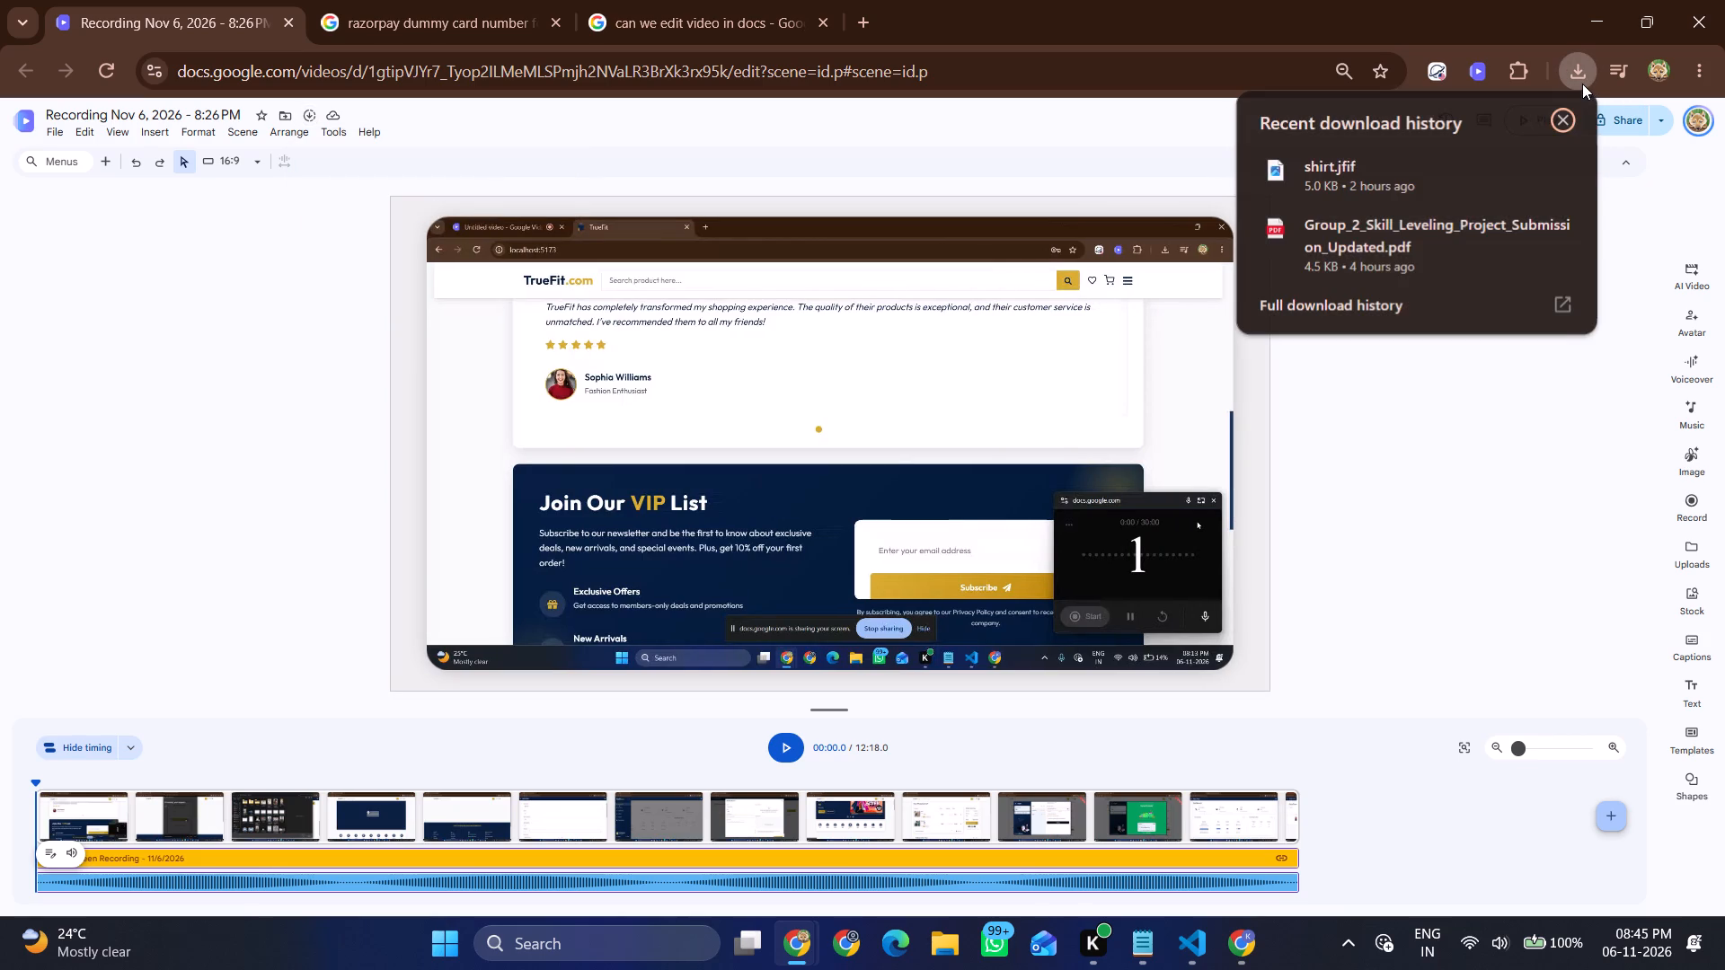
{"action": "left_click", "coordinate": [1555, 508]}
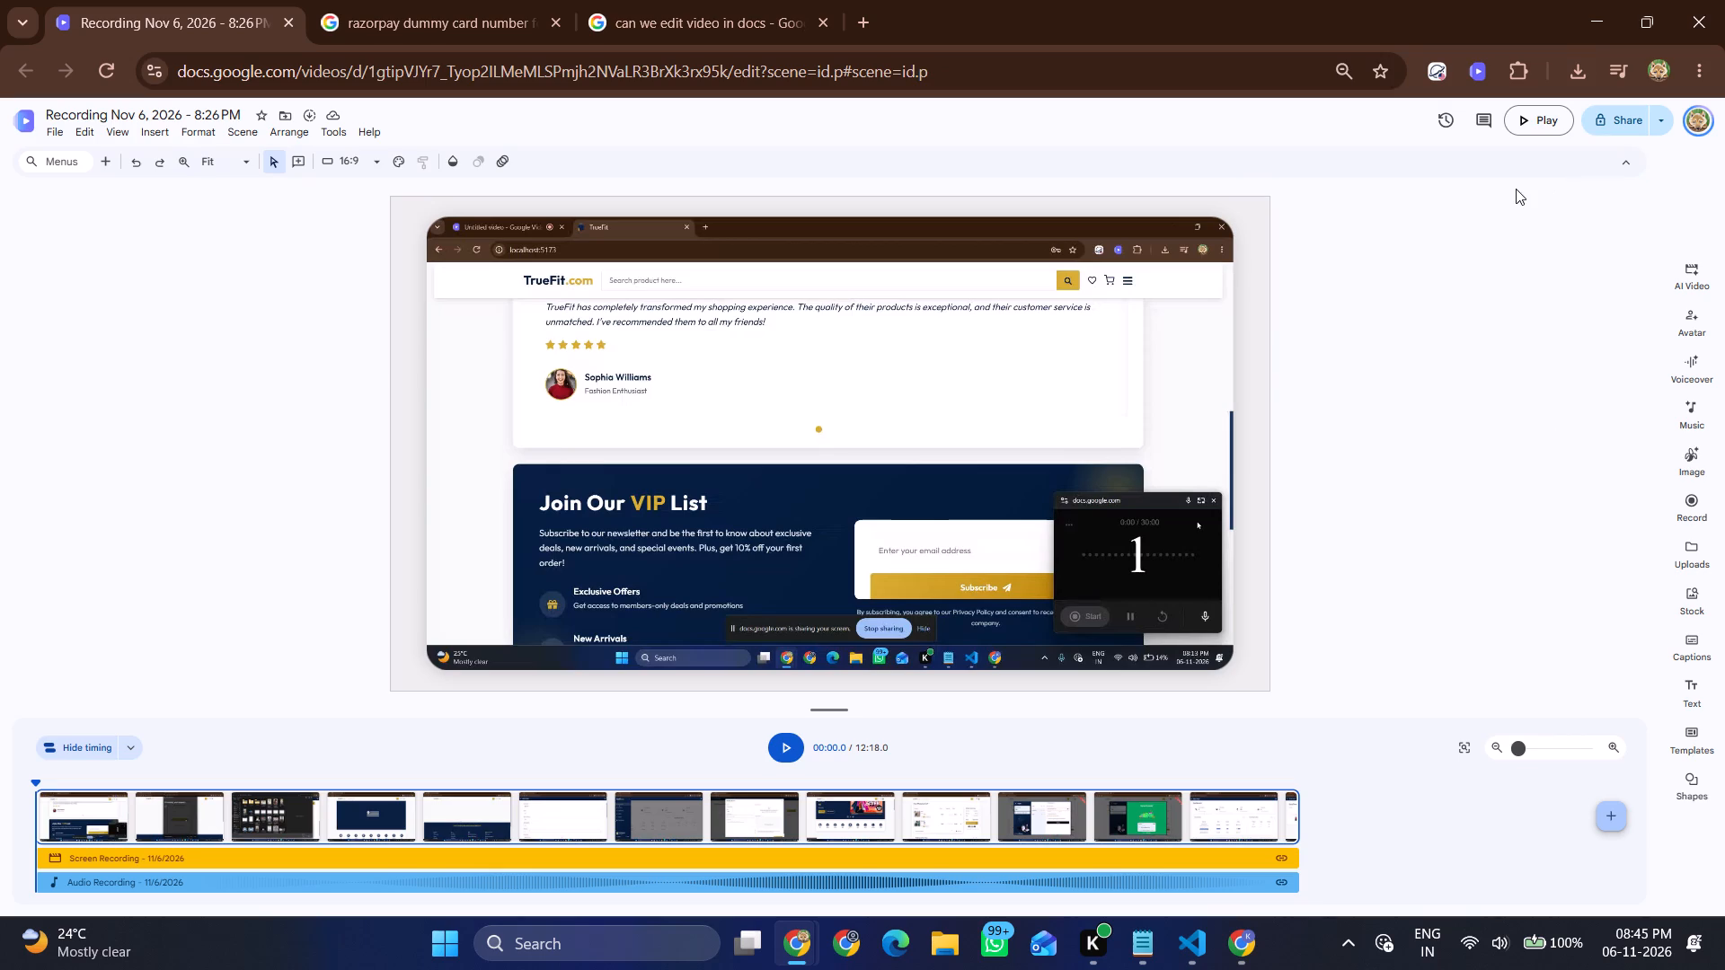
Request the MP4 download of the recording again.
{"action": "left_click", "coordinate": [1667, 114]}
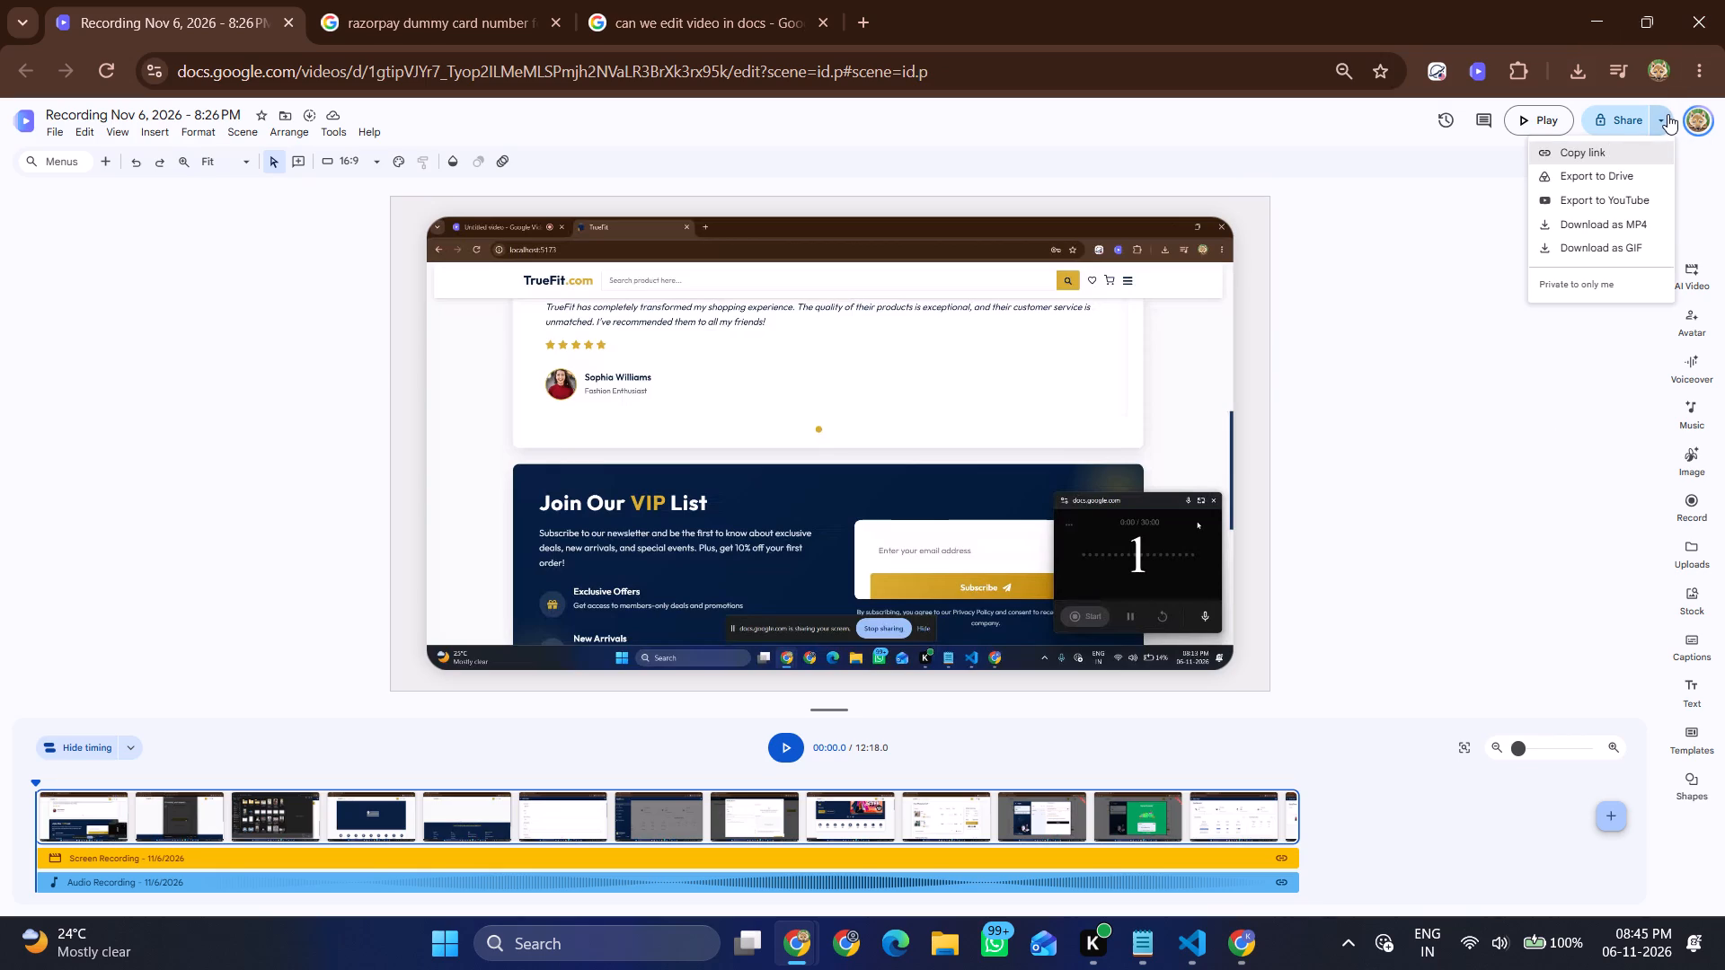
{"action": "left_click", "coordinate": [1629, 225]}
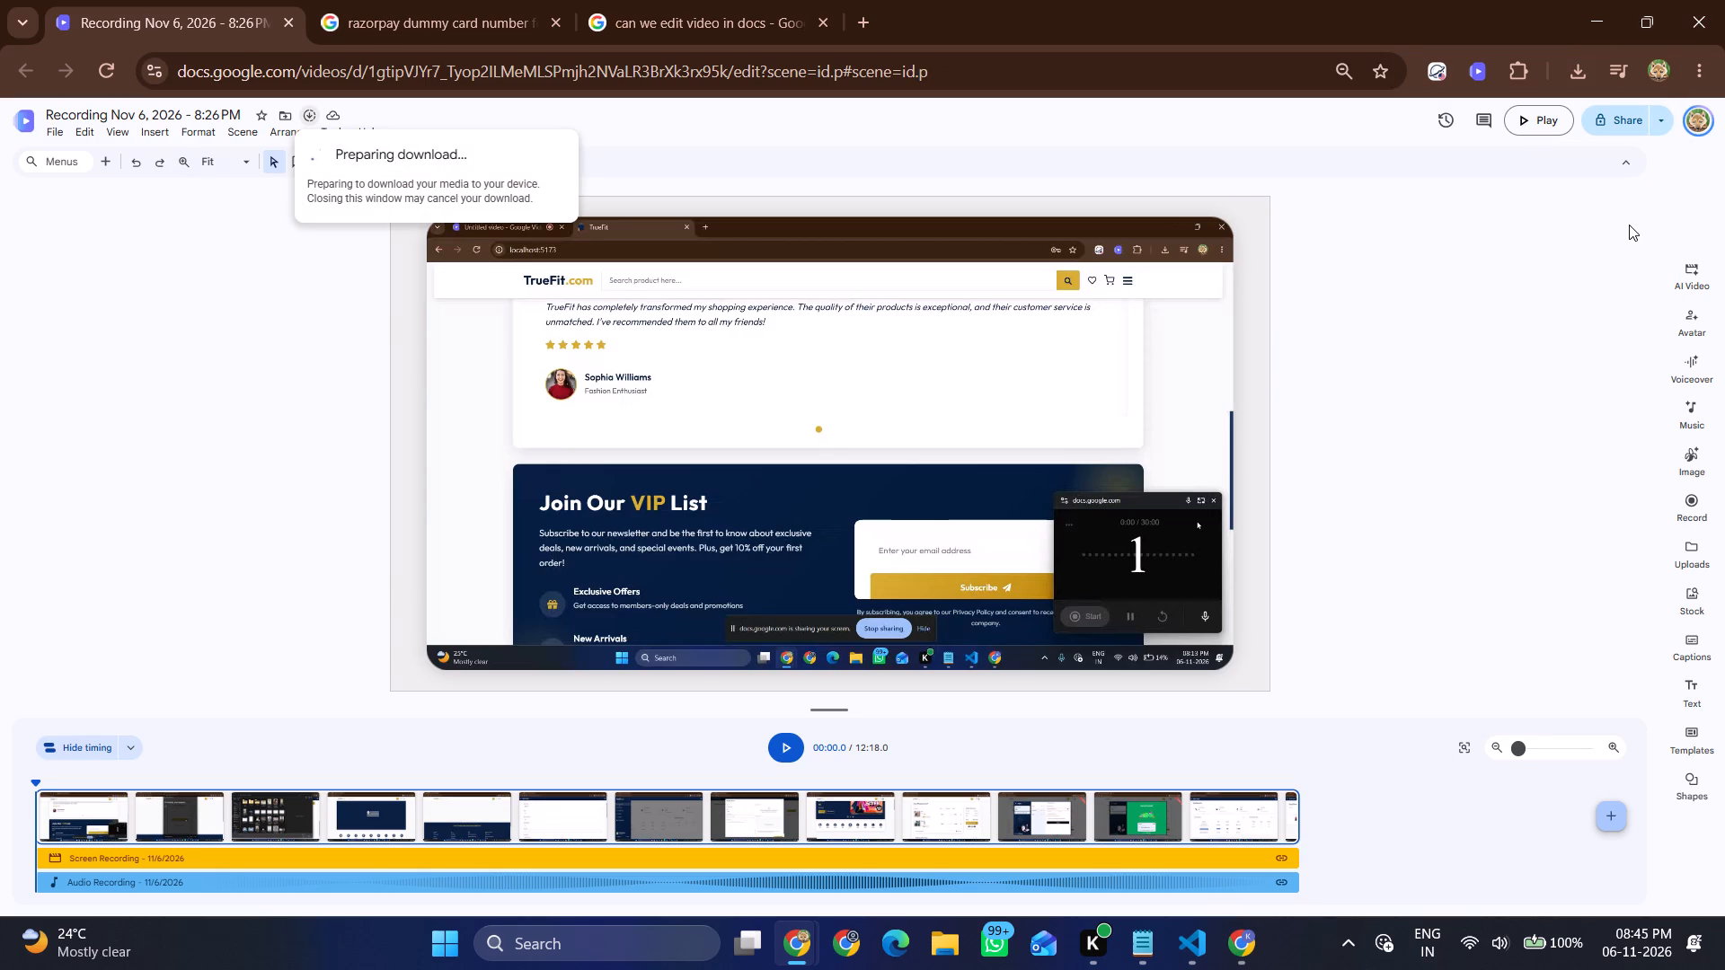
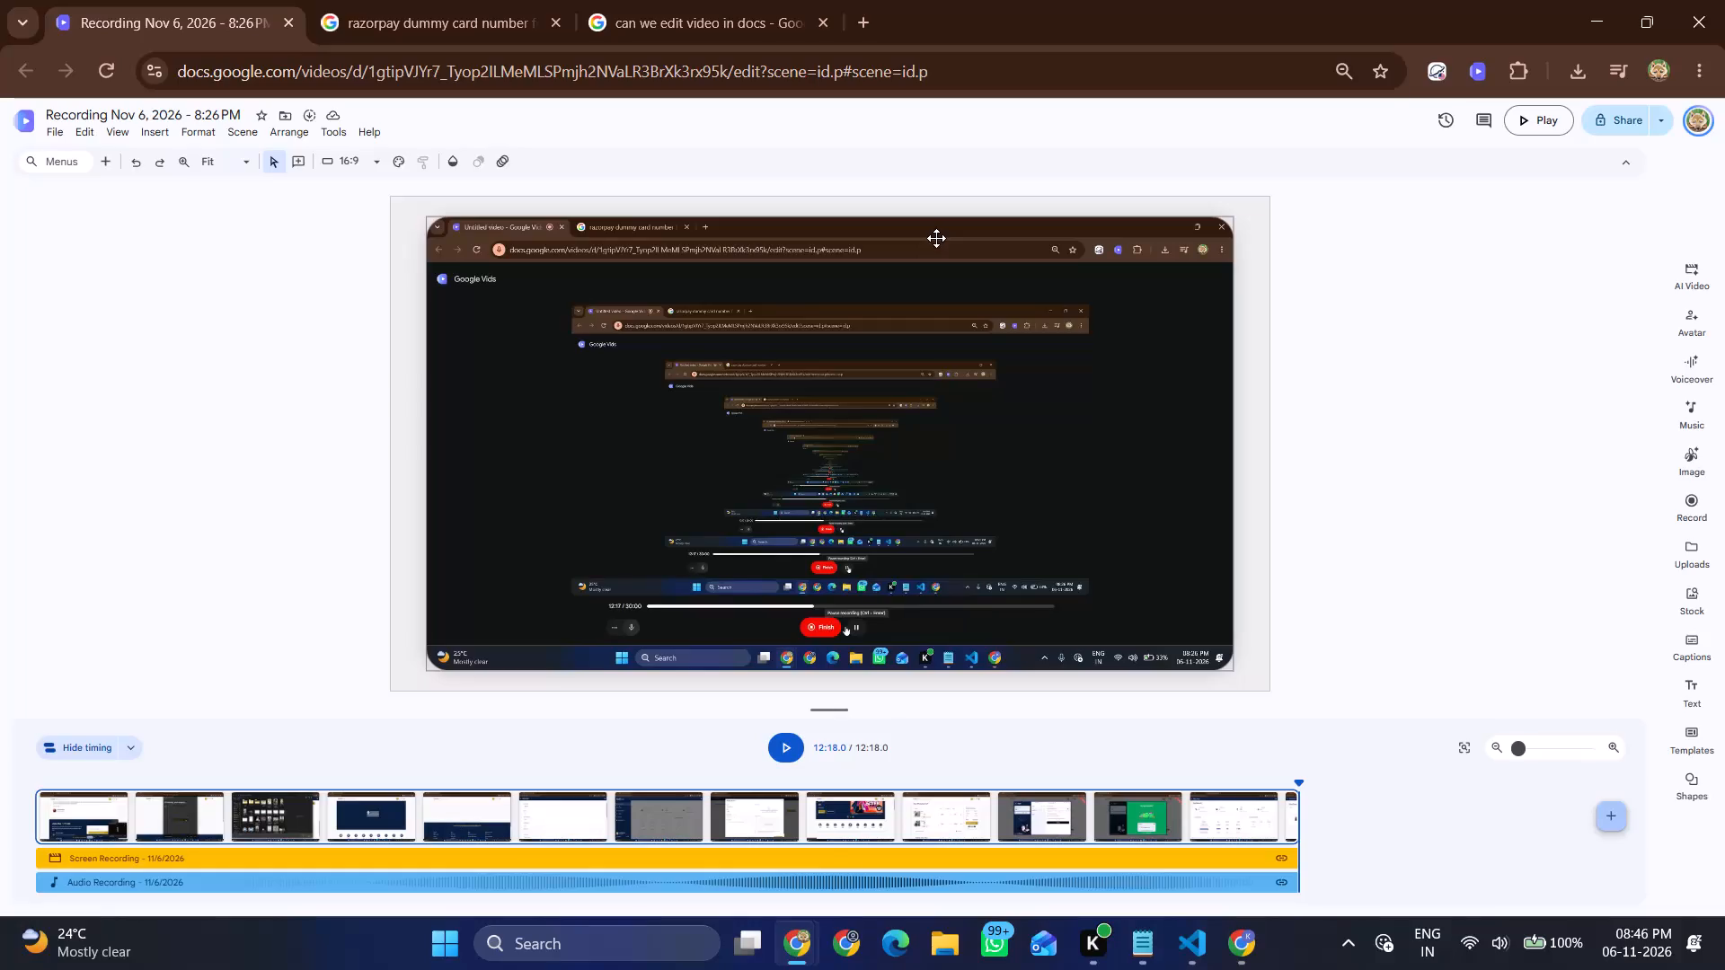
Check the browser's download history for the recording's MP4 and return to the recording project.
{"action": "key", "text": "ctrl+j"}
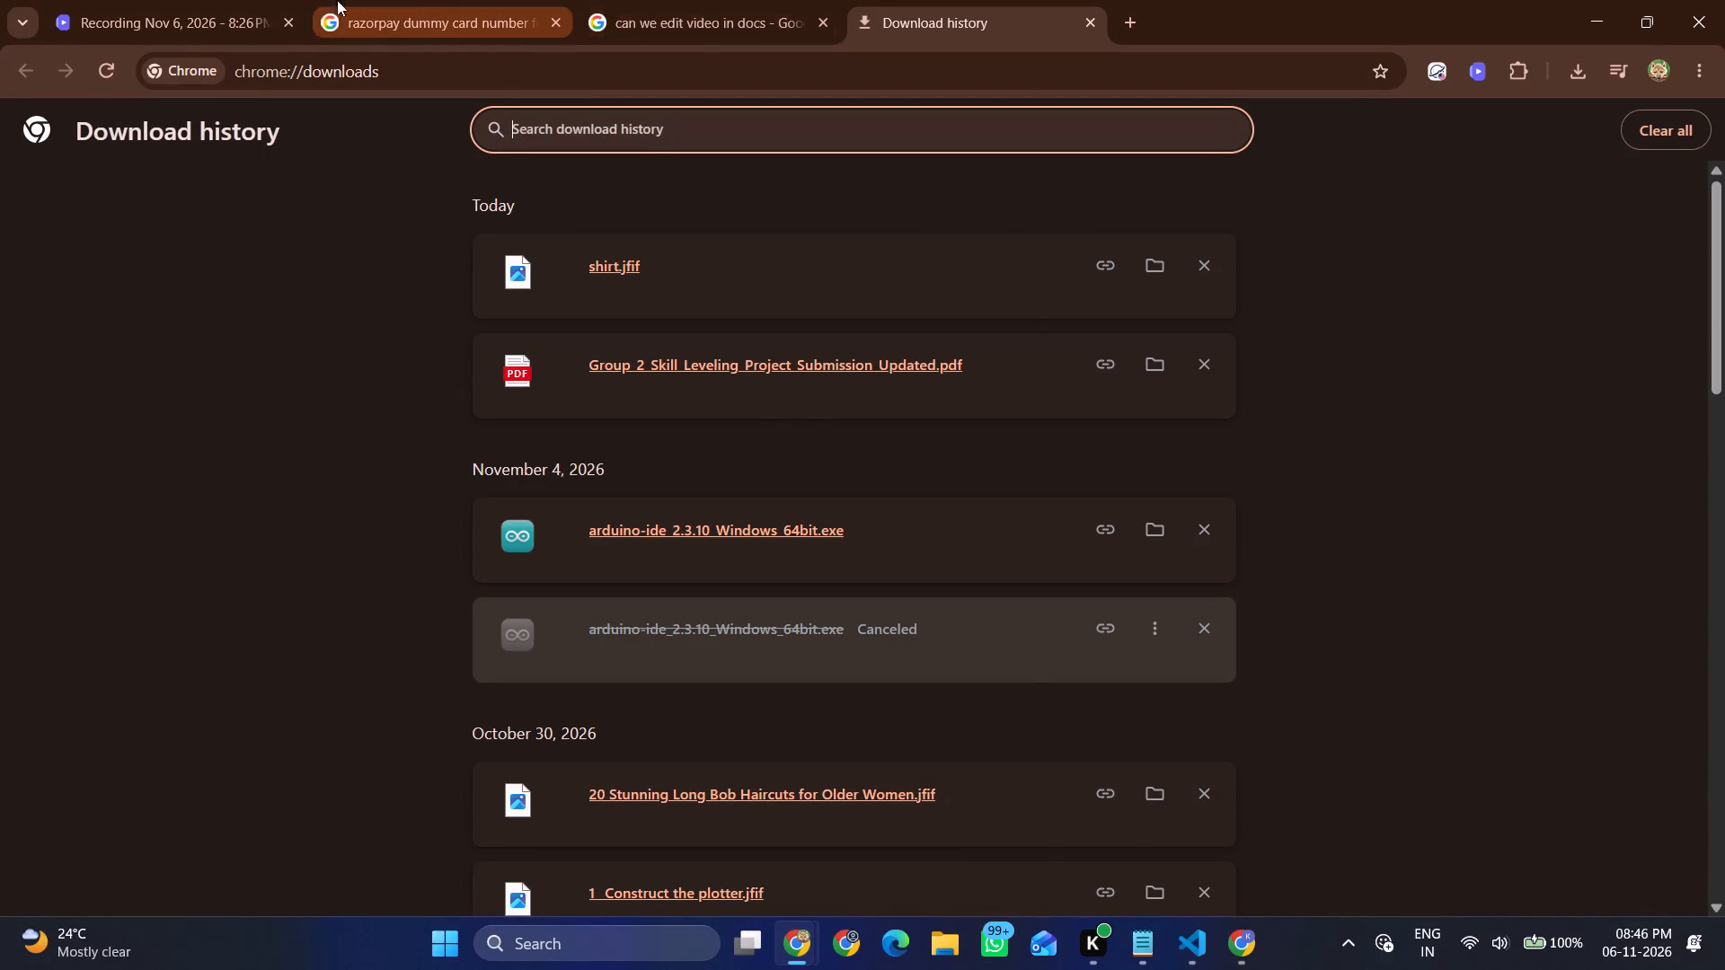
{"action": "left_click", "coordinate": [194, 0]}
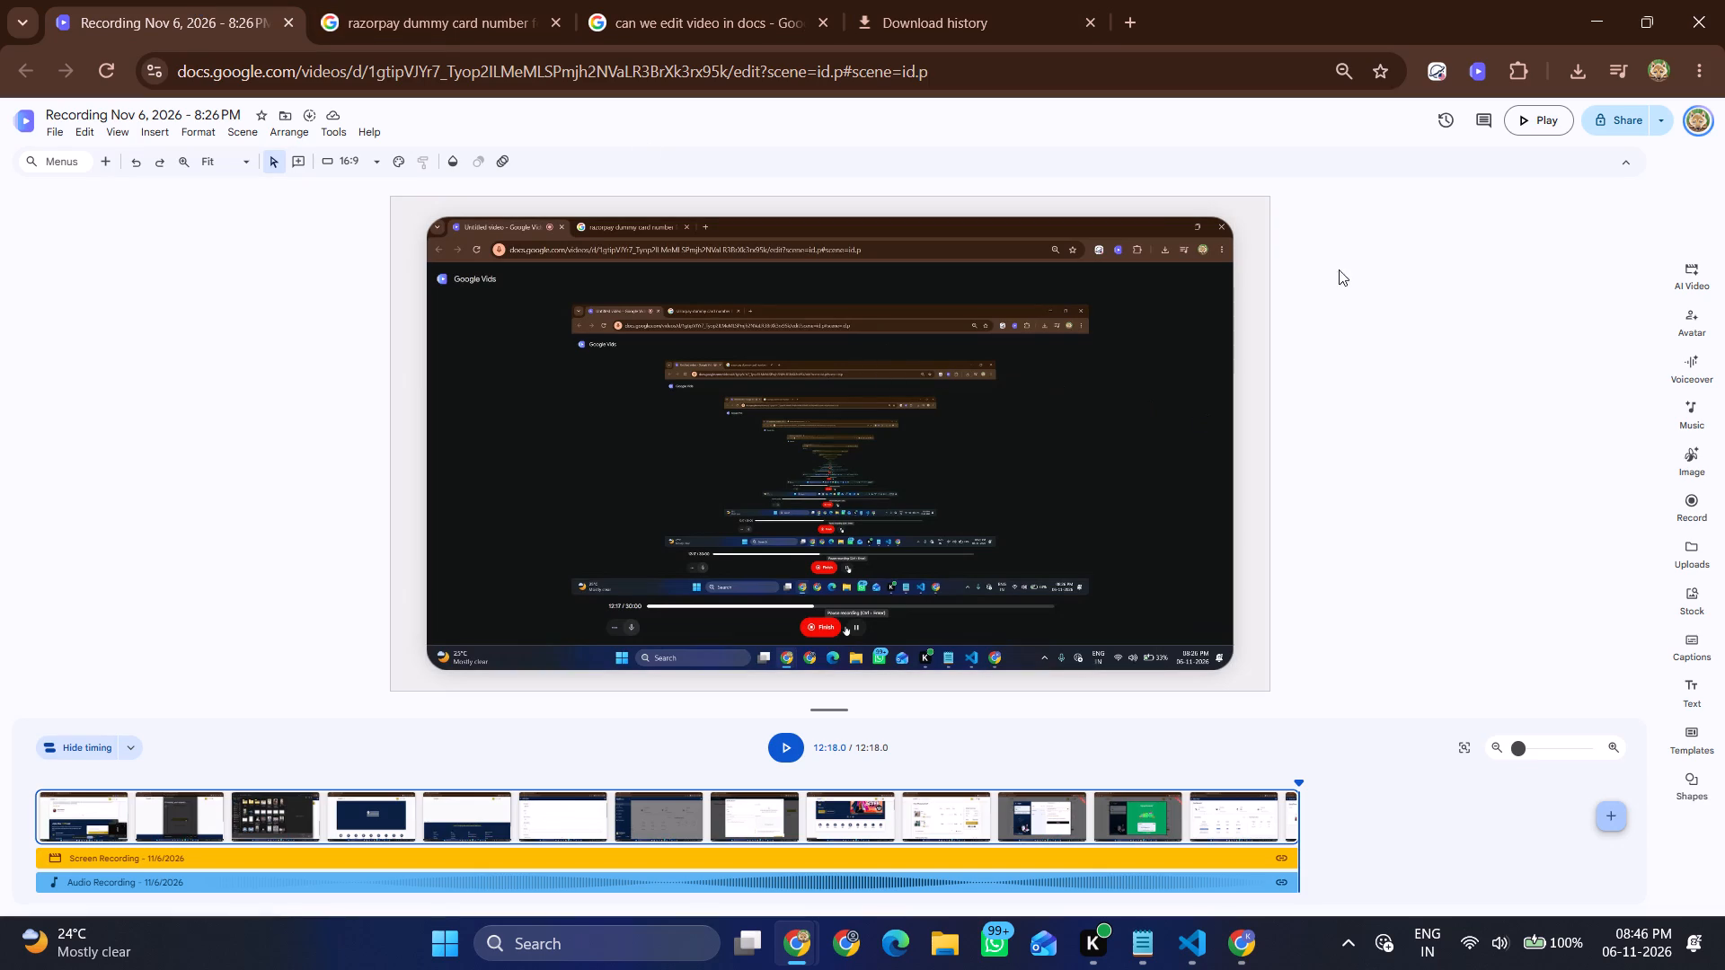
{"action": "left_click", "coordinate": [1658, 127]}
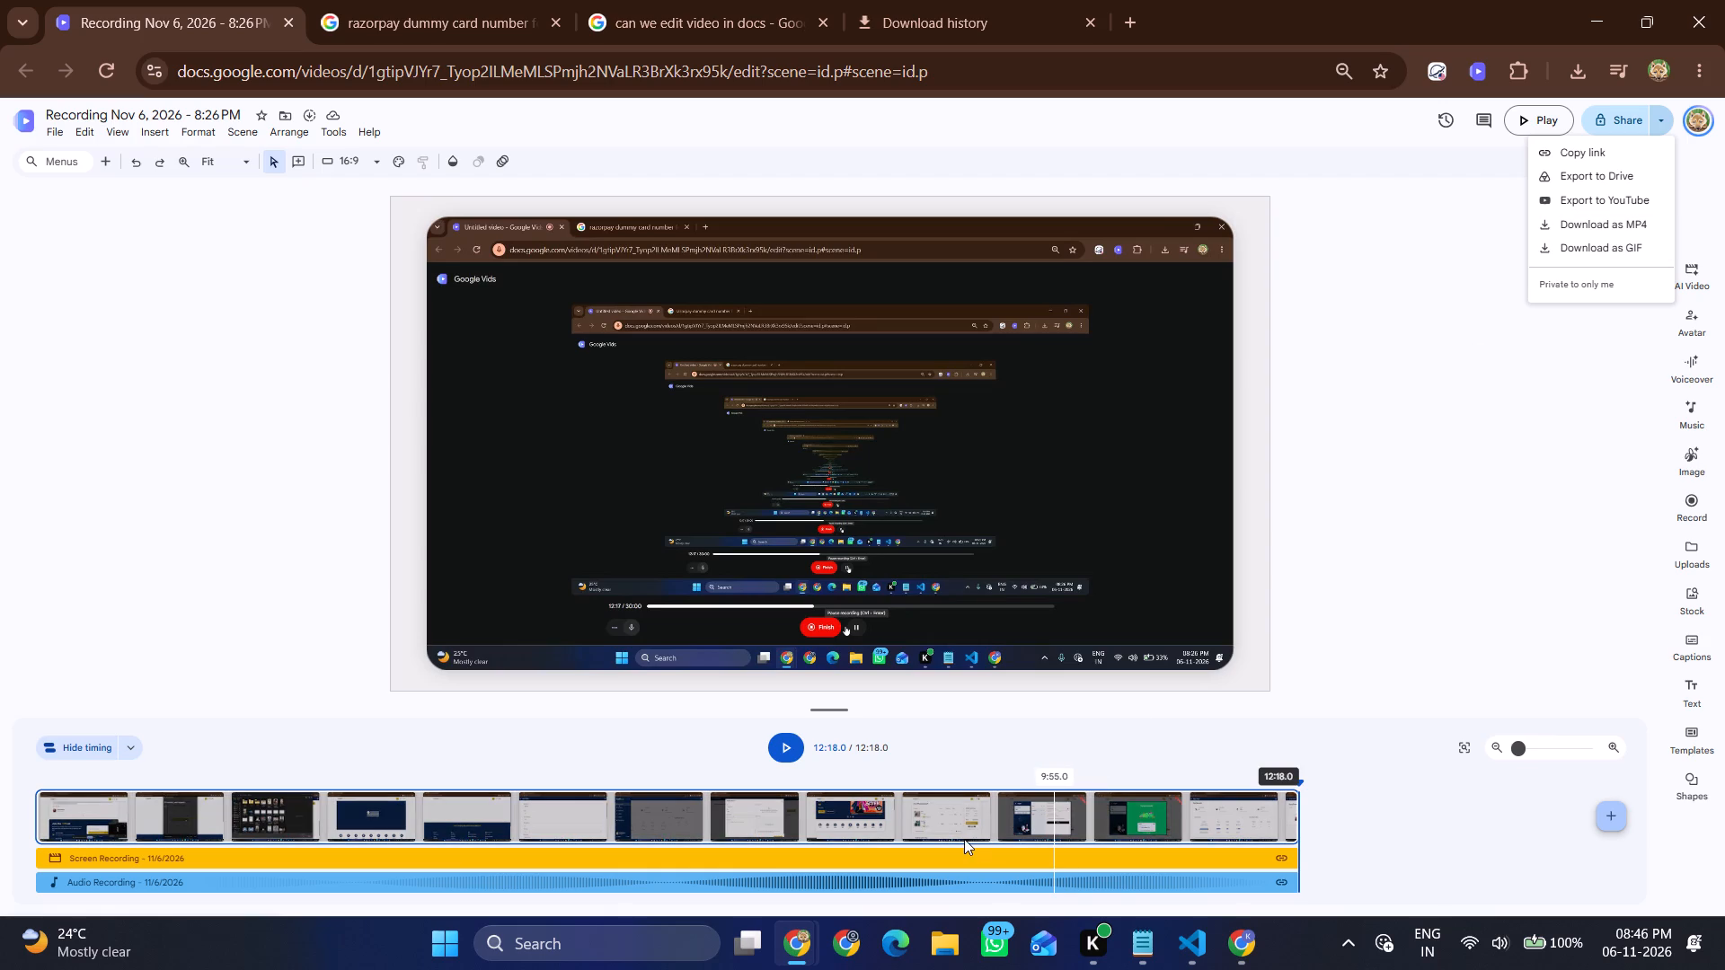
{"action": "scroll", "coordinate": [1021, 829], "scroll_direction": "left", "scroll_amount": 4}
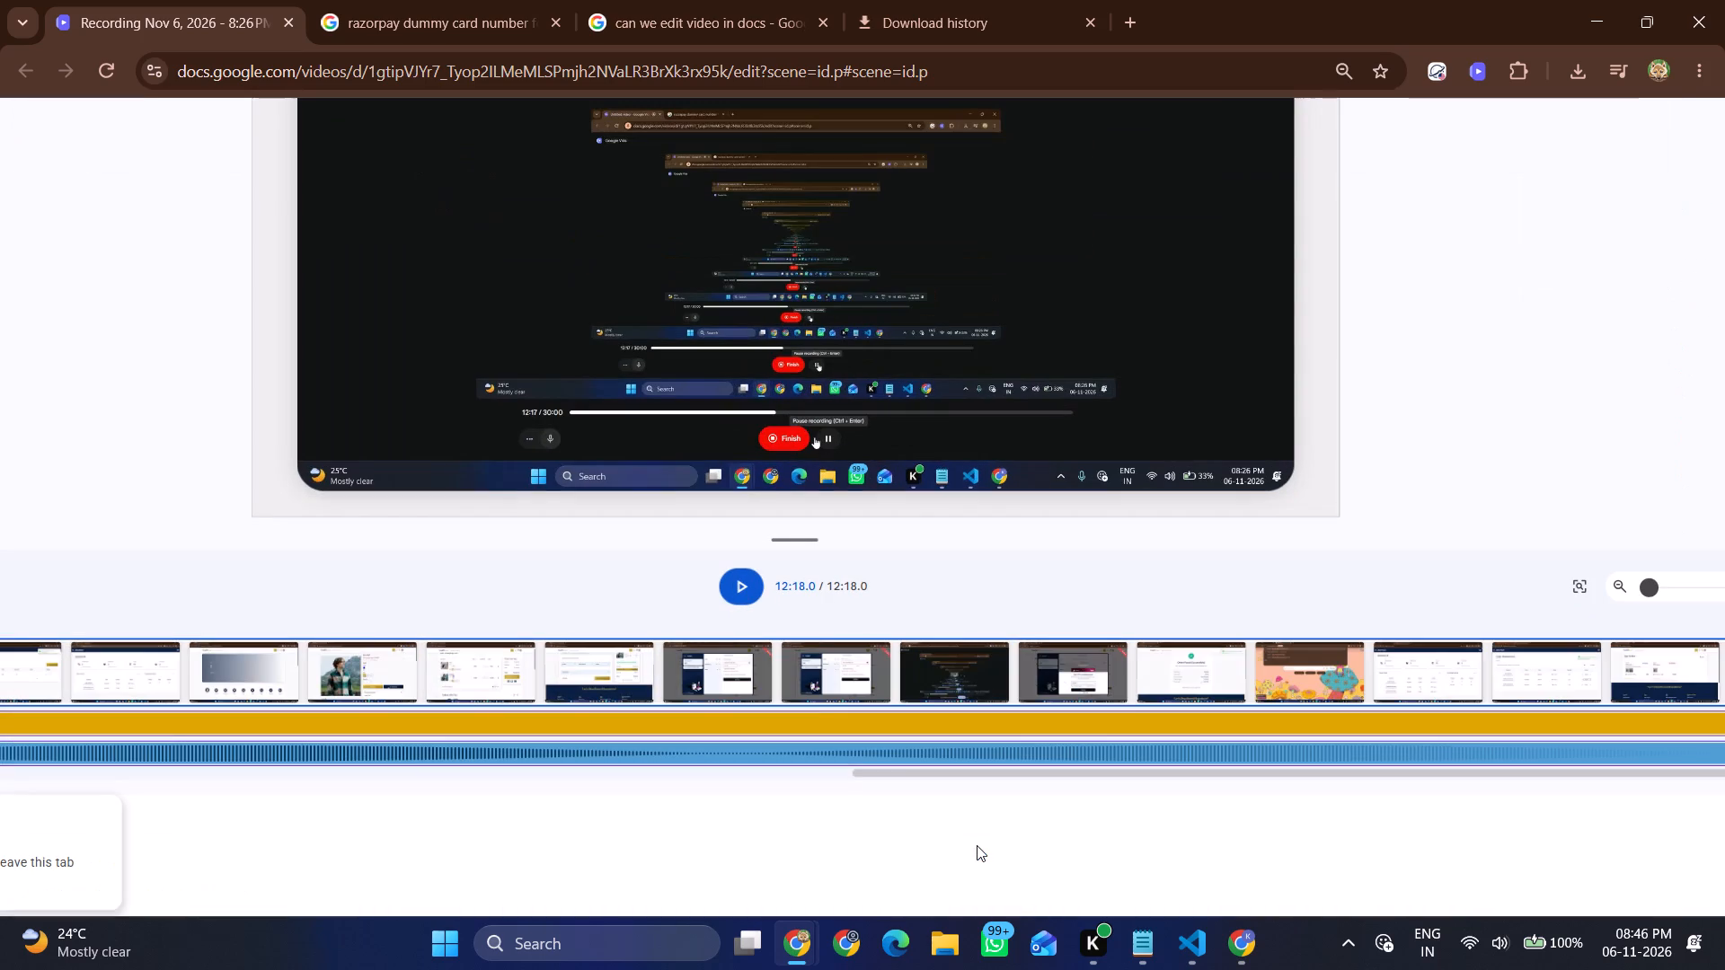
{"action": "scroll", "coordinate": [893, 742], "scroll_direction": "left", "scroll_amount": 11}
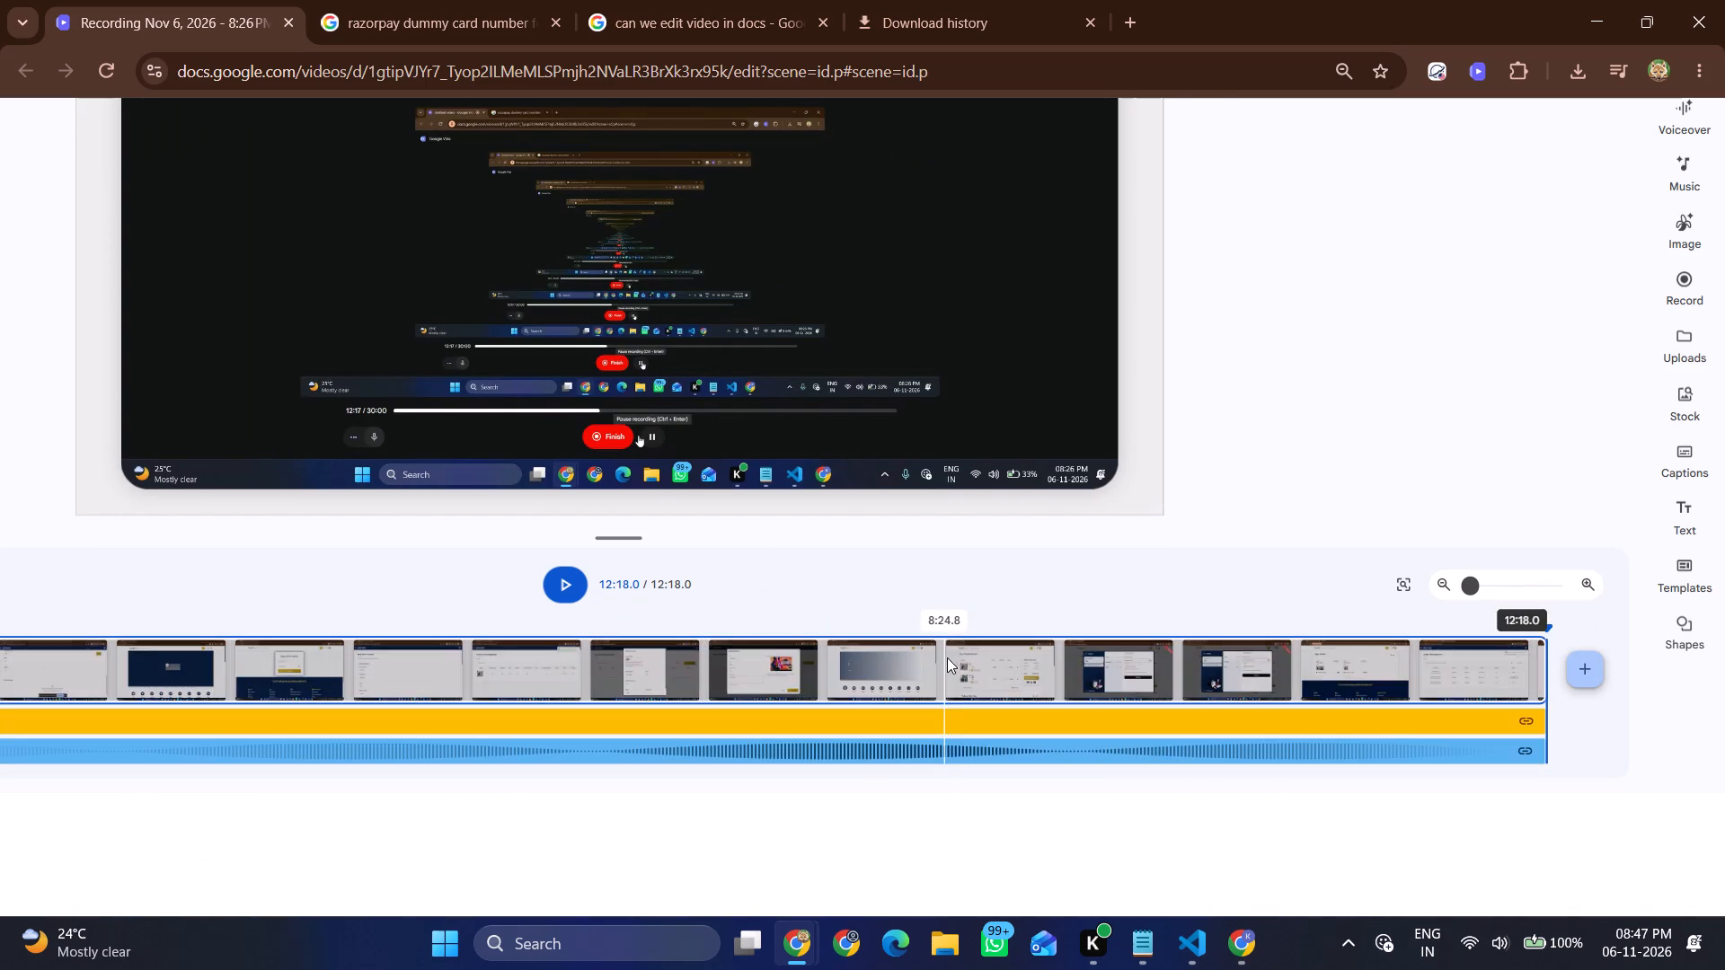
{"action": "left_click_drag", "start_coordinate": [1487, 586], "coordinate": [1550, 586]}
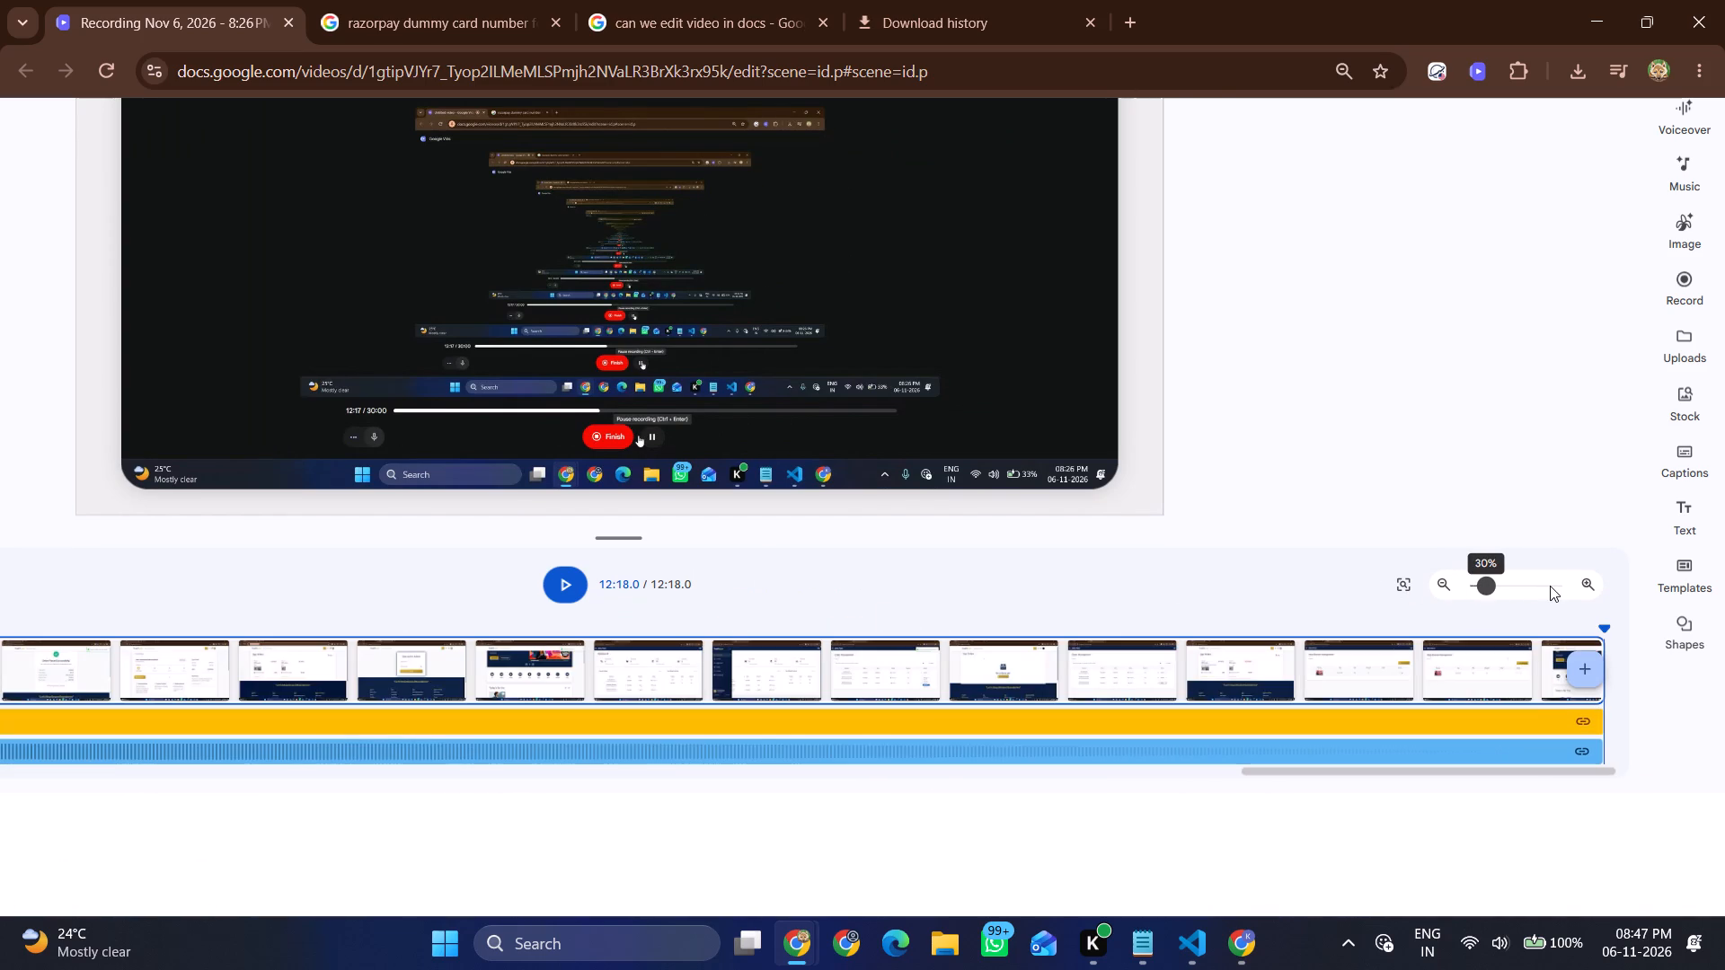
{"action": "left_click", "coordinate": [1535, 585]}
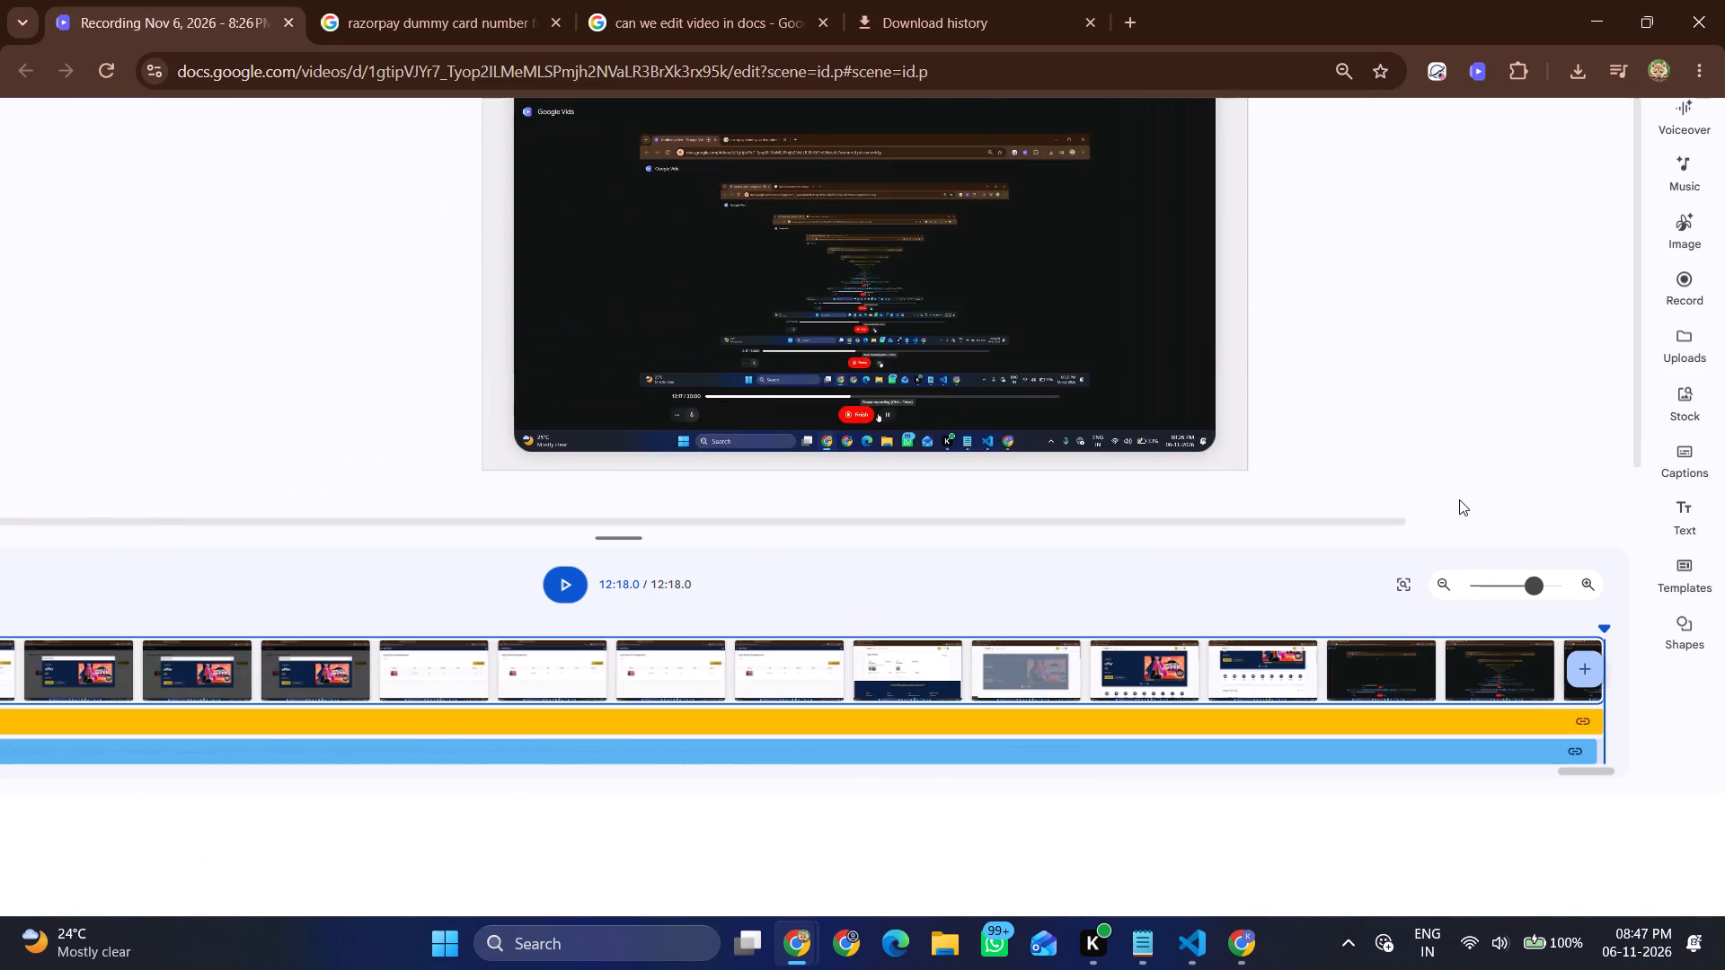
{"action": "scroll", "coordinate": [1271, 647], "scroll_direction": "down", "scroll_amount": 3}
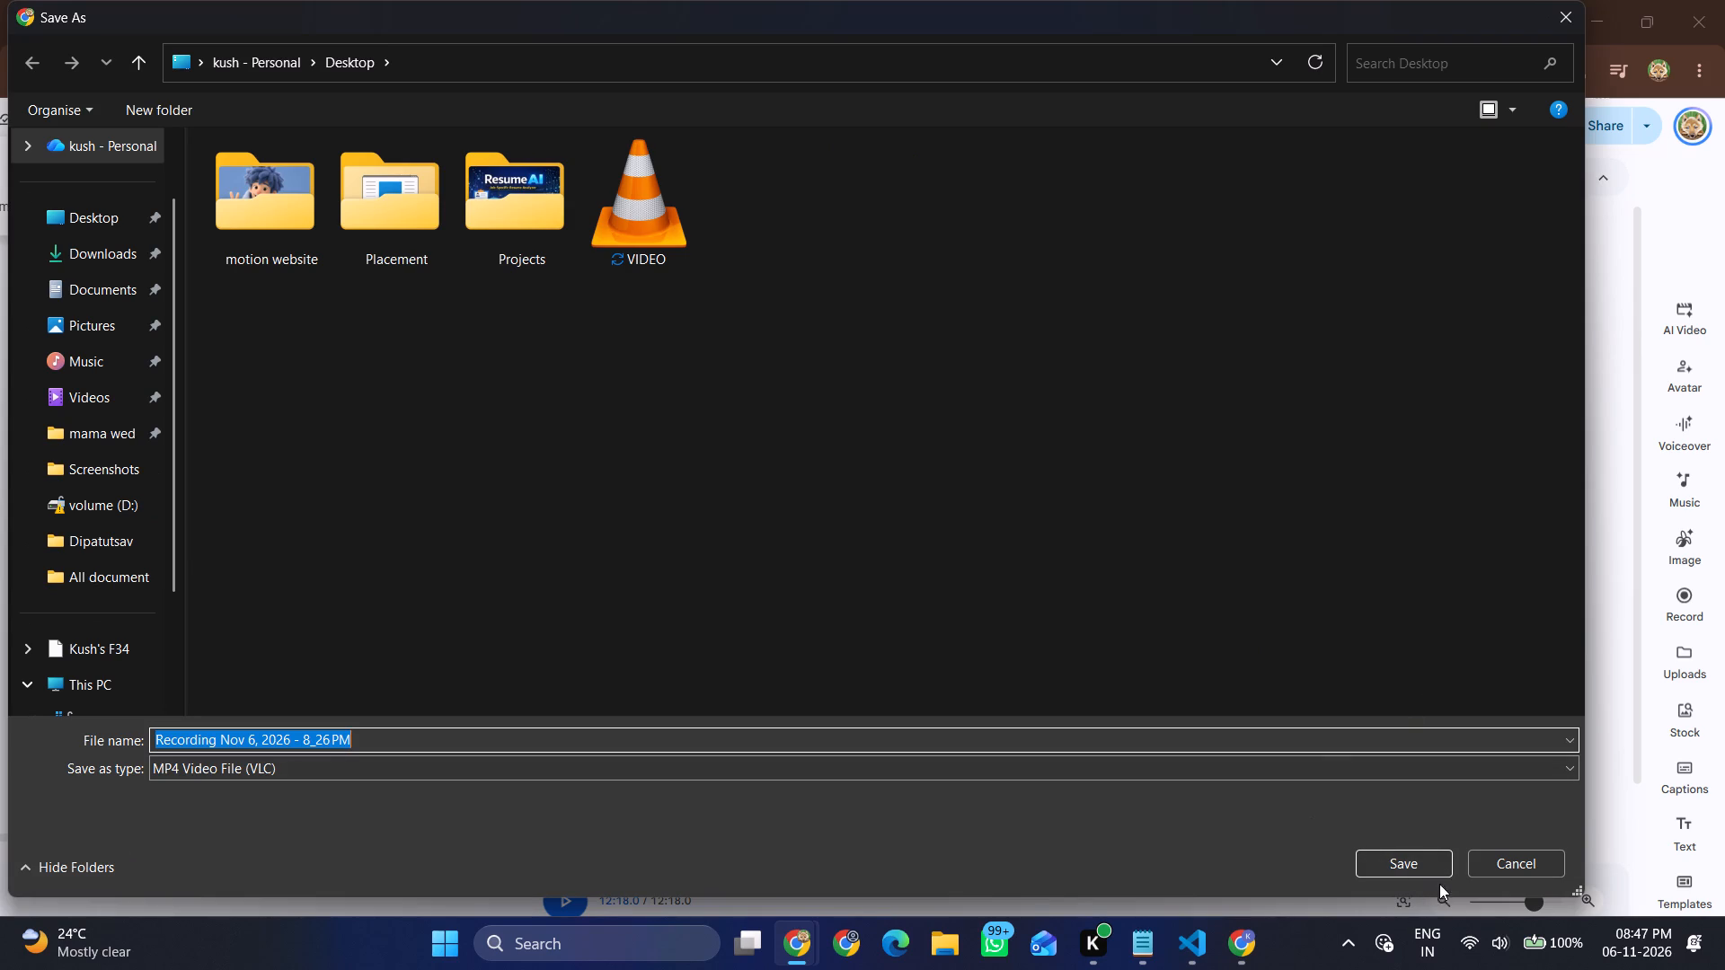
Save the exported recording to the Desktop as an MP4 named "Recording Nov 6, 2026 - 8_26 PM".
{"action": "left_click", "coordinate": [1419, 861]}
Find the saved recording in the browser's download history and show it in its Desktop folder.
{"action": "key", "text": "ctrl+j"}
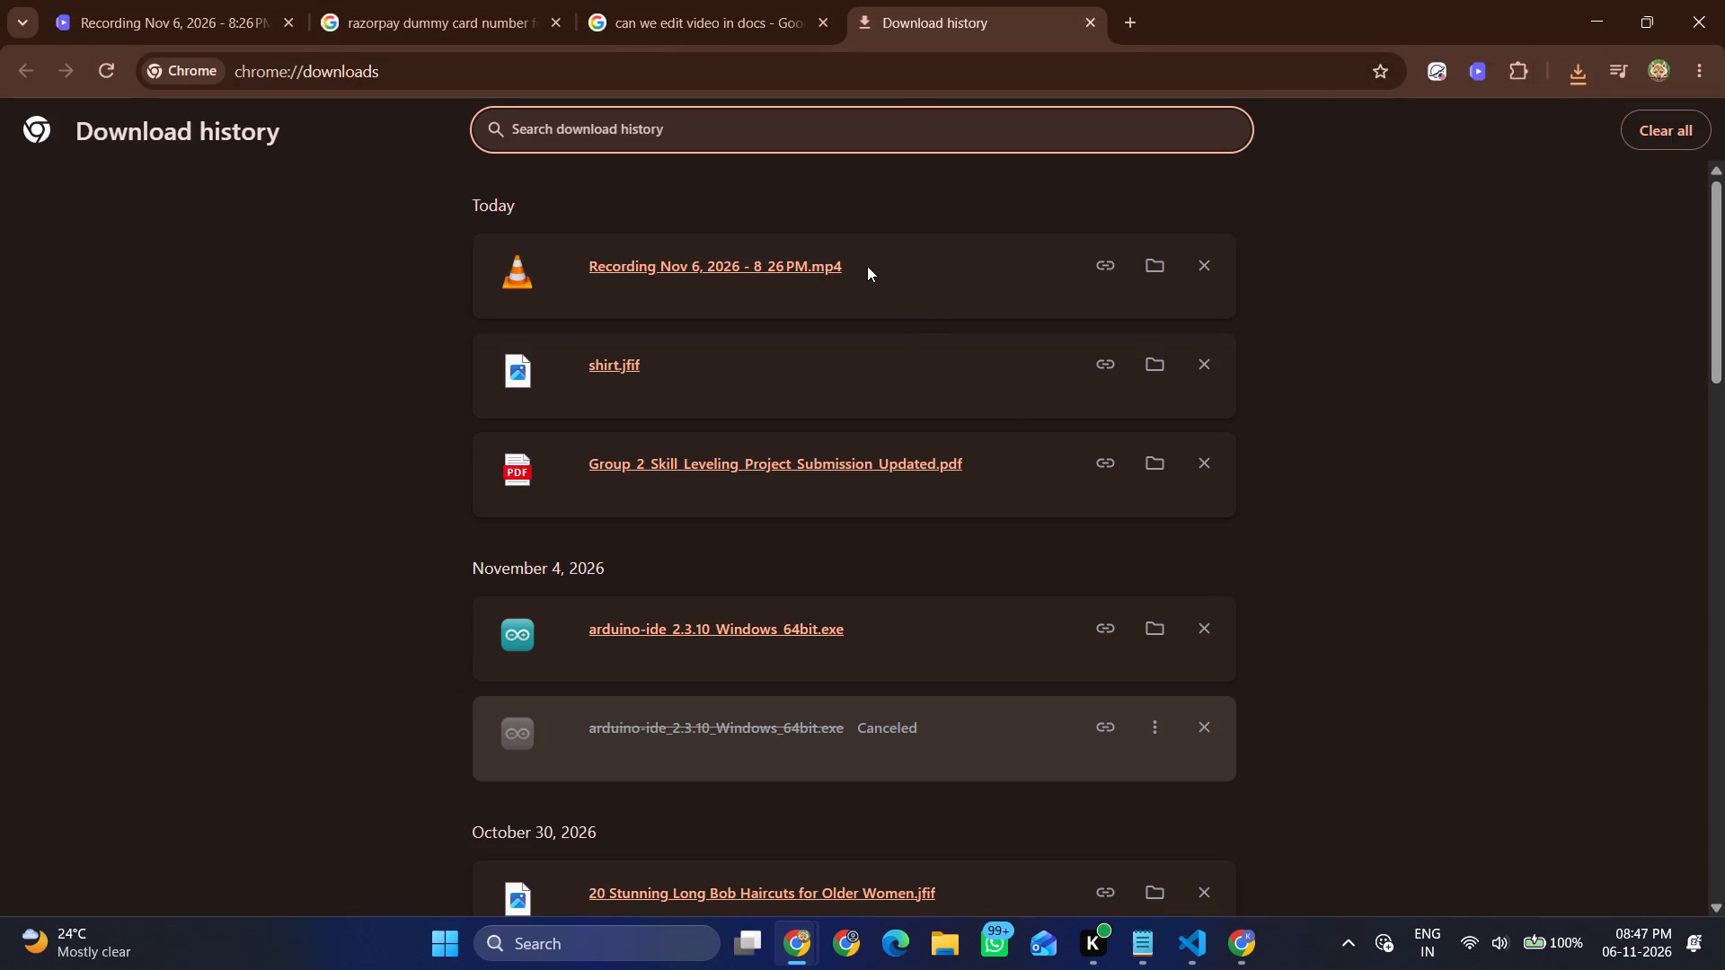
{"action": "left_click", "coordinate": [717, 0]}
{"action": "left_click", "coordinate": [951, 0]}
{"action": "left_click", "coordinate": [1157, 262]}
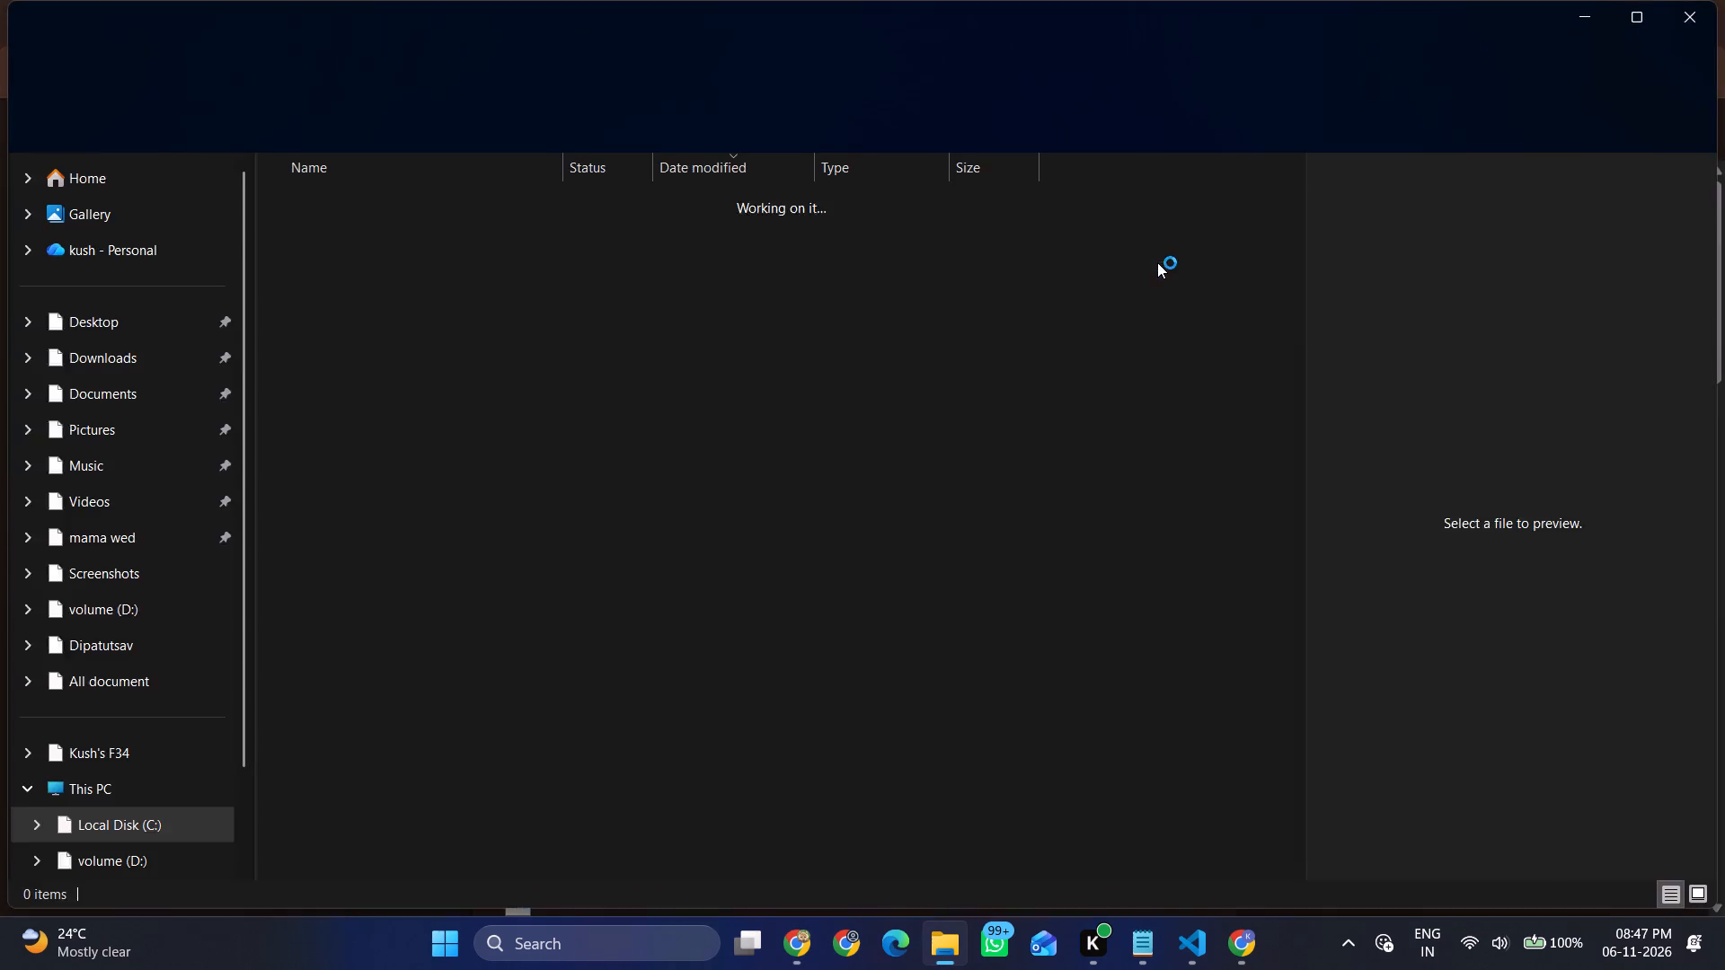
Play the saved MP4 in VLC media player, skim forward through the footage past 05:03 to 06:10, and close the player.
{"action": "double_click", "coordinate": [876, 185]}
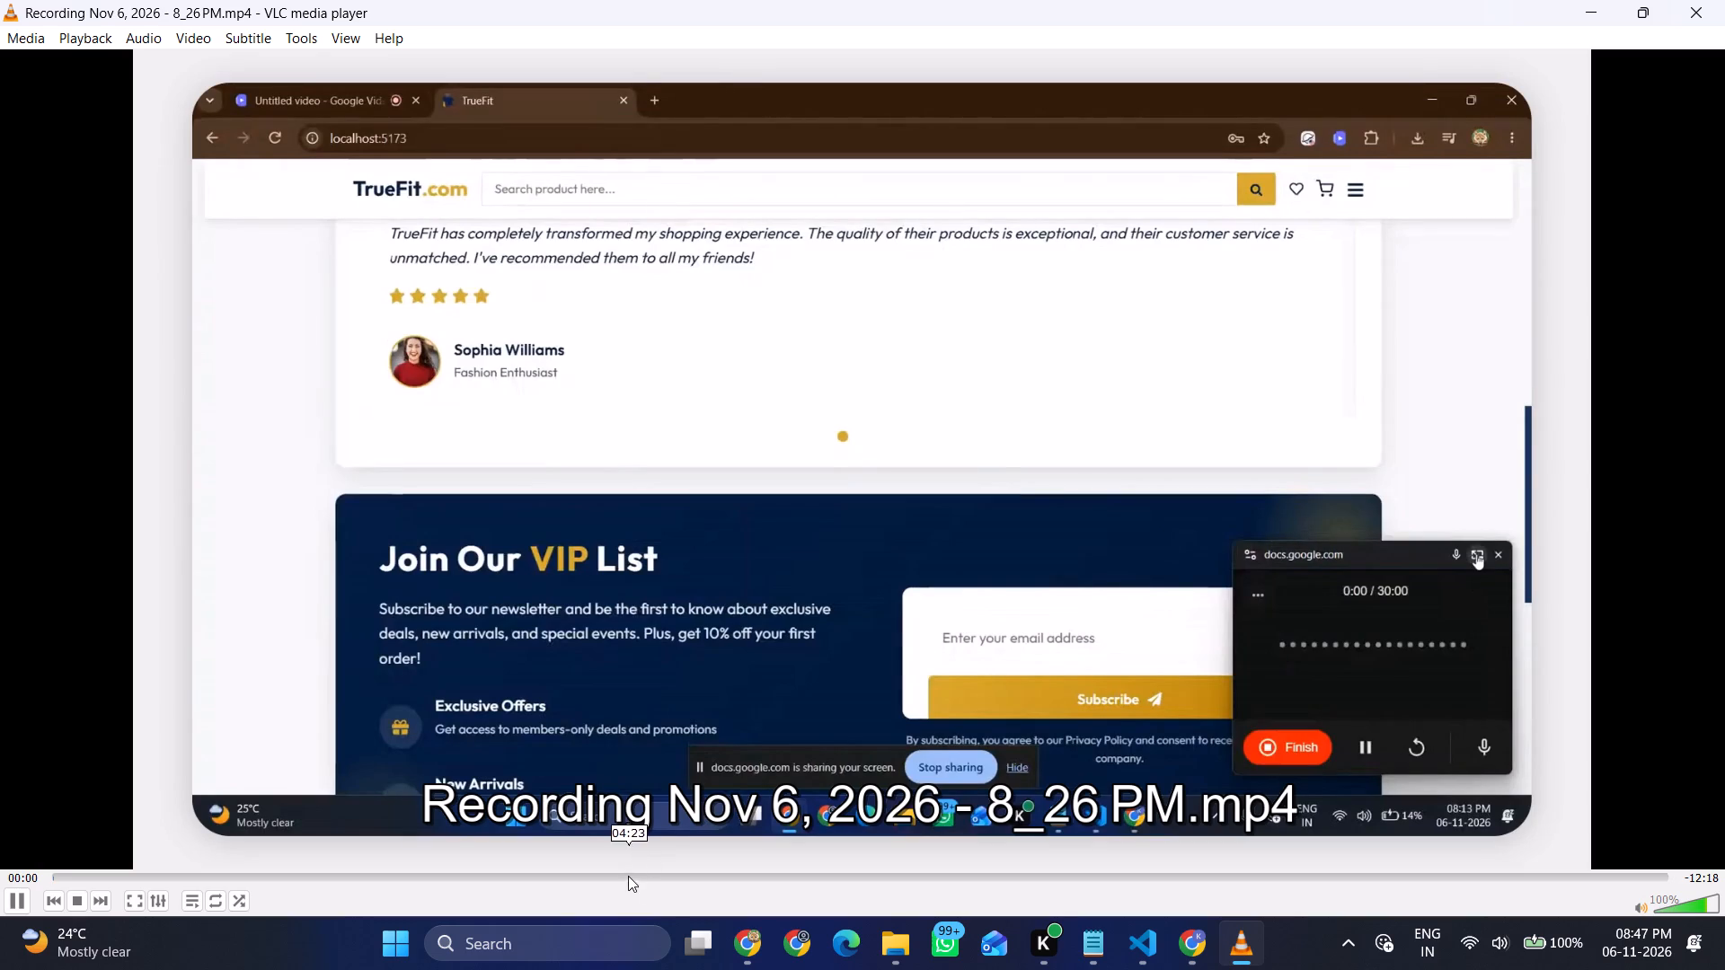
{"action": "left_click", "coordinate": [634, 878]}
{"action": "left_click", "coordinate": [715, 872]}
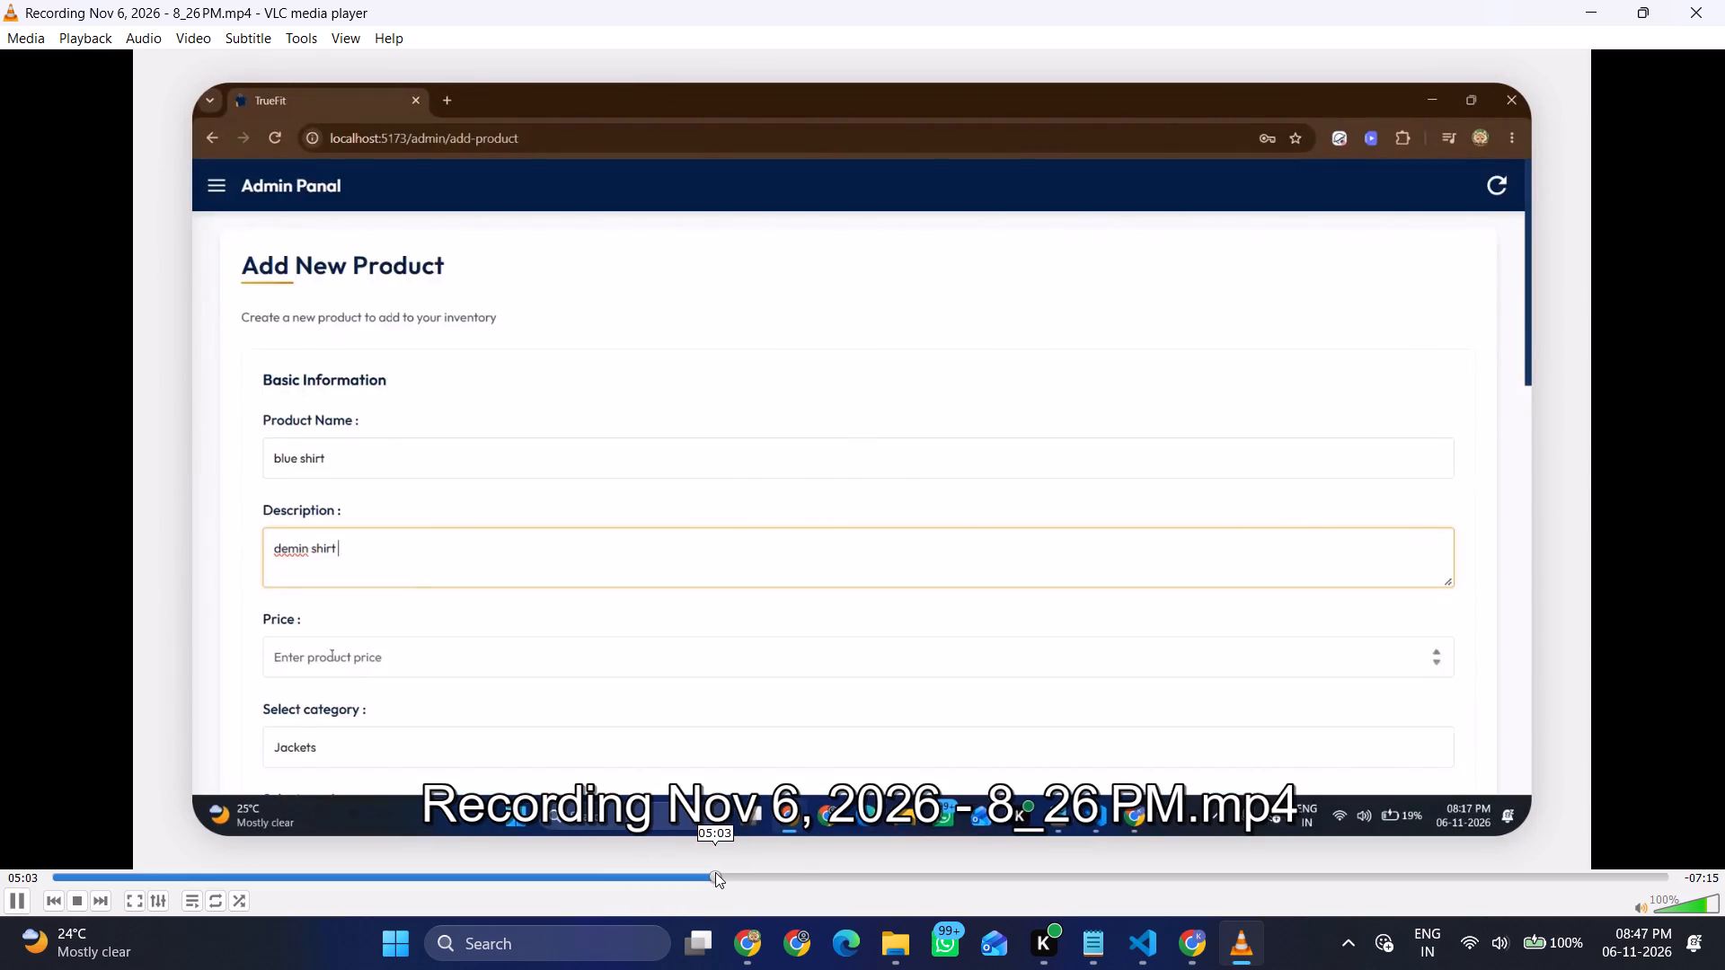
{"action": "left_click", "coordinate": [798, 864]}
{"action": "left_click", "coordinate": [862, 877]}
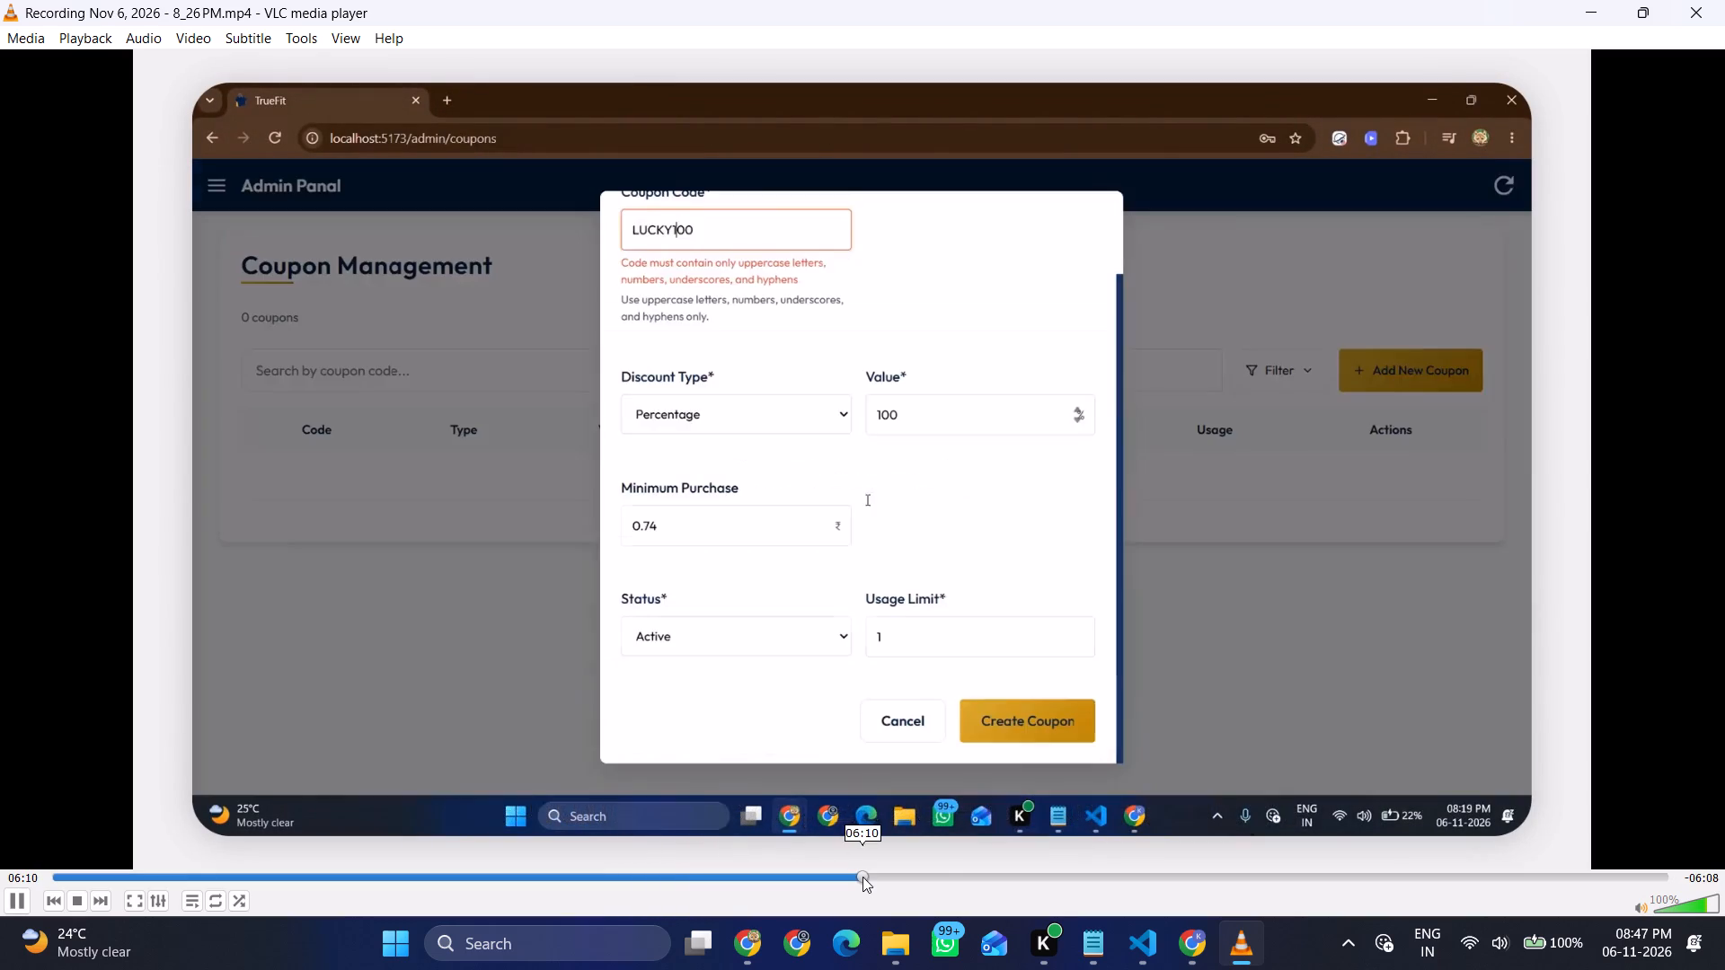
{"action": "left_click", "coordinate": [948, 866]}
{"action": "left_click", "coordinate": [986, 627]}
{"action": "scroll", "coordinate": [1218, 295], "scroll_direction": "down", "scroll_amount": 1}
{"action": "scroll", "coordinate": [1218, 295], "scroll_direction": "up", "scroll_amount": 1, "text": "ctrl"}
{"action": "scroll", "coordinate": [1218, 295], "scroll_direction": "down", "scroll_amount": 1, "text": "ctrl"}
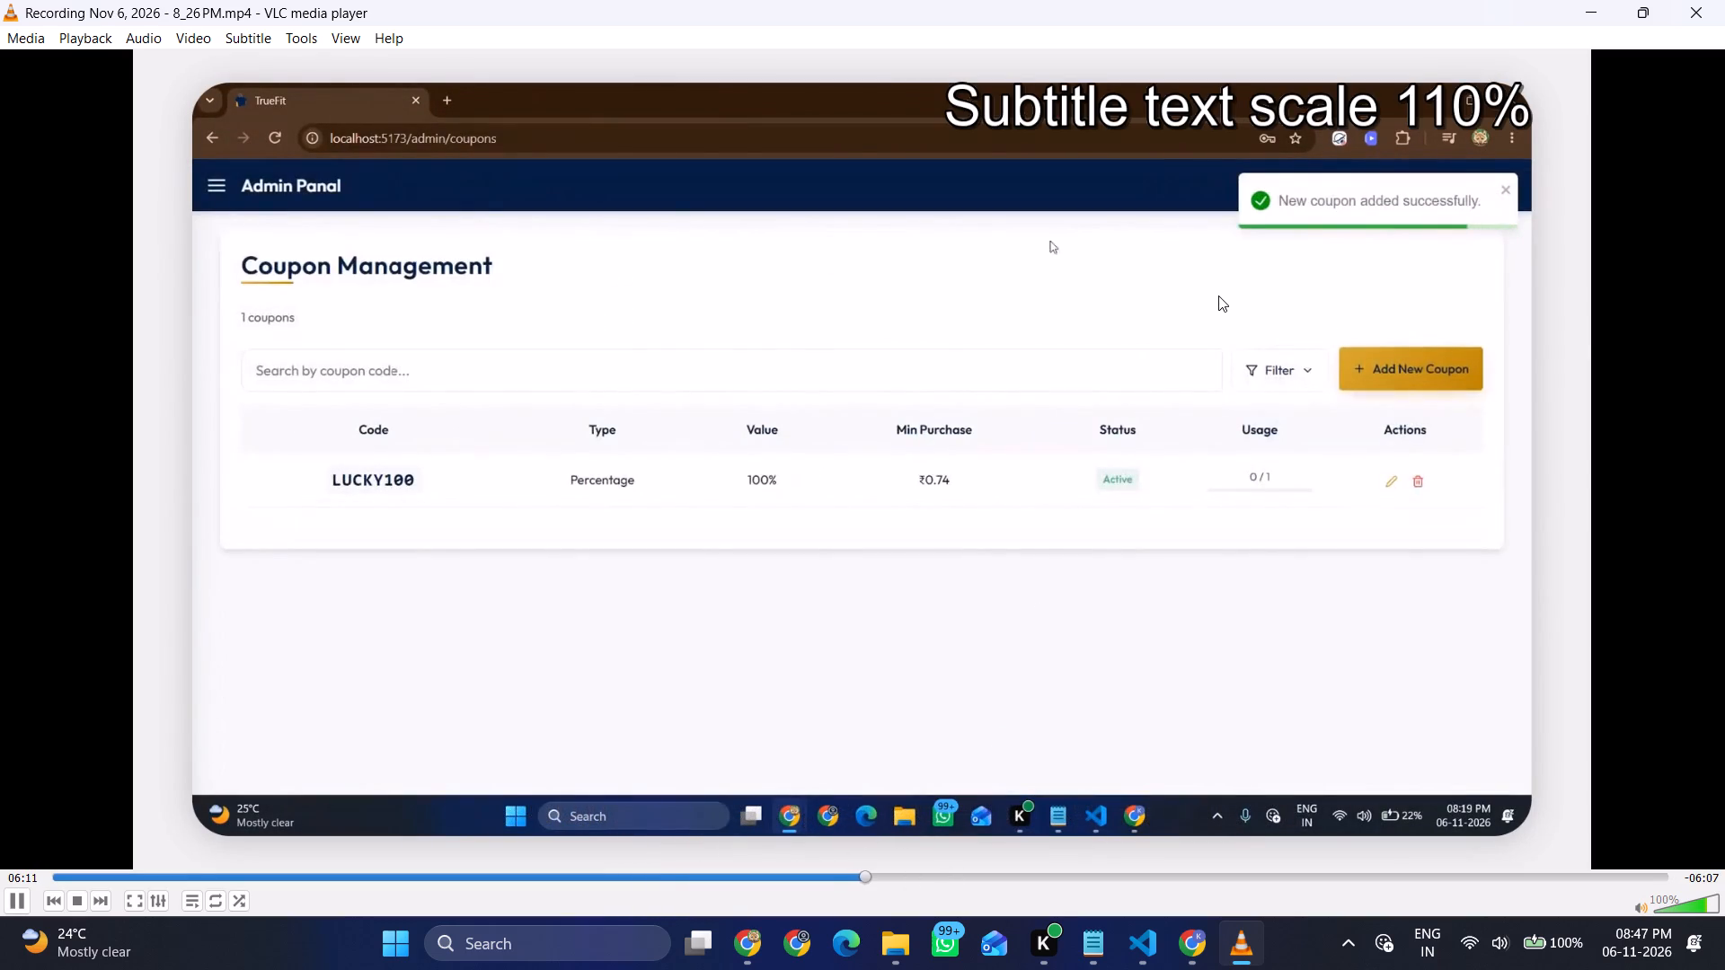
{"action": "left_click", "coordinate": [1724, 0]}
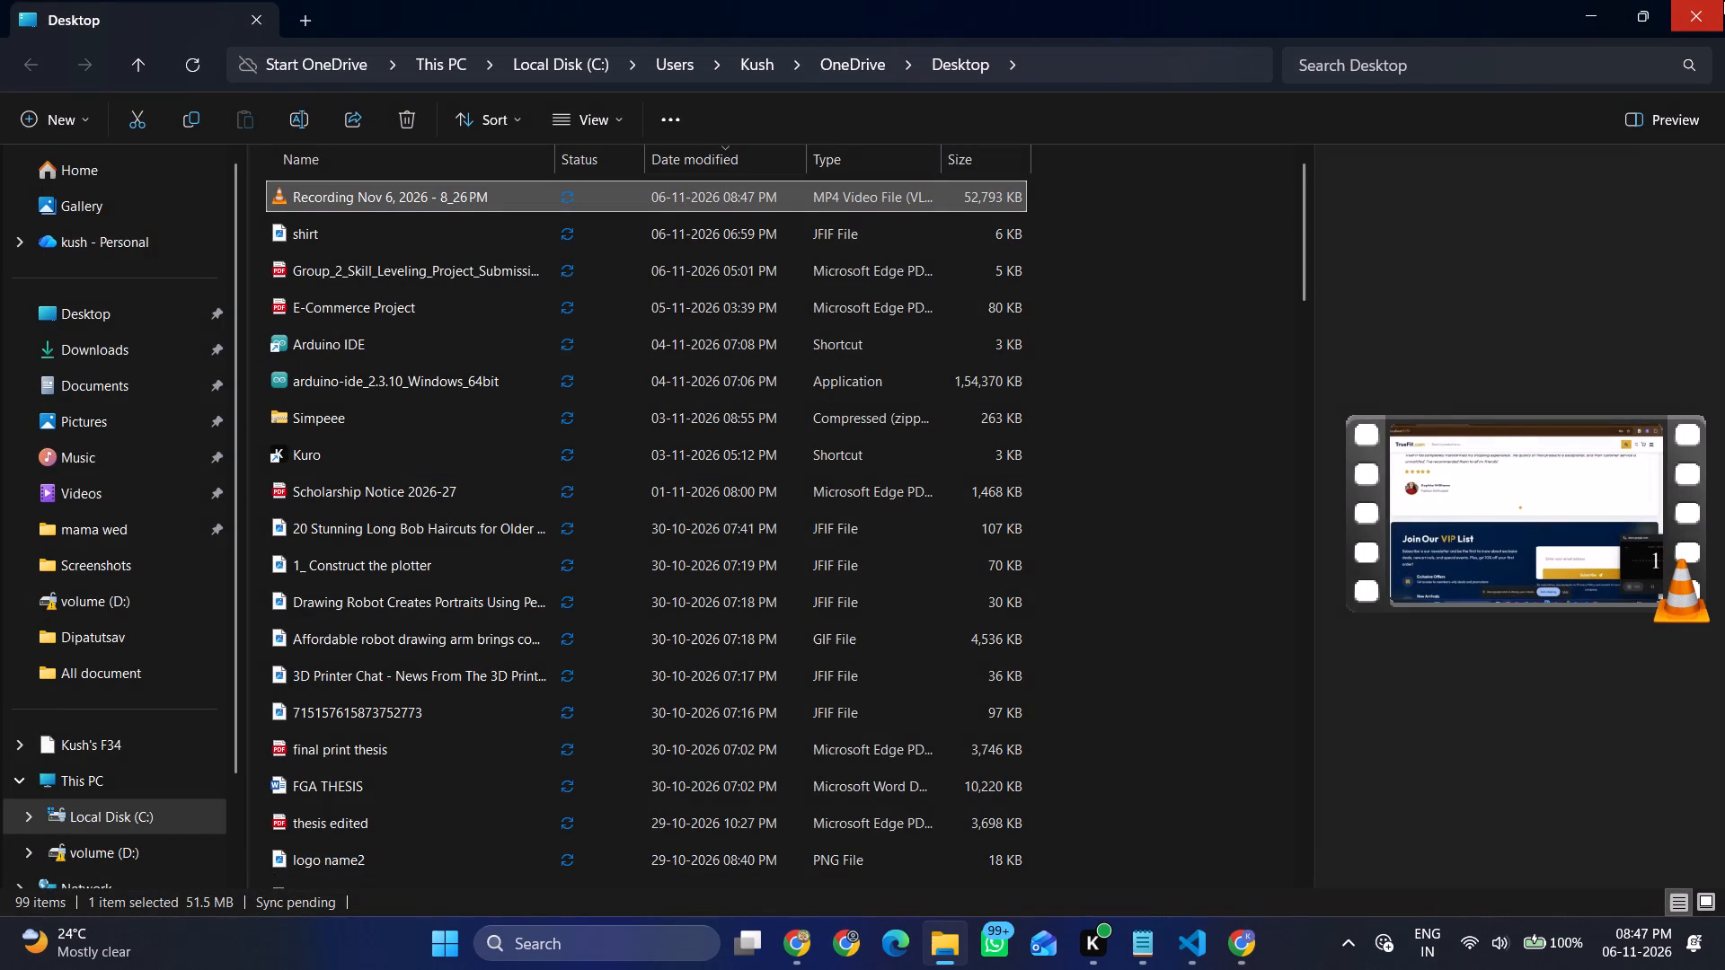
Close the Desktop folder window and the browser window.
{"action": "left_click", "coordinate": [1722, 0]}
{"action": "left_click", "coordinate": [1694, 13]}
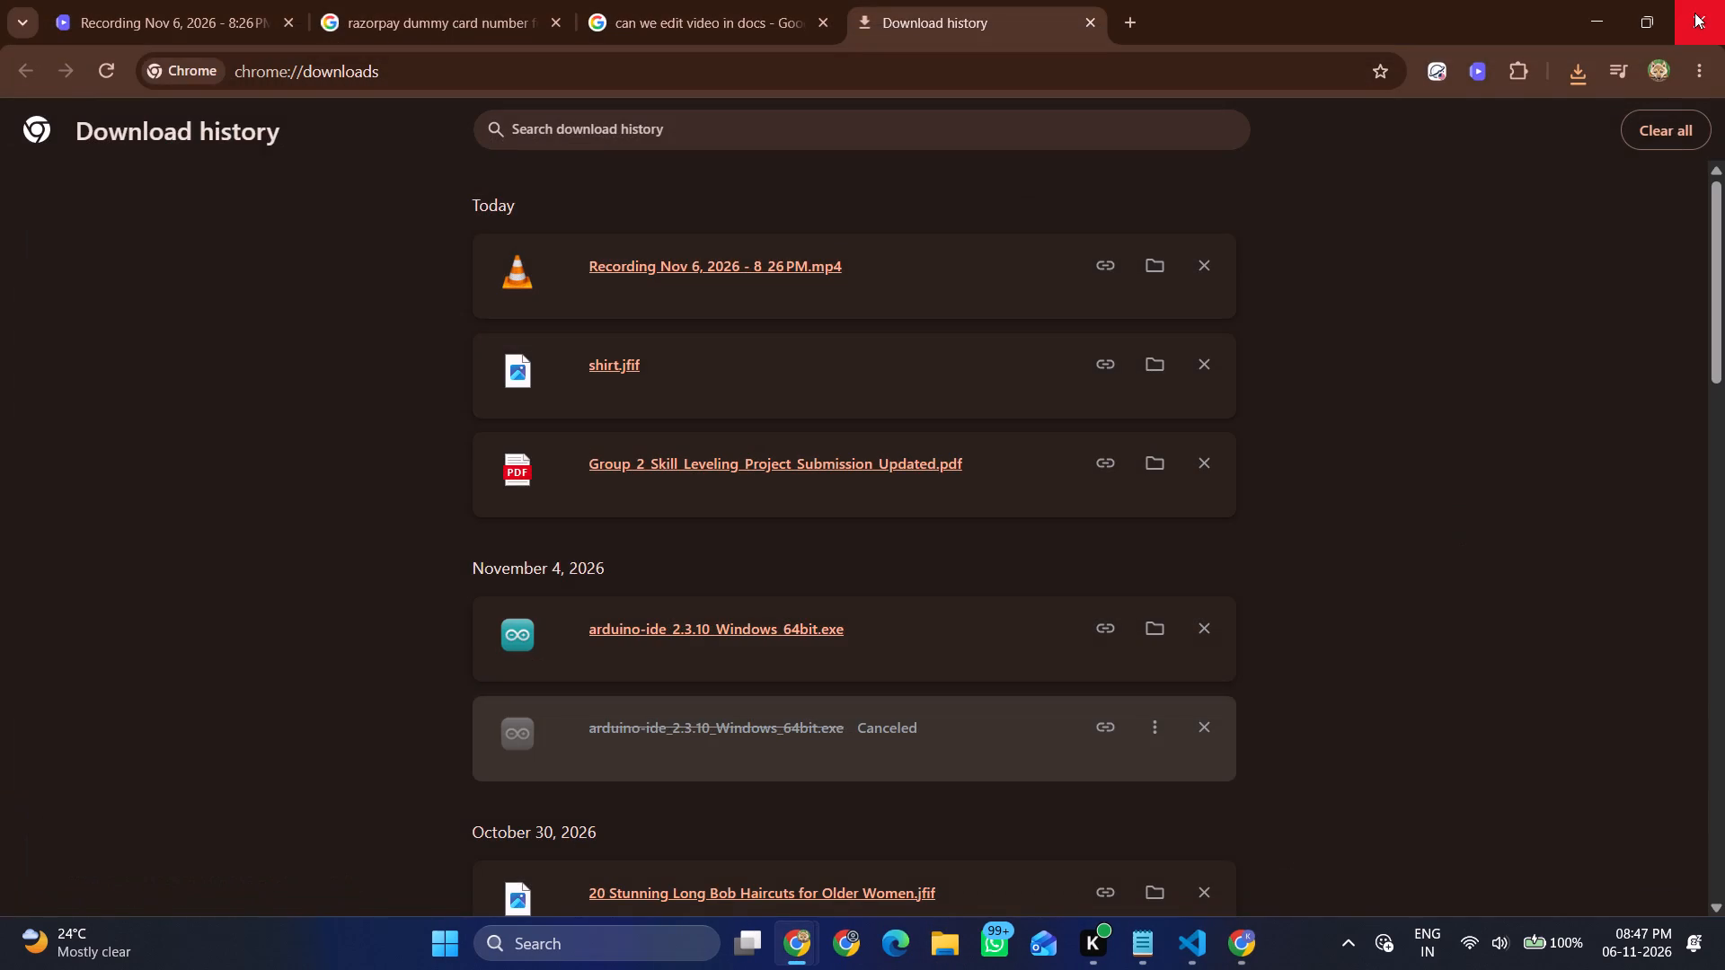
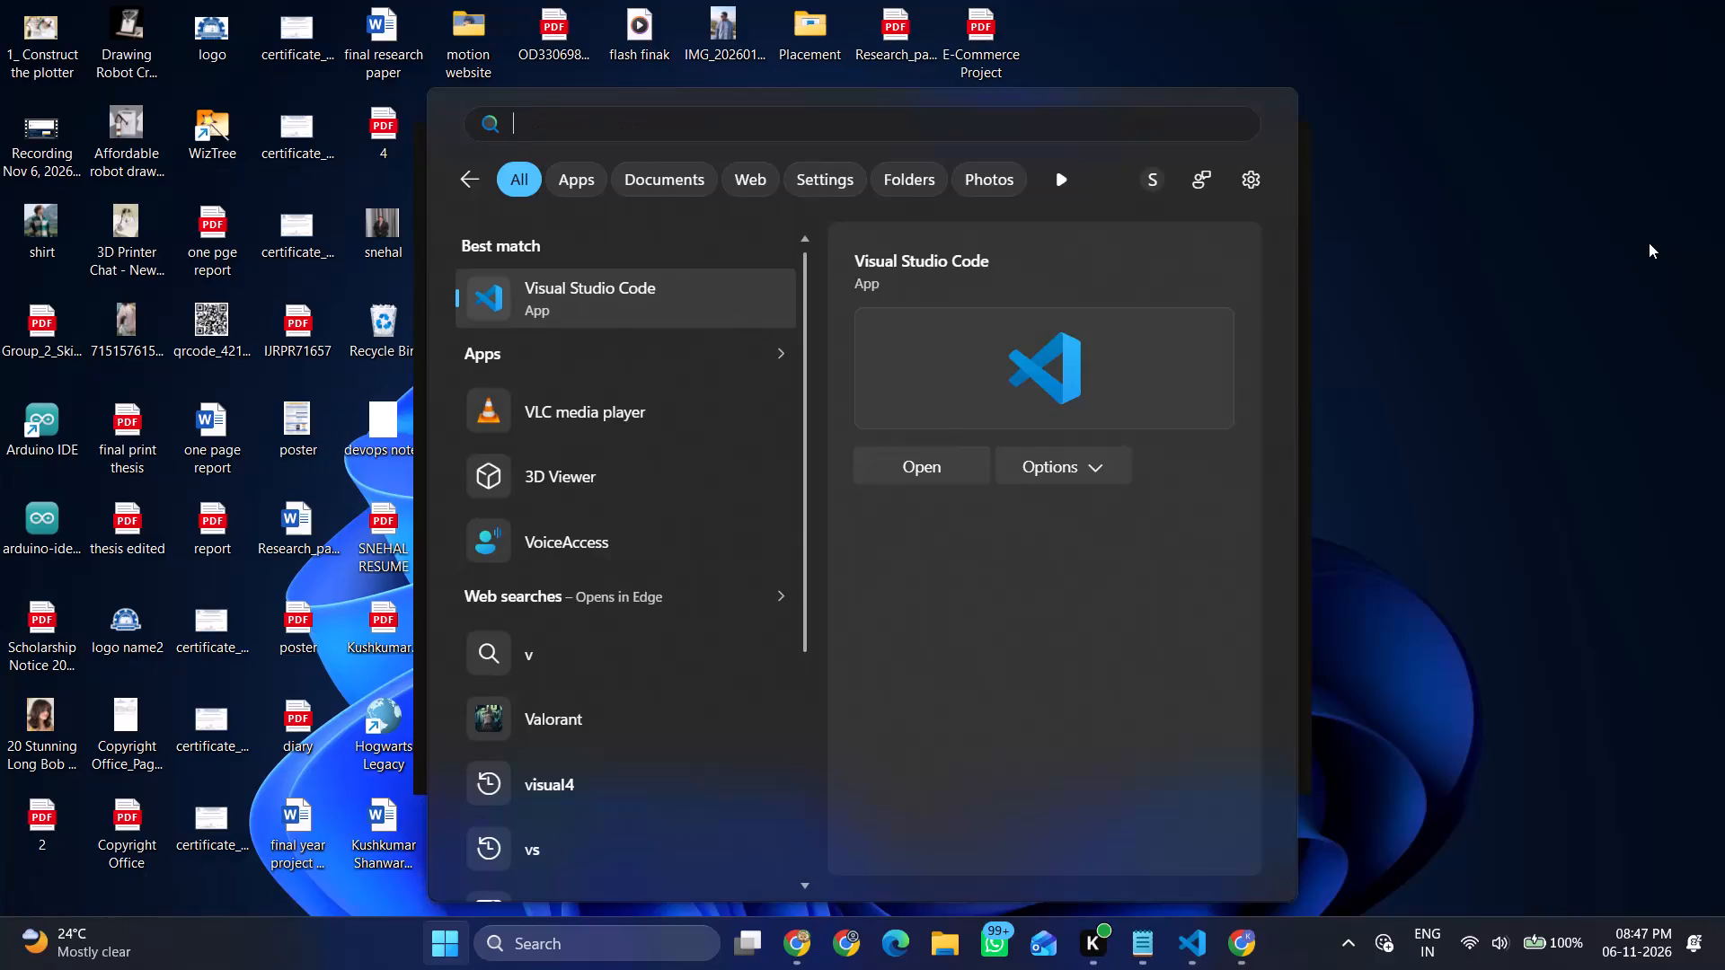
Search the computer for a video editing app, trying the terms "vide" and "edit".
{"action": "type", "text": "vide"}
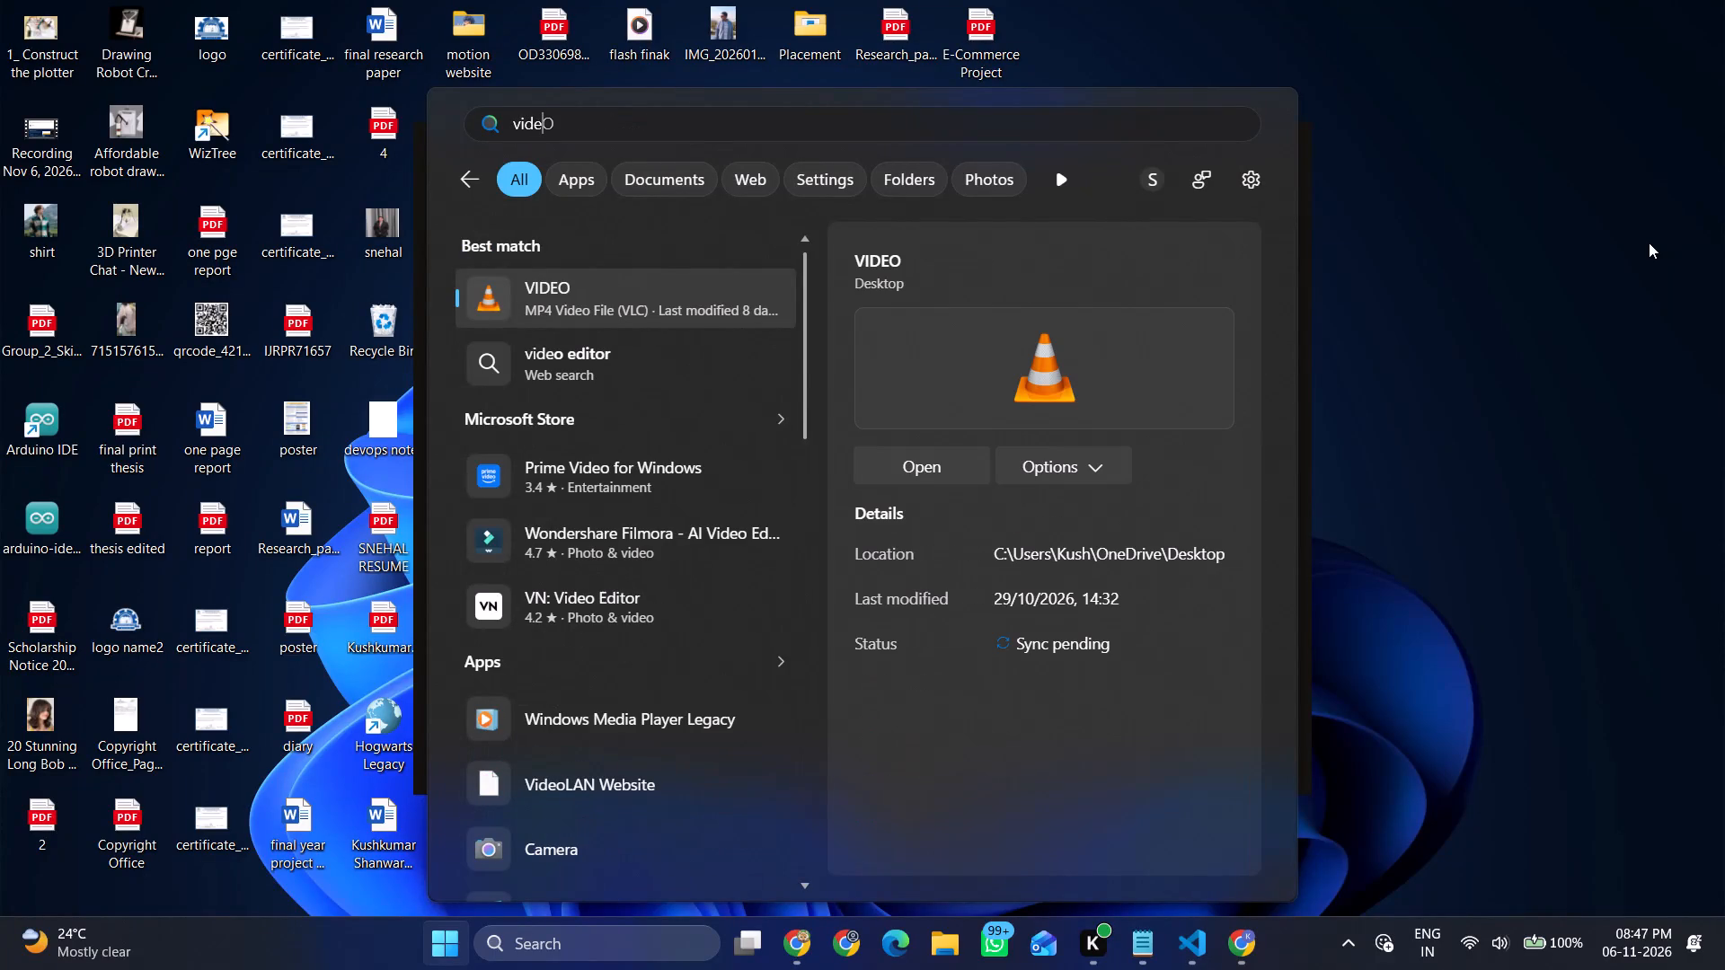
{"action": "key", "text": "BackSpace"}
{"action": "key", "text": "BackSpace"}
{"action": "key", "text": "BackSpace"}
{"action": "key", "text": "BackSpace"}
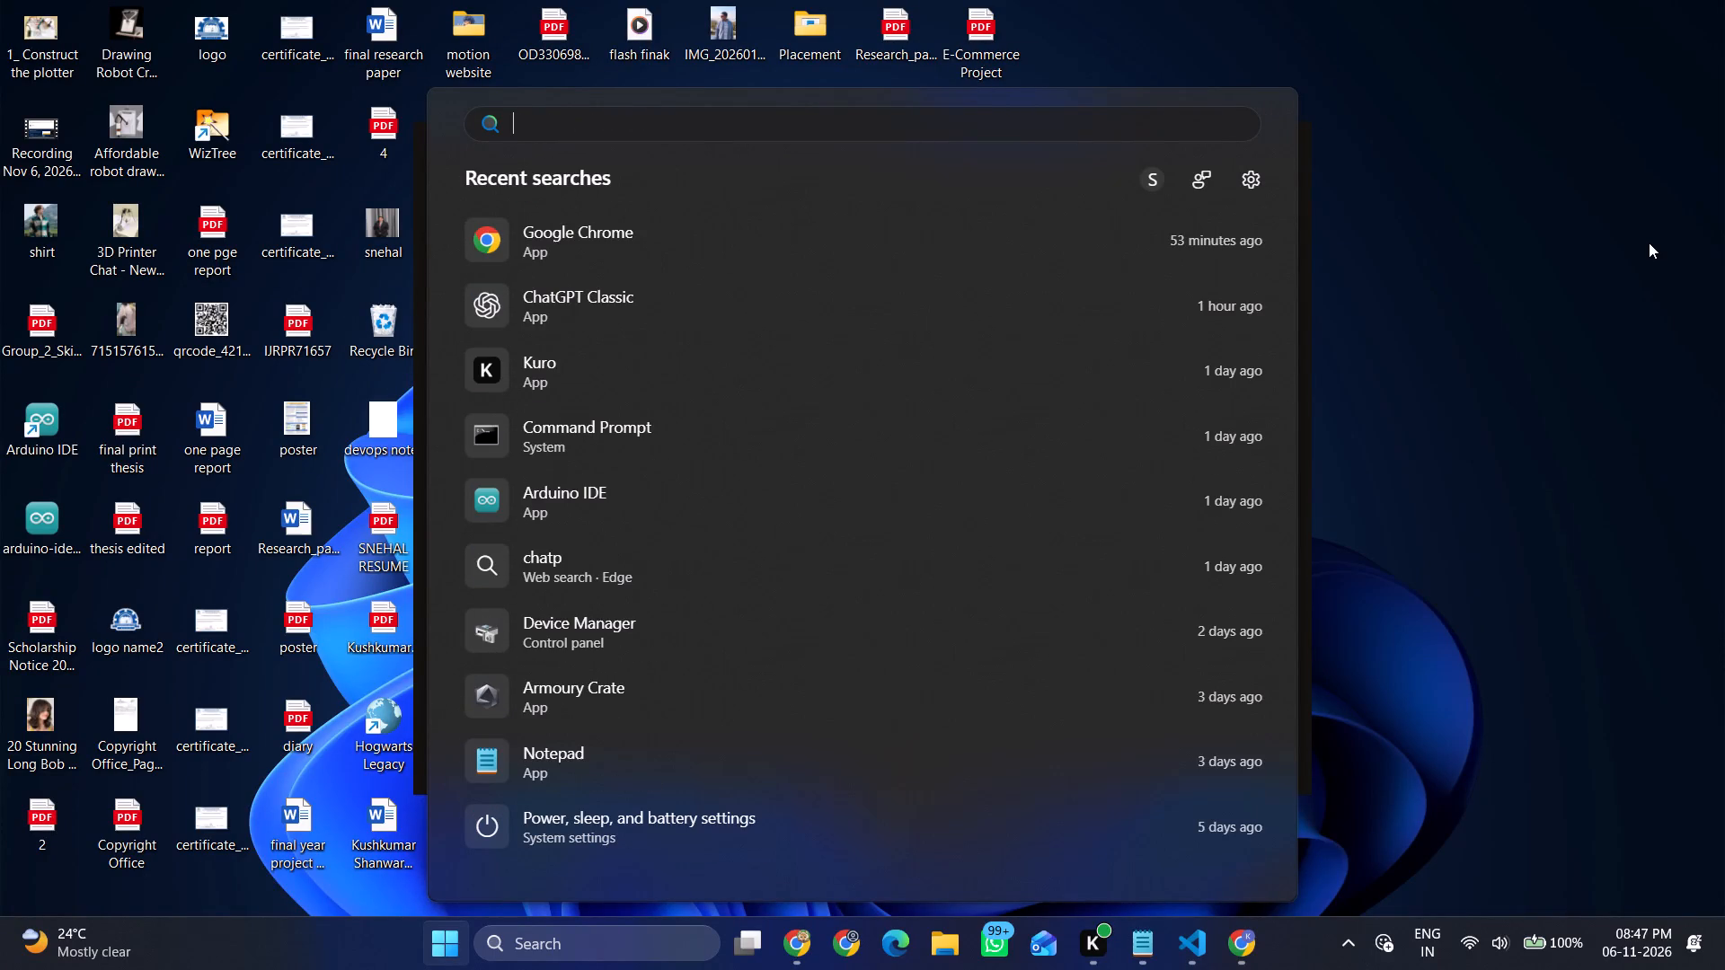
{"action": "type", "text": "edit"}
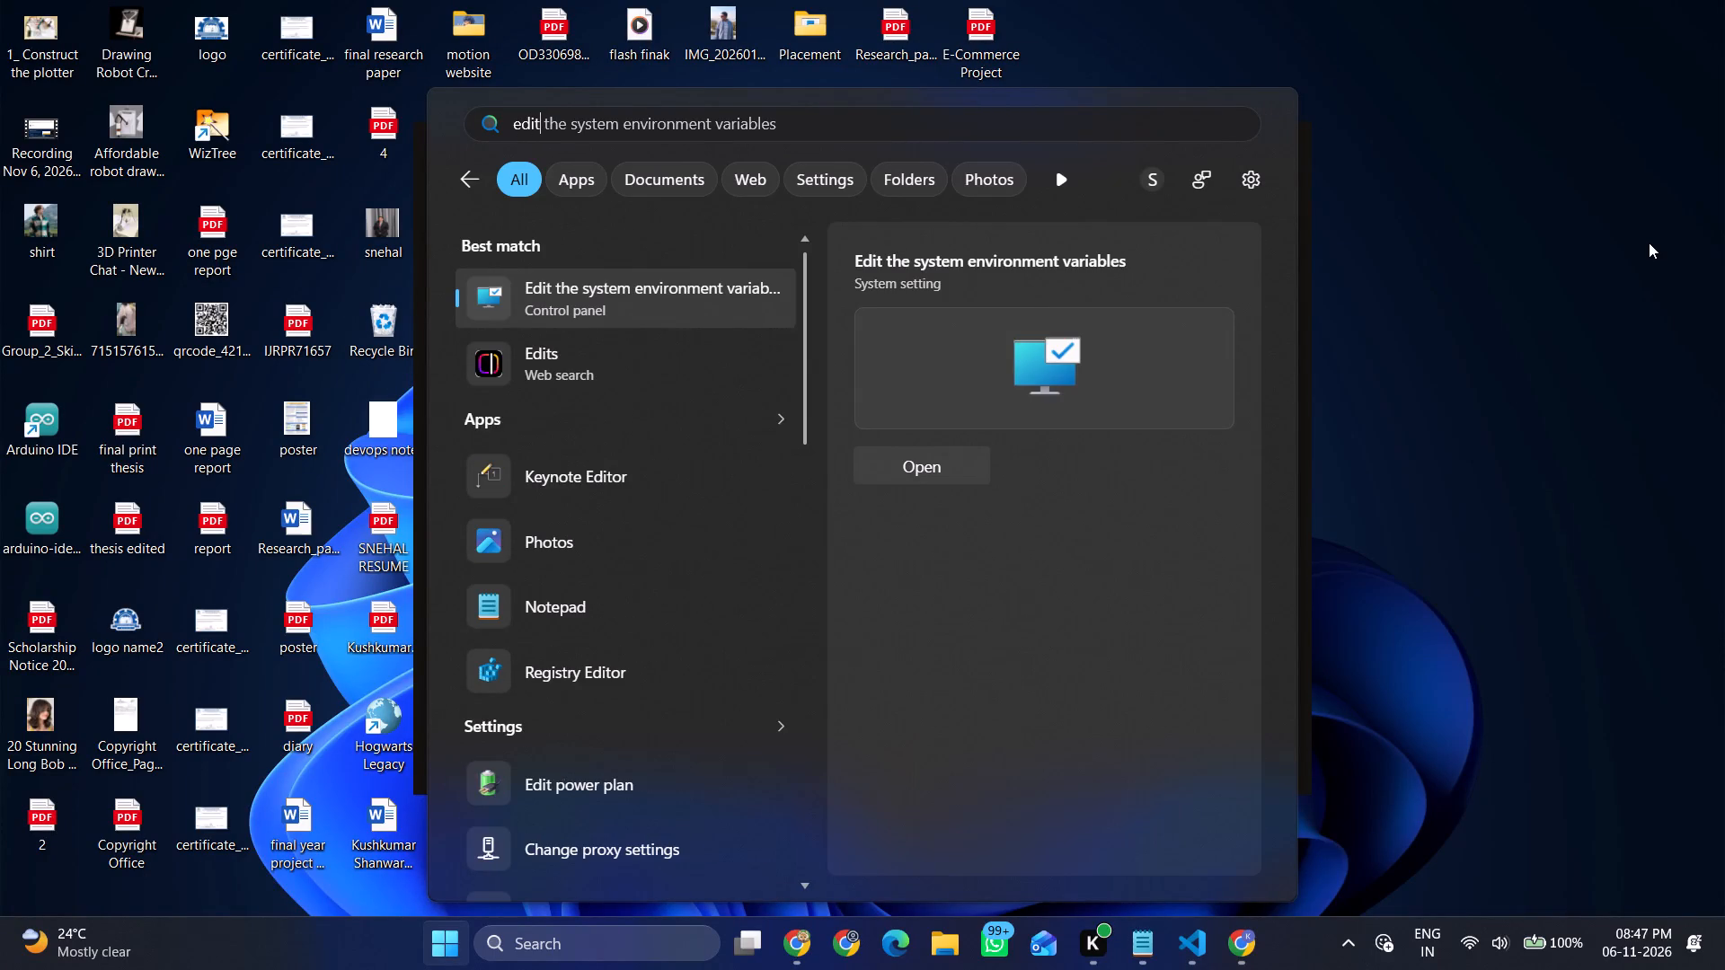
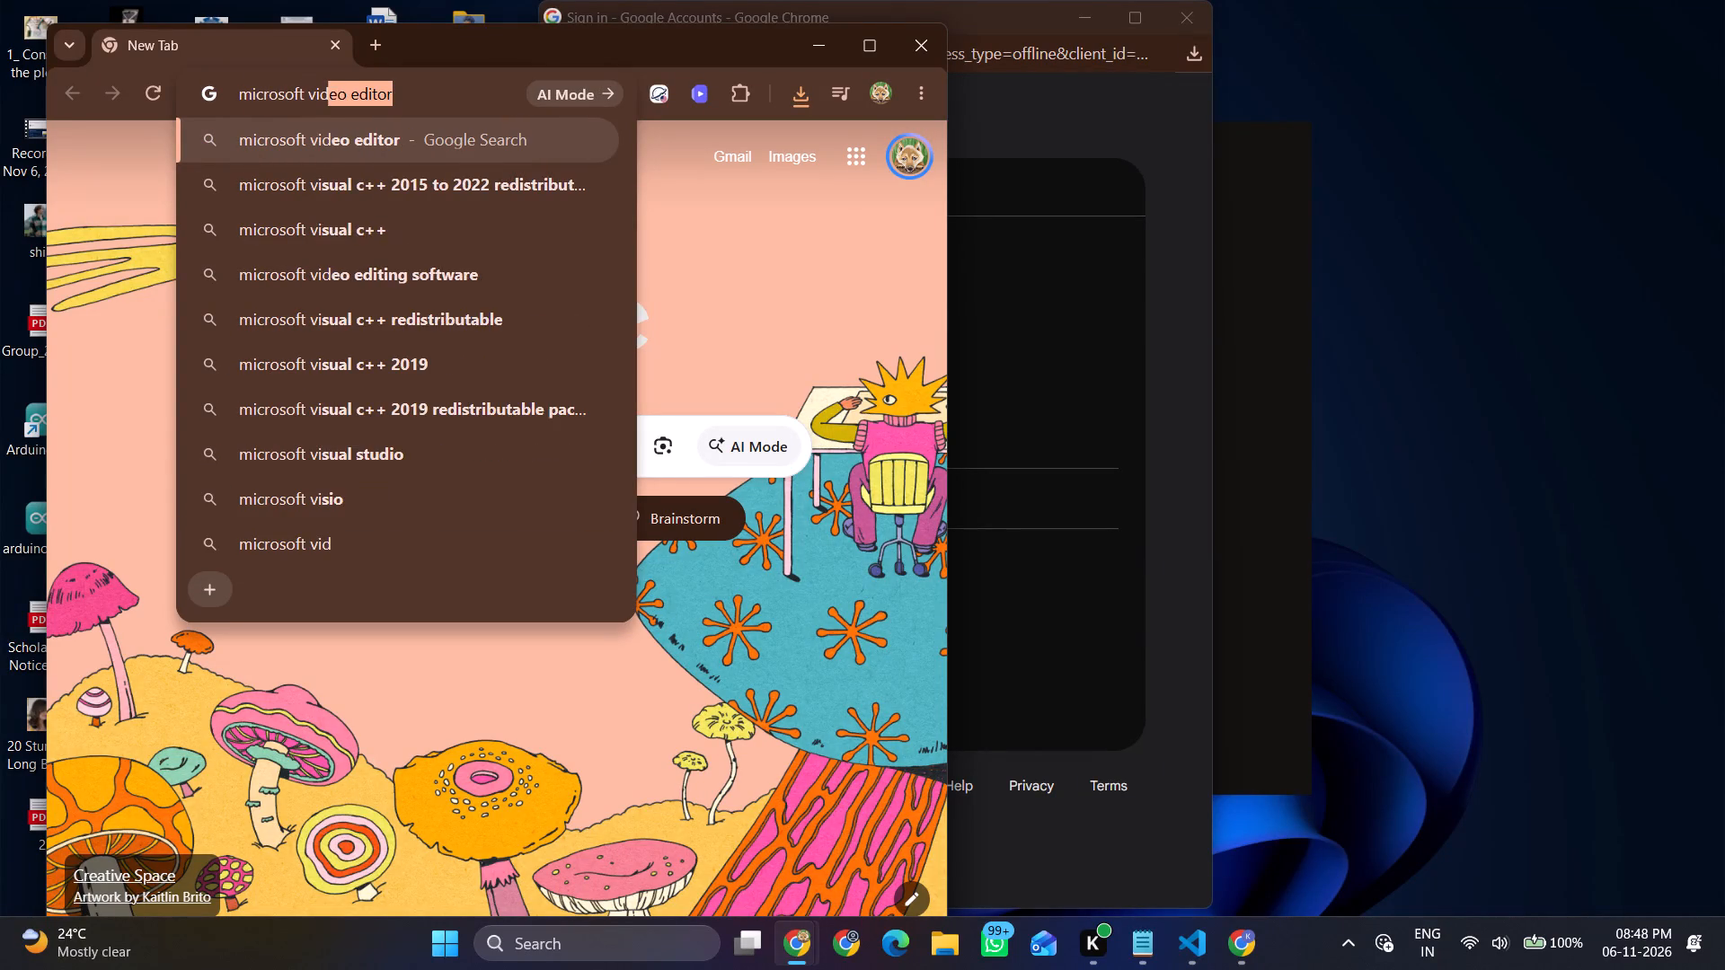
Search the web for "microsoft video editor" and open the Online video editor by Microsoft Clipchamp result.
{"action": "type", "text": "o"}
{"action": "key", "text": "space"}
{"action": "key", "text": "Right"}
{"action": "key", "text": "Return"}
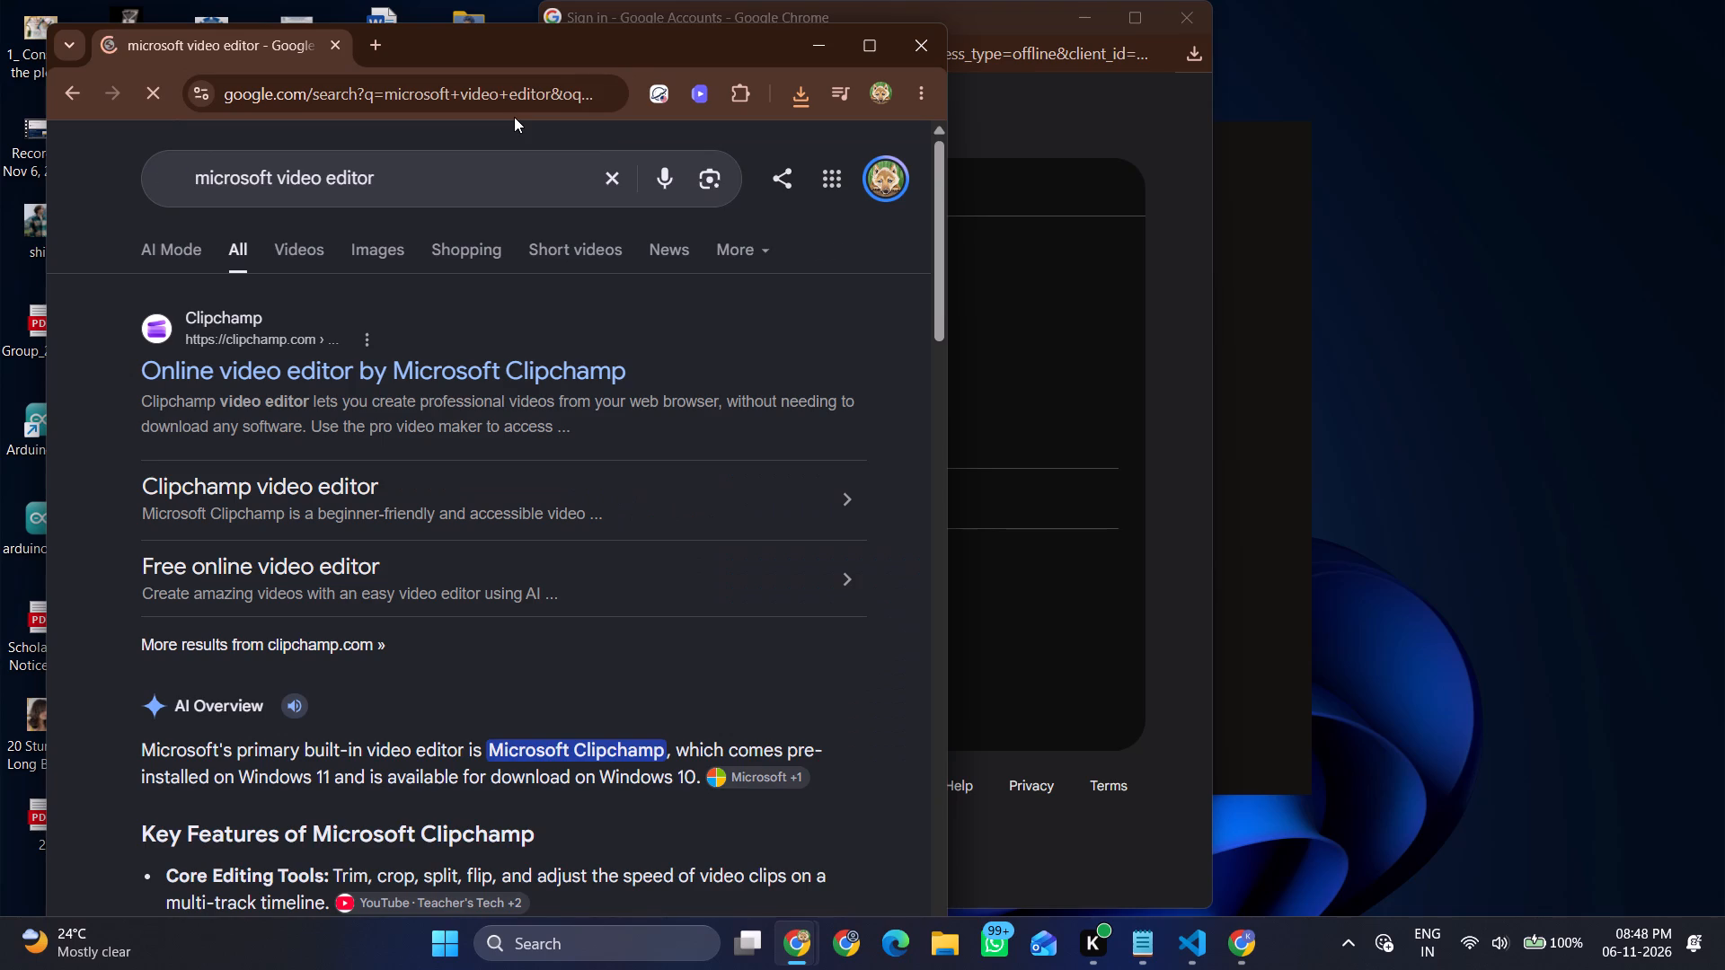
{"action": "left_click", "coordinate": [412, 360]}
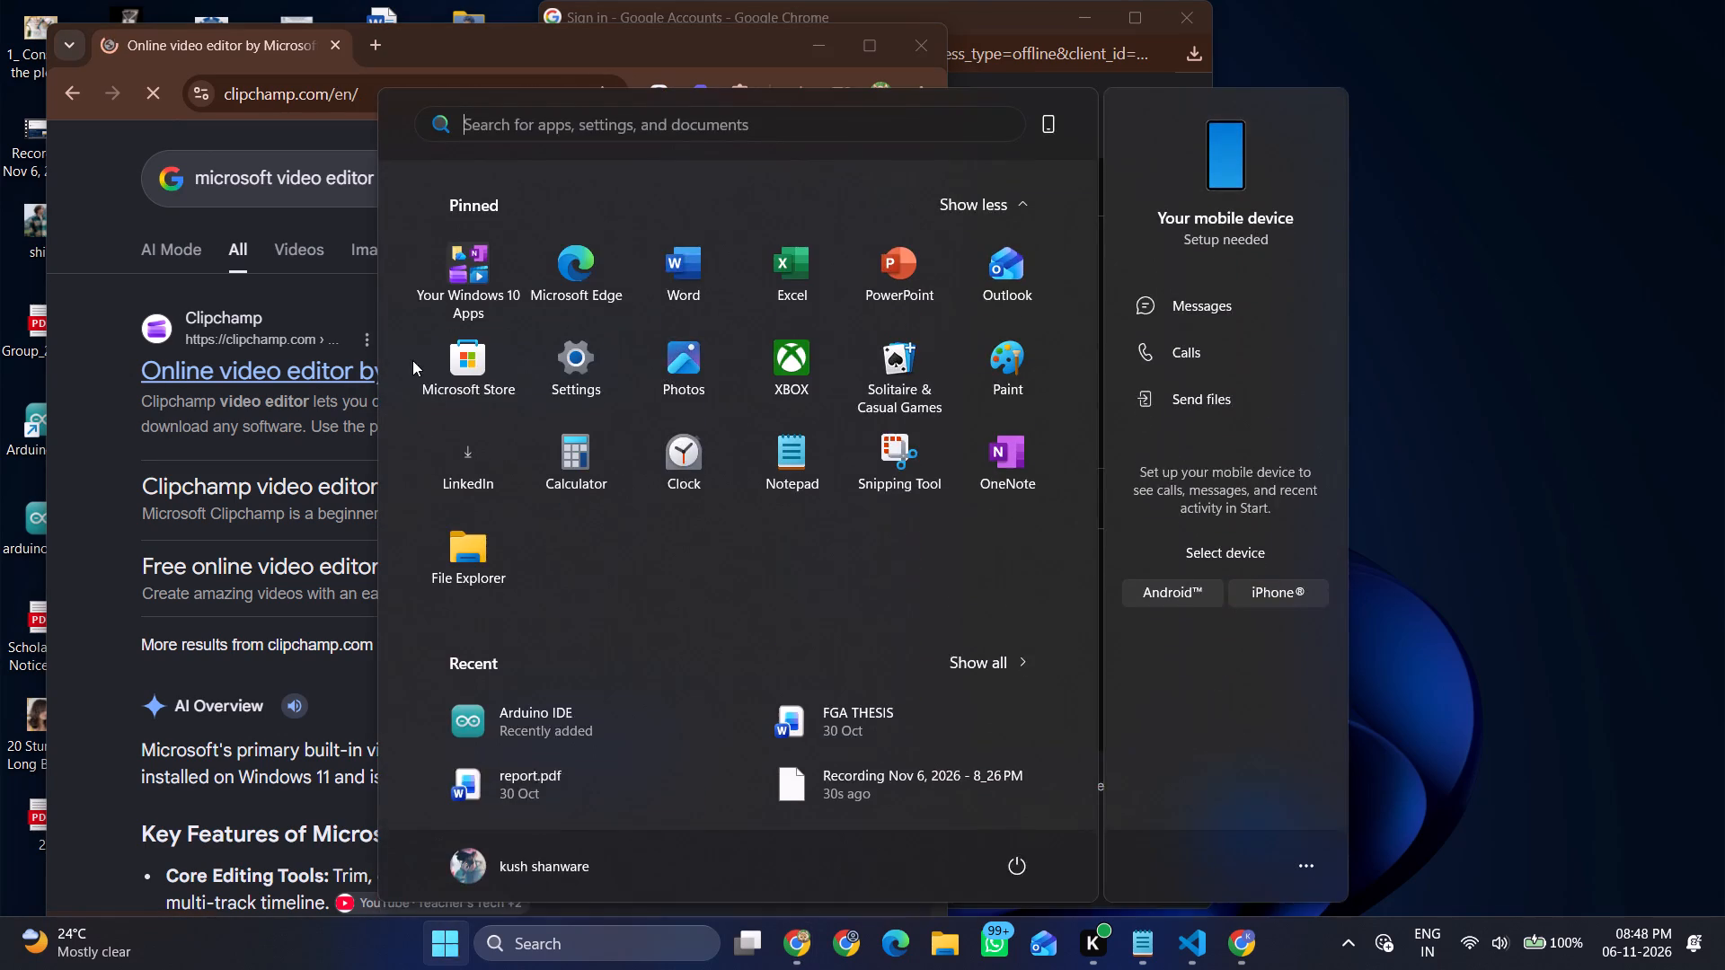
Find the installed Microsoft Clipchamp app by searching the computer for "clip", and launch it.
{"action": "type", "text": "clip"}
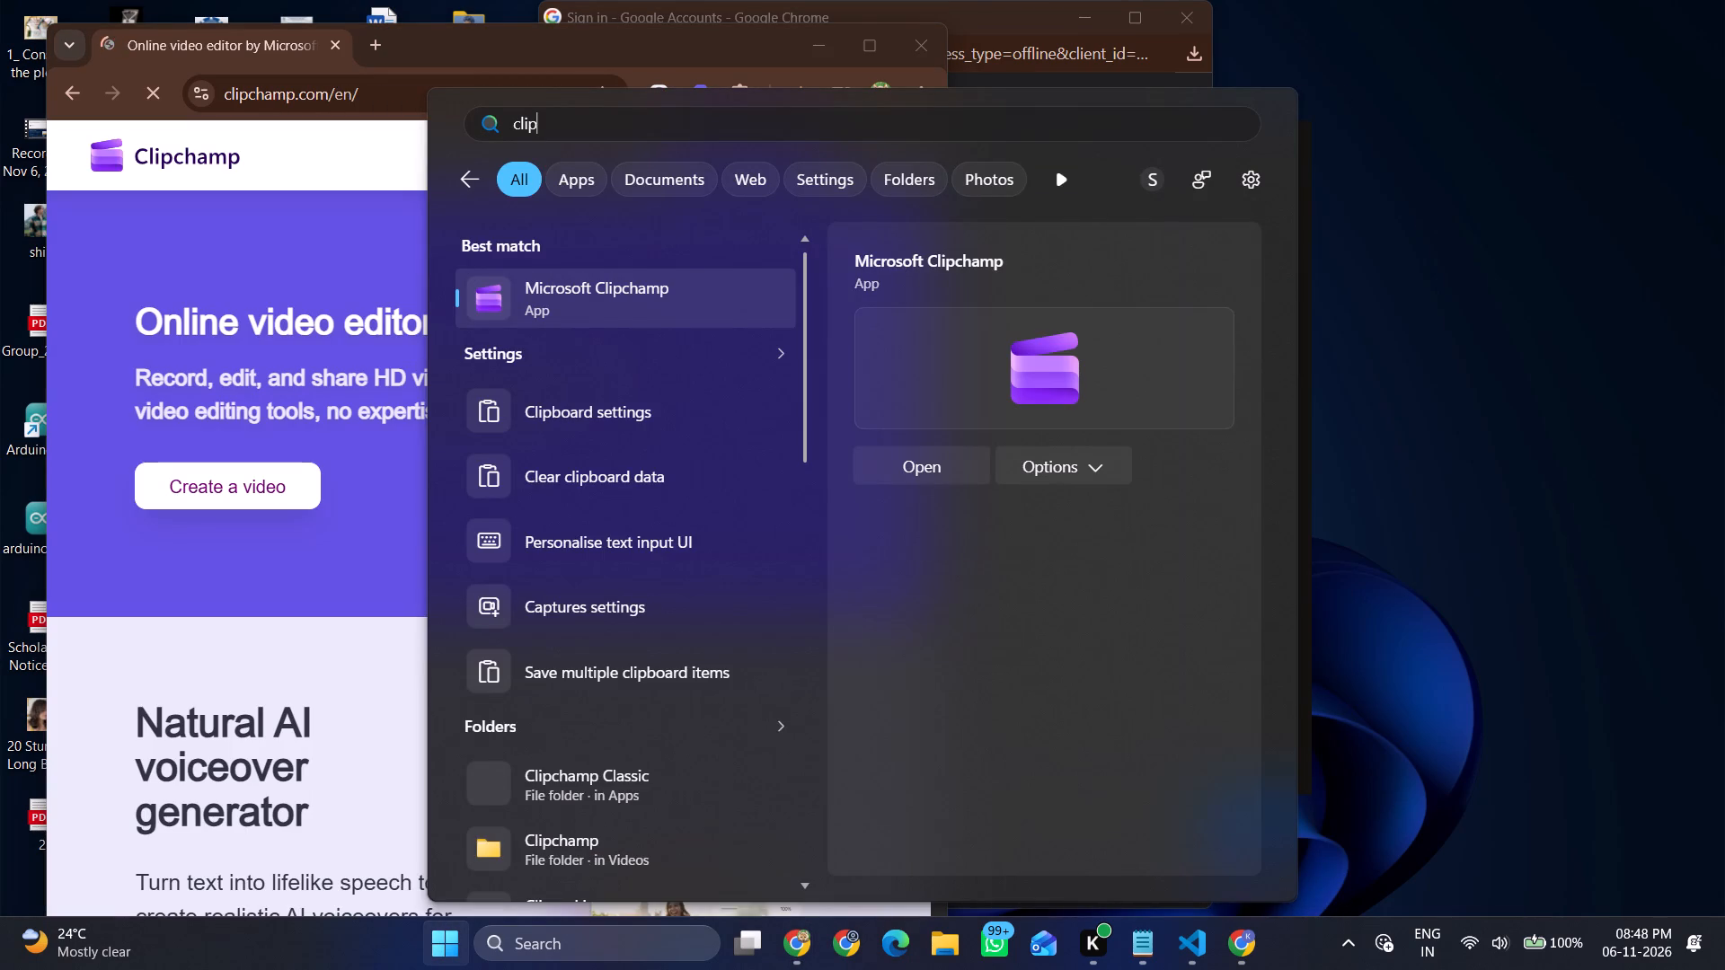
{"action": "key", "text": "Return"}
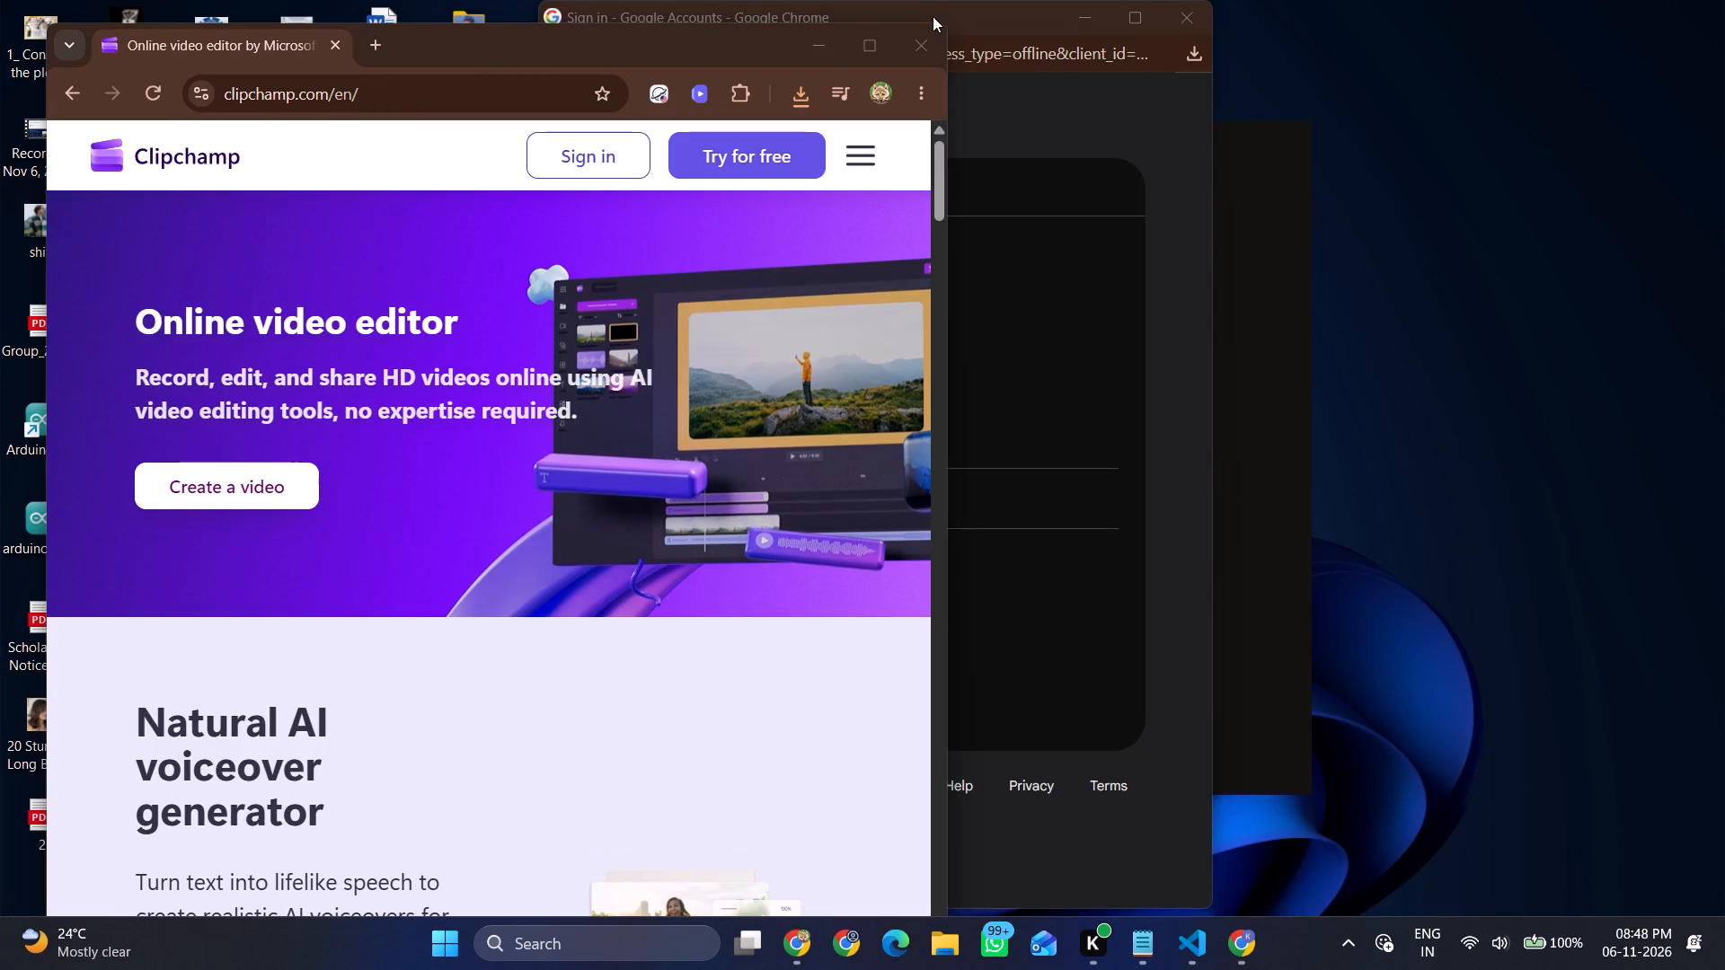
{"action": "left_click", "coordinate": [913, 40]}
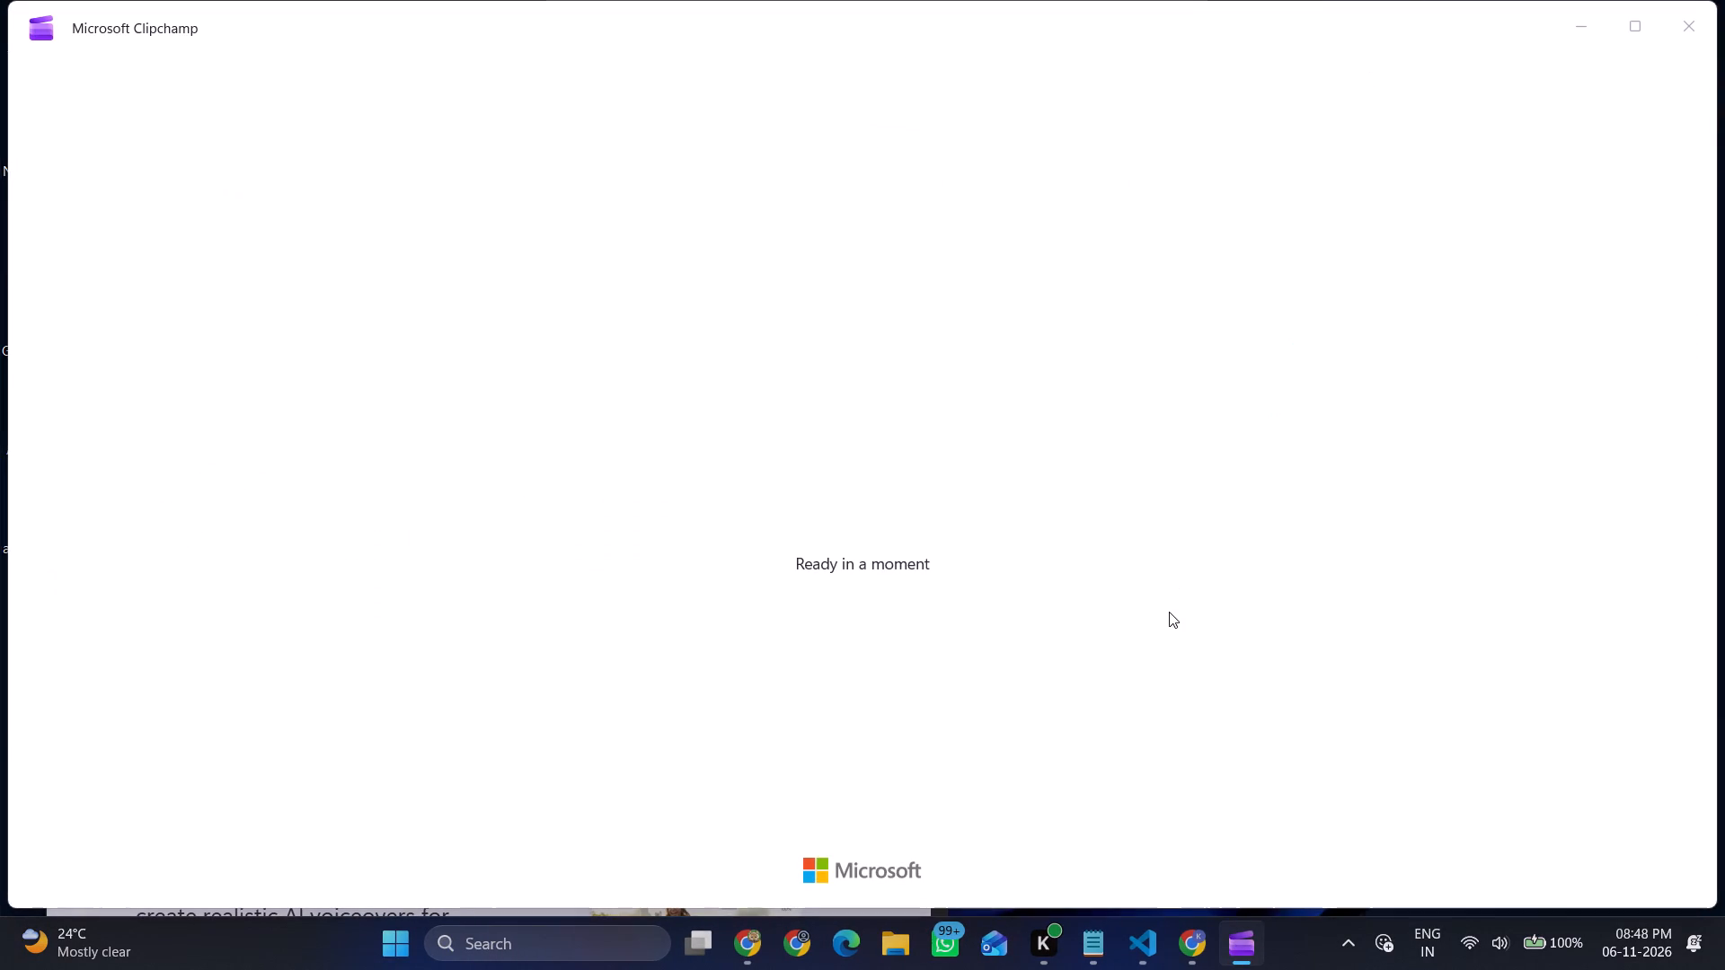
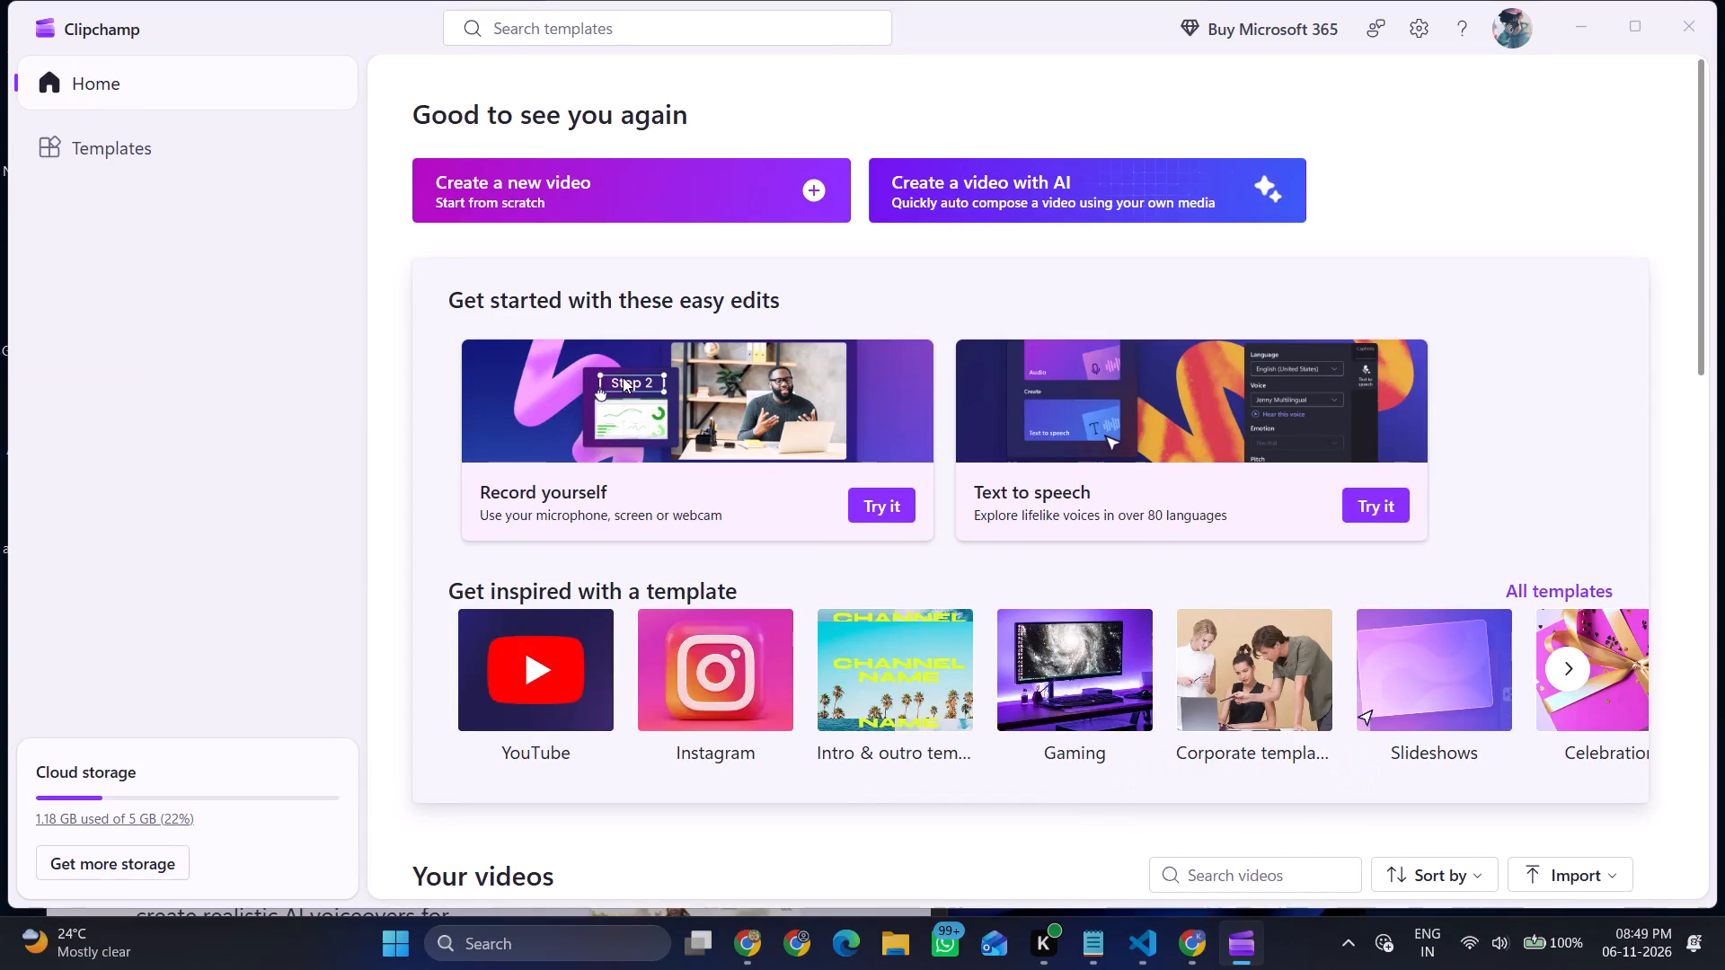
Create a new video project from scratch.
{"action": "left_click", "coordinate": [633, 198]}
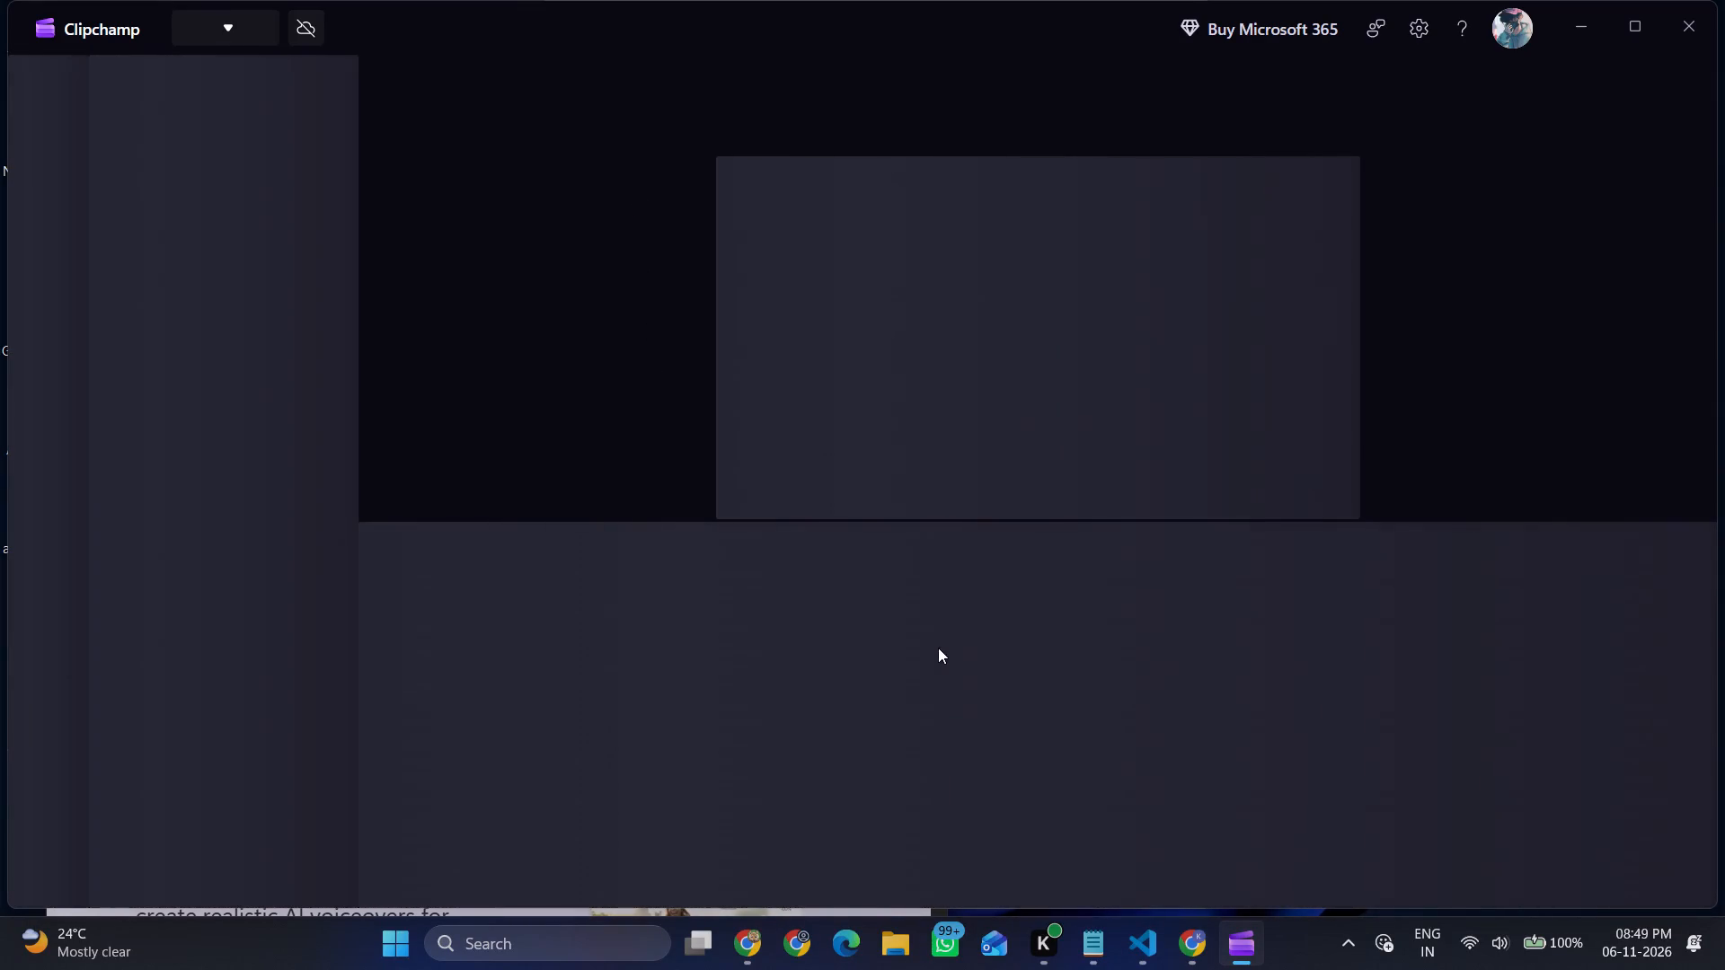
{"action": "left_click", "coordinate": [1205, 931]}
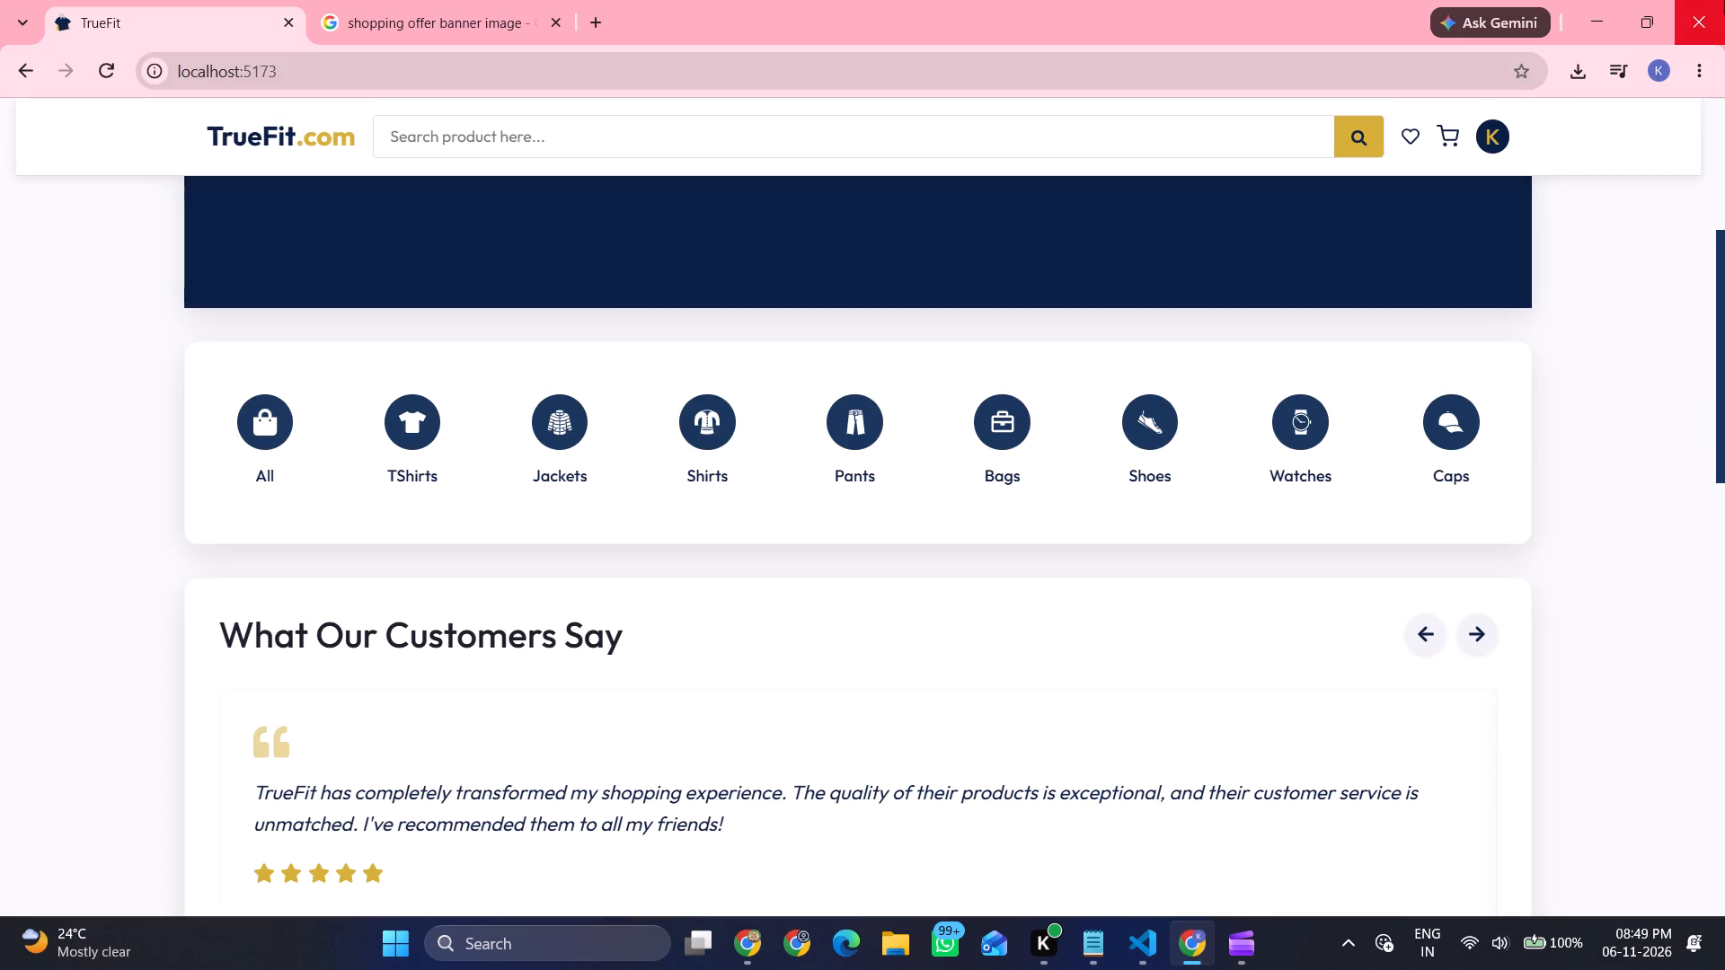
{"action": "left_click", "coordinate": [1721, 4]}
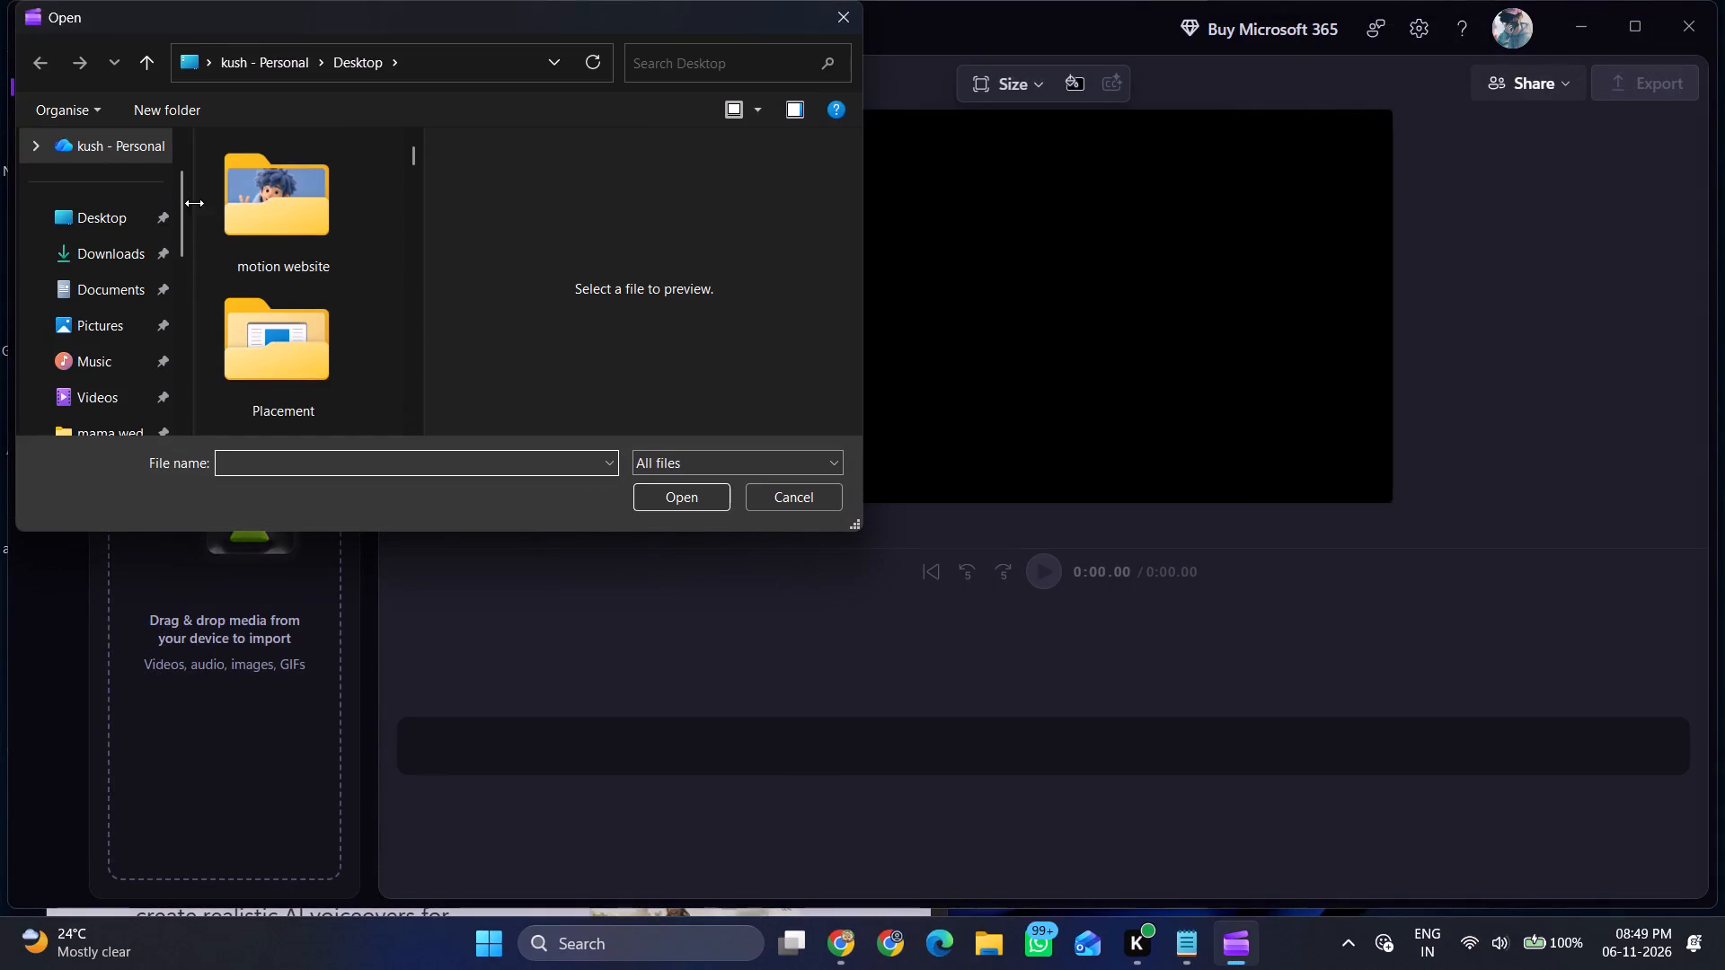
{"action": "left_click", "coordinate": [129, 263]}
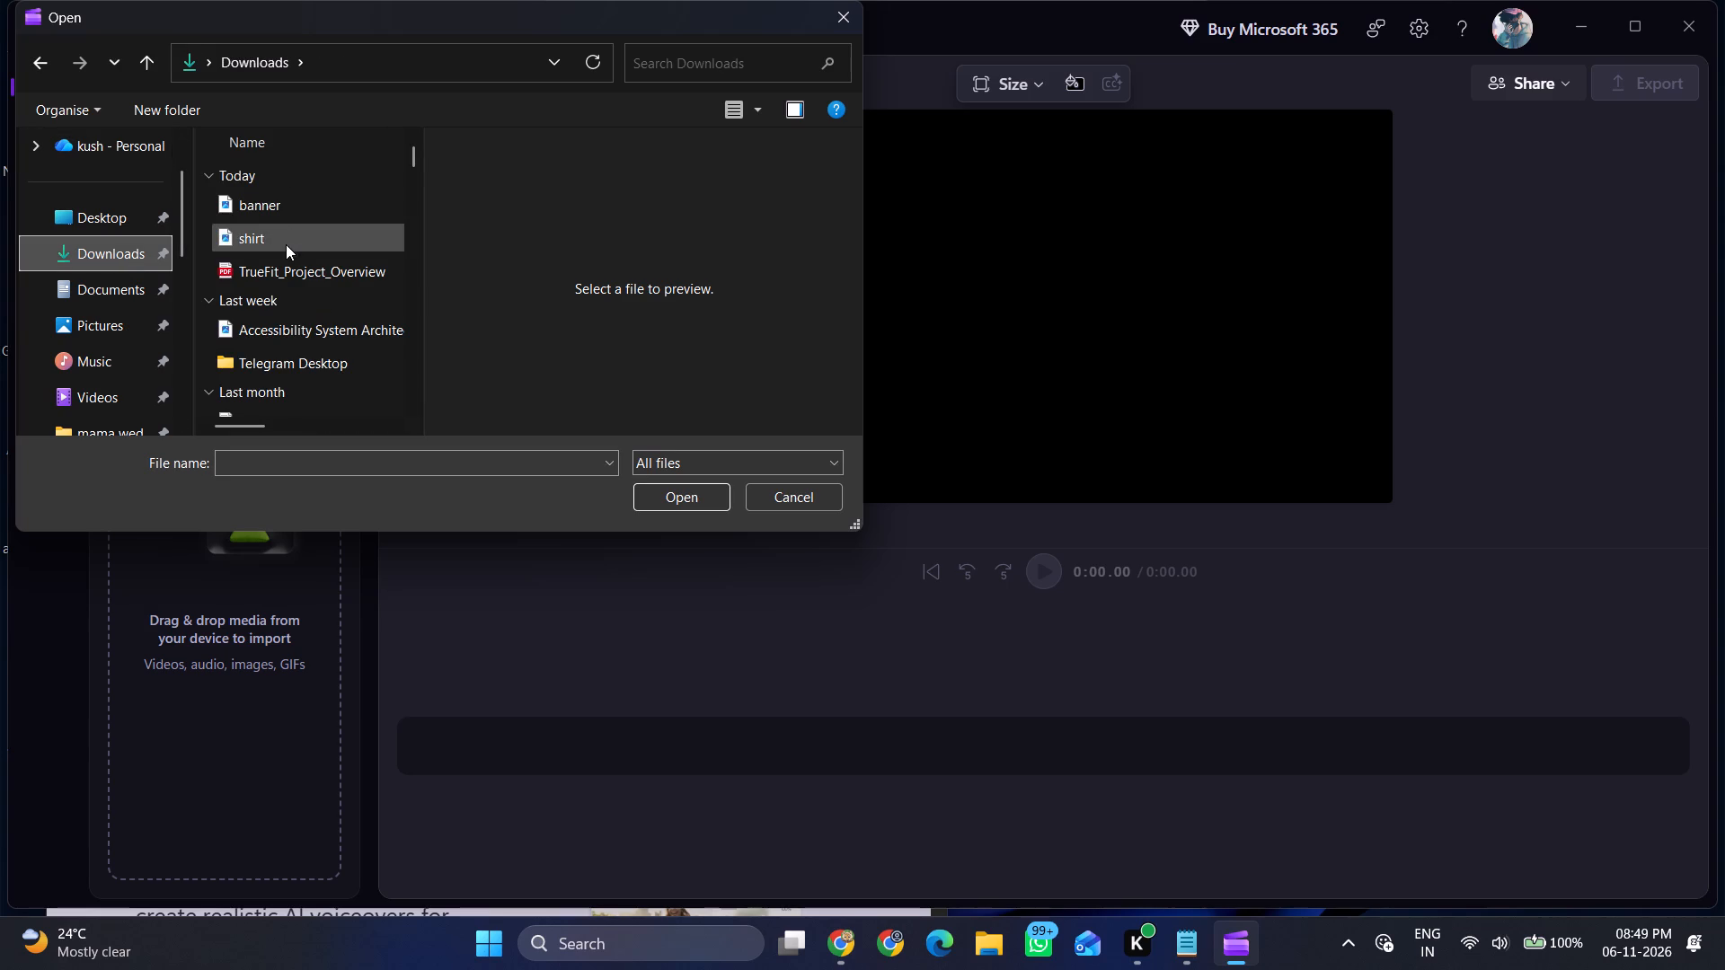
{"action": "left_click", "coordinate": [129, 224]}
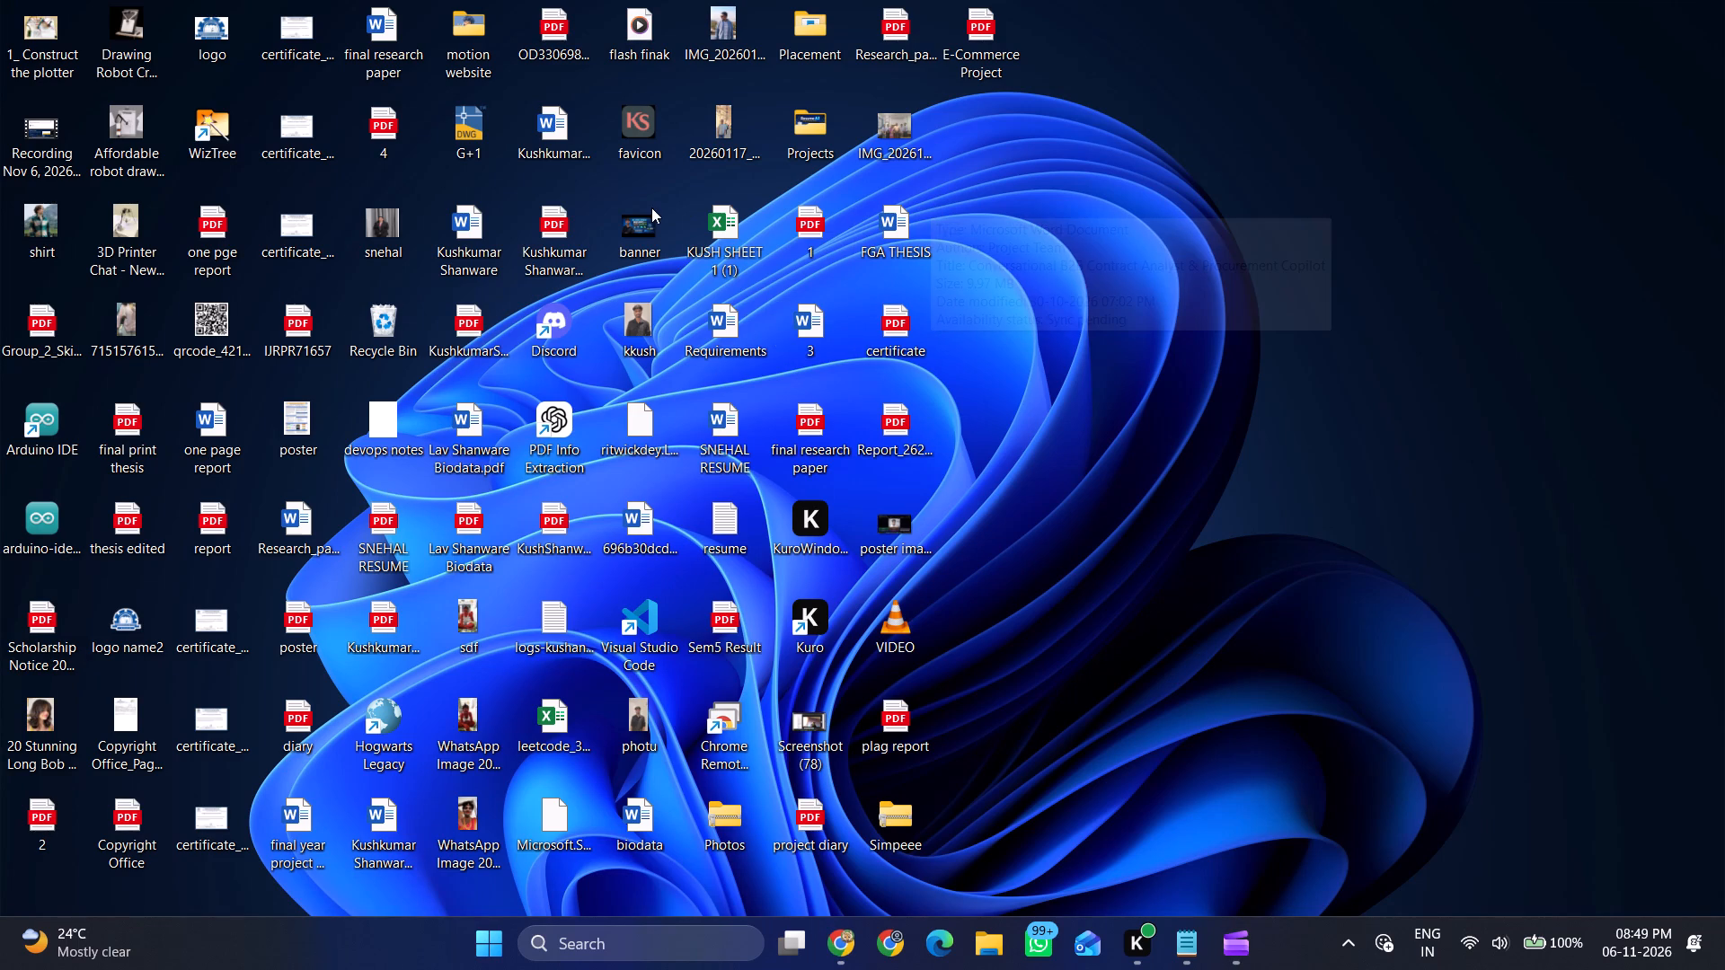
{"action": "key", "text": "alt+Tab"}
{"action": "type", "text": "re"}
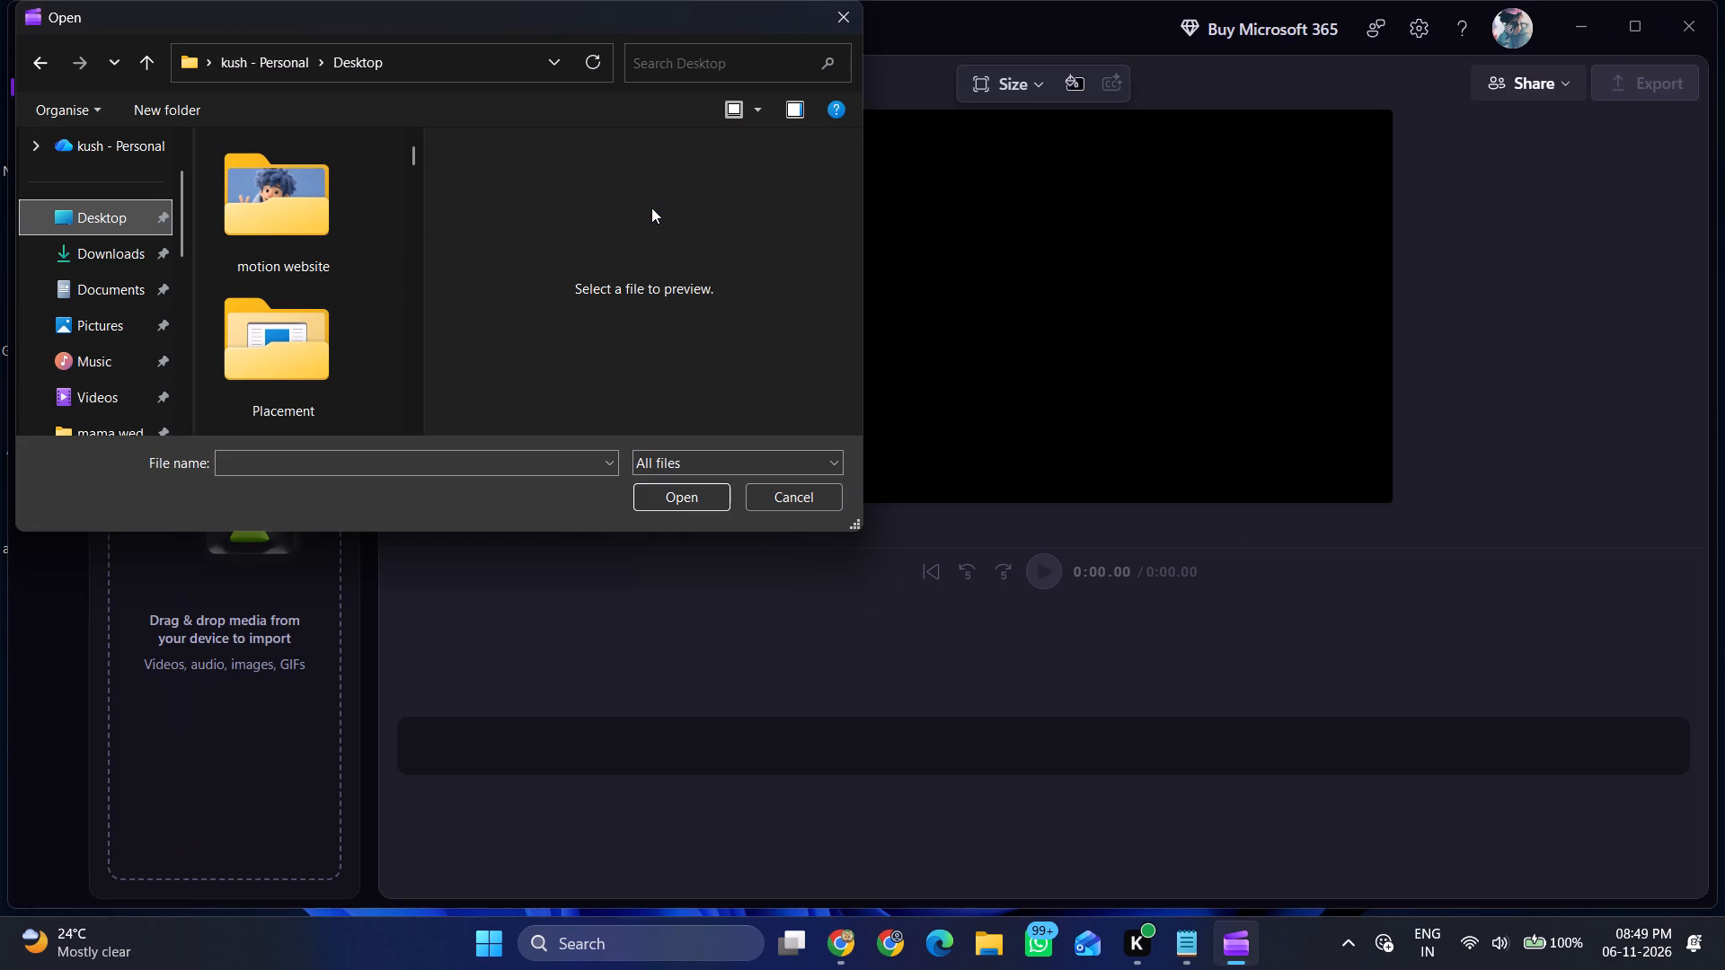
{"action": "left_click", "coordinate": [489, 458]}
{"action": "type", "text": "re"}
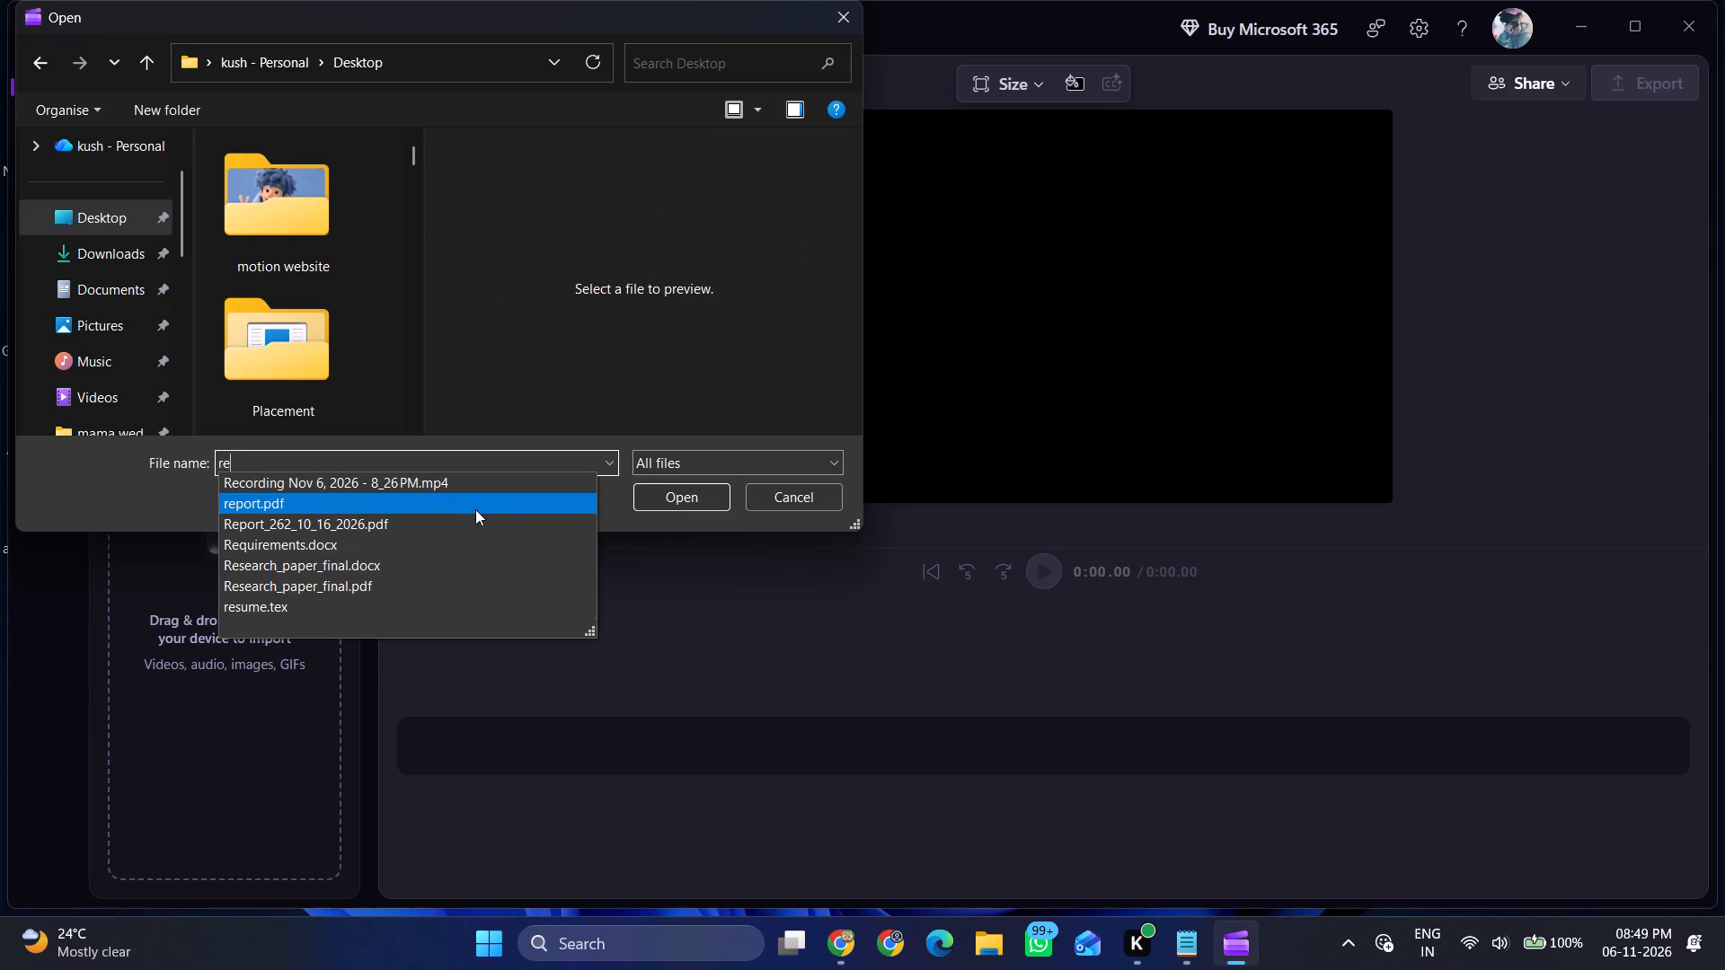
{"action": "left_click", "coordinate": [483, 488]}
{"action": "left_click", "coordinate": [680, 492]}
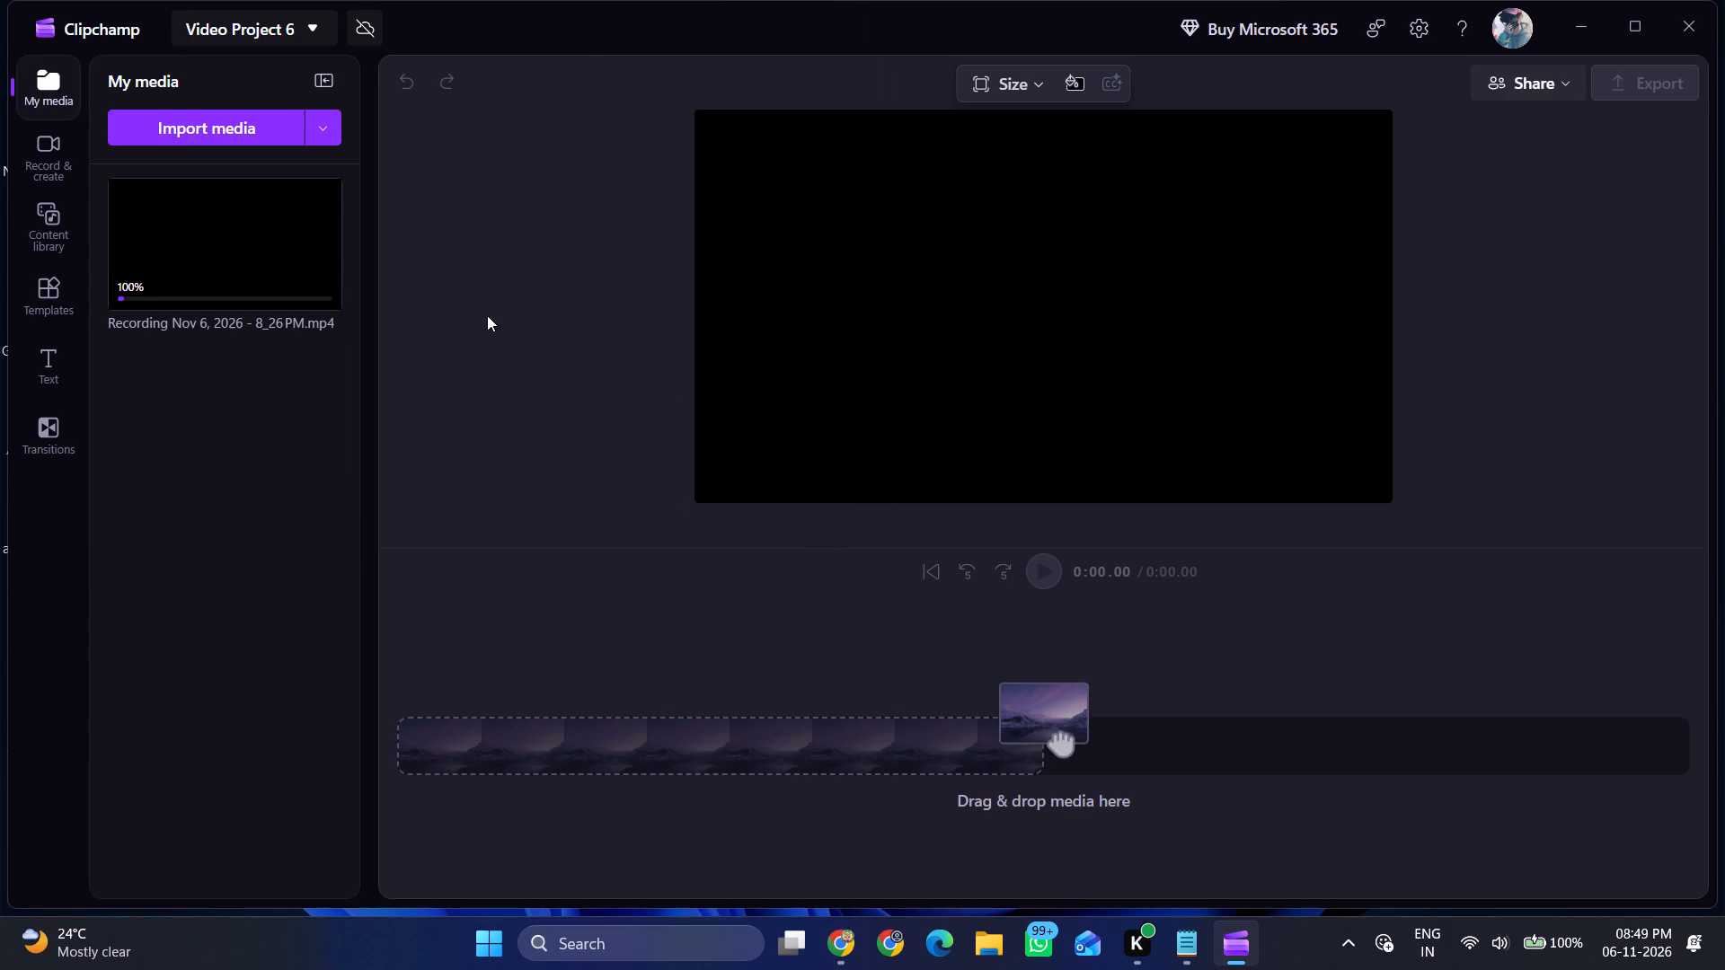
Add the imported recording to the empty timeline.
{"action": "left_click_drag", "start_coordinate": [301, 284], "coordinate": [682, 753]}
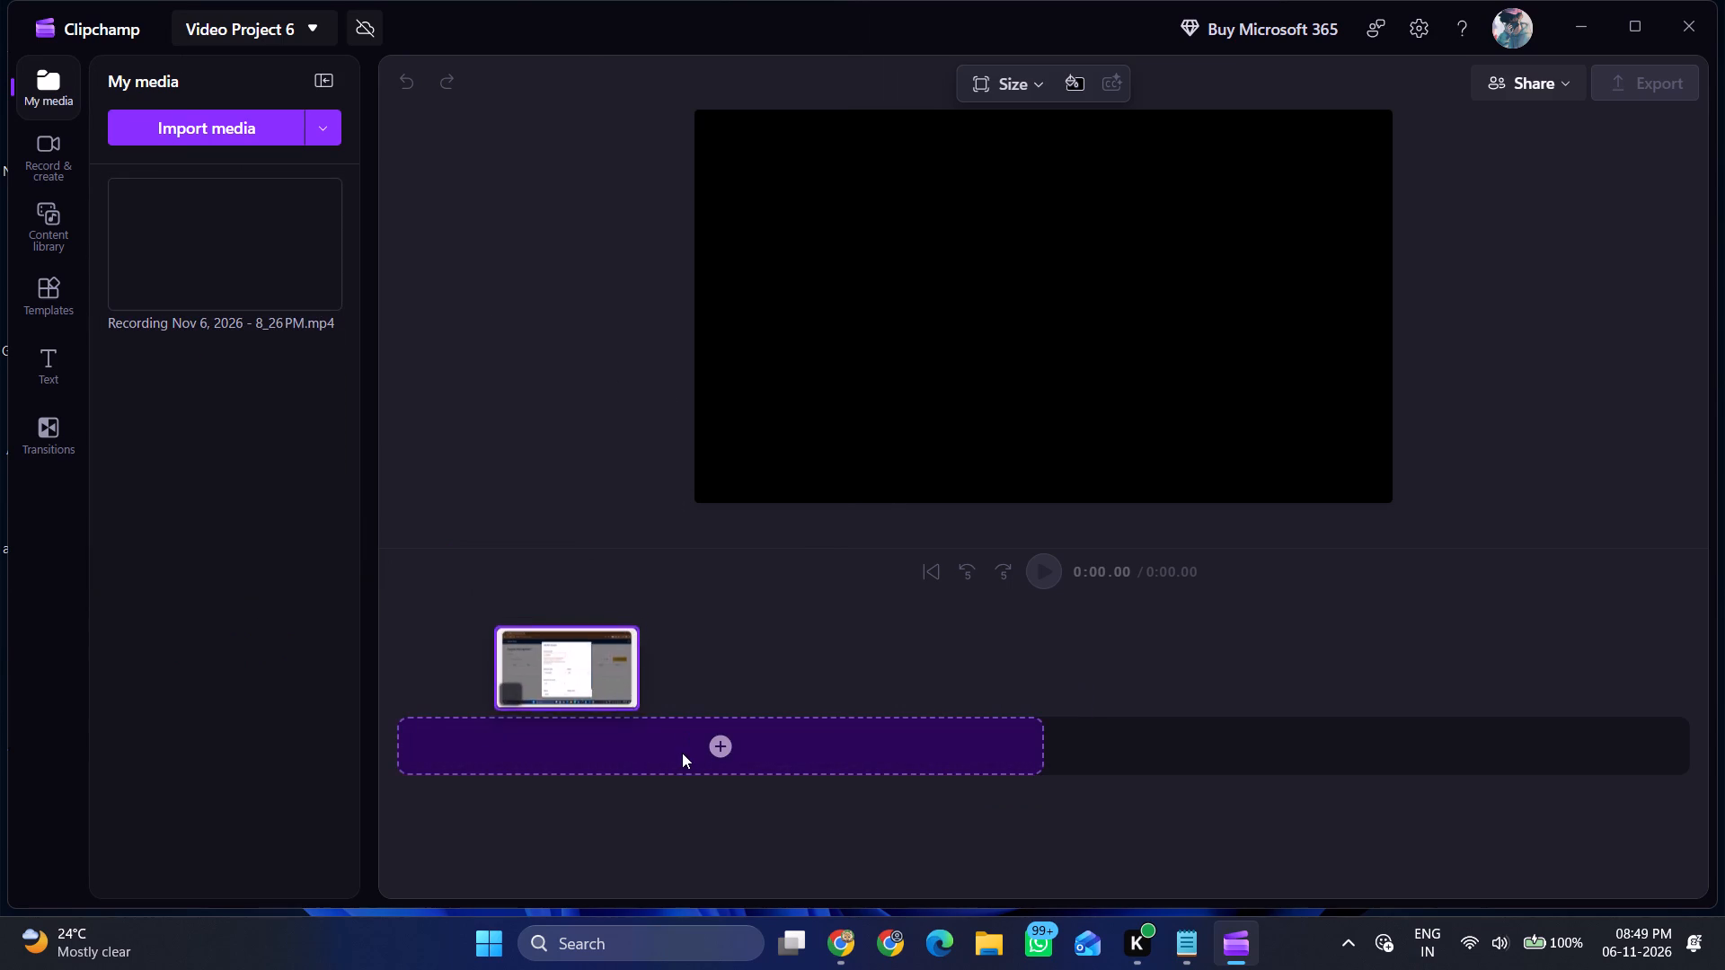
{"action": "left_click_drag", "start_coordinate": [682, 753], "coordinate": [681, 754]}
Look through the recording's clip along the timeline, from its end back towards the start, at a finer time scale.
{"action": "scroll", "coordinate": [681, 754], "scroll_direction": "left", "scroll_amount": 6}
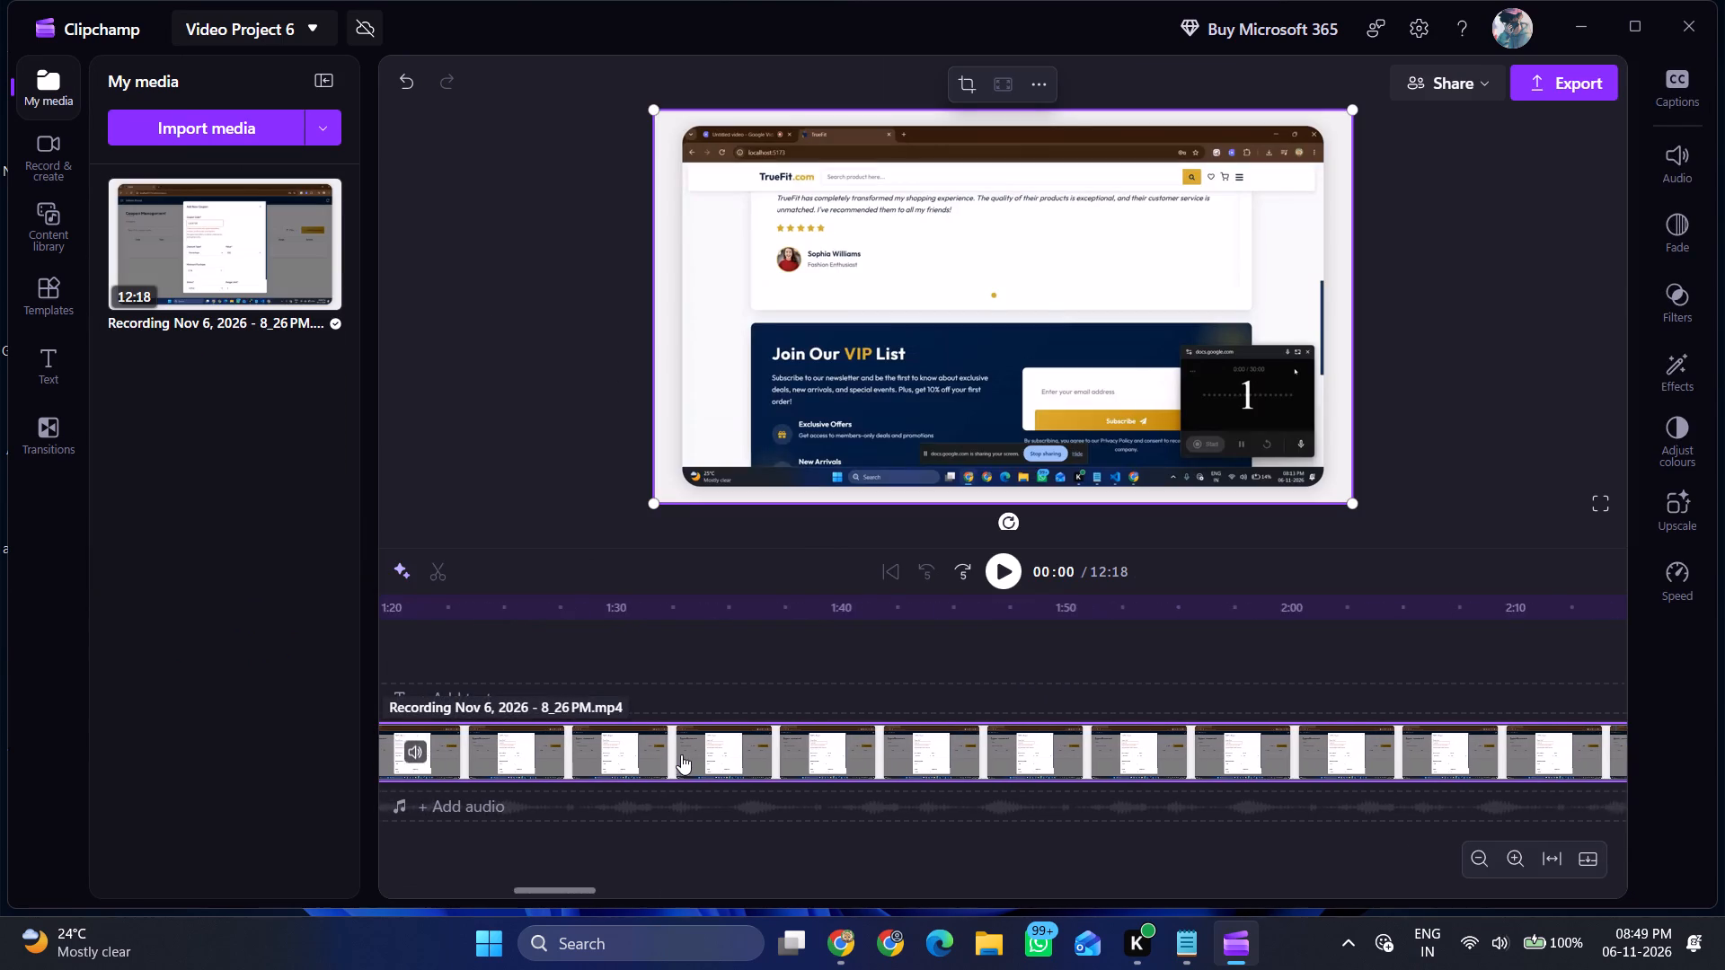
{"action": "scroll", "coordinate": [681, 754], "scroll_direction": "left", "scroll_amount": 14}
{"action": "scroll", "coordinate": [681, 754], "scroll_direction": "right", "scroll_amount": 3}
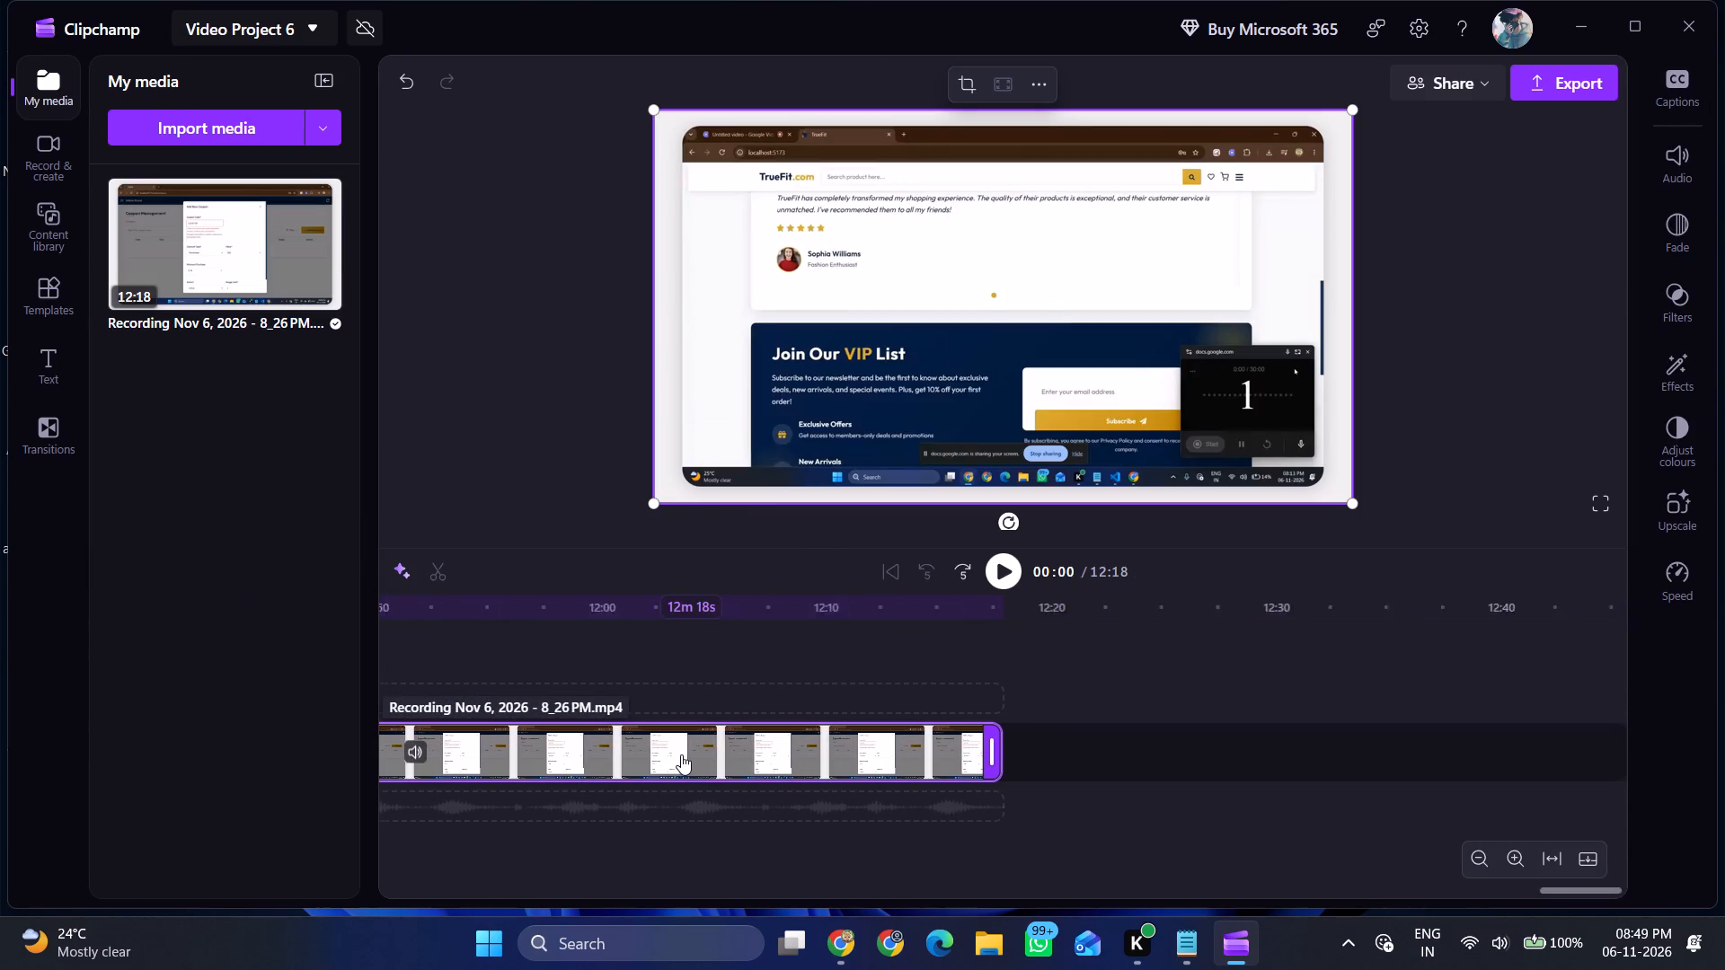
{"action": "scroll", "coordinate": [681, 754], "scroll_direction": "right", "scroll_amount": 3}
{"action": "left_click", "coordinate": [681, 754]}
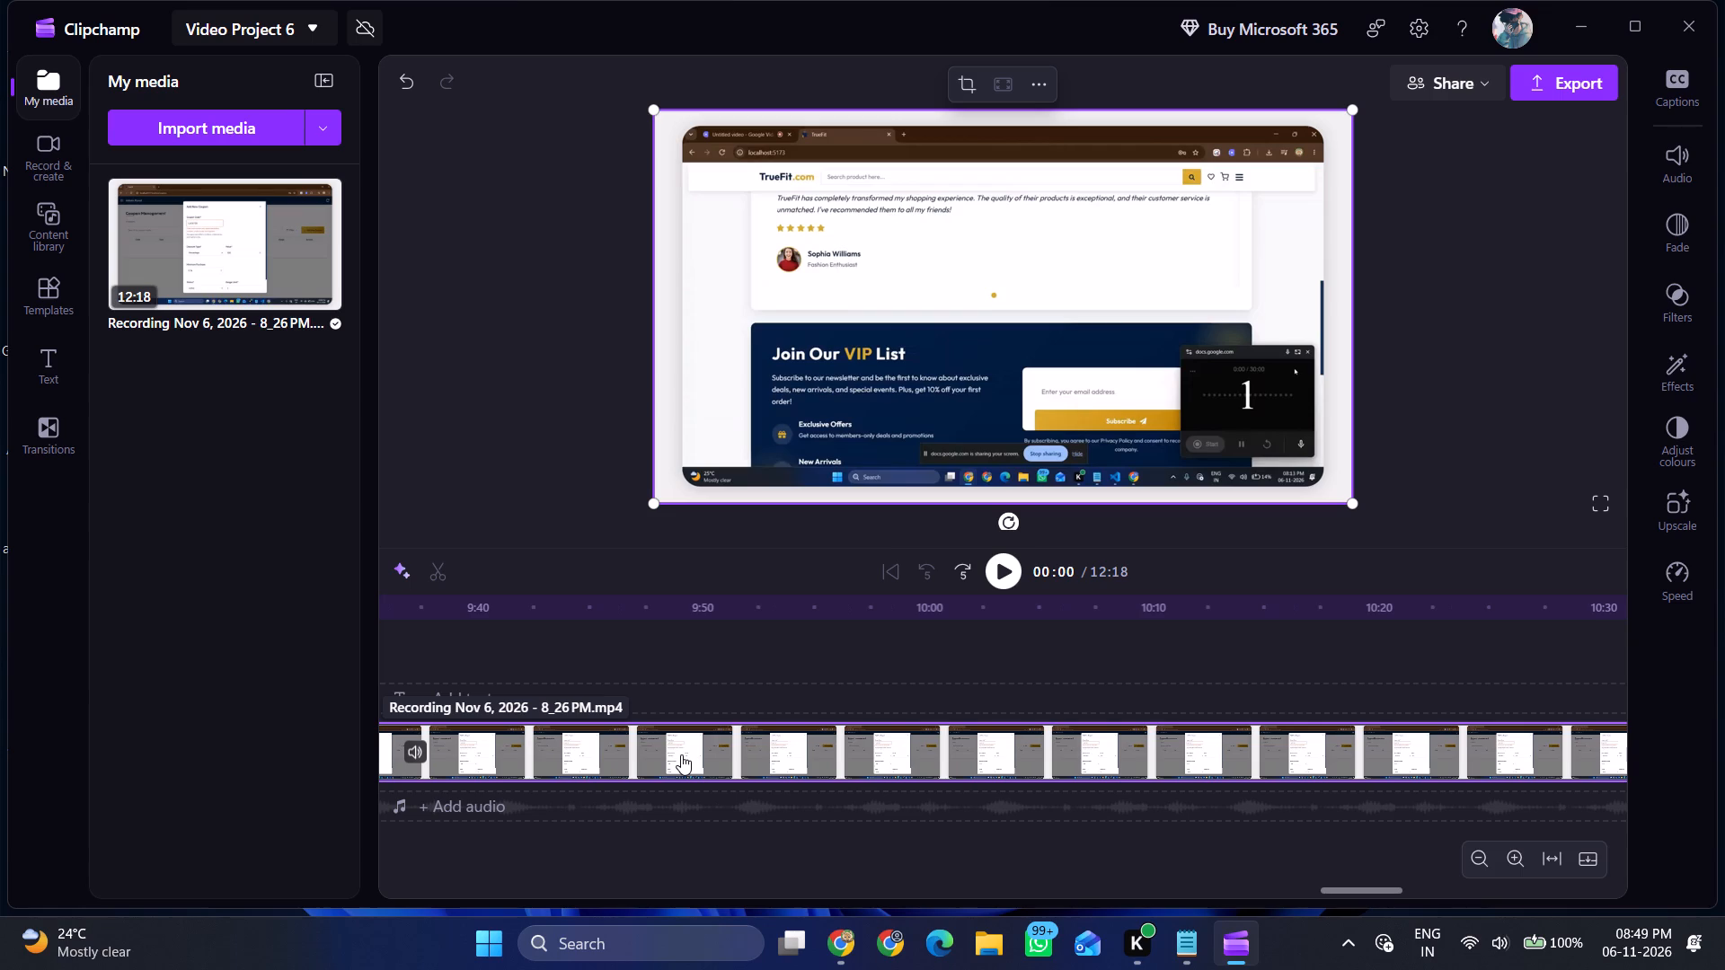
{"action": "scroll", "coordinate": [681, 754], "scroll_direction": "up", "scroll_amount": 14, "text": "ctrl"}
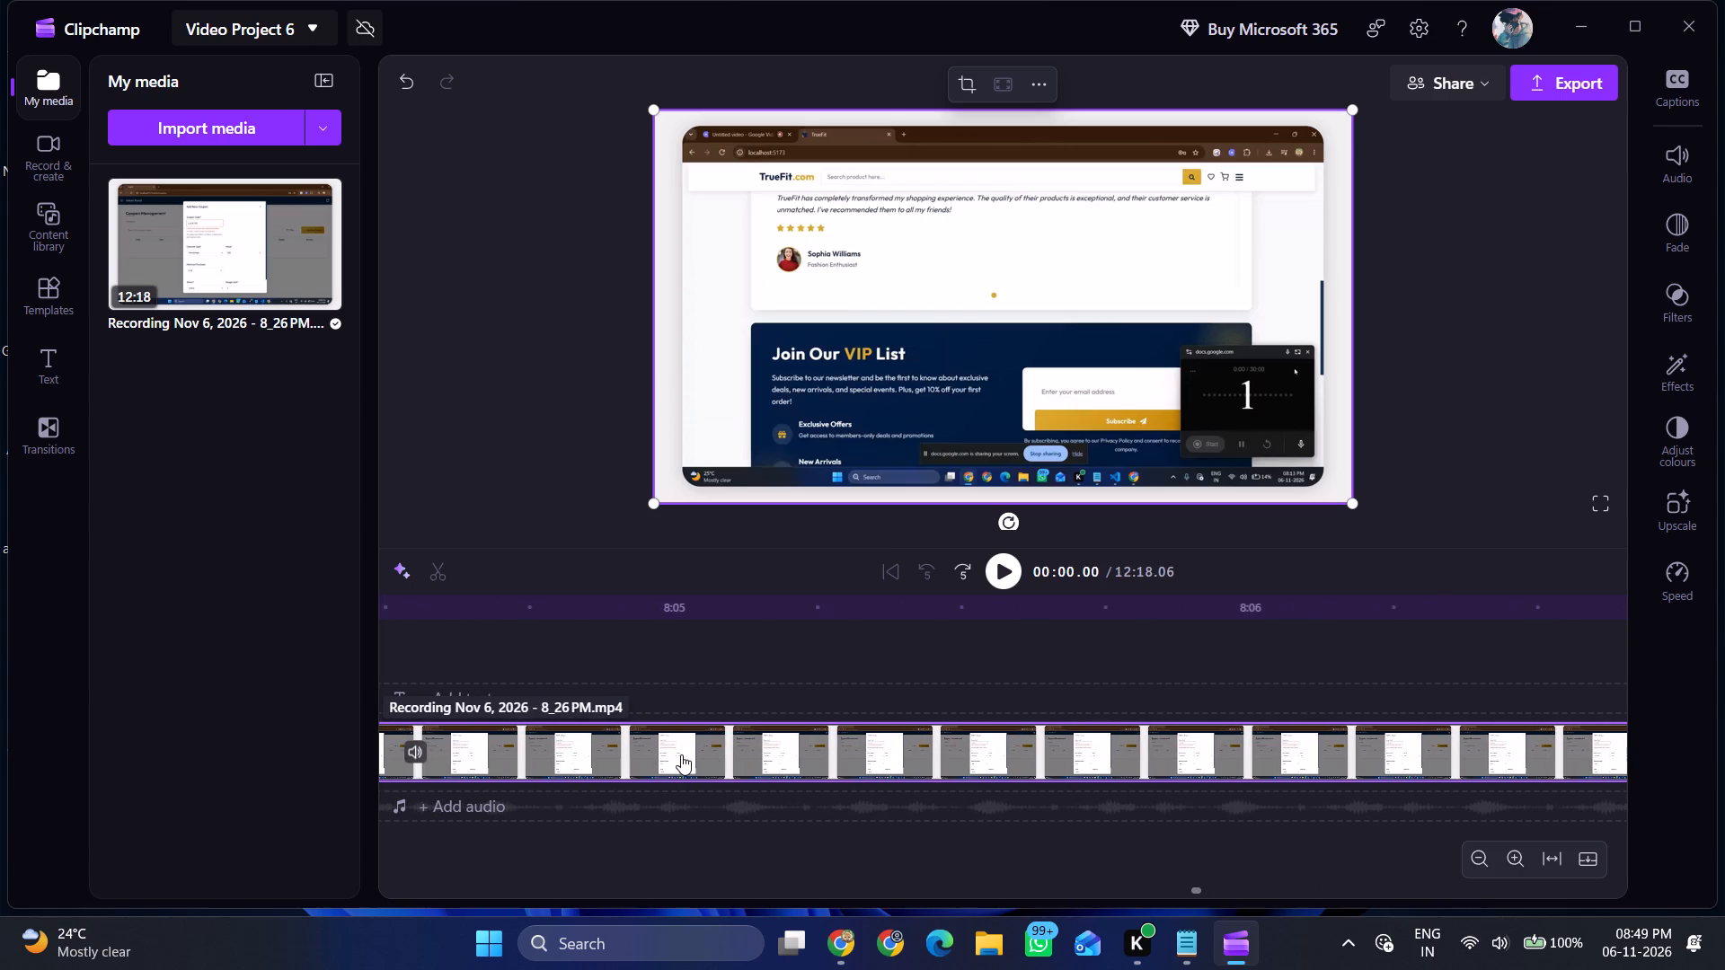
{"action": "scroll", "coordinate": [681, 754], "scroll_direction": "up", "scroll_amount": 3, "text": "ctrl"}
{"action": "scroll", "coordinate": [681, 754], "scroll_direction": "right", "scroll_amount": 19}
{"action": "scroll", "coordinate": [681, 754], "scroll_direction": "right", "scroll_amount": 6}
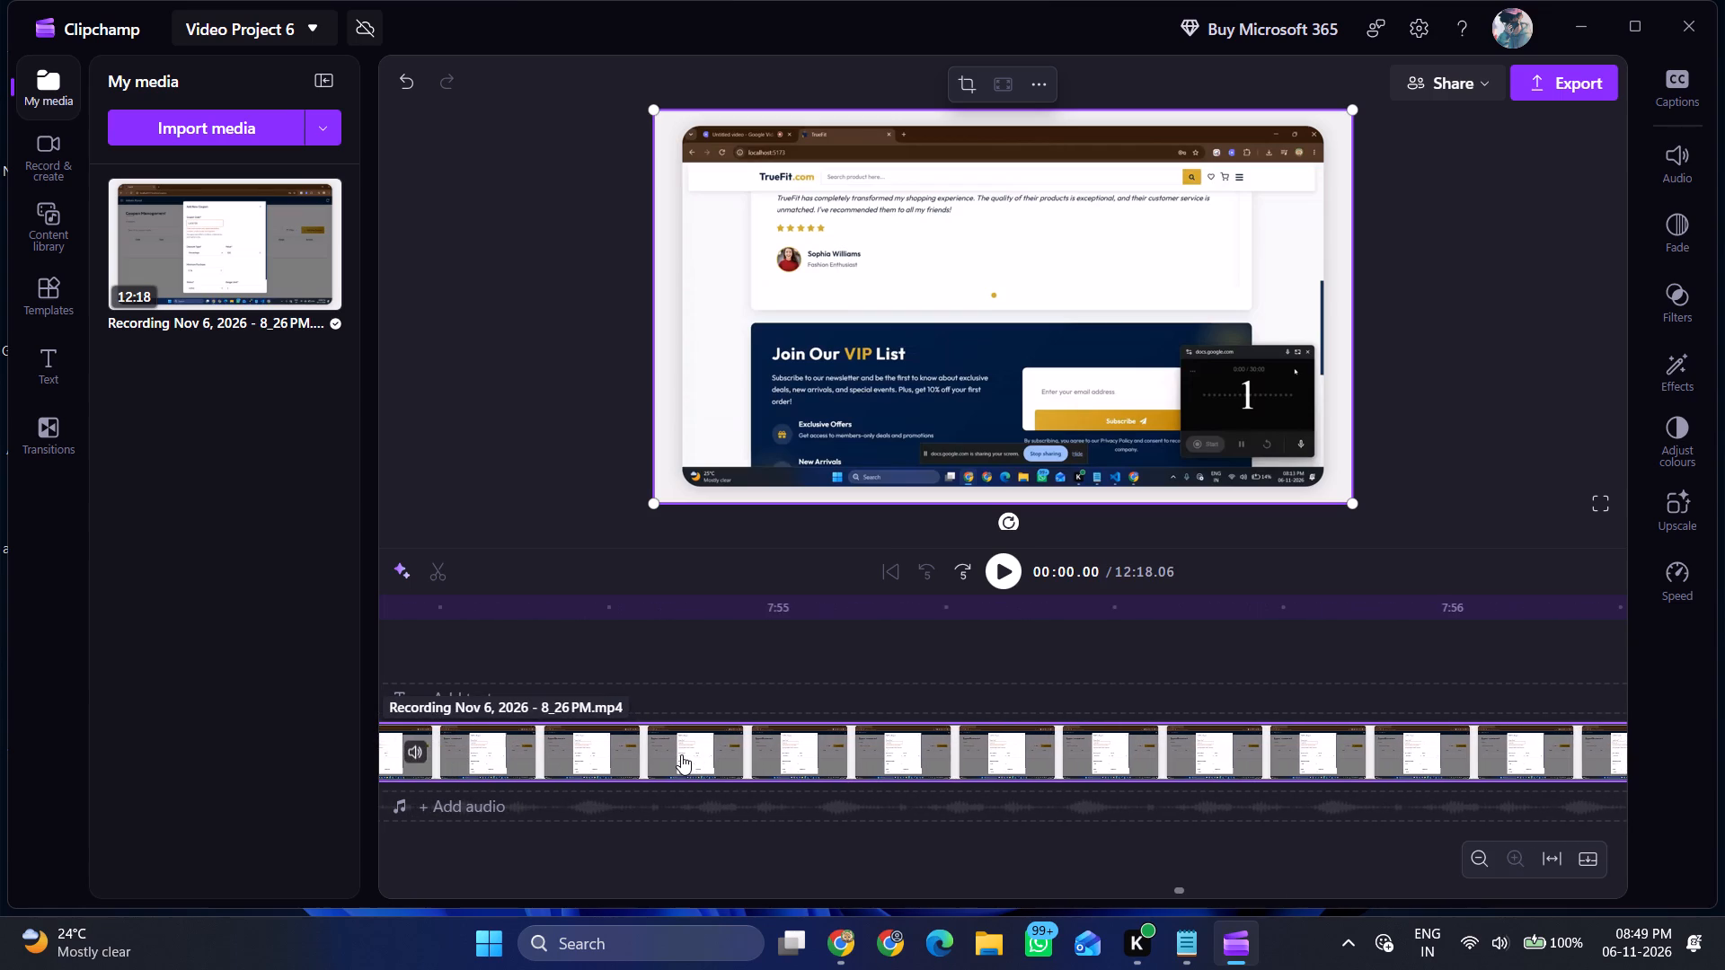
{"action": "scroll", "coordinate": [681, 754], "scroll_direction": "right", "scroll_amount": 20}
{"action": "scroll", "coordinate": [681, 754], "scroll_direction": "right", "scroll_amount": 13}
{"action": "left_click", "coordinate": [681, 754]}
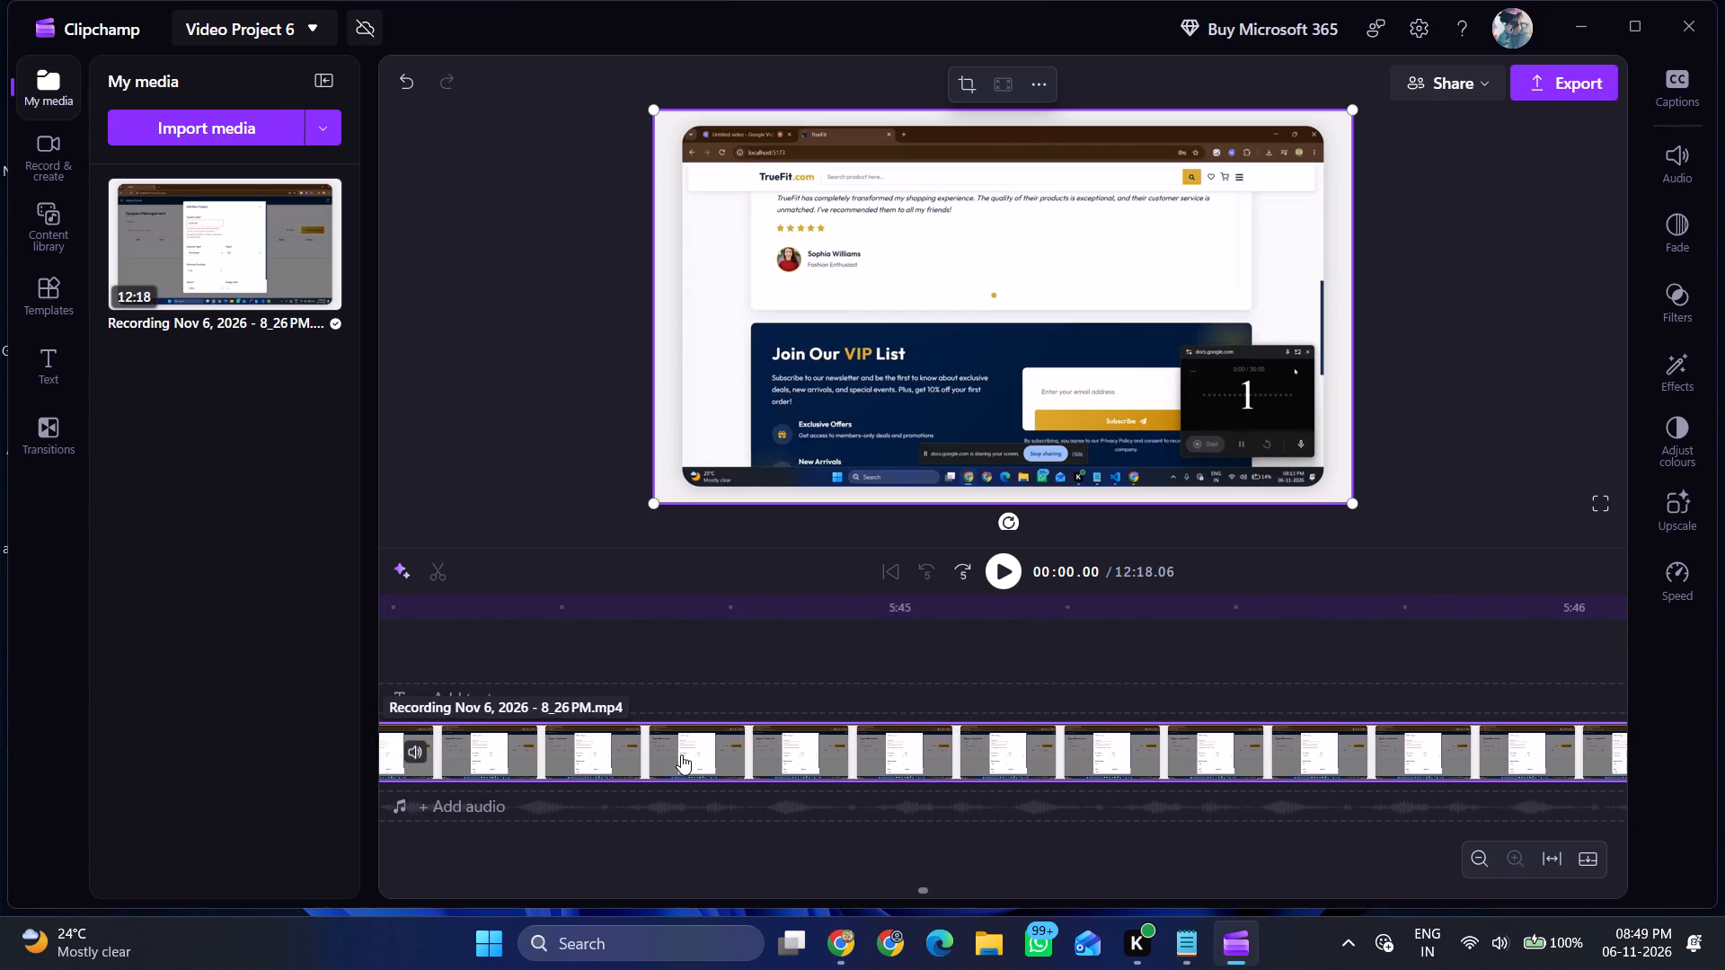
{"action": "left_click", "coordinate": [681, 754]}
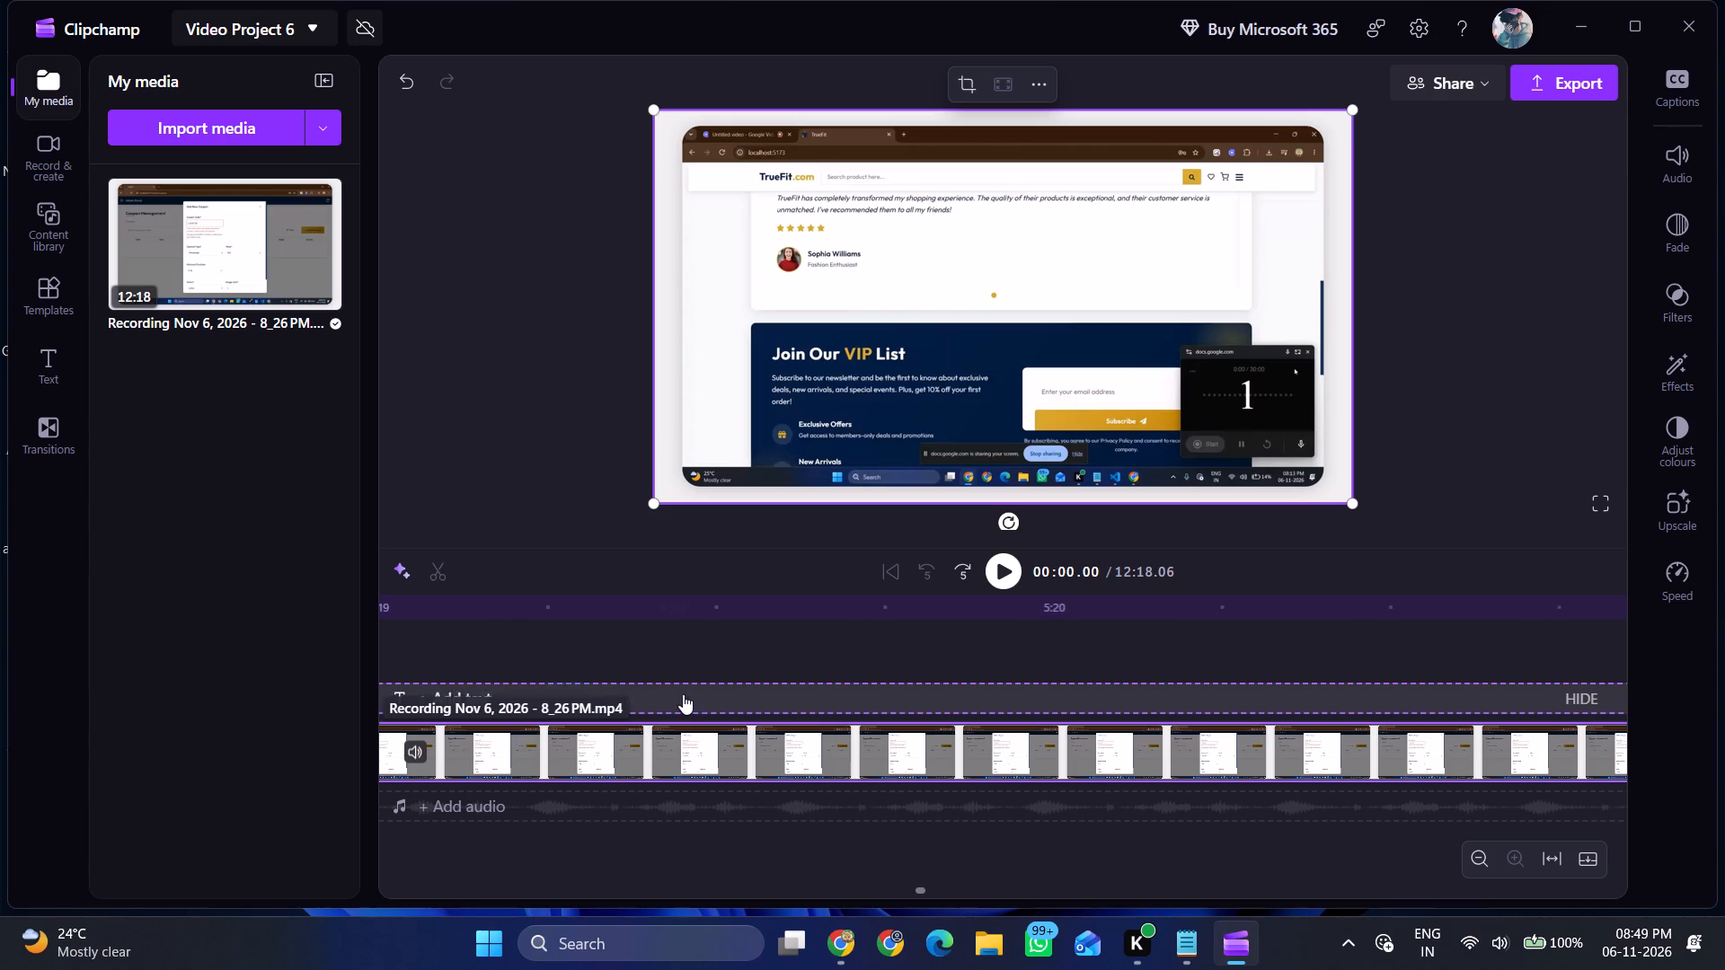
{"action": "scroll", "coordinate": [636, 763], "scroll_direction": "right", "scroll_amount": 20}
{"action": "scroll", "coordinate": [636, 763], "scroll_direction": "right", "scroll_amount": 3}
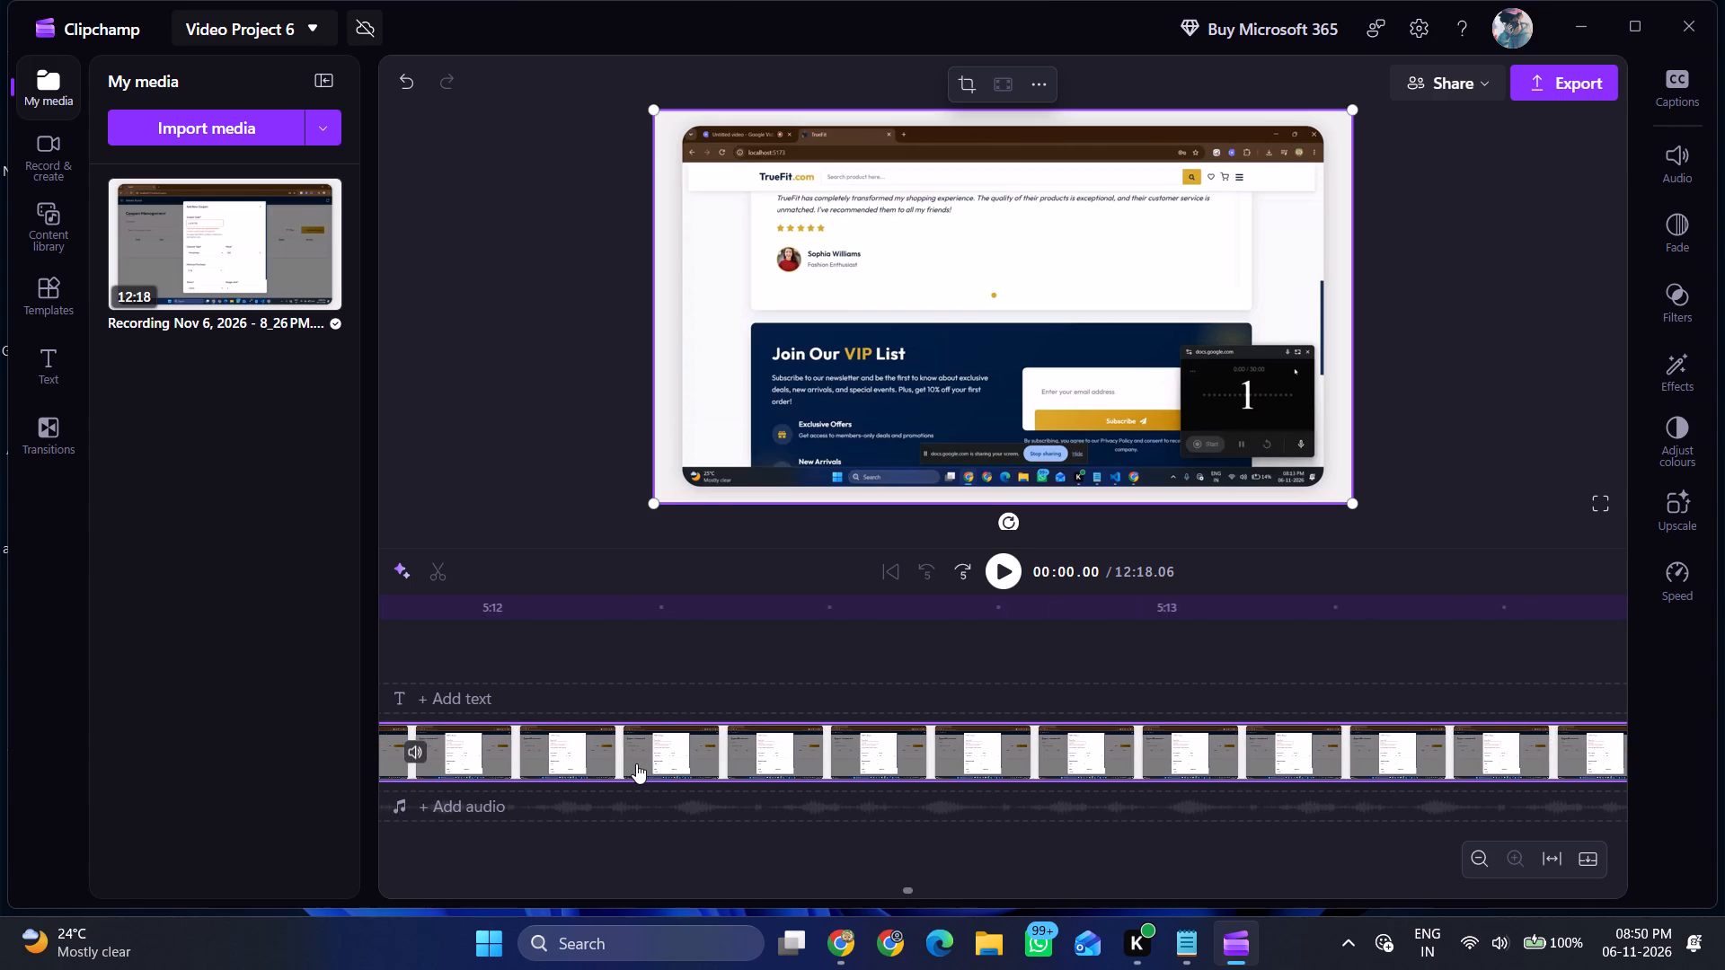
{"action": "scroll", "coordinate": [636, 763], "scroll_direction": "right", "scroll_amount": 20}
{"action": "scroll", "coordinate": [636, 763], "scroll_direction": "right", "scroll_amount": 18}
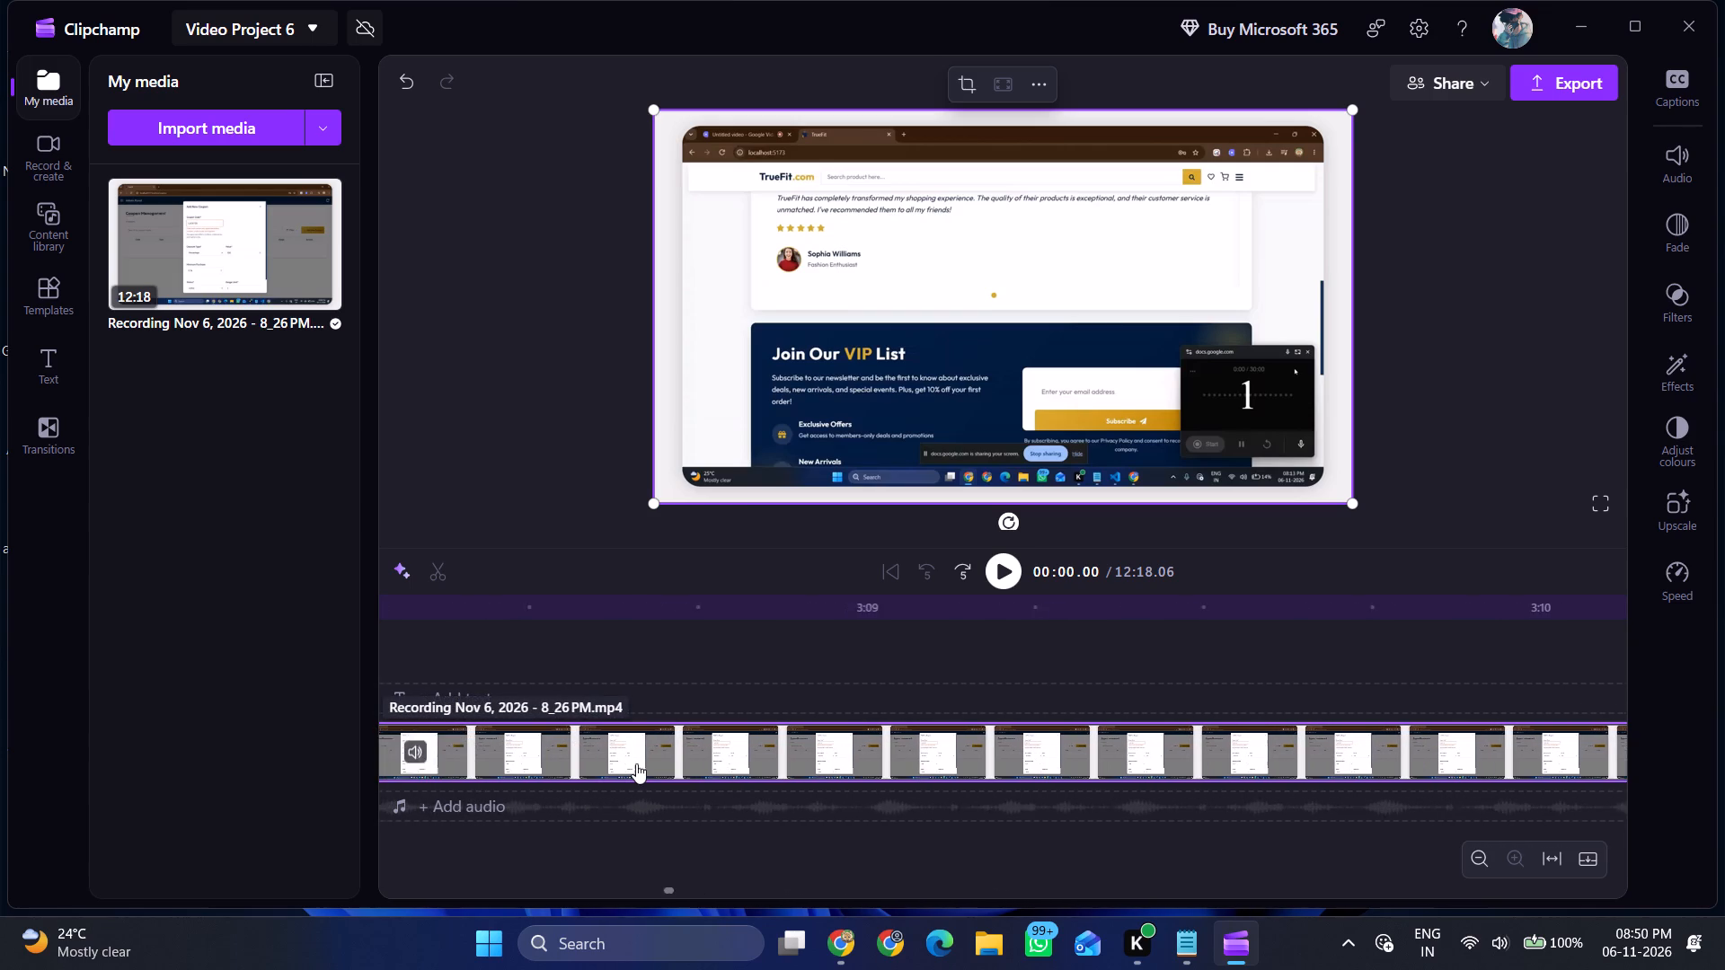
{"action": "scroll", "coordinate": [636, 763], "scroll_direction": "right", "scroll_amount": 9}
{"action": "scroll", "coordinate": [1680, 0], "scroll_direction": "right", "scroll_amount": 1}
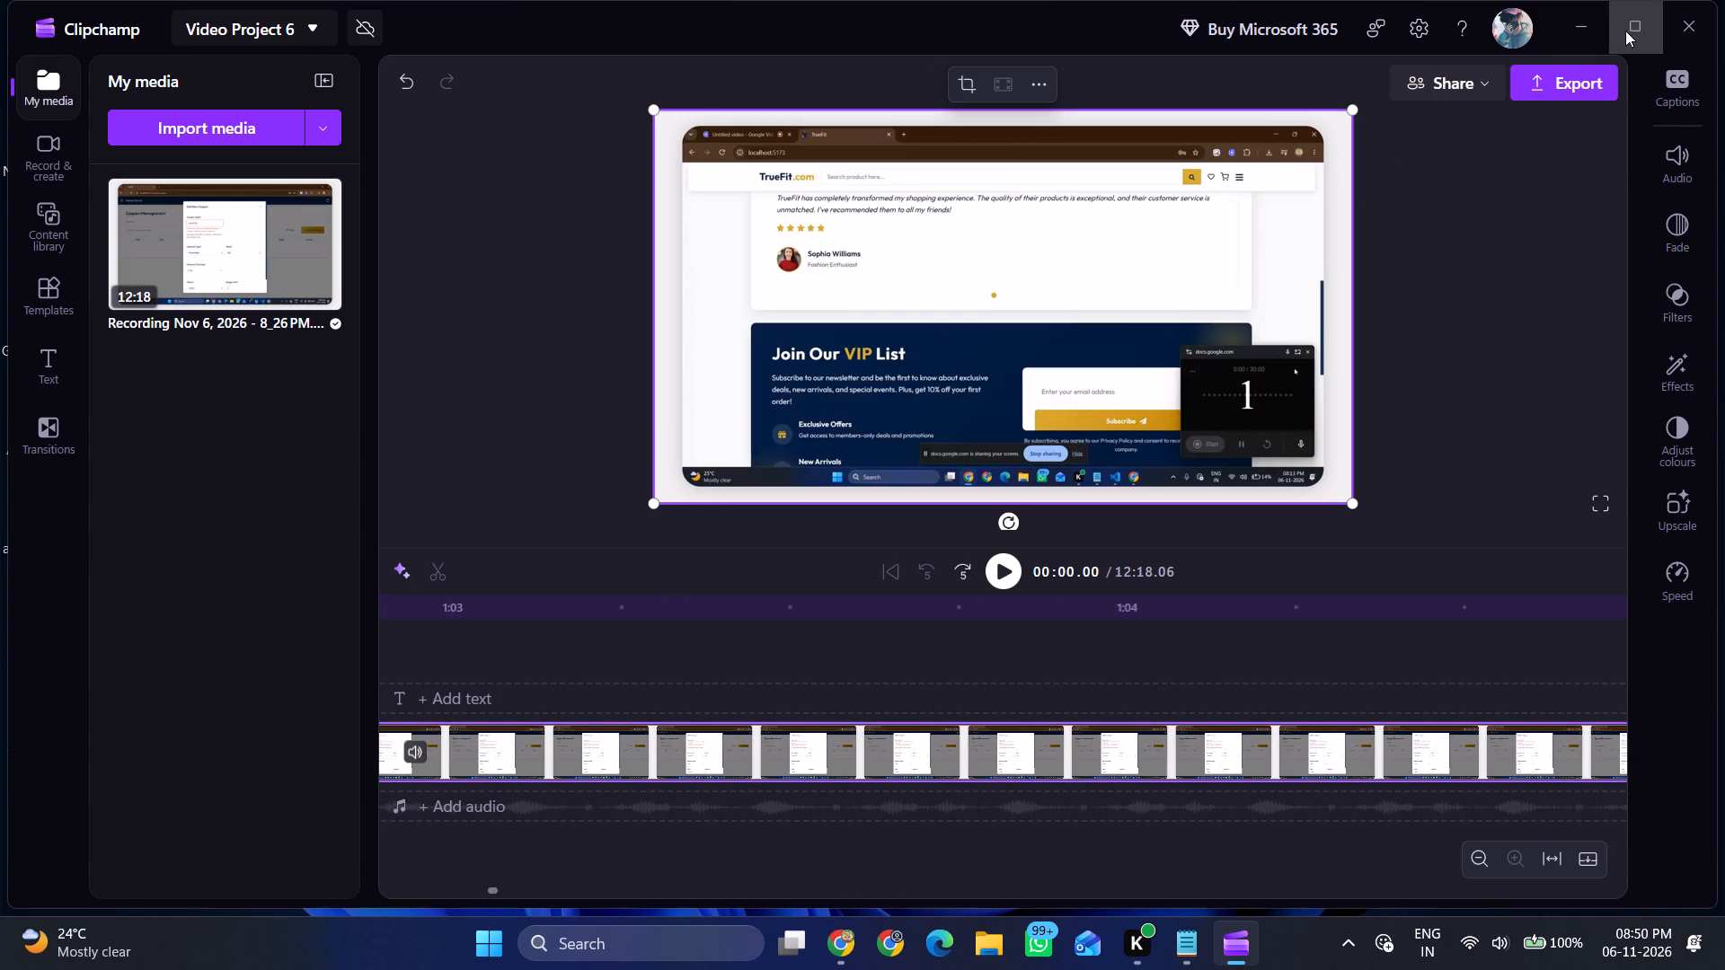
Maximise the editor window and scrub the playhead from the start of the recording to the 2-second mark.
{"action": "left_click", "coordinate": [1632, 31]}
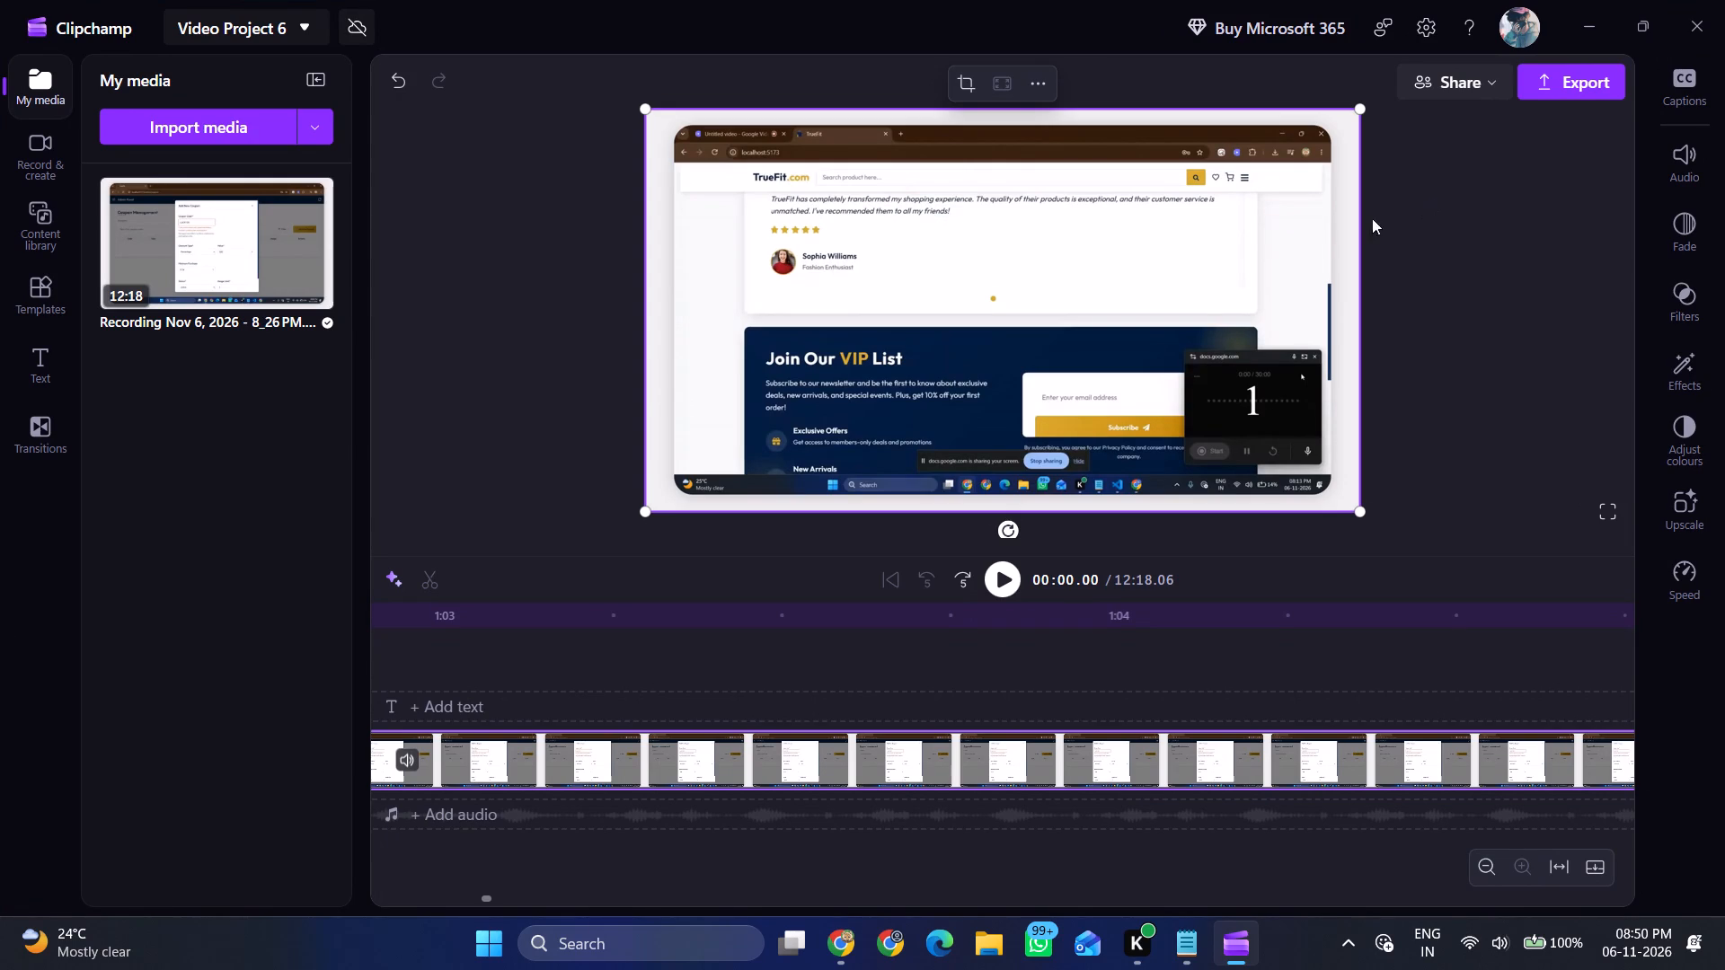
{"action": "scroll", "coordinate": [1120, 473], "scroll_direction": "up", "scroll_amount": 1}
{"action": "scroll", "coordinate": [970, 744], "scroll_direction": "right", "scroll_amount": 4}
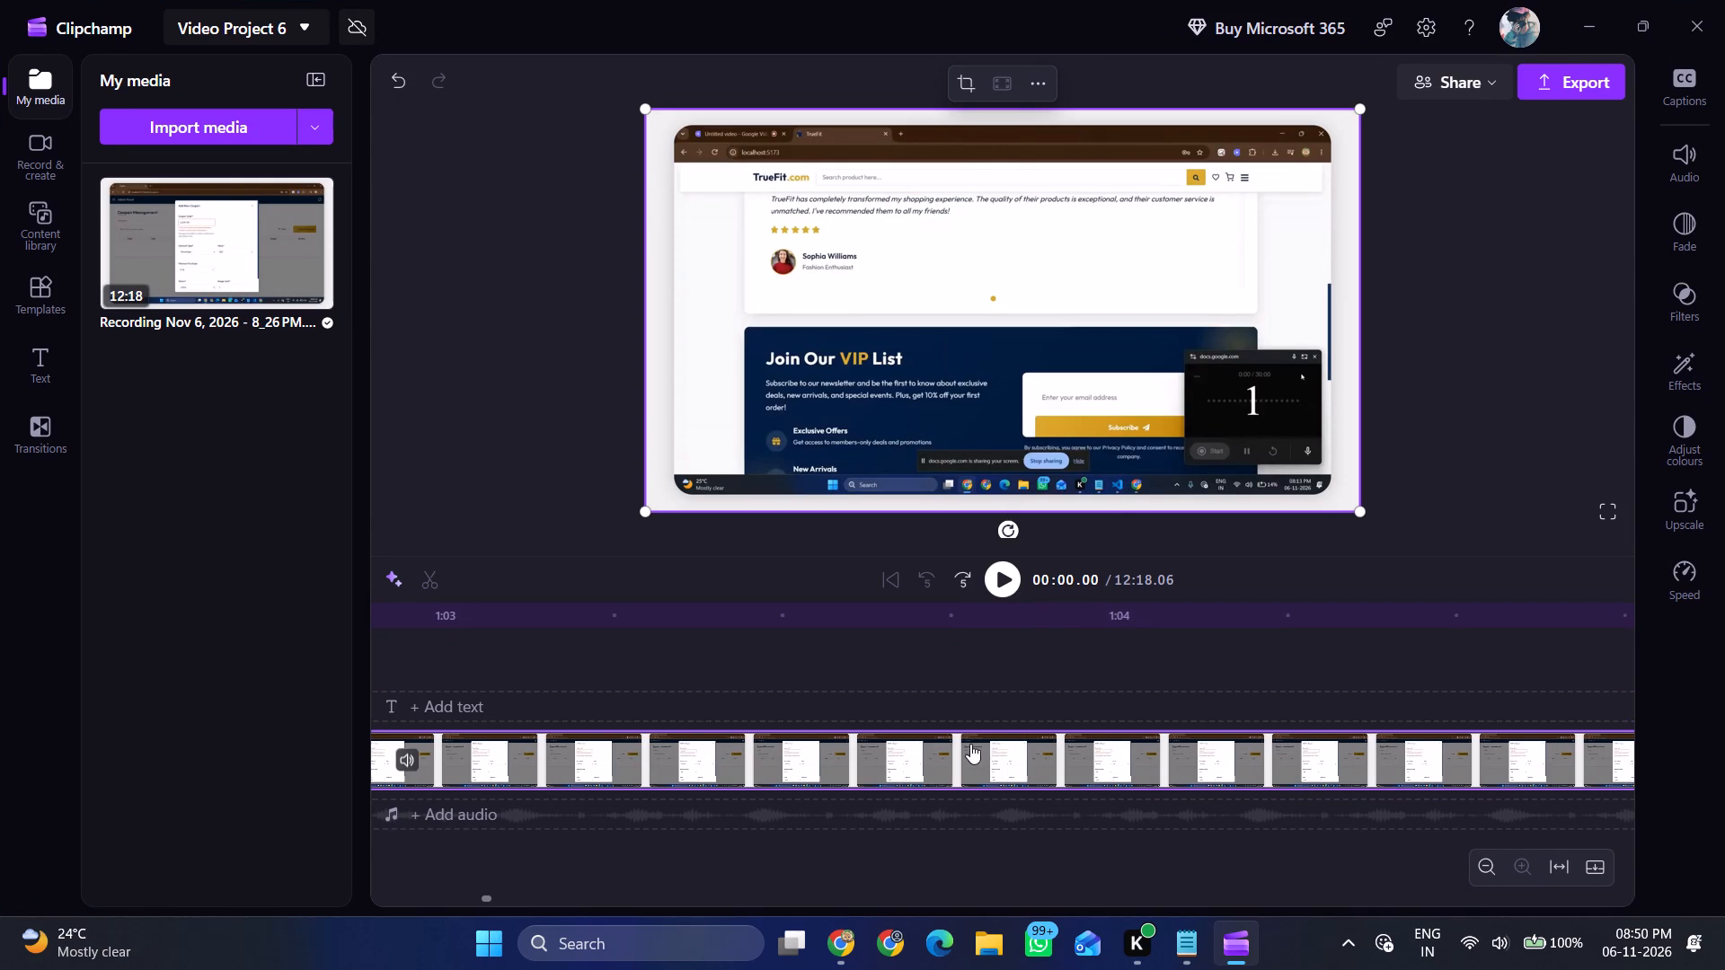
{"action": "scroll", "coordinate": [970, 744], "scroll_direction": "right", "scroll_amount": 20}
{"action": "scroll", "coordinate": [970, 744], "scroll_direction": "right", "scroll_amount": 20}
{"action": "scroll", "coordinate": [970, 744], "scroll_direction": "right", "scroll_amount": 9}
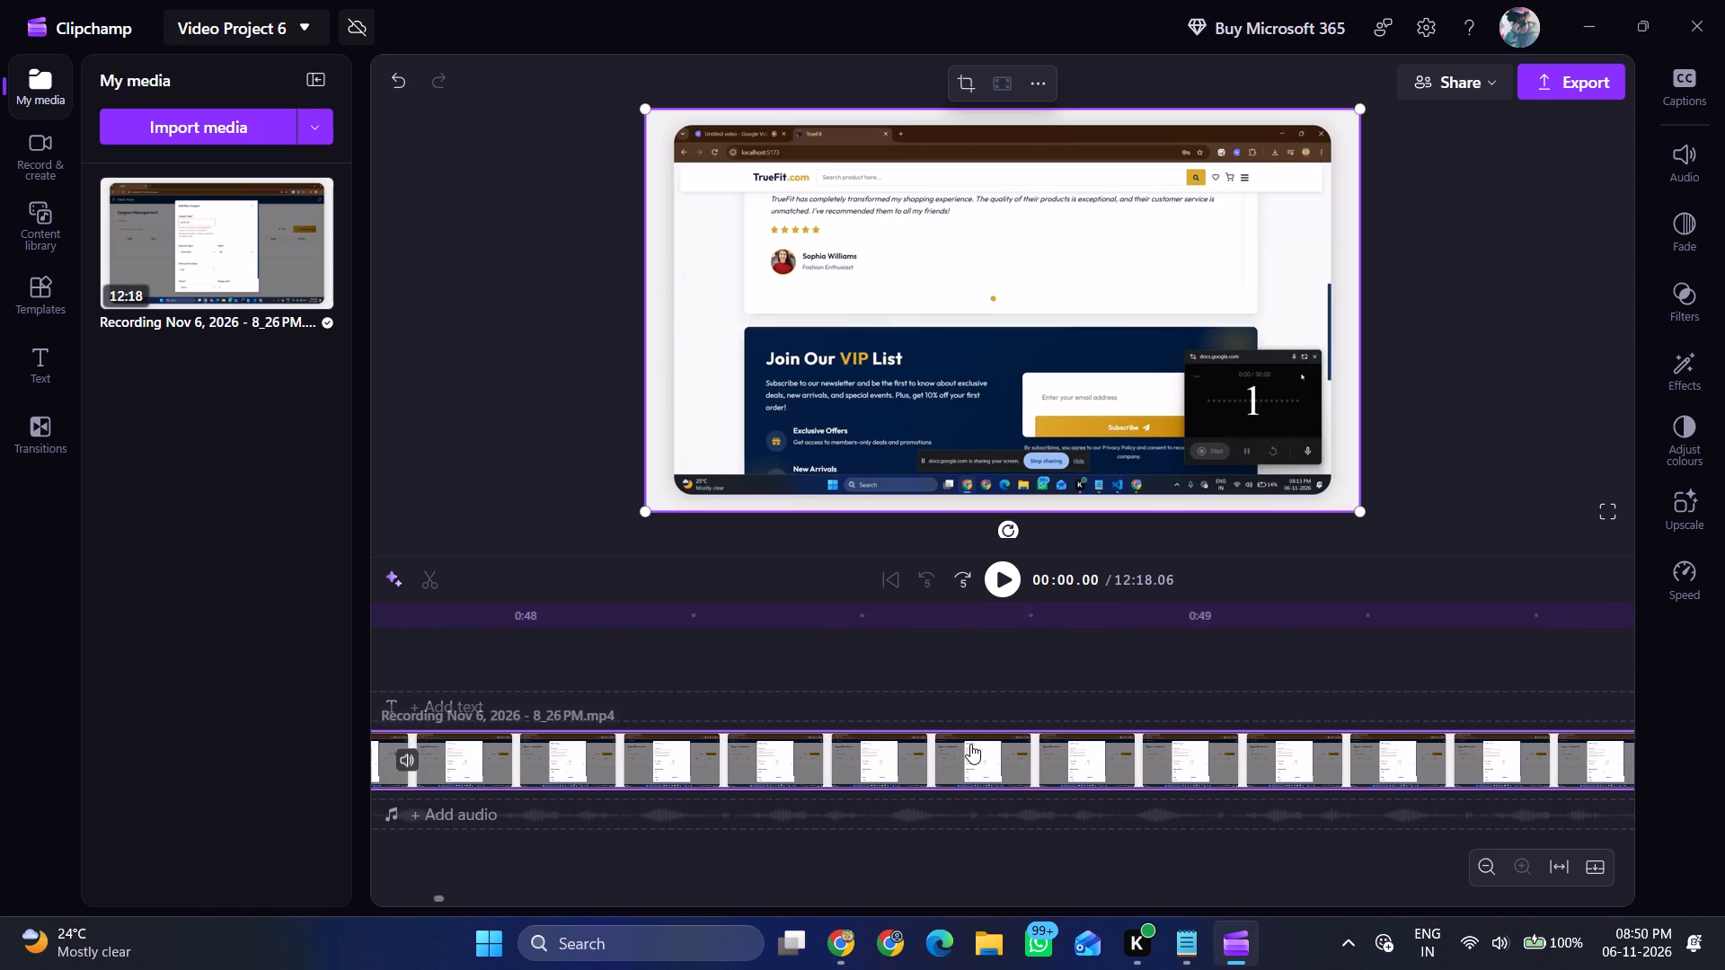
{"action": "scroll", "coordinate": [970, 744], "scroll_direction": "right", "scroll_amount": 11}
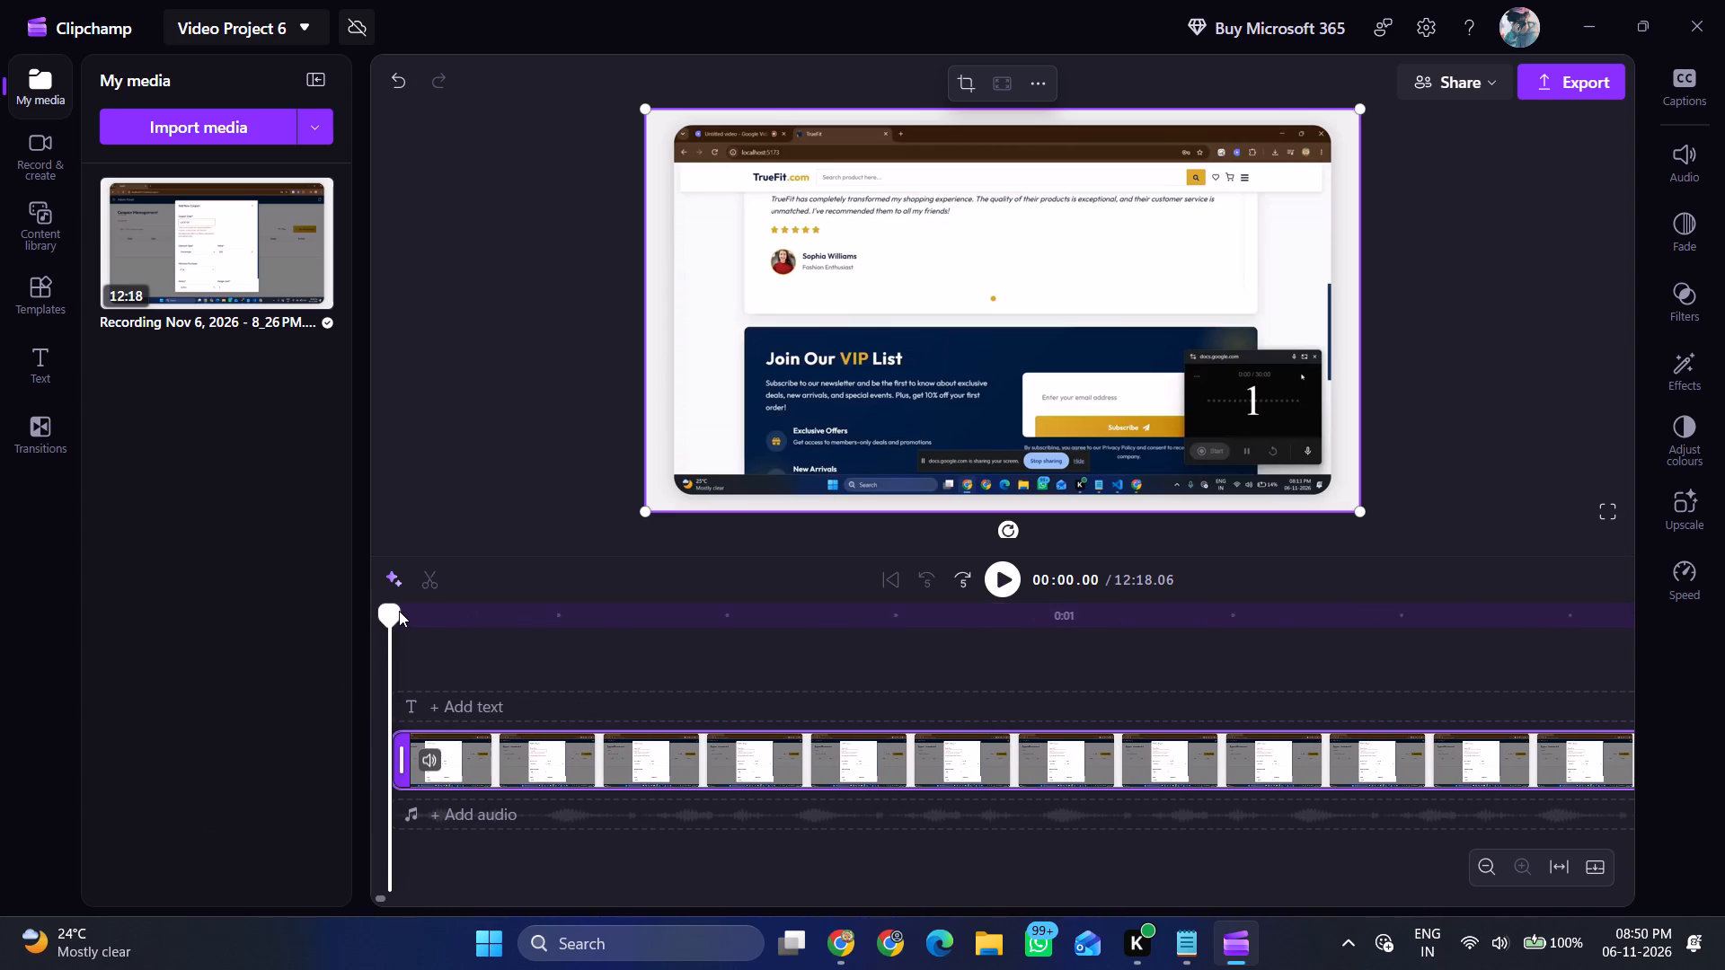
{"action": "left_click_drag", "start_coordinate": [398, 611], "coordinate": [1321, 669]}
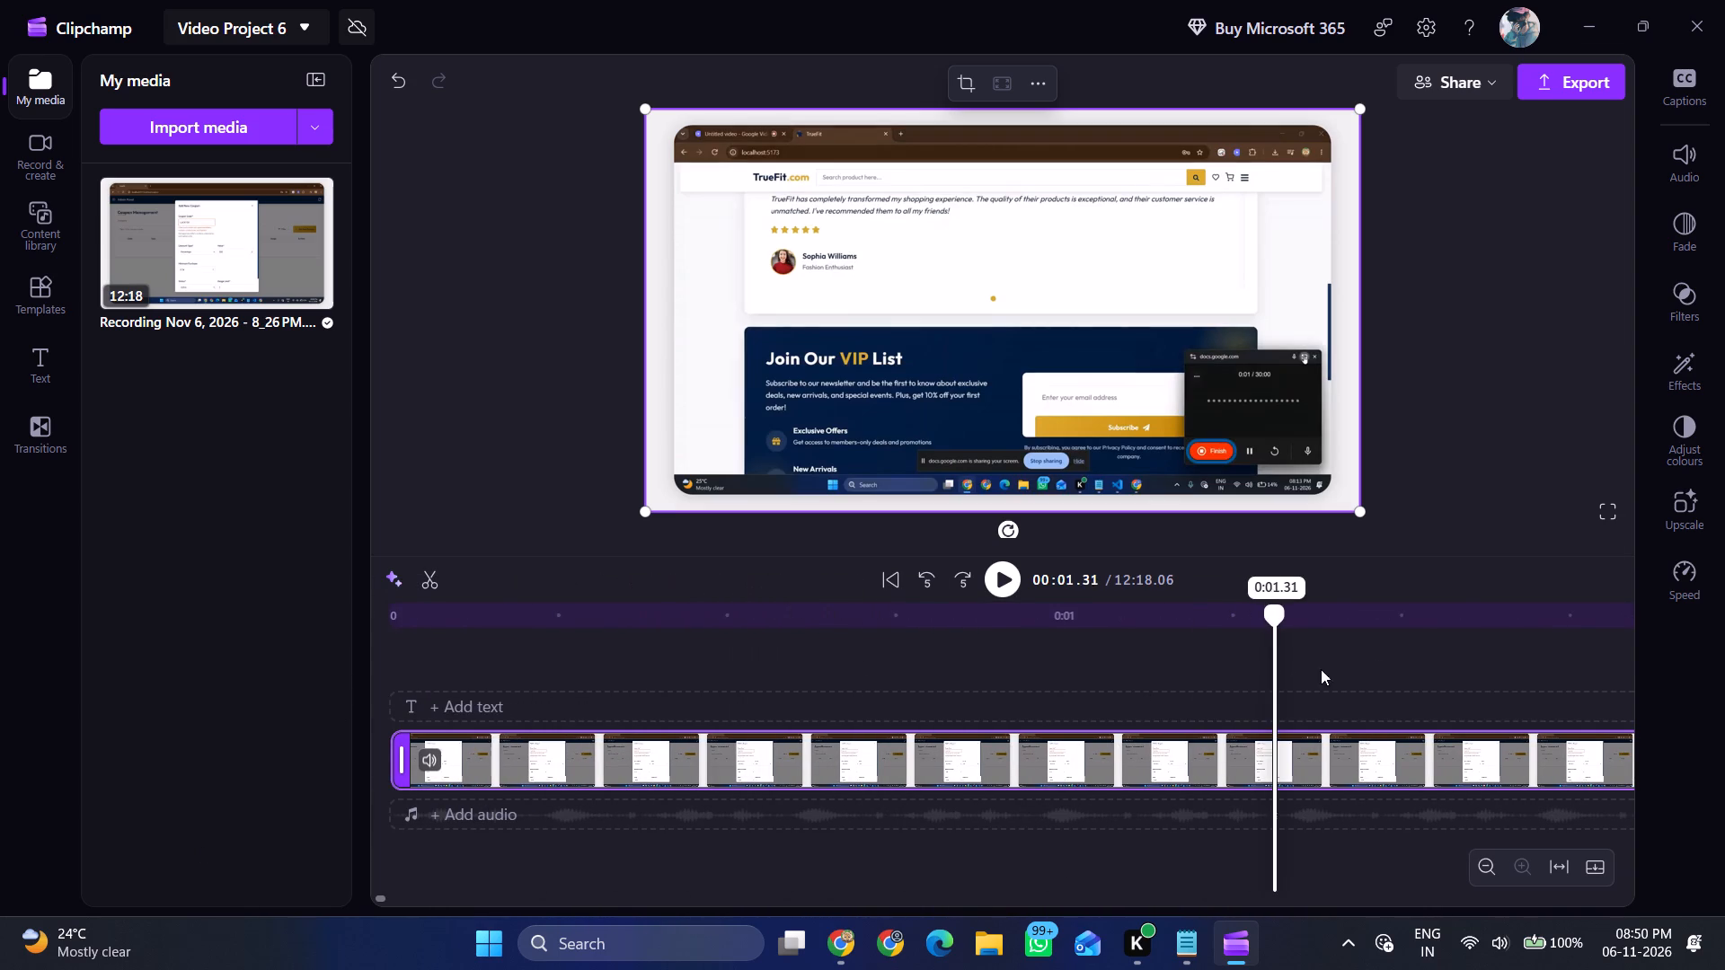
{"action": "left_click_drag", "start_coordinate": [1321, 669], "coordinate": [1546, 710]}
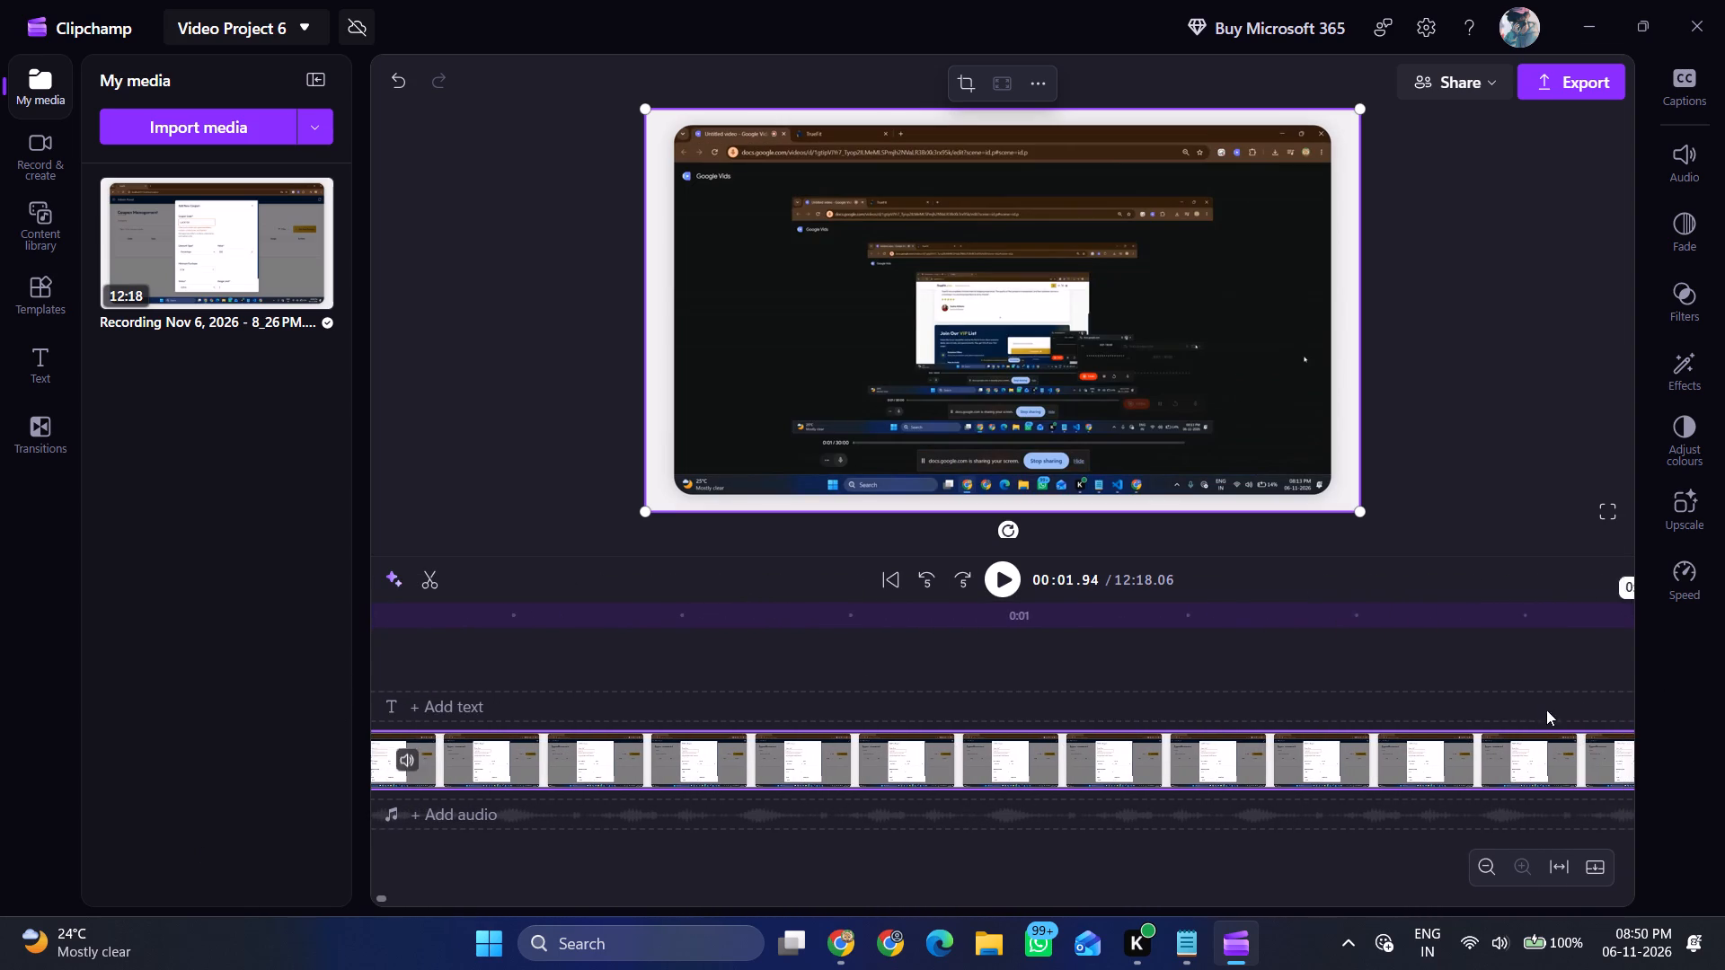
{"action": "left_click_drag", "start_coordinate": [1546, 710], "coordinate": [1669, 704]}
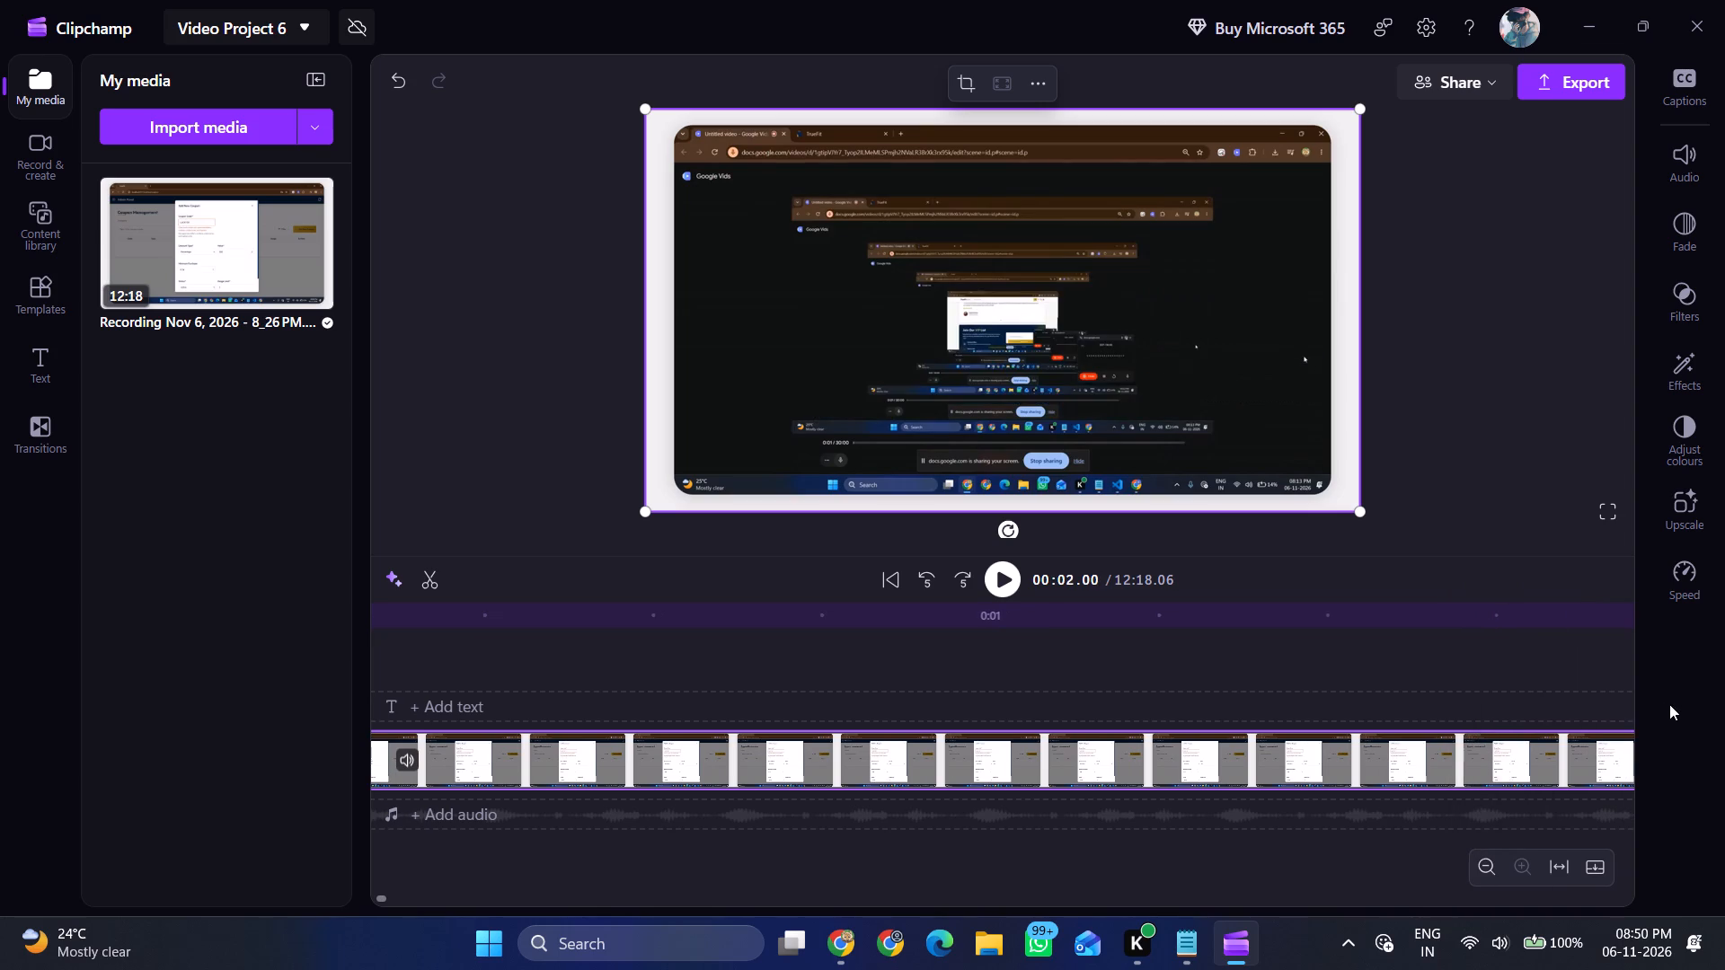
{"action": "left_click_drag", "start_coordinate": [1669, 704], "coordinate": [1667, 746]}
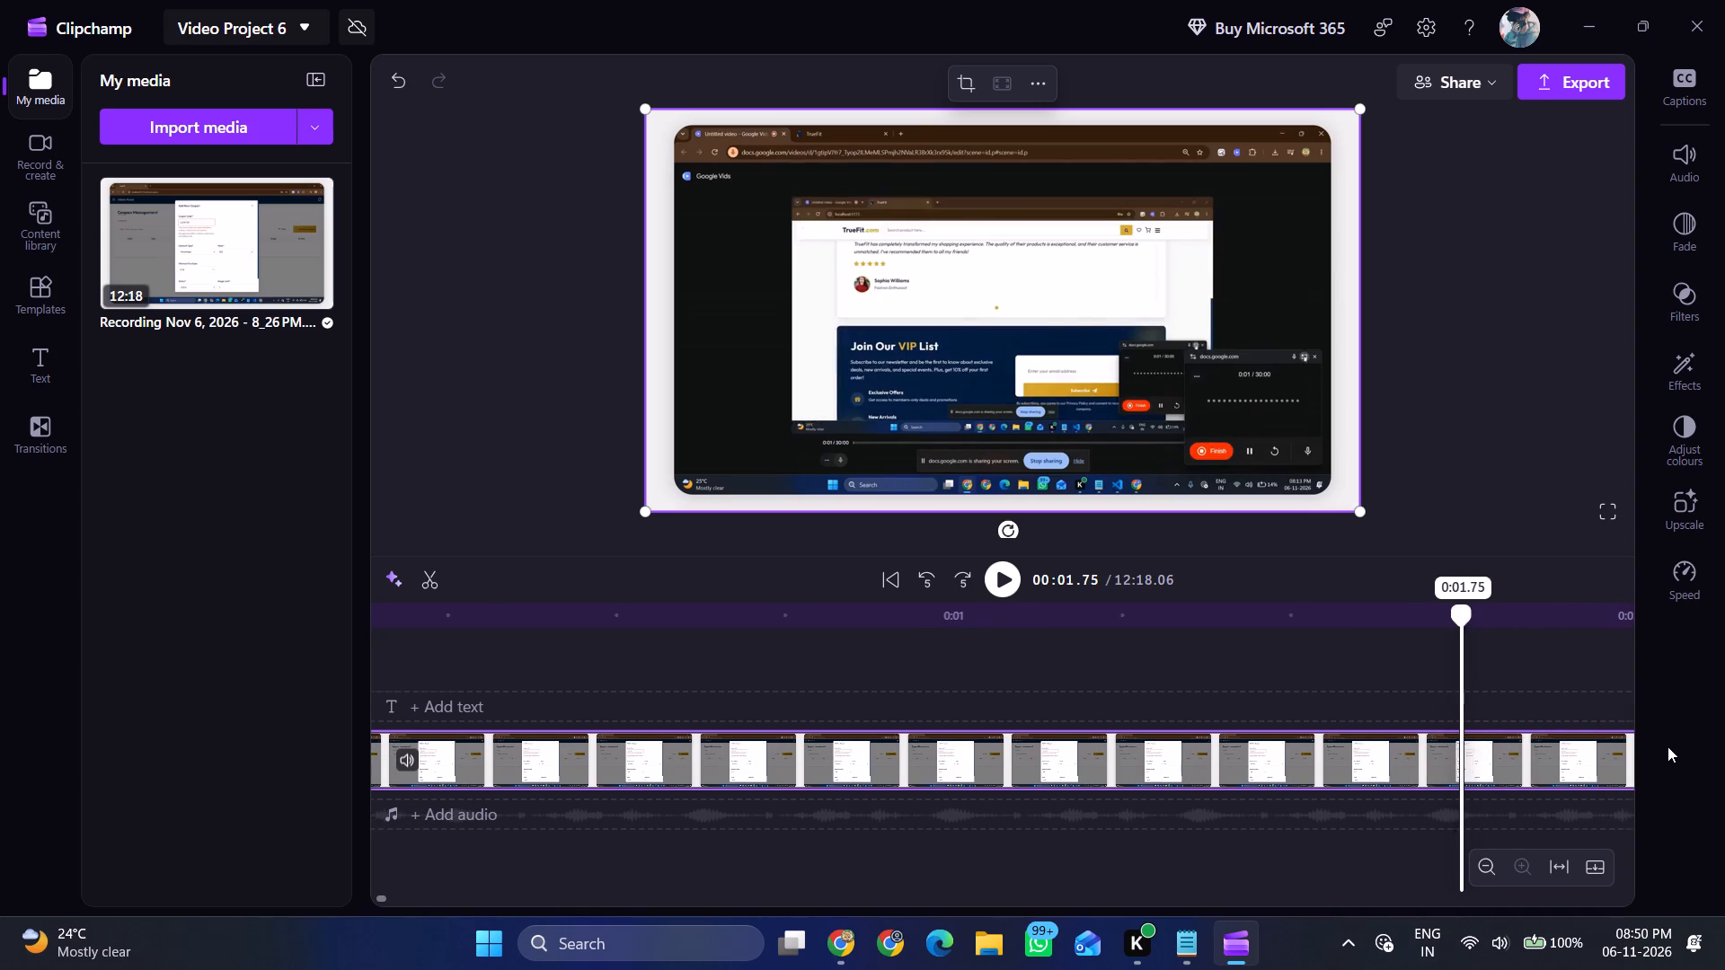
{"action": "left_click_drag", "start_coordinate": [1667, 746], "coordinate": [1582, 760]}
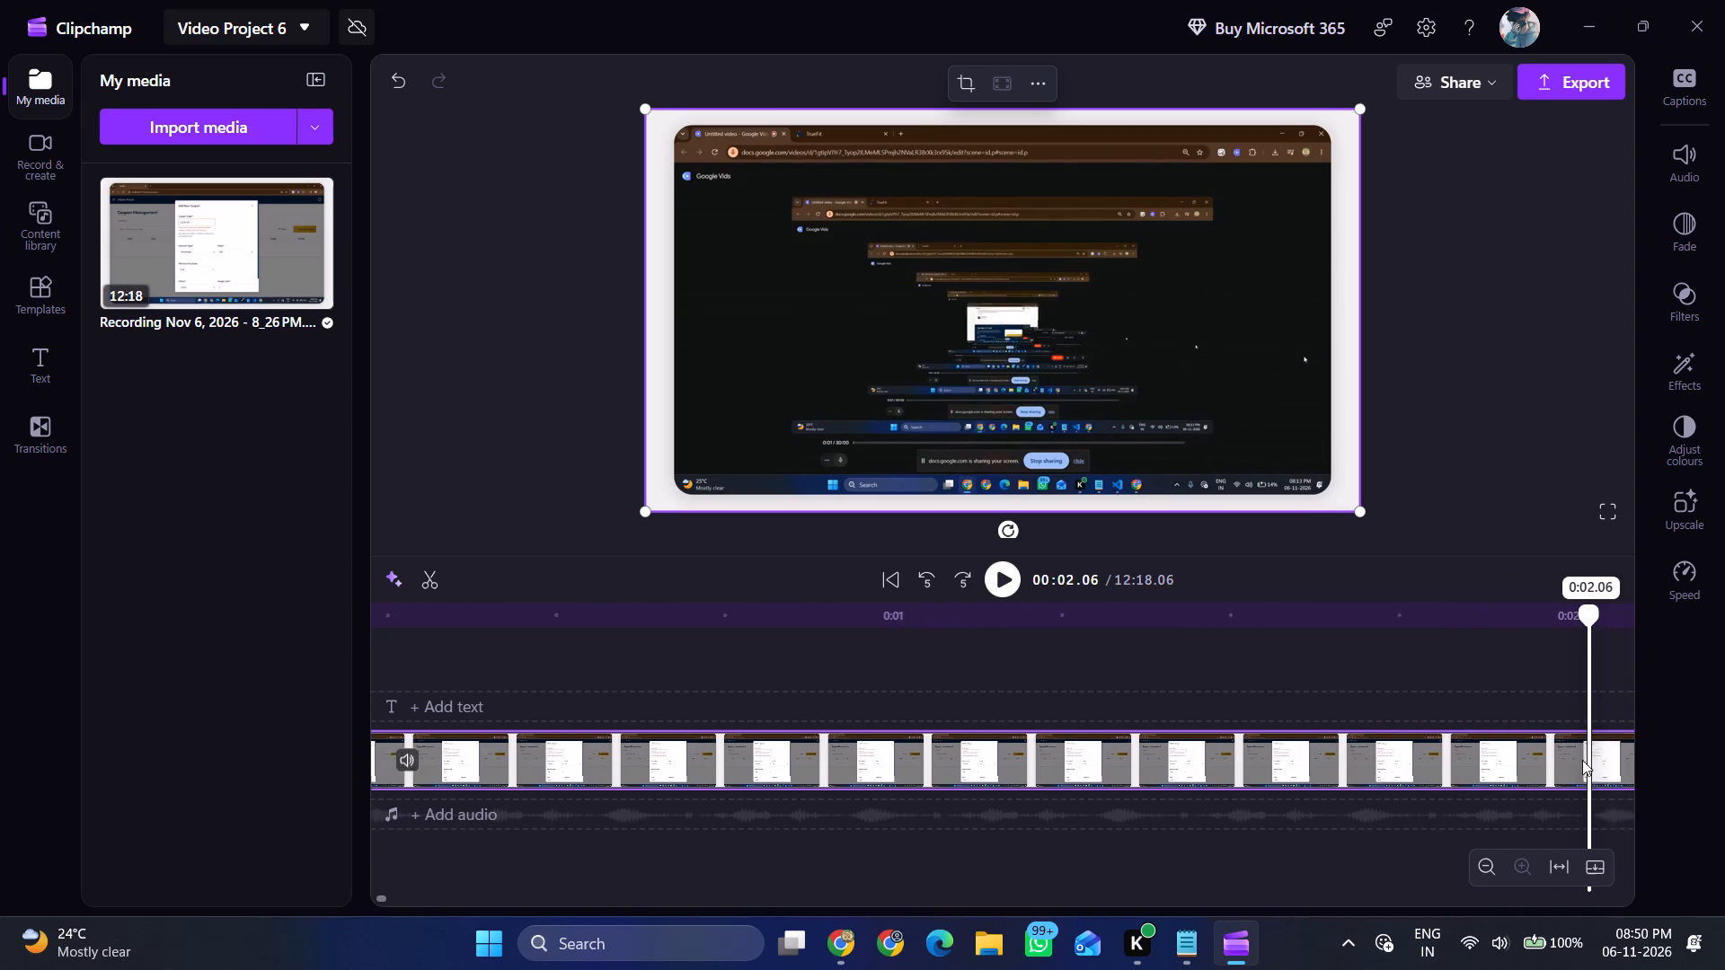
{"action": "left_click_drag", "start_coordinate": [1582, 760], "coordinate": [1505, 766]}
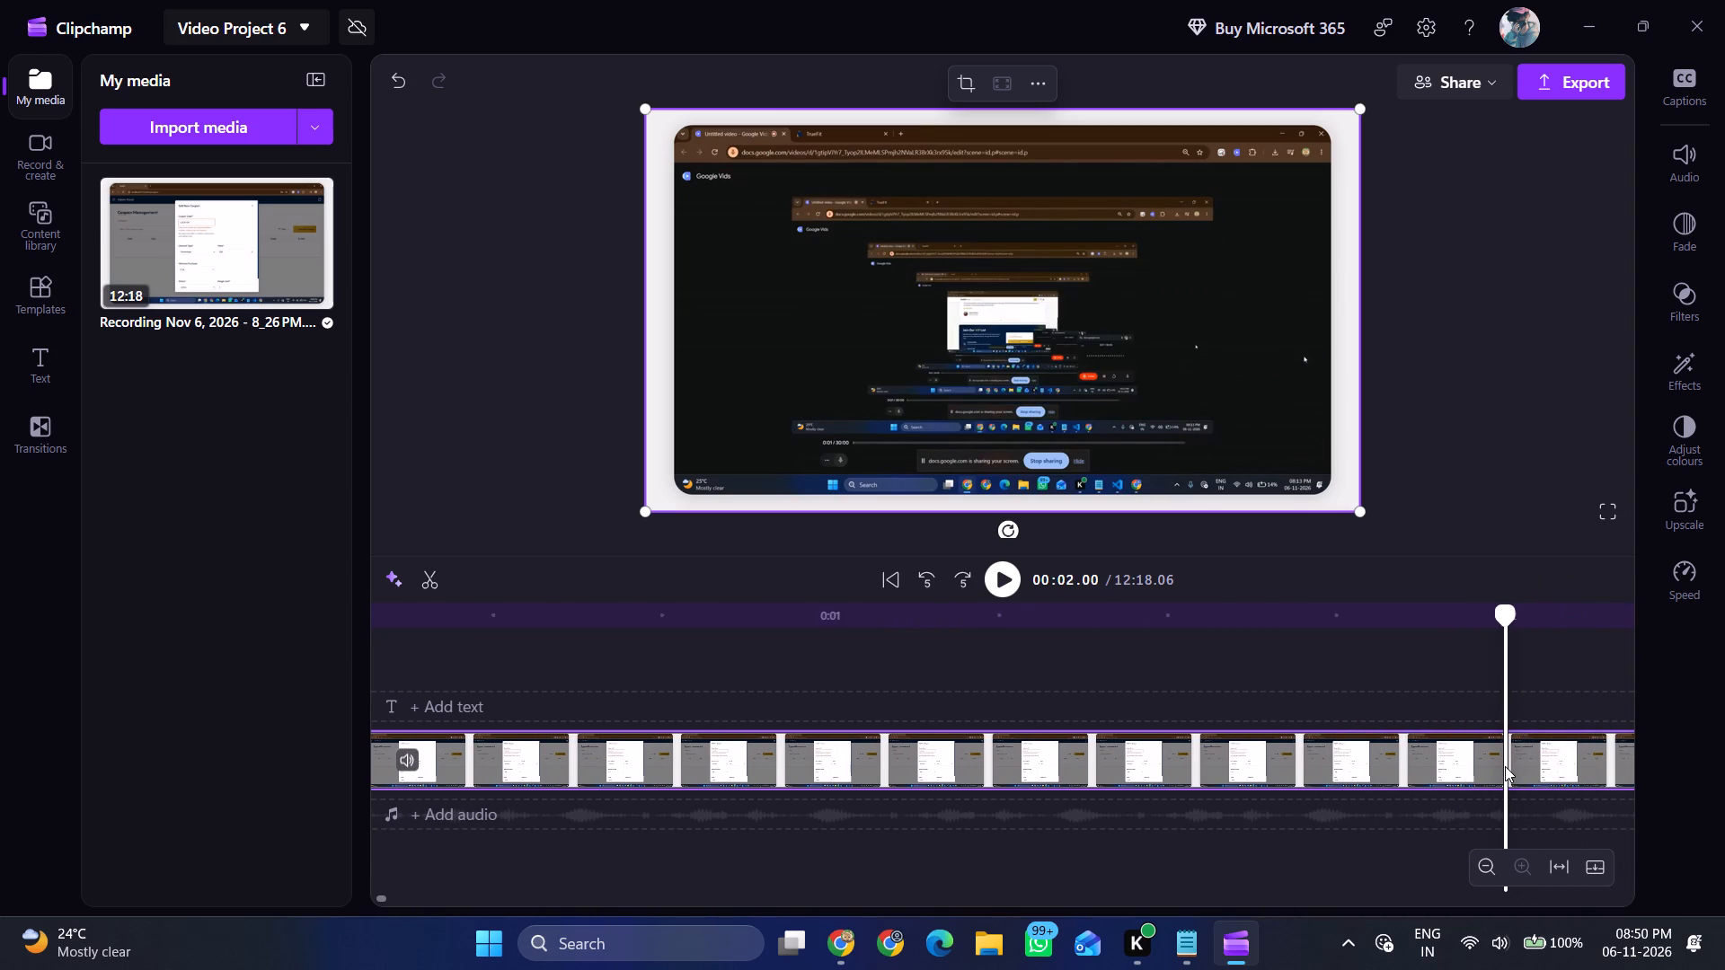
{"action": "scroll", "coordinate": [1505, 766], "scroll_direction": "left", "scroll_amount": 2}
Play the recording from the 2-second mark and pause it at about 10.8 seconds.
{"action": "key", "text": "space"}
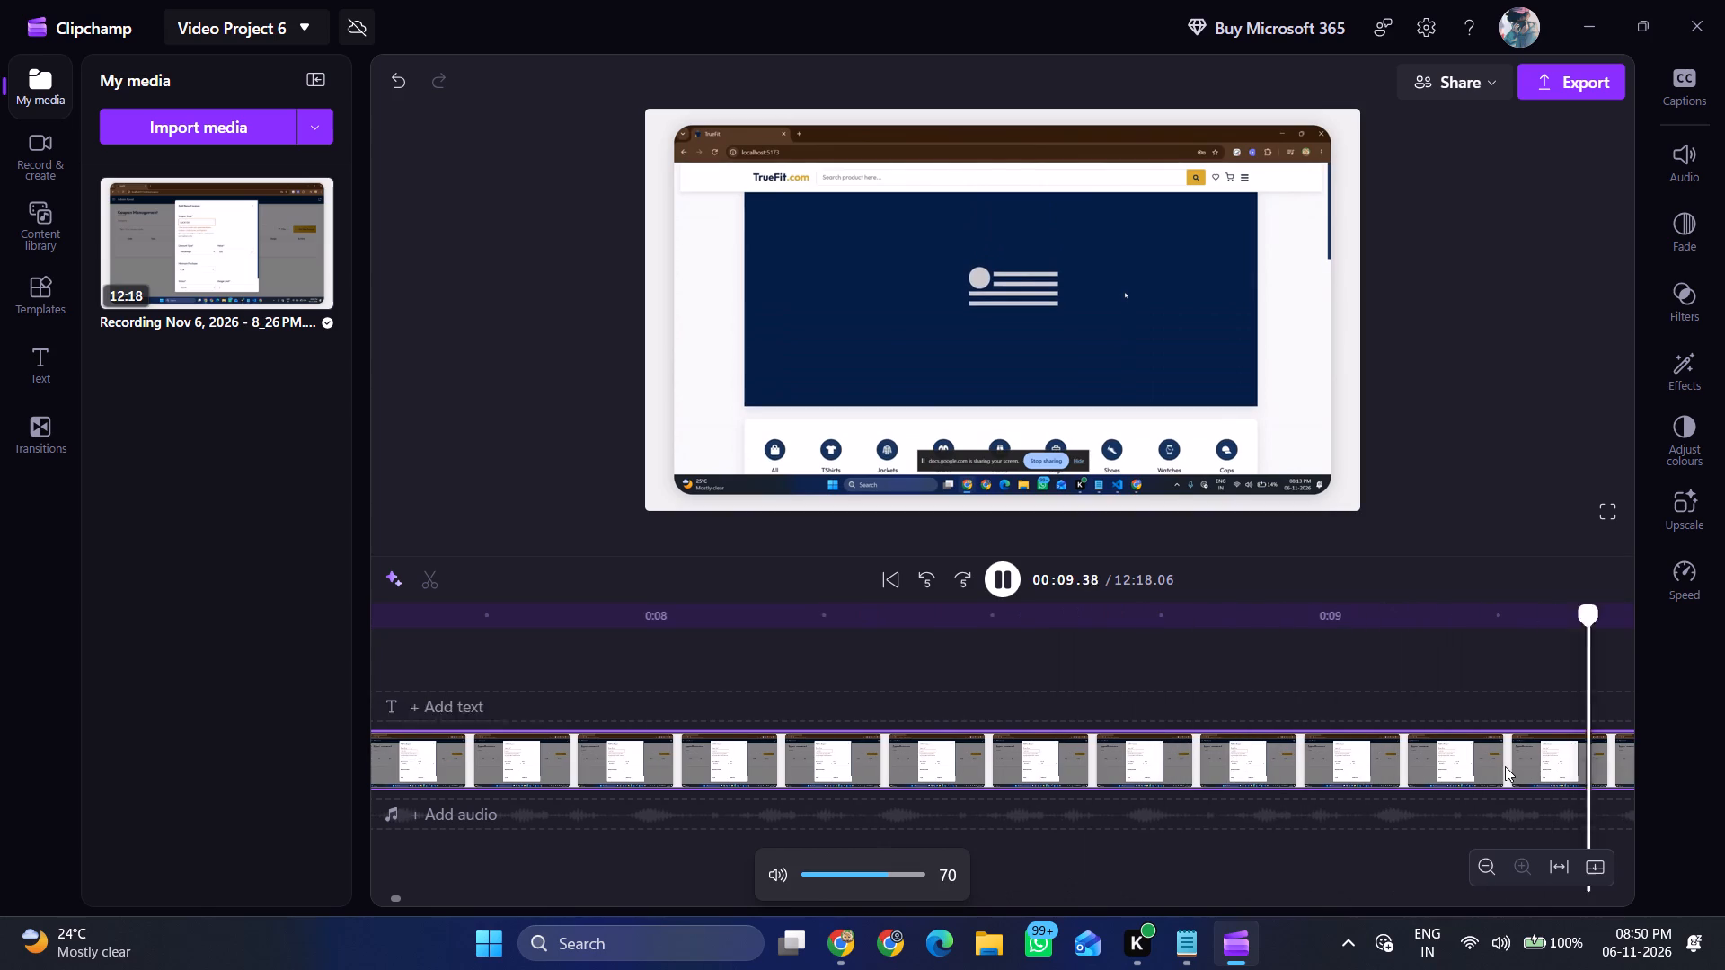
{"action": "key", "text": "space"}
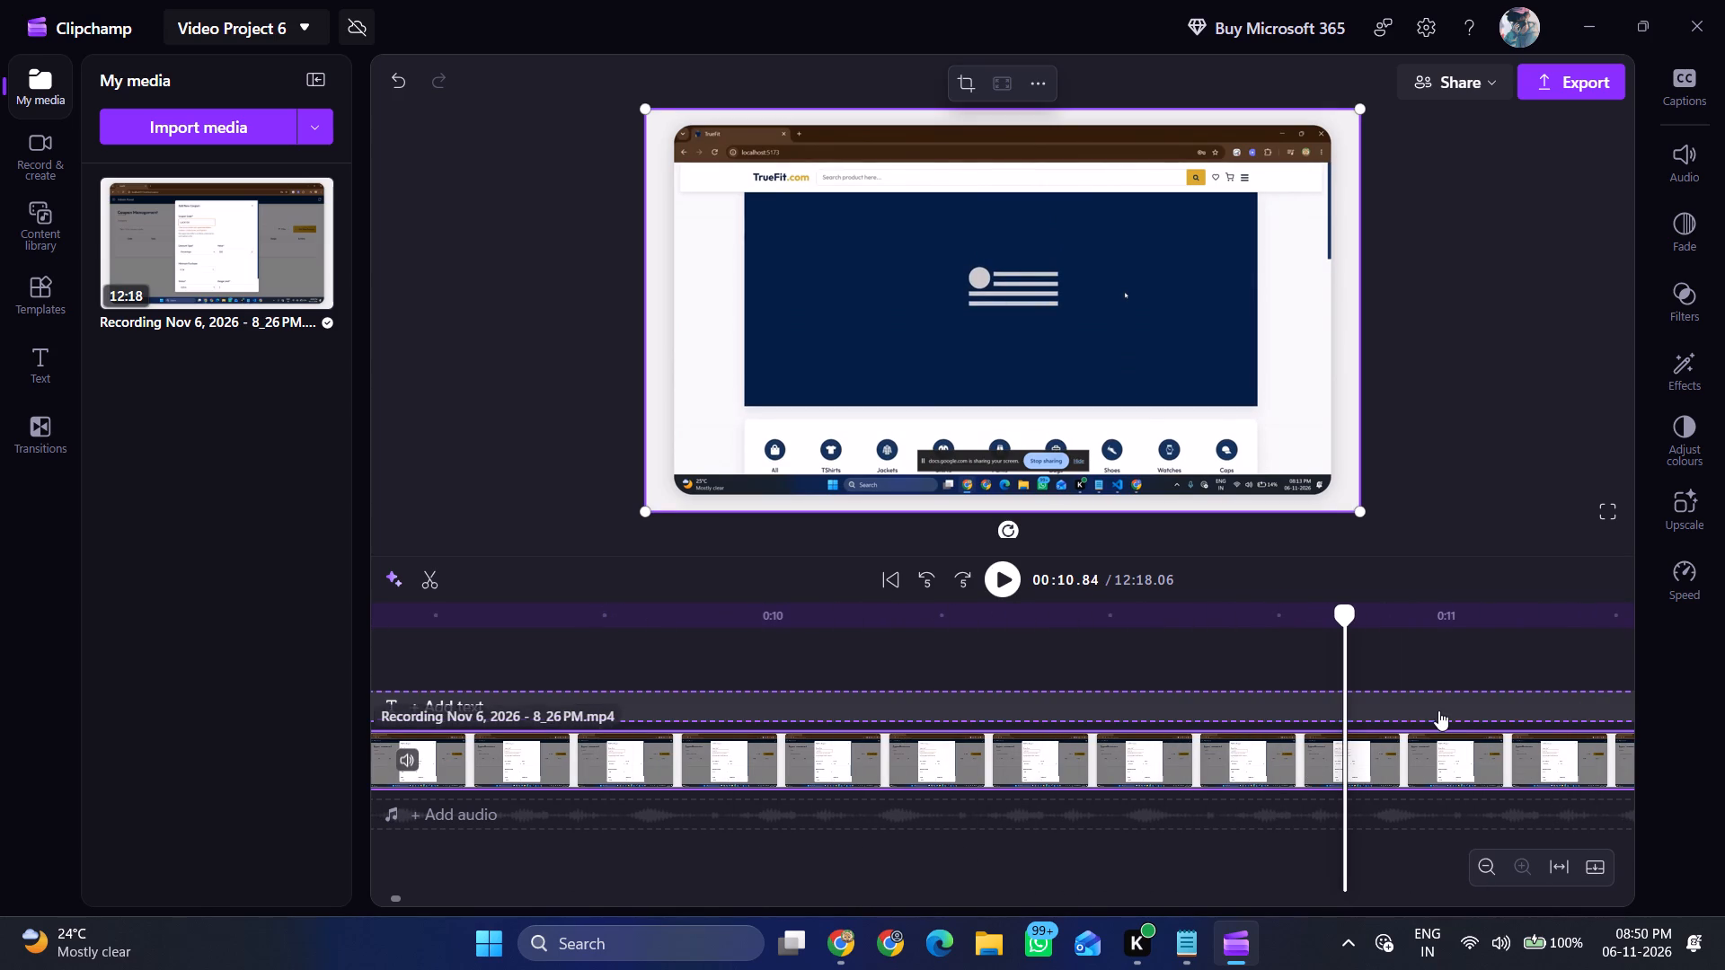
Resume playback from about 10.8 seconds and skip ahead to about 0:33 in the recording.
{"action": "key", "text": "space"}
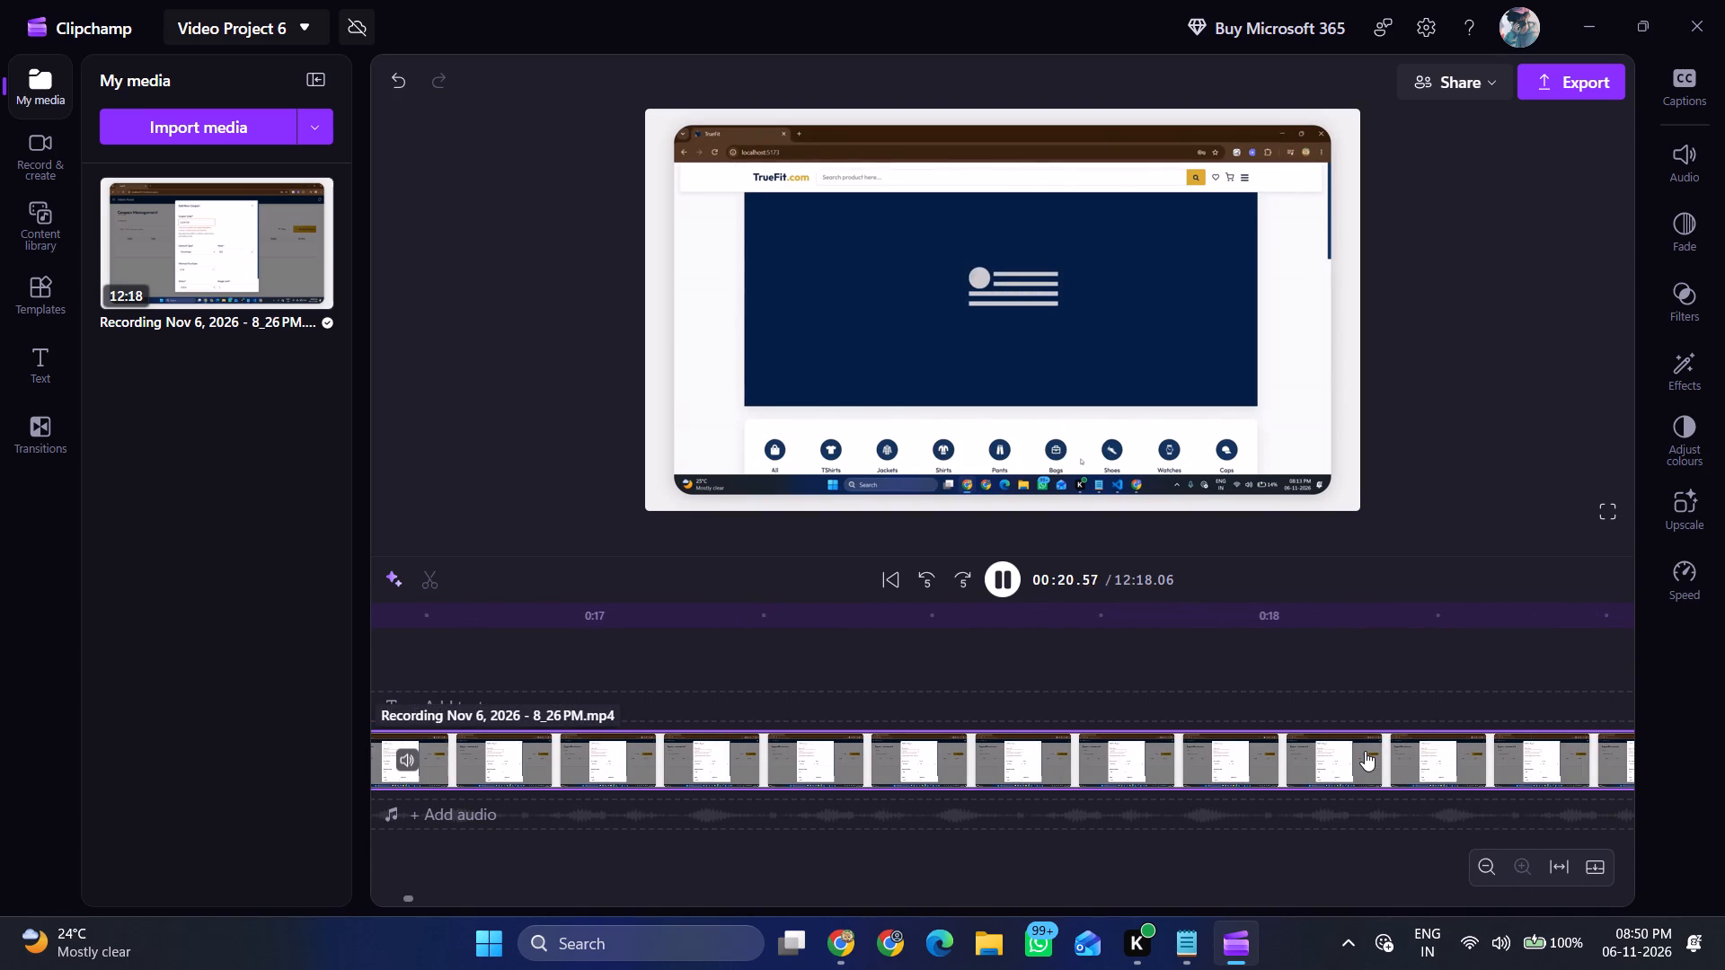
{"action": "scroll", "coordinate": [1365, 751], "scroll_direction": "left", "scroll_amount": 3}
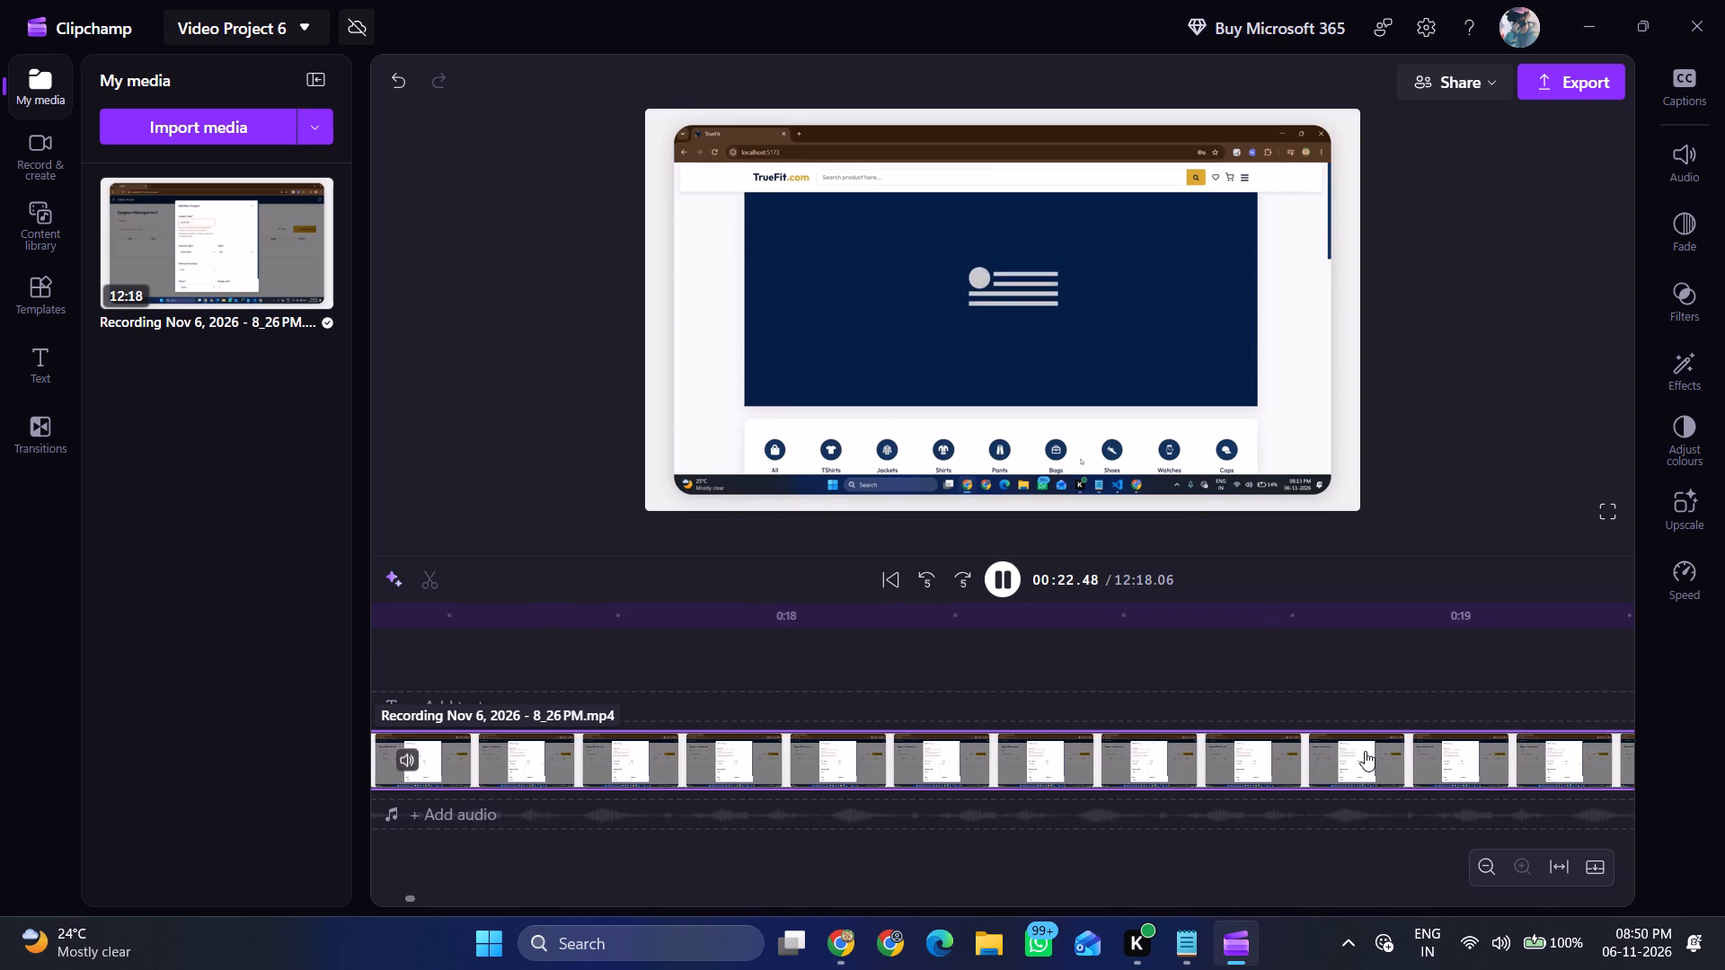
{"action": "scroll", "coordinate": [1256, 772], "scroll_direction": "left", "scroll_amount": 6}
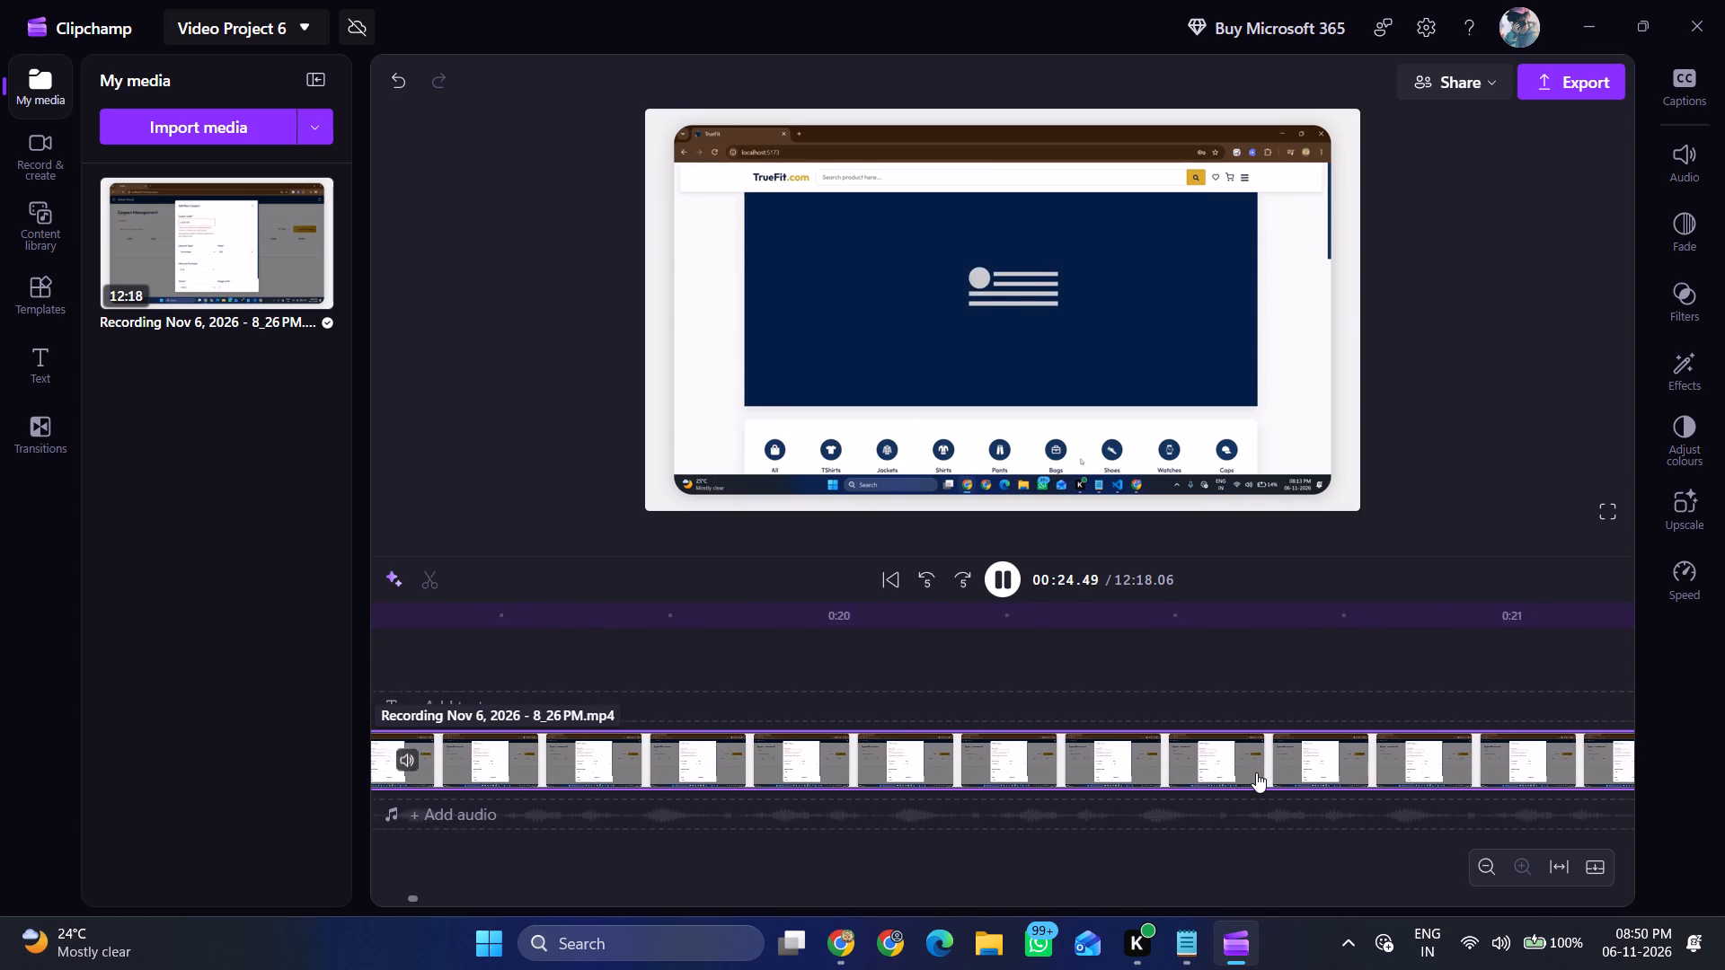
{"action": "scroll", "coordinate": [1256, 772], "scroll_direction": "left", "scroll_amount": 6}
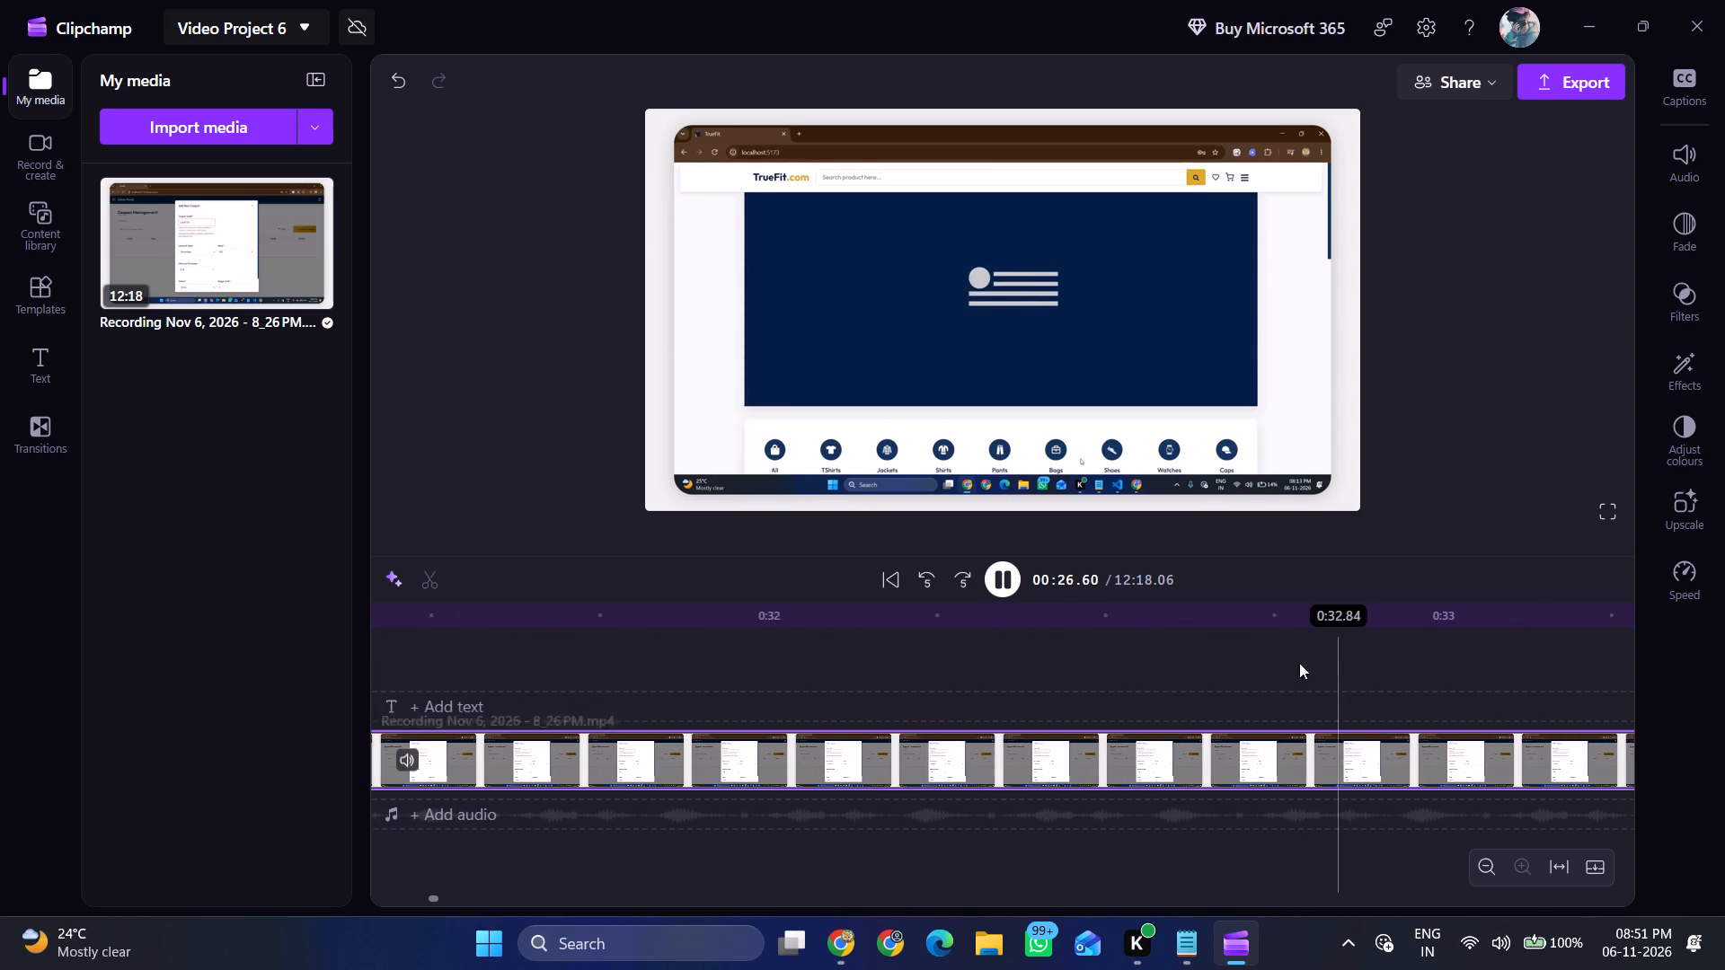
{"action": "left_click", "coordinate": [1290, 664]}
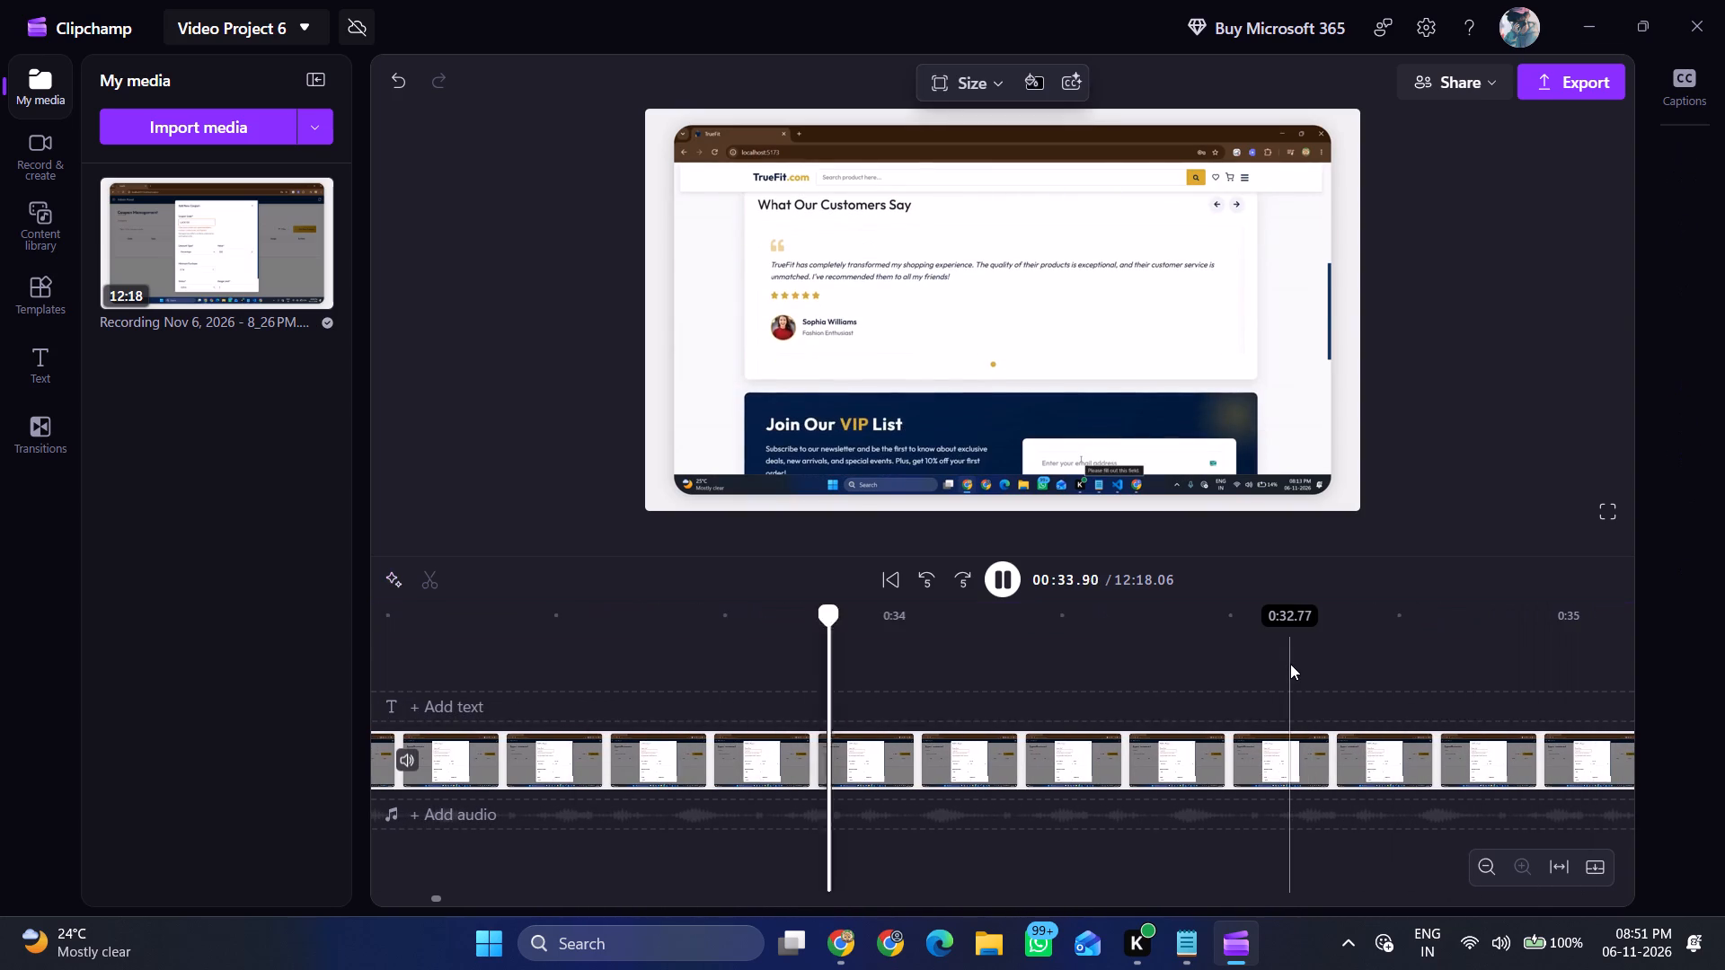
Look further along the recording at a coarser time scale and view it from about 7:54.
{"action": "scroll", "coordinate": [1290, 664], "scroll_direction": "left", "scroll_amount": 11}
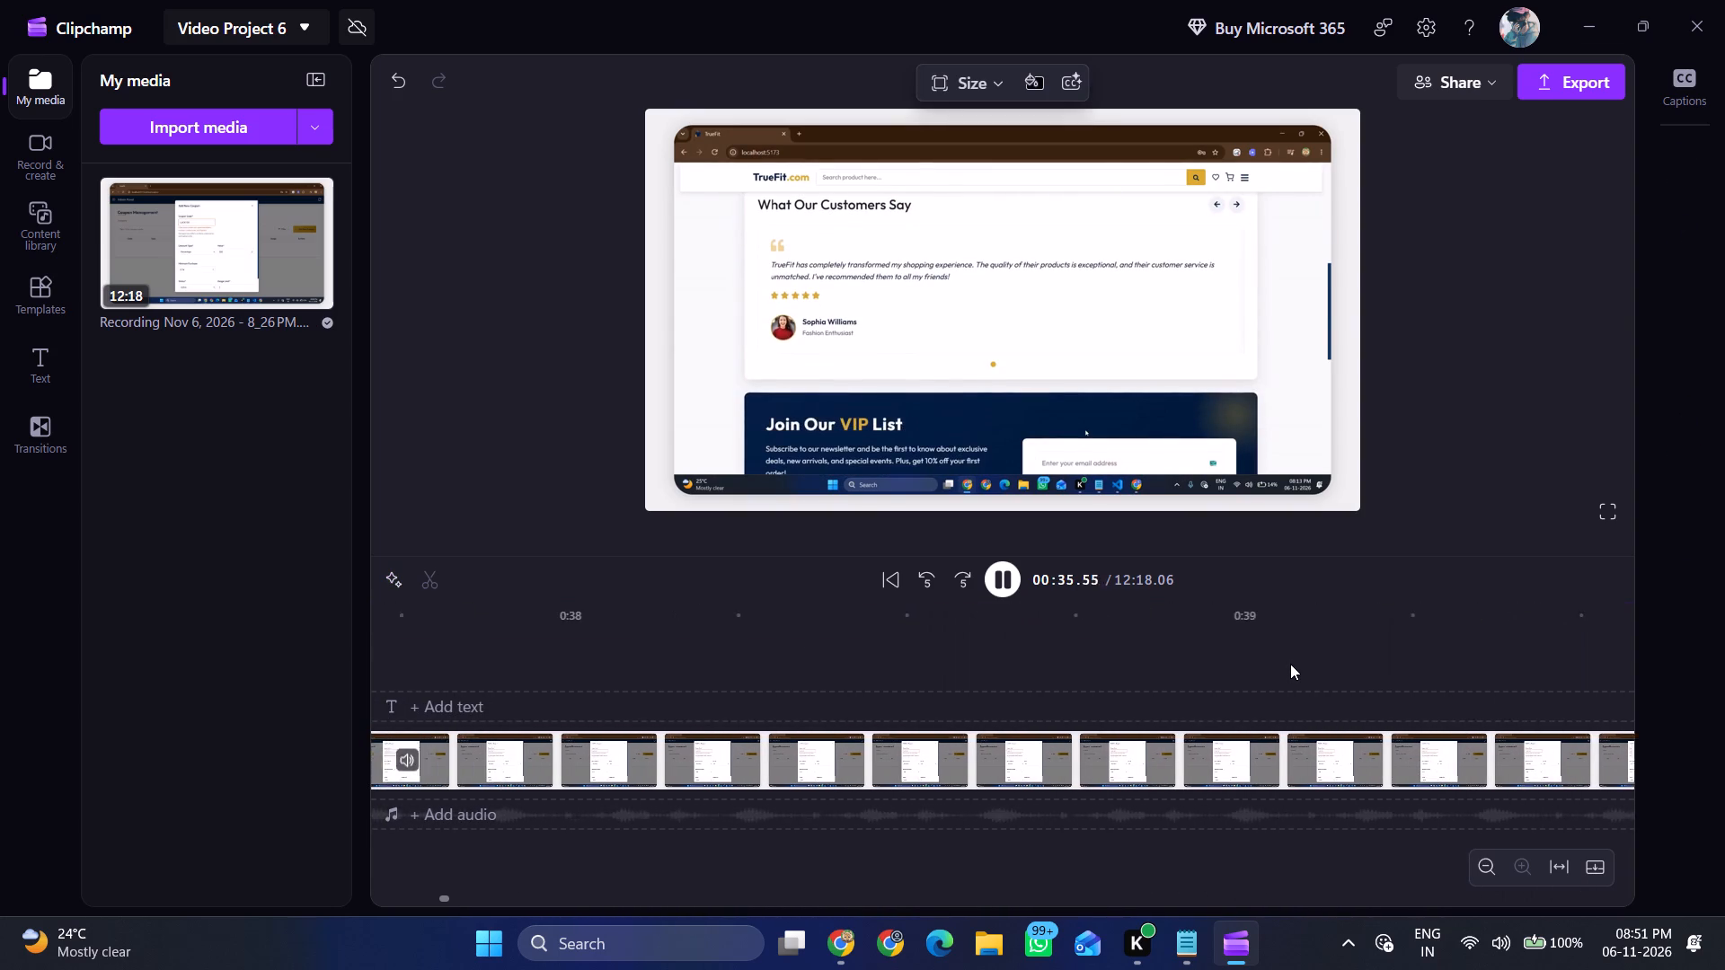
{"action": "scroll", "coordinate": [1290, 664], "scroll_direction": "left", "scroll_amount": 3}
{"action": "scroll", "coordinate": [1159, 794], "scroll_direction": "down", "scroll_amount": 3, "text": "ctrl"}
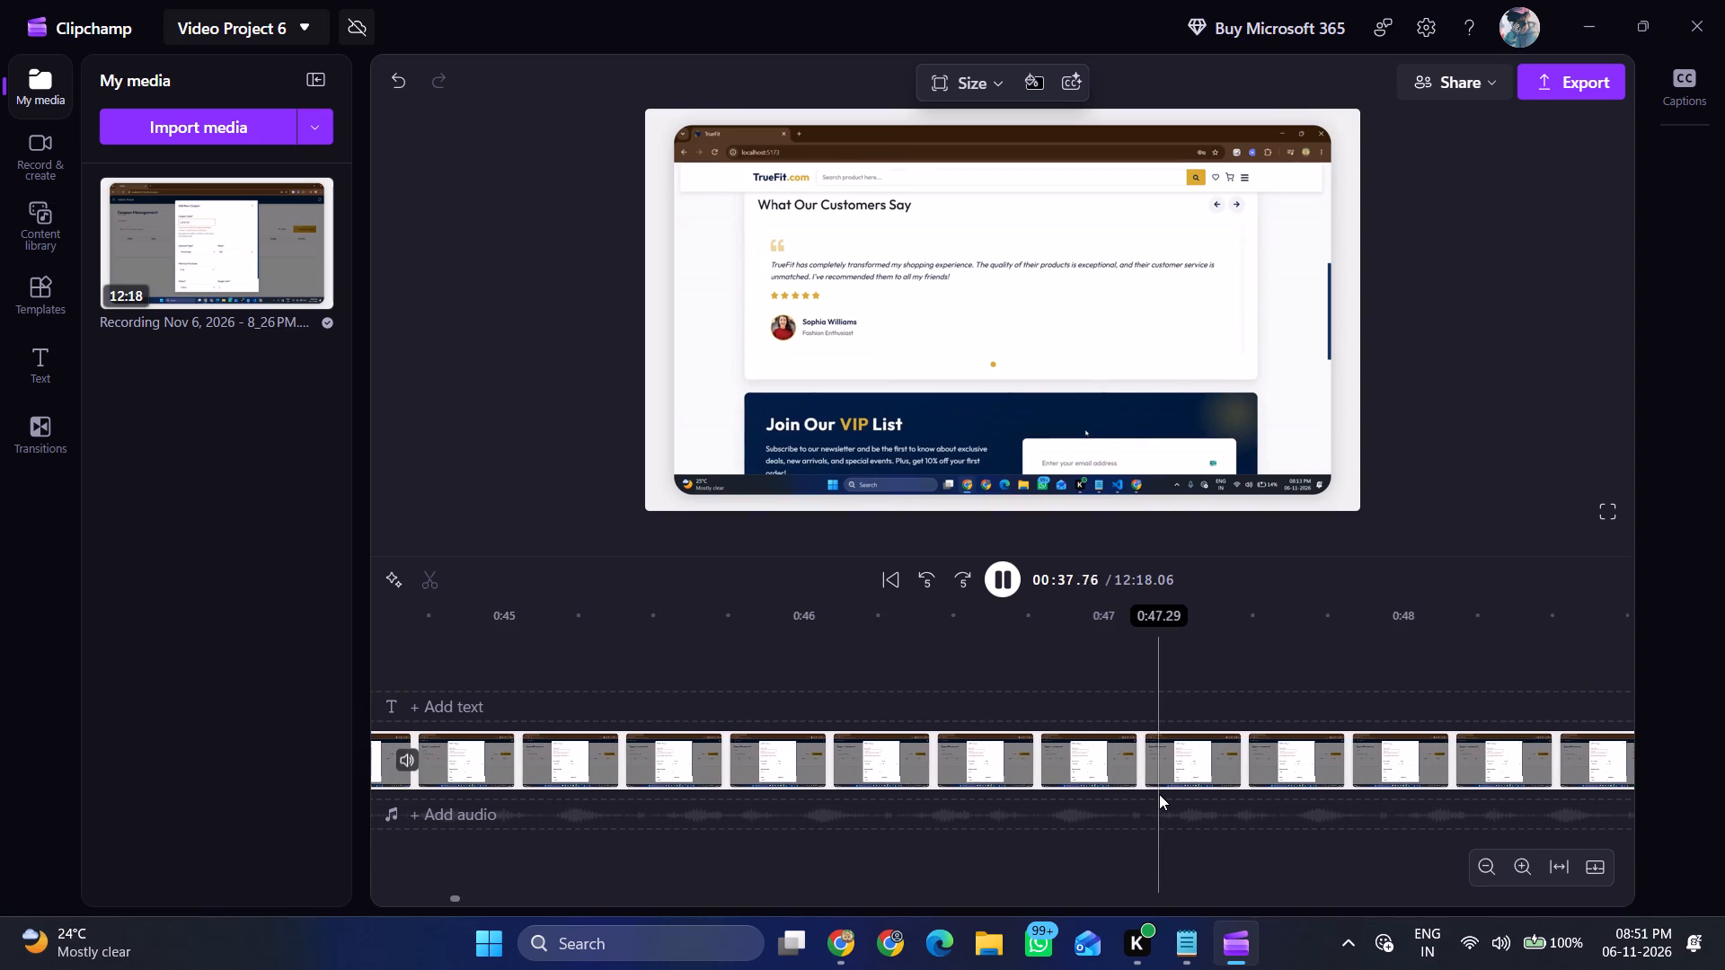
{"action": "scroll", "coordinate": [1159, 794], "scroll_direction": "down", "scroll_amount": 10, "text": "ctrl"}
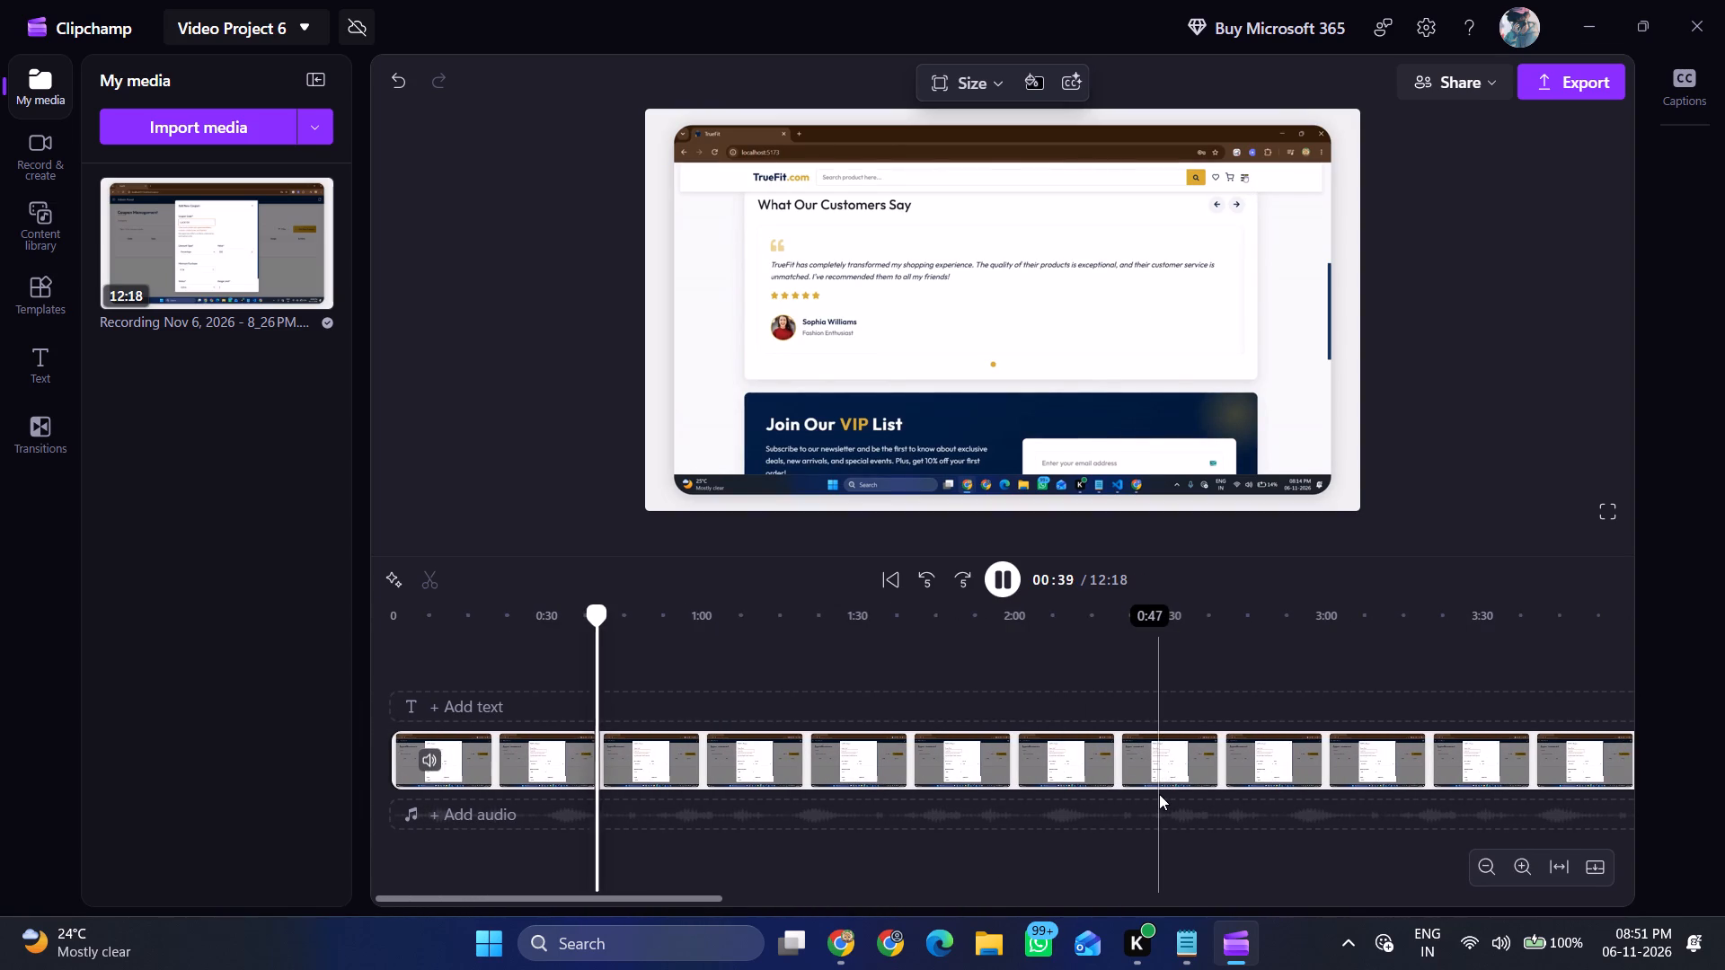
{"action": "scroll", "coordinate": [1159, 794], "scroll_direction": "down", "scroll_amount": 7, "text": "ctrl"}
{"action": "scroll", "coordinate": [1036, 798], "scroll_direction": "up", "scroll_amount": 2, "text": "ctrl"}
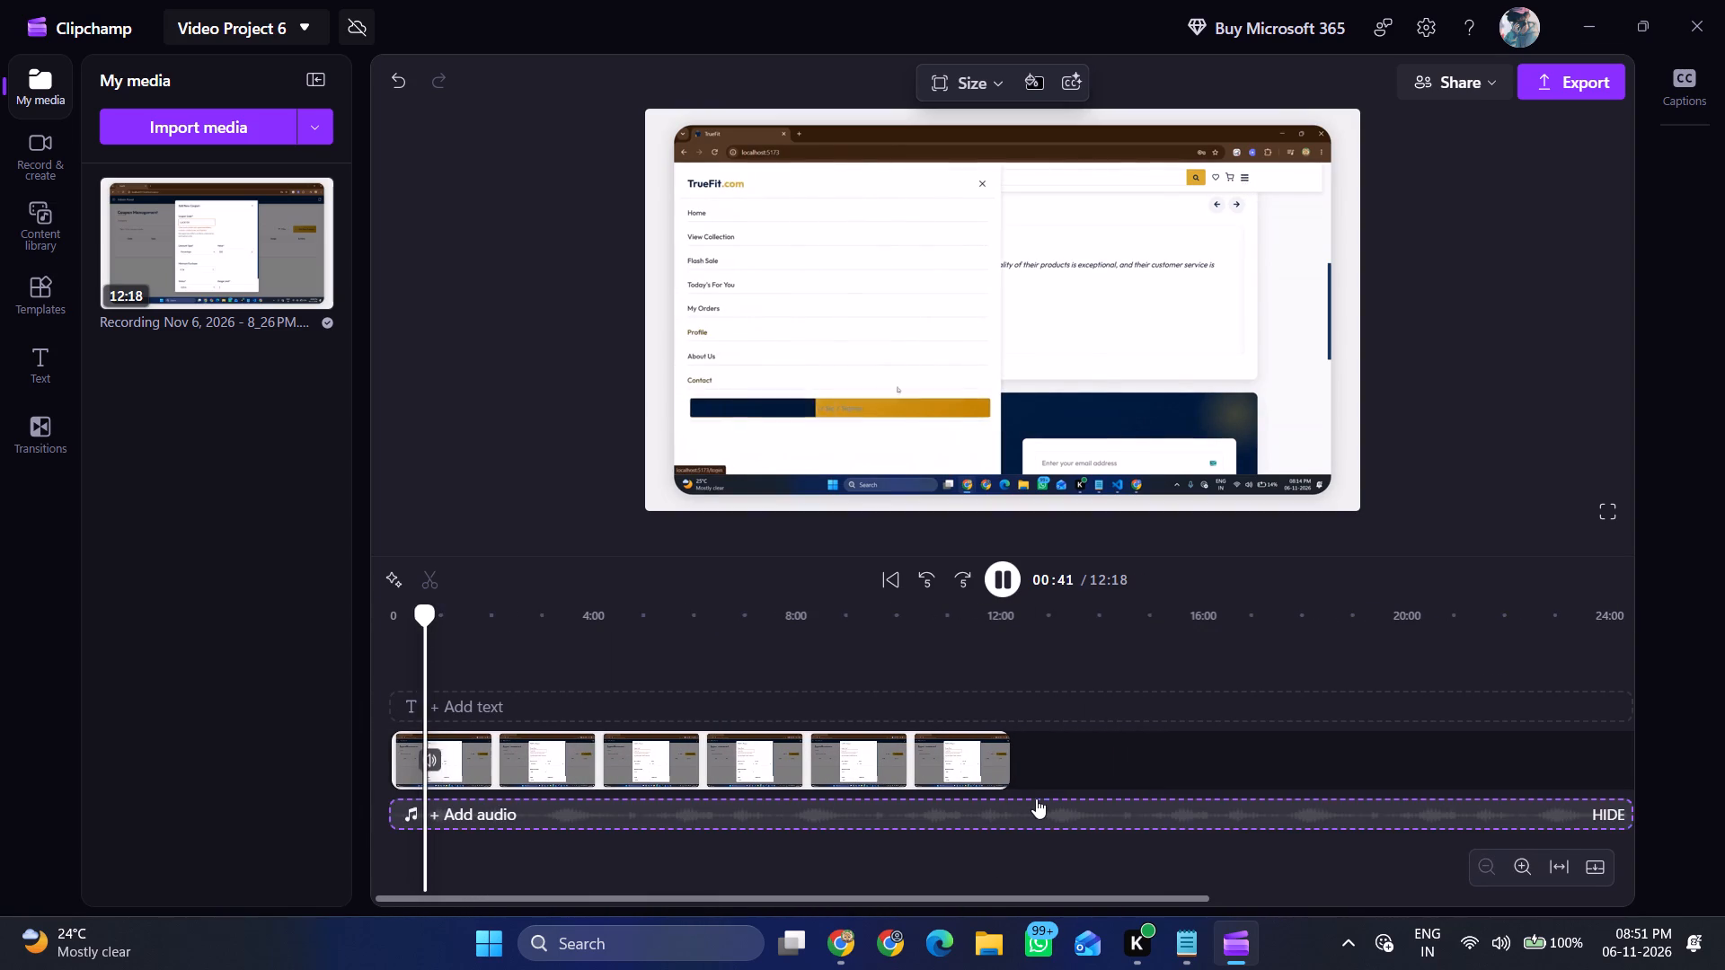
{"action": "scroll", "coordinate": [1036, 798], "scroll_direction": "up", "scroll_amount": 2, "text": "ctrl"}
{"action": "left_click", "coordinate": [932, 753]}
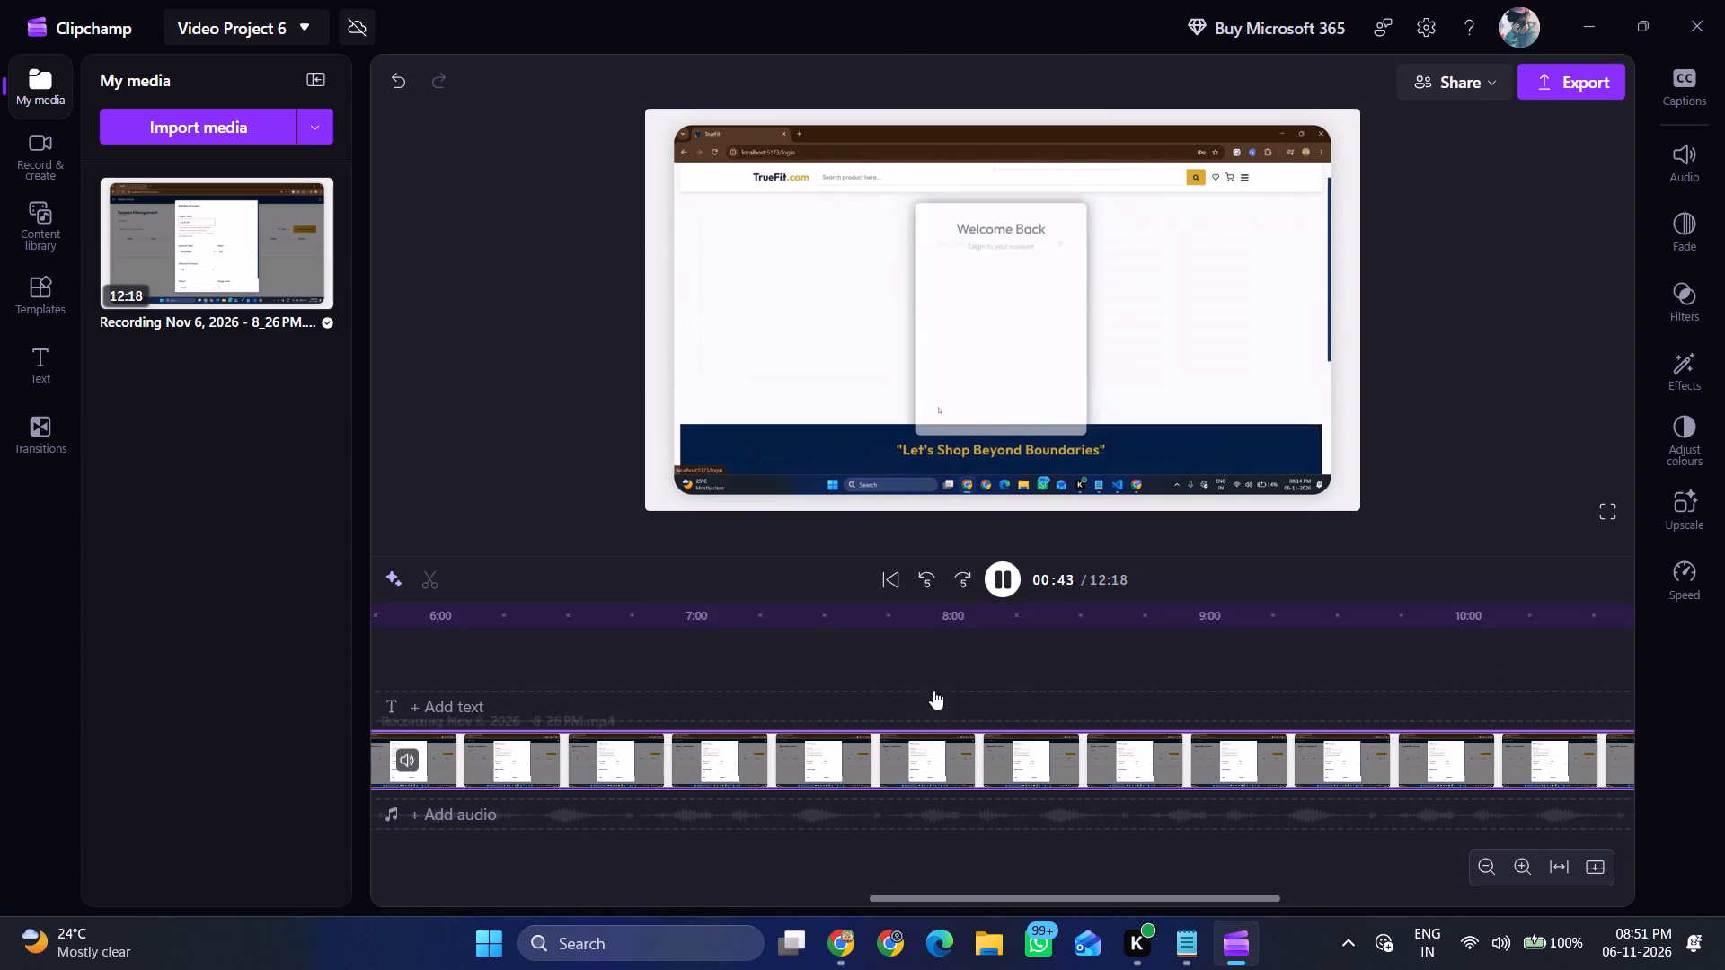
{"action": "left_click", "coordinate": [932, 668]}
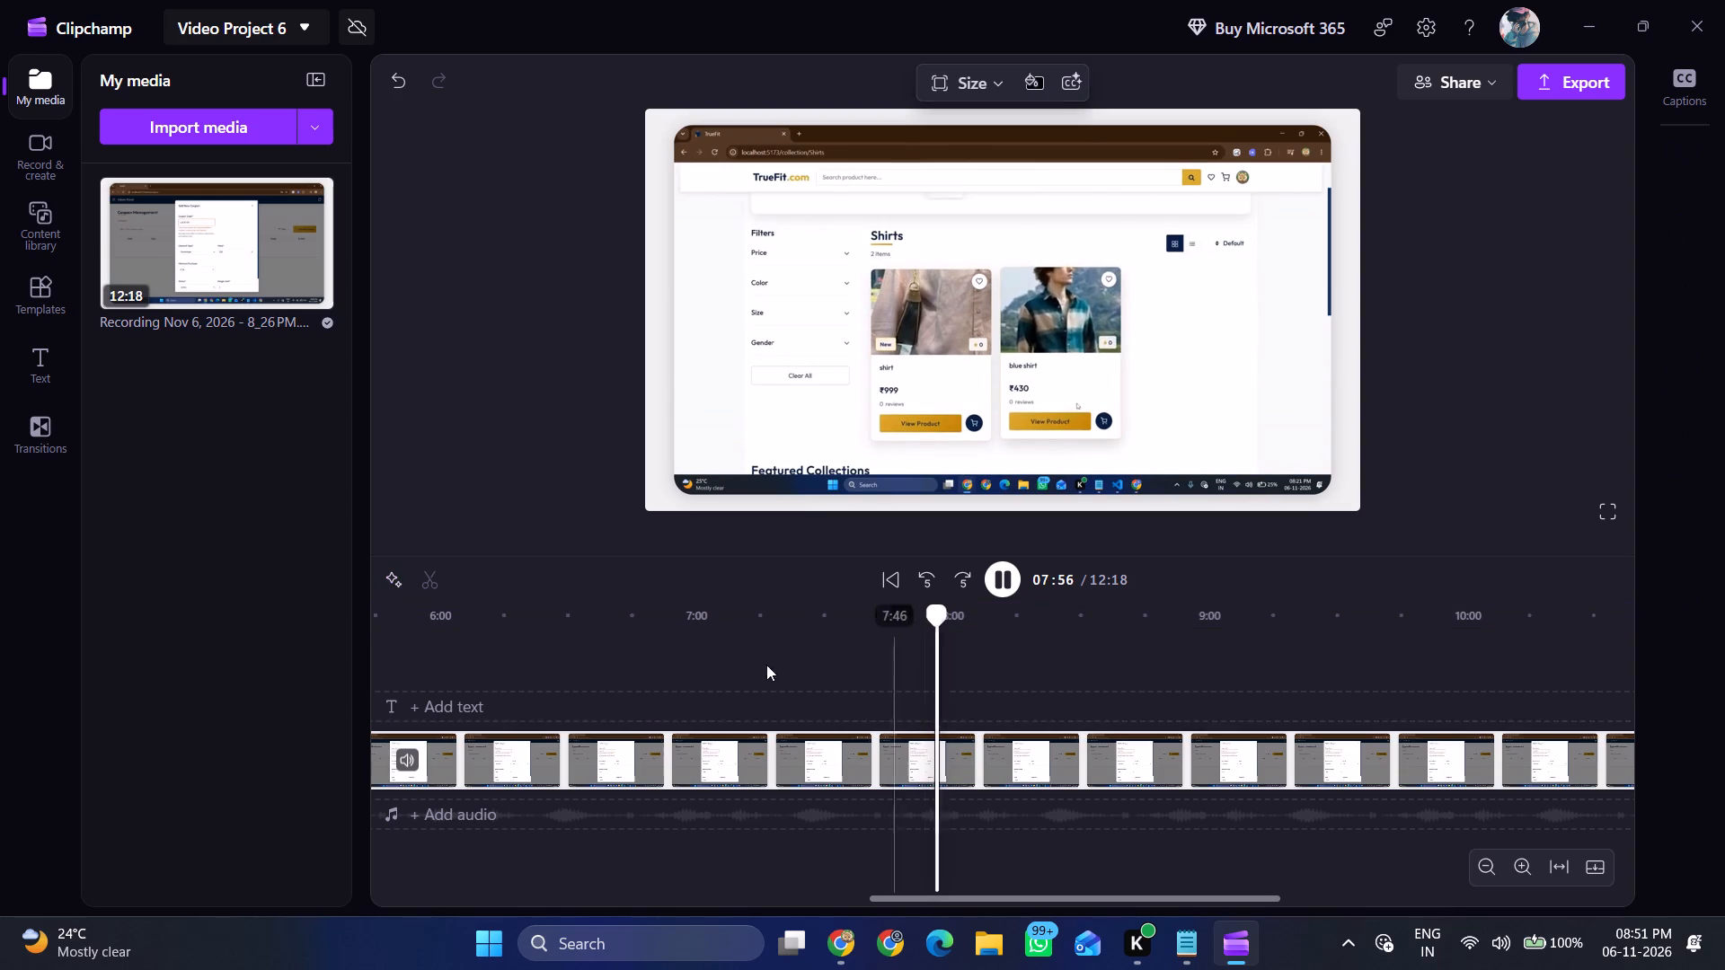
Review earlier parts of the playing recording around 7:09, 6:28, 4:37 and the first minute.
{"action": "left_click", "coordinate": [735, 666]}
{"action": "scroll", "coordinate": [735, 666], "scroll_direction": "right", "scroll_amount": 3}
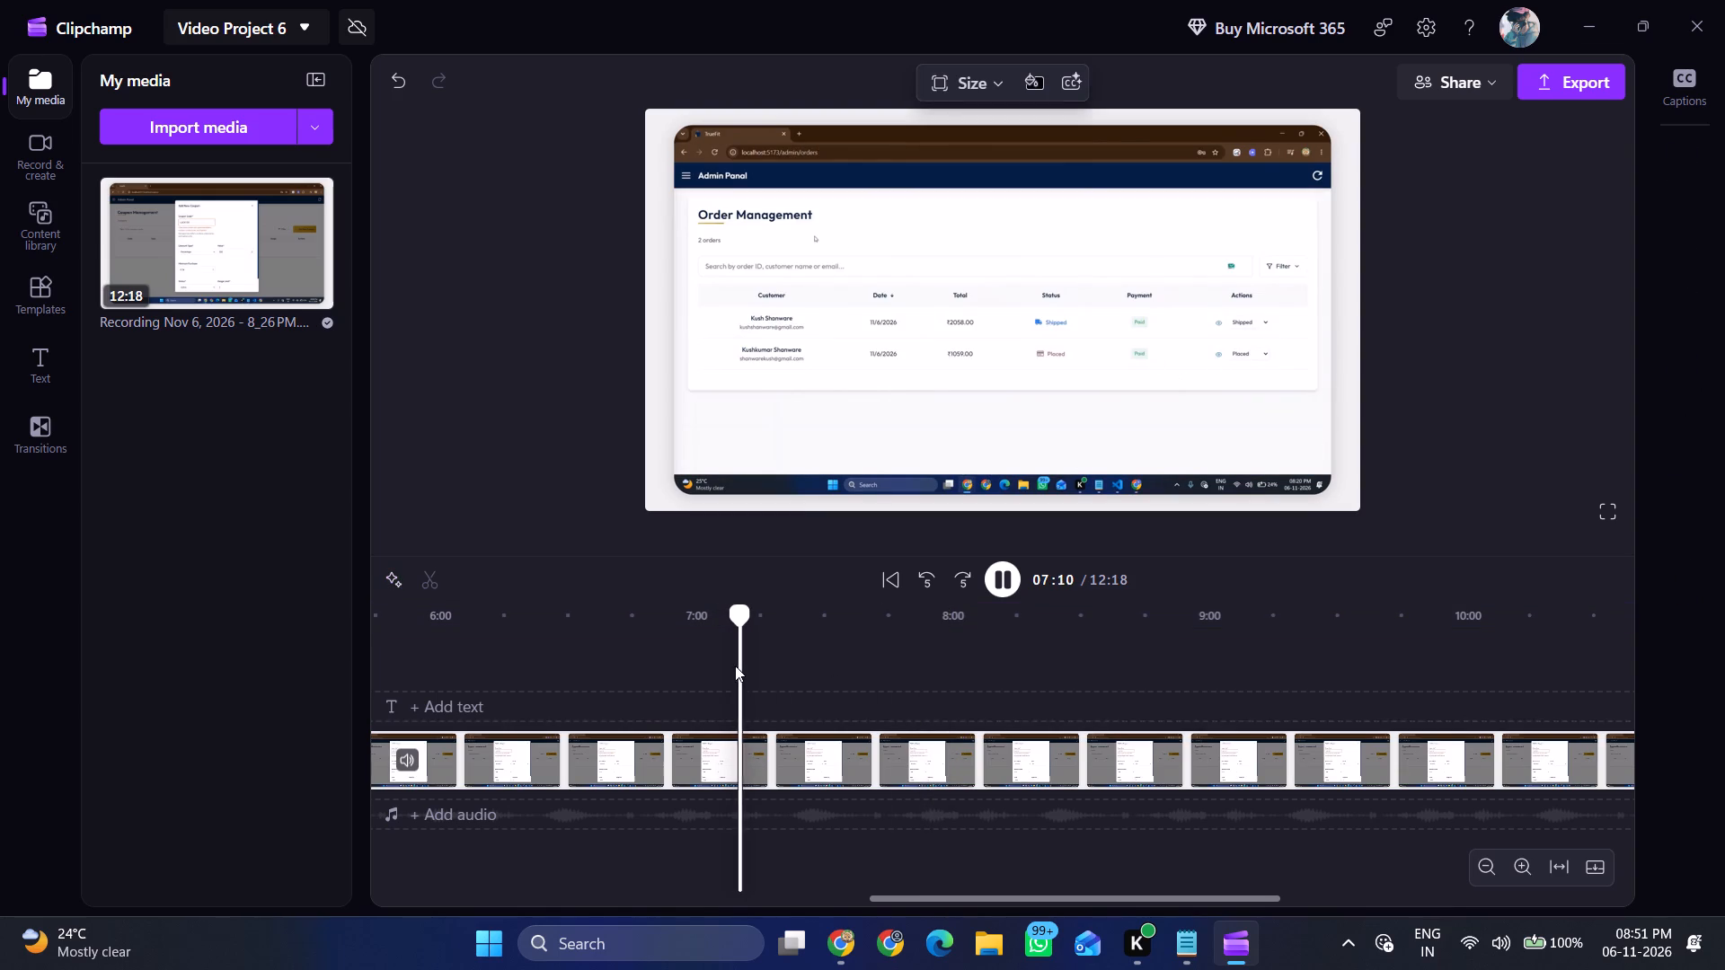
{"action": "left_click", "coordinate": [561, 649]}
{"action": "scroll", "coordinate": [636, 656], "scroll_direction": "right", "scroll_amount": 1}
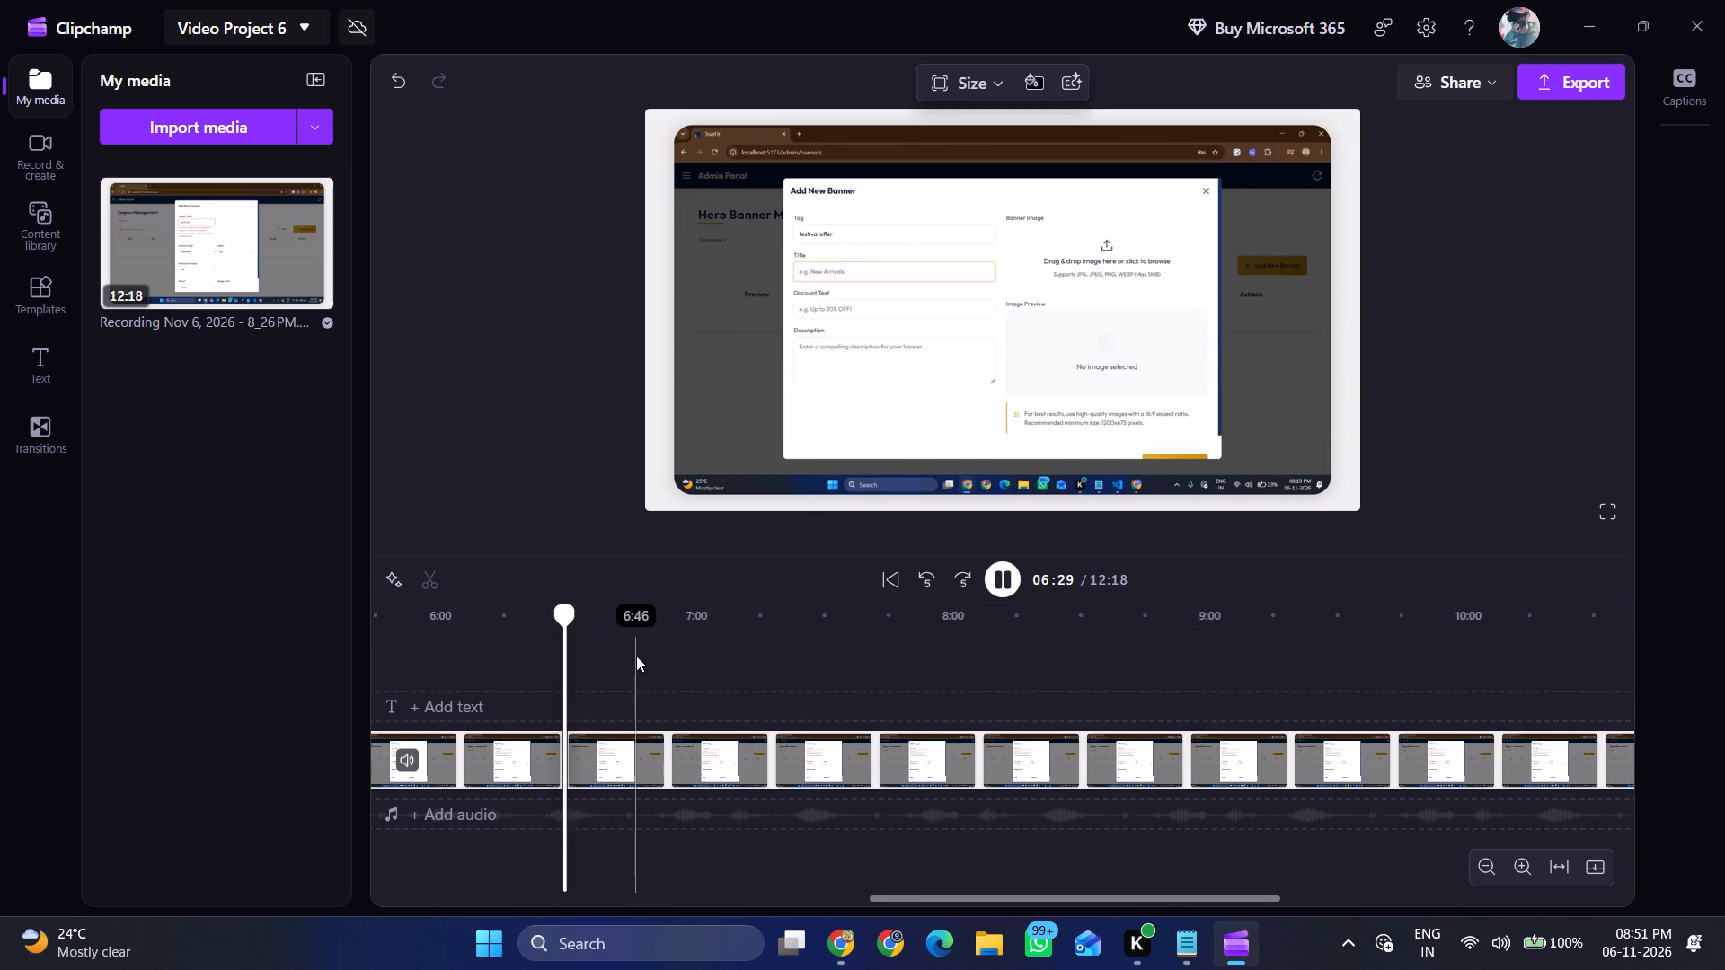
{"action": "scroll", "coordinate": [636, 656], "scroll_direction": "right", "scroll_amount": 2}
{"action": "left_click", "coordinate": [636, 656]}
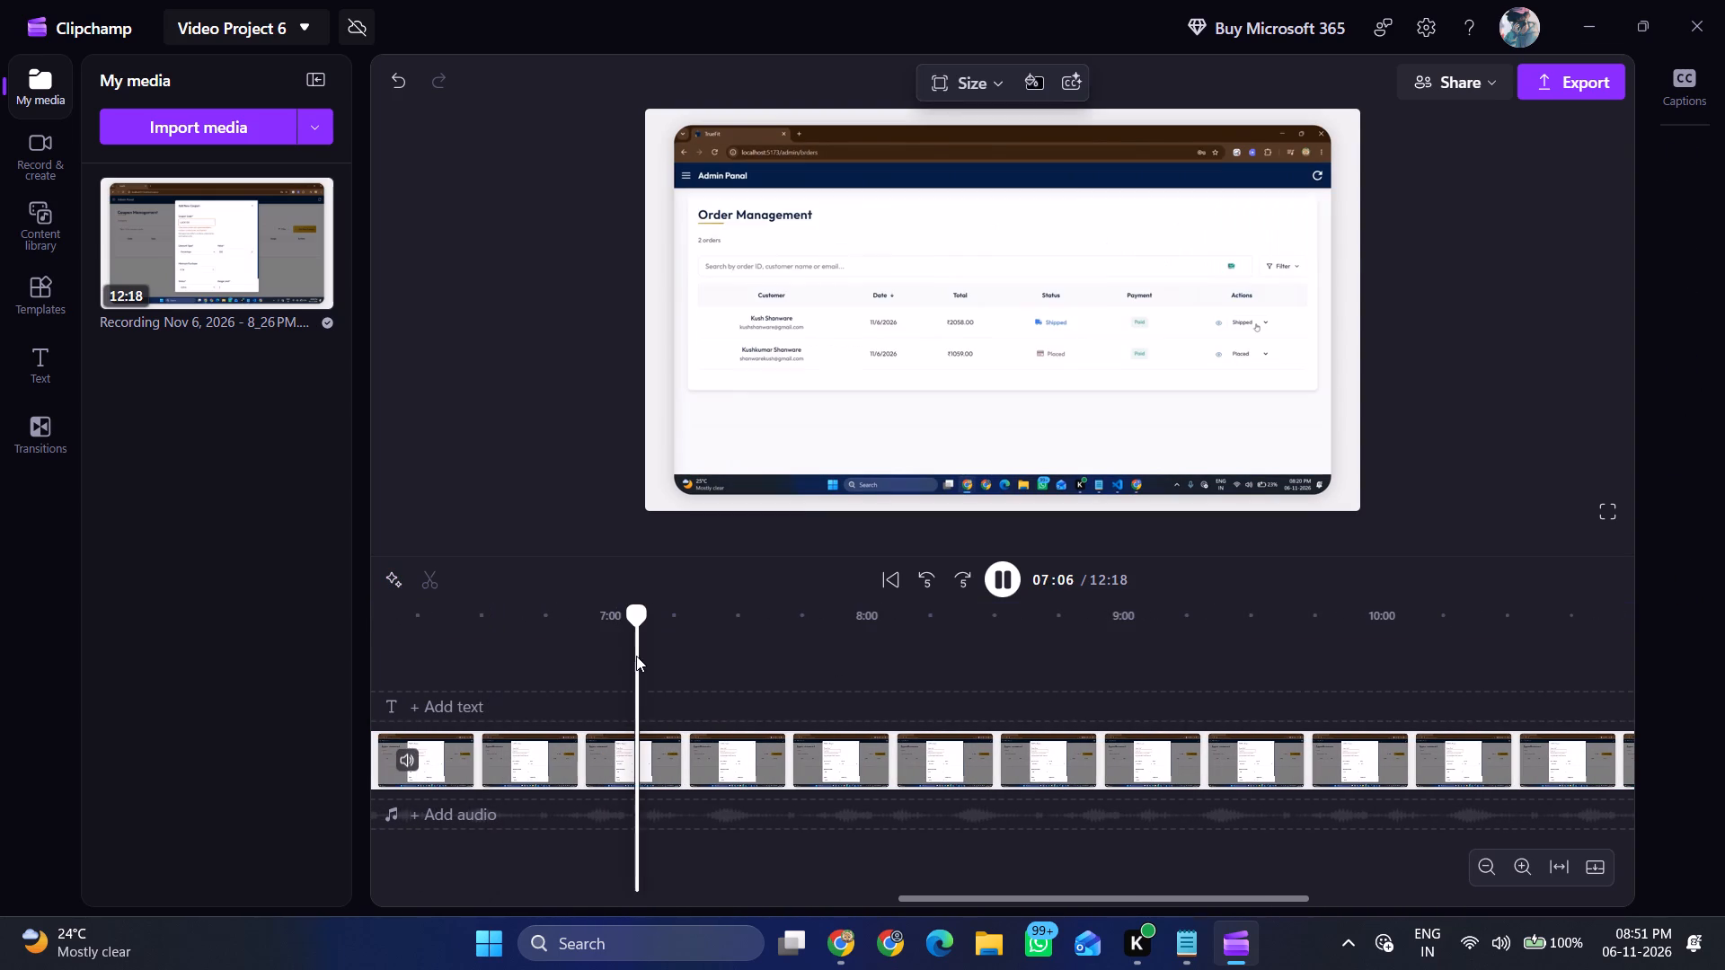
{"action": "scroll", "coordinate": [636, 656], "scroll_direction": "right", "scroll_amount": 3}
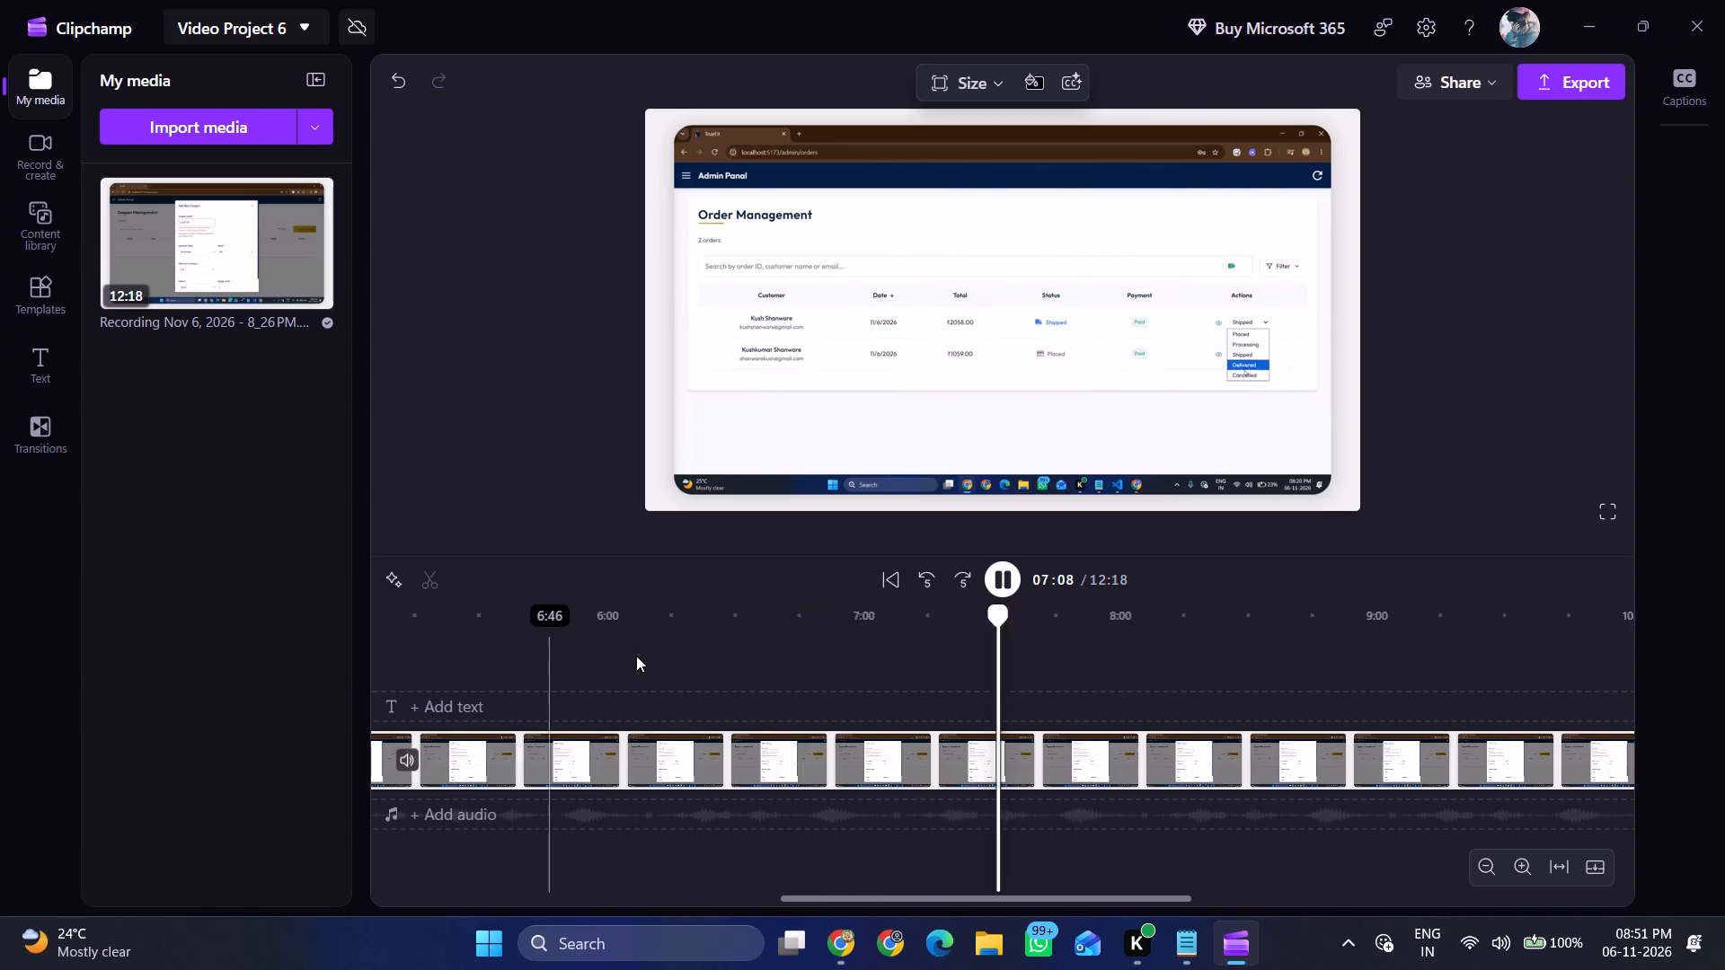
{"action": "scroll", "coordinate": [636, 656], "scroll_direction": "right", "scroll_amount": 1}
{"action": "left_click", "coordinate": [636, 656]}
{"action": "scroll", "coordinate": [636, 656], "scroll_direction": "right", "scroll_amount": 1}
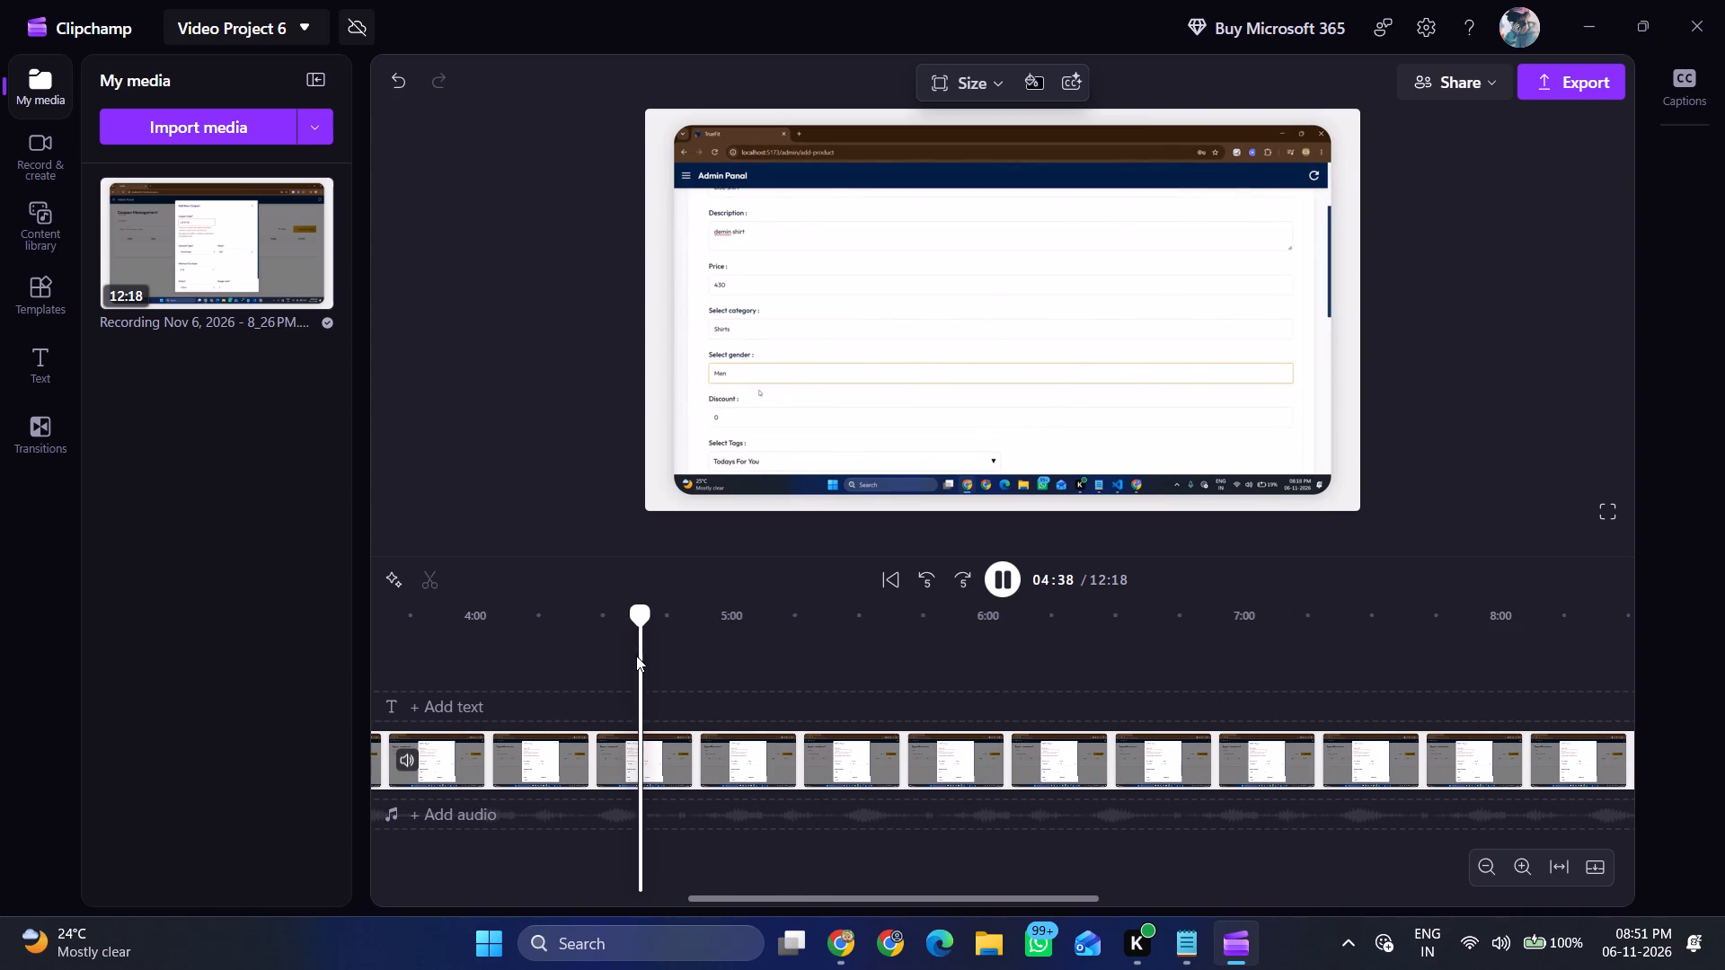
{"action": "scroll", "coordinate": [636, 656], "scroll_direction": "right", "scroll_amount": 3}
{"action": "left_click", "coordinate": [636, 656]}
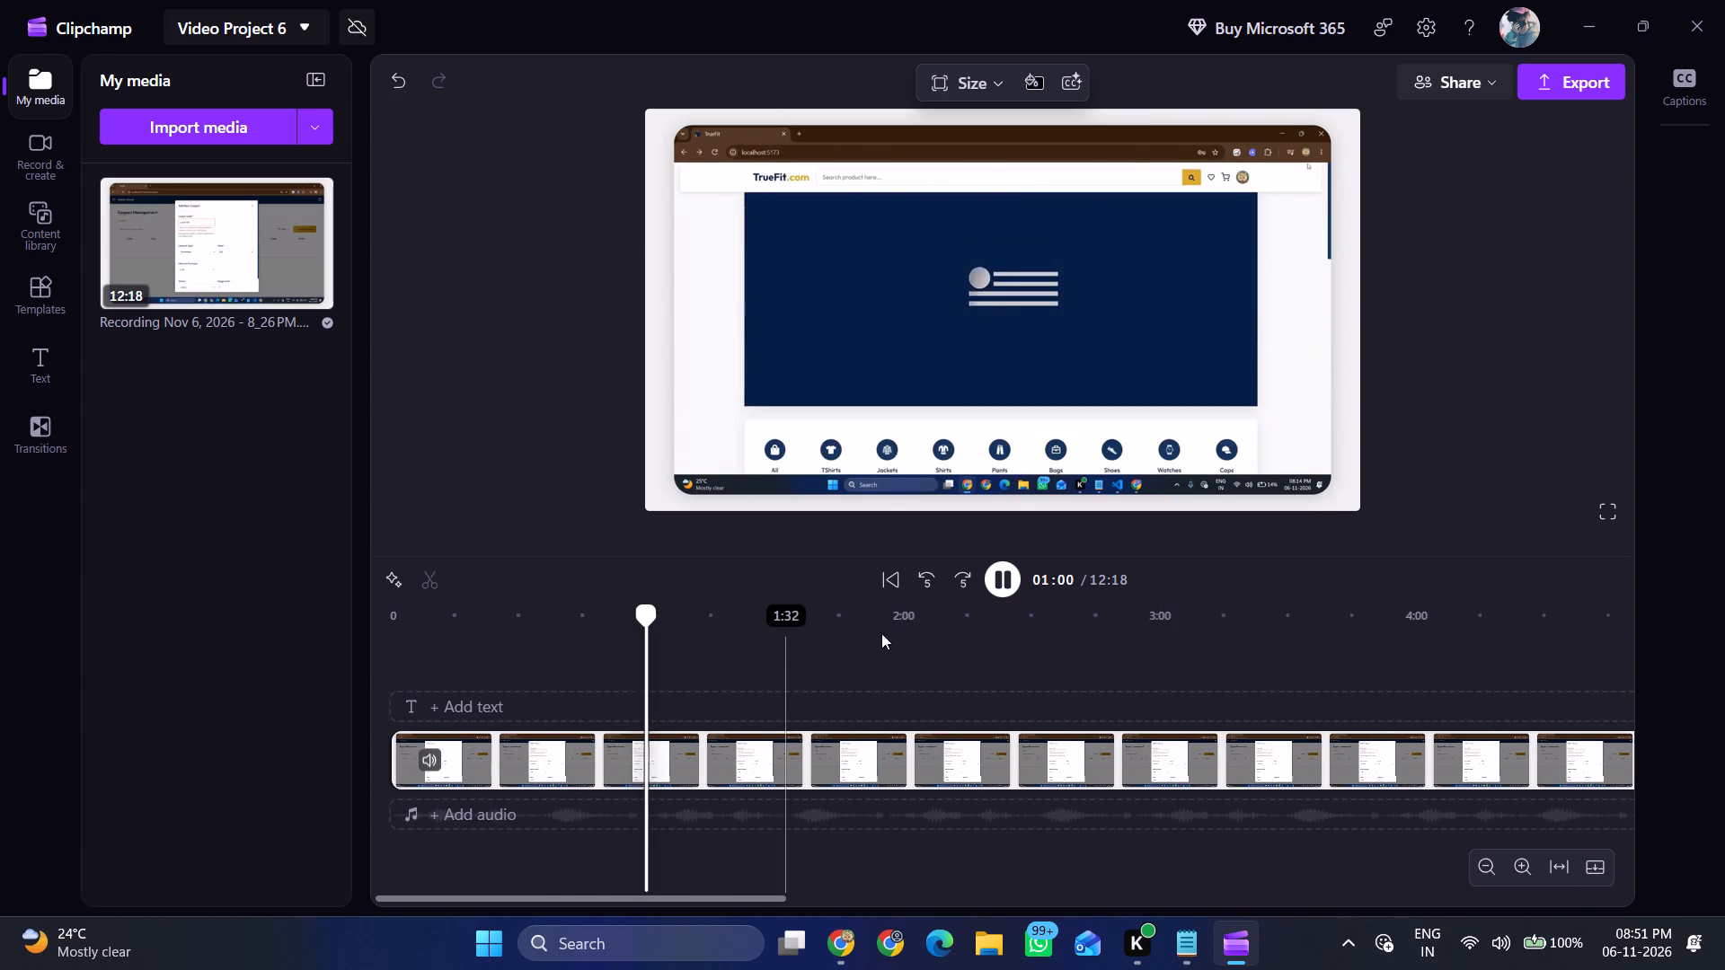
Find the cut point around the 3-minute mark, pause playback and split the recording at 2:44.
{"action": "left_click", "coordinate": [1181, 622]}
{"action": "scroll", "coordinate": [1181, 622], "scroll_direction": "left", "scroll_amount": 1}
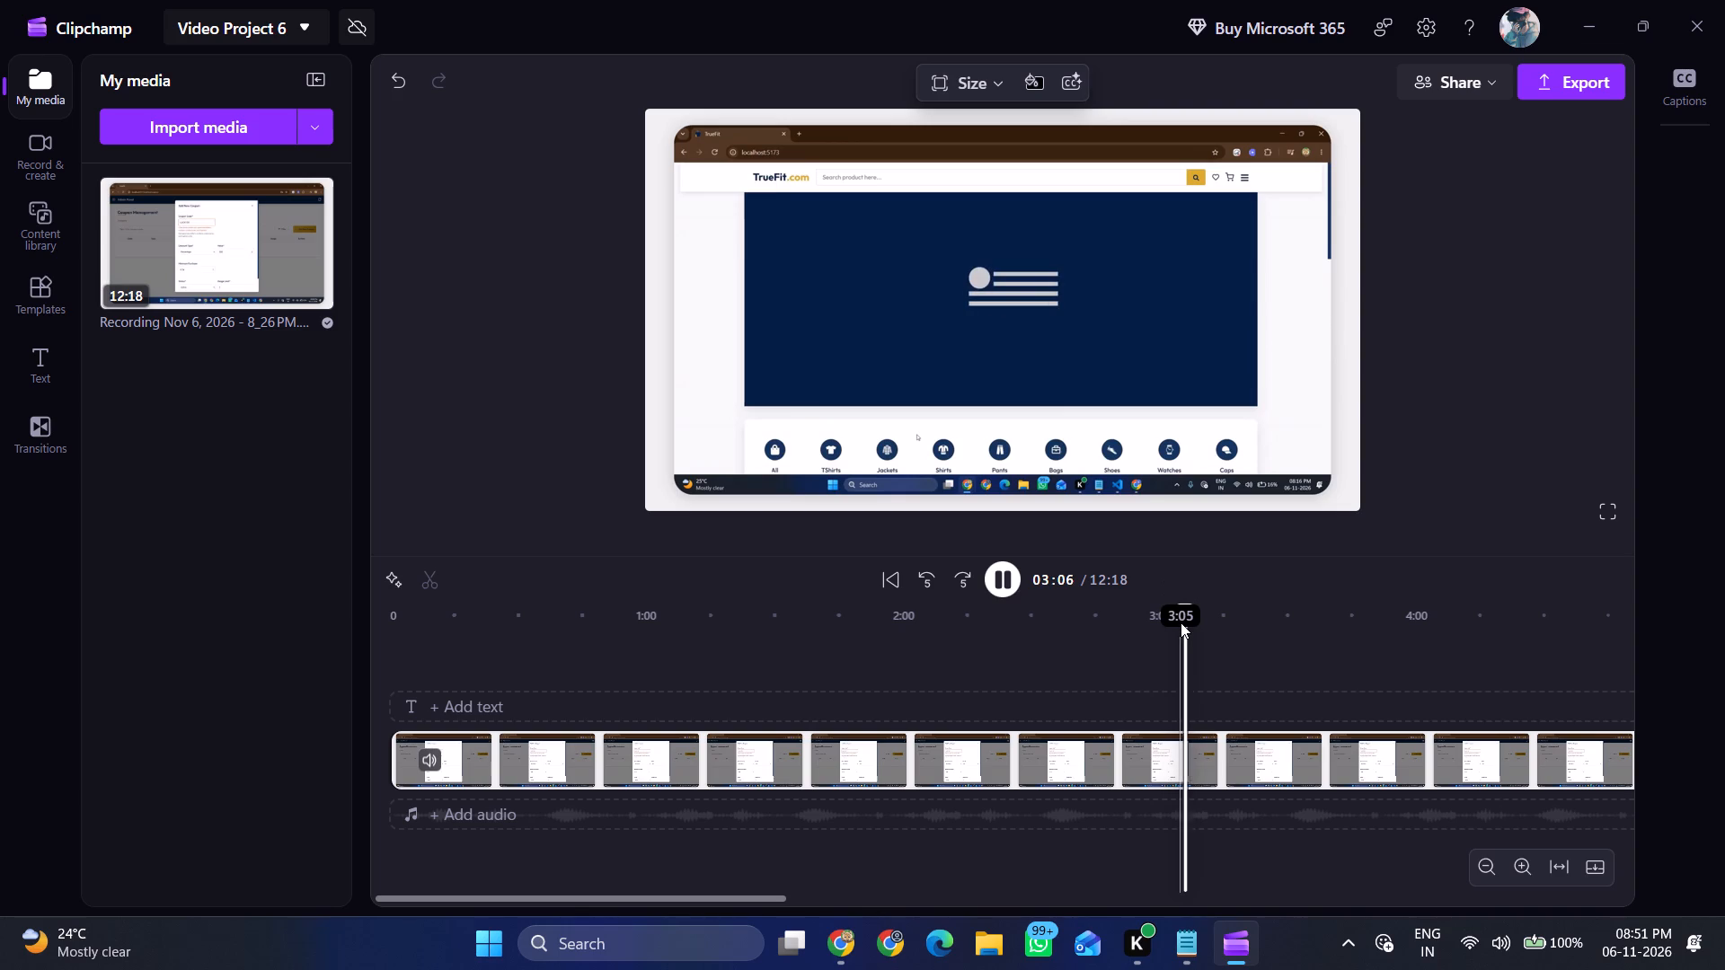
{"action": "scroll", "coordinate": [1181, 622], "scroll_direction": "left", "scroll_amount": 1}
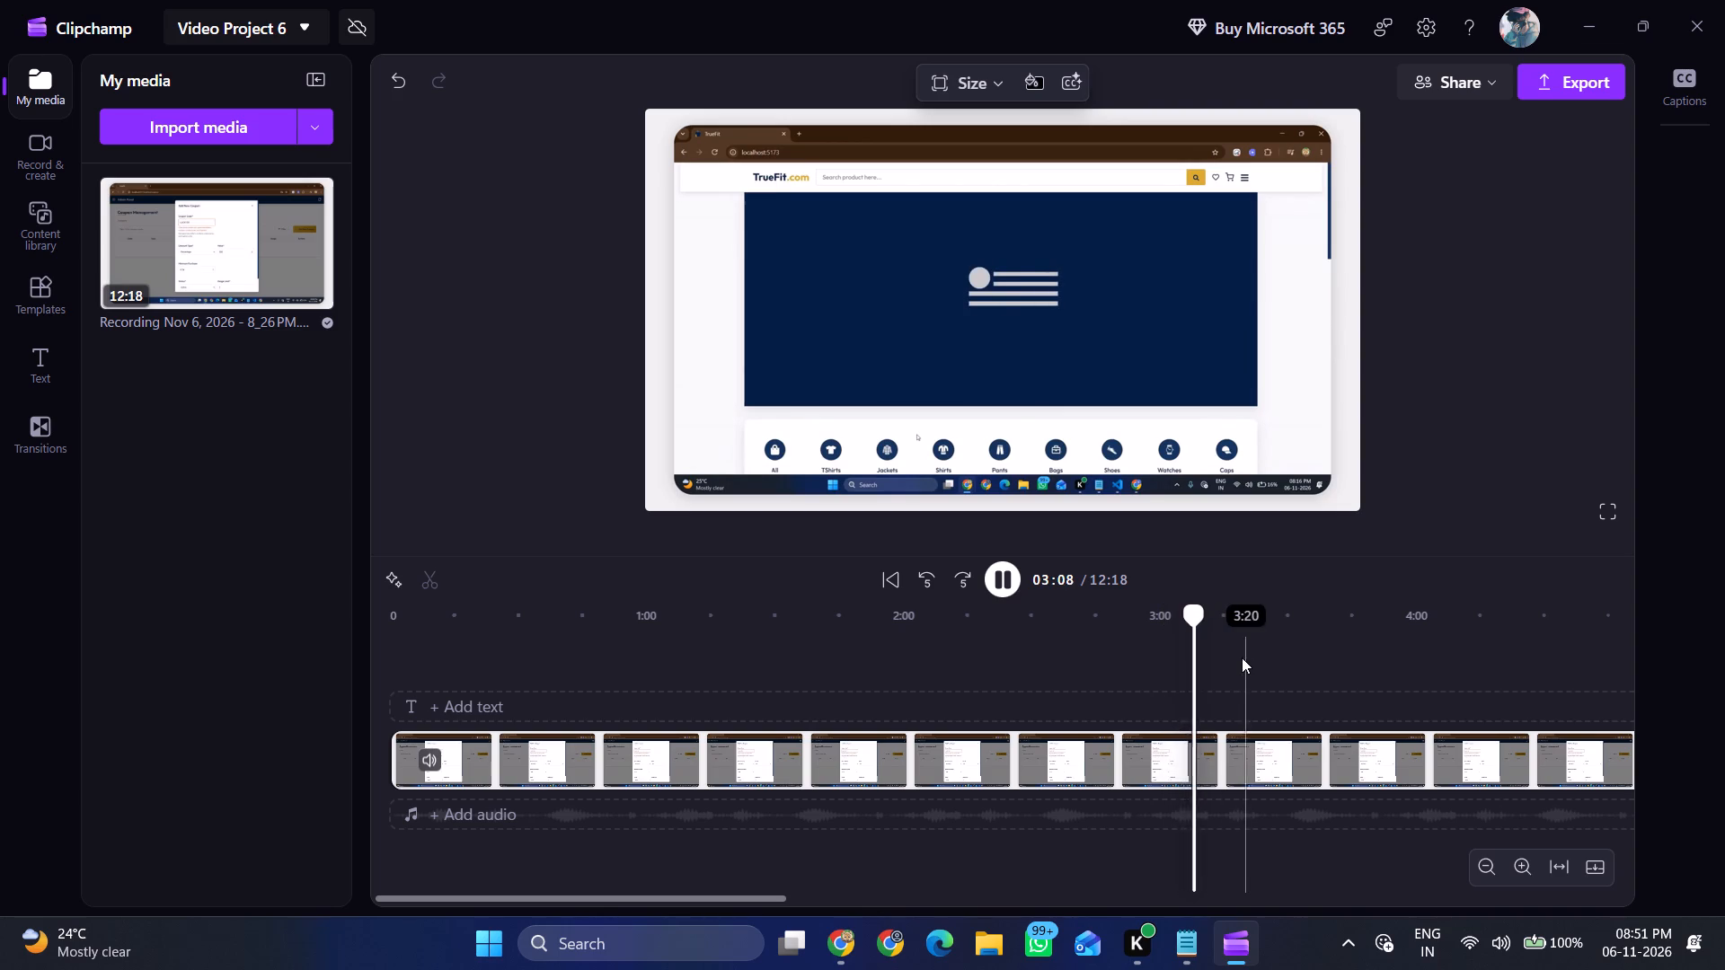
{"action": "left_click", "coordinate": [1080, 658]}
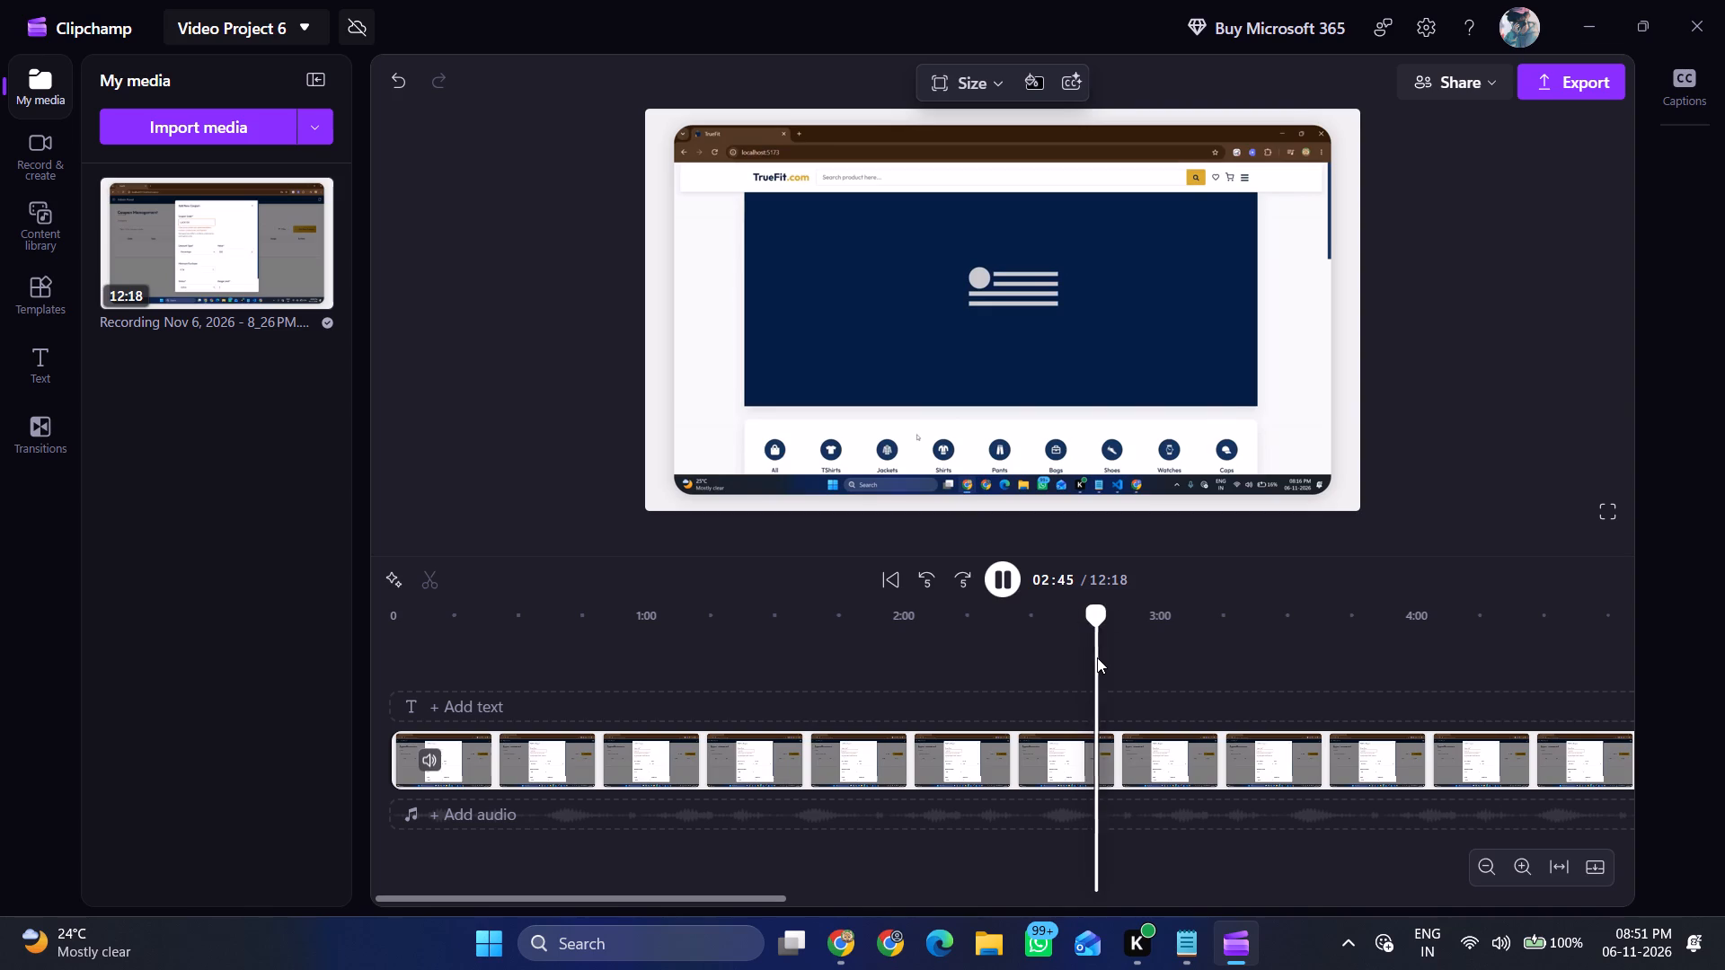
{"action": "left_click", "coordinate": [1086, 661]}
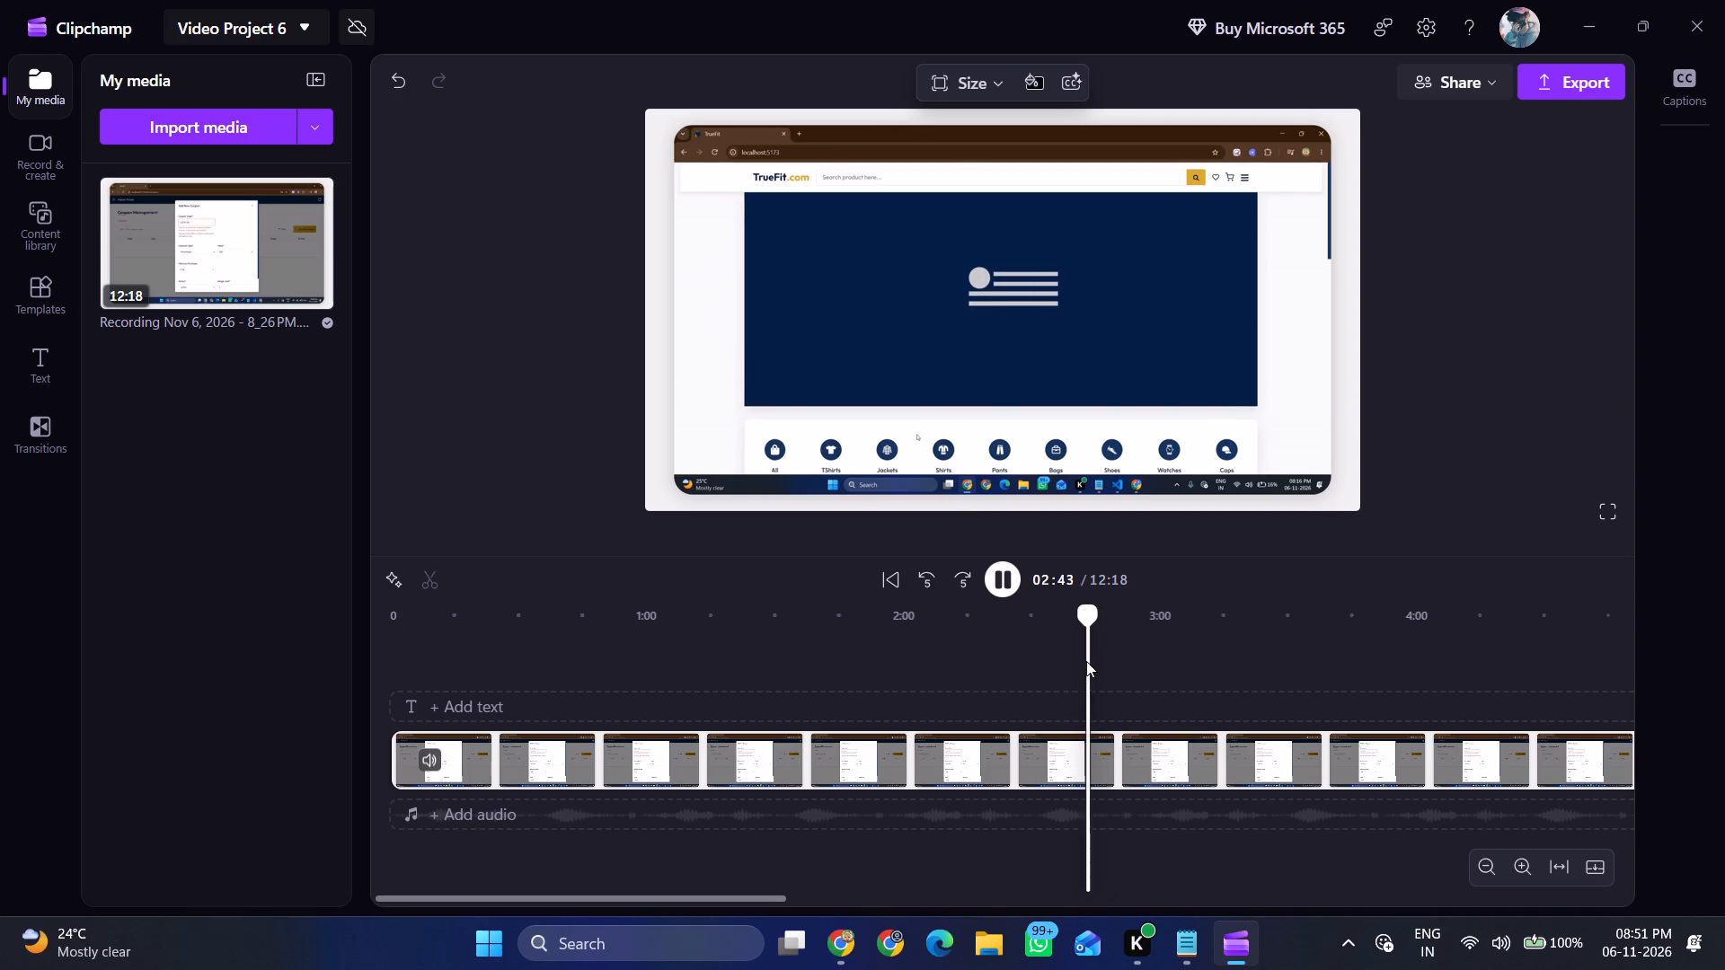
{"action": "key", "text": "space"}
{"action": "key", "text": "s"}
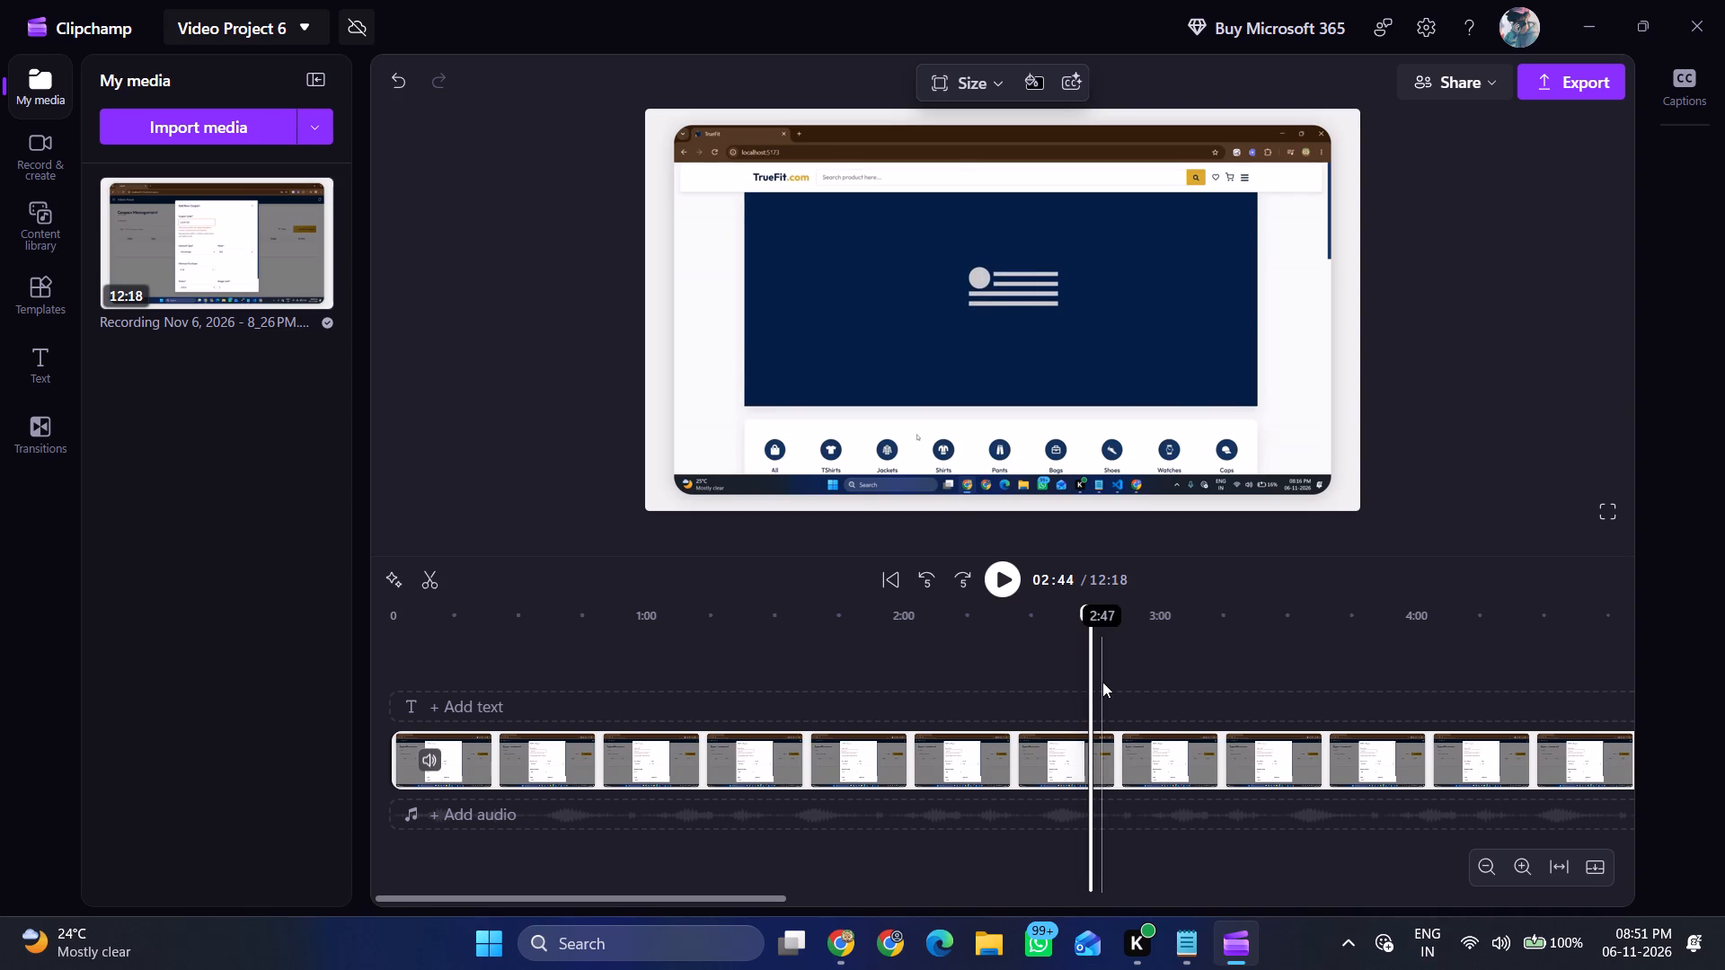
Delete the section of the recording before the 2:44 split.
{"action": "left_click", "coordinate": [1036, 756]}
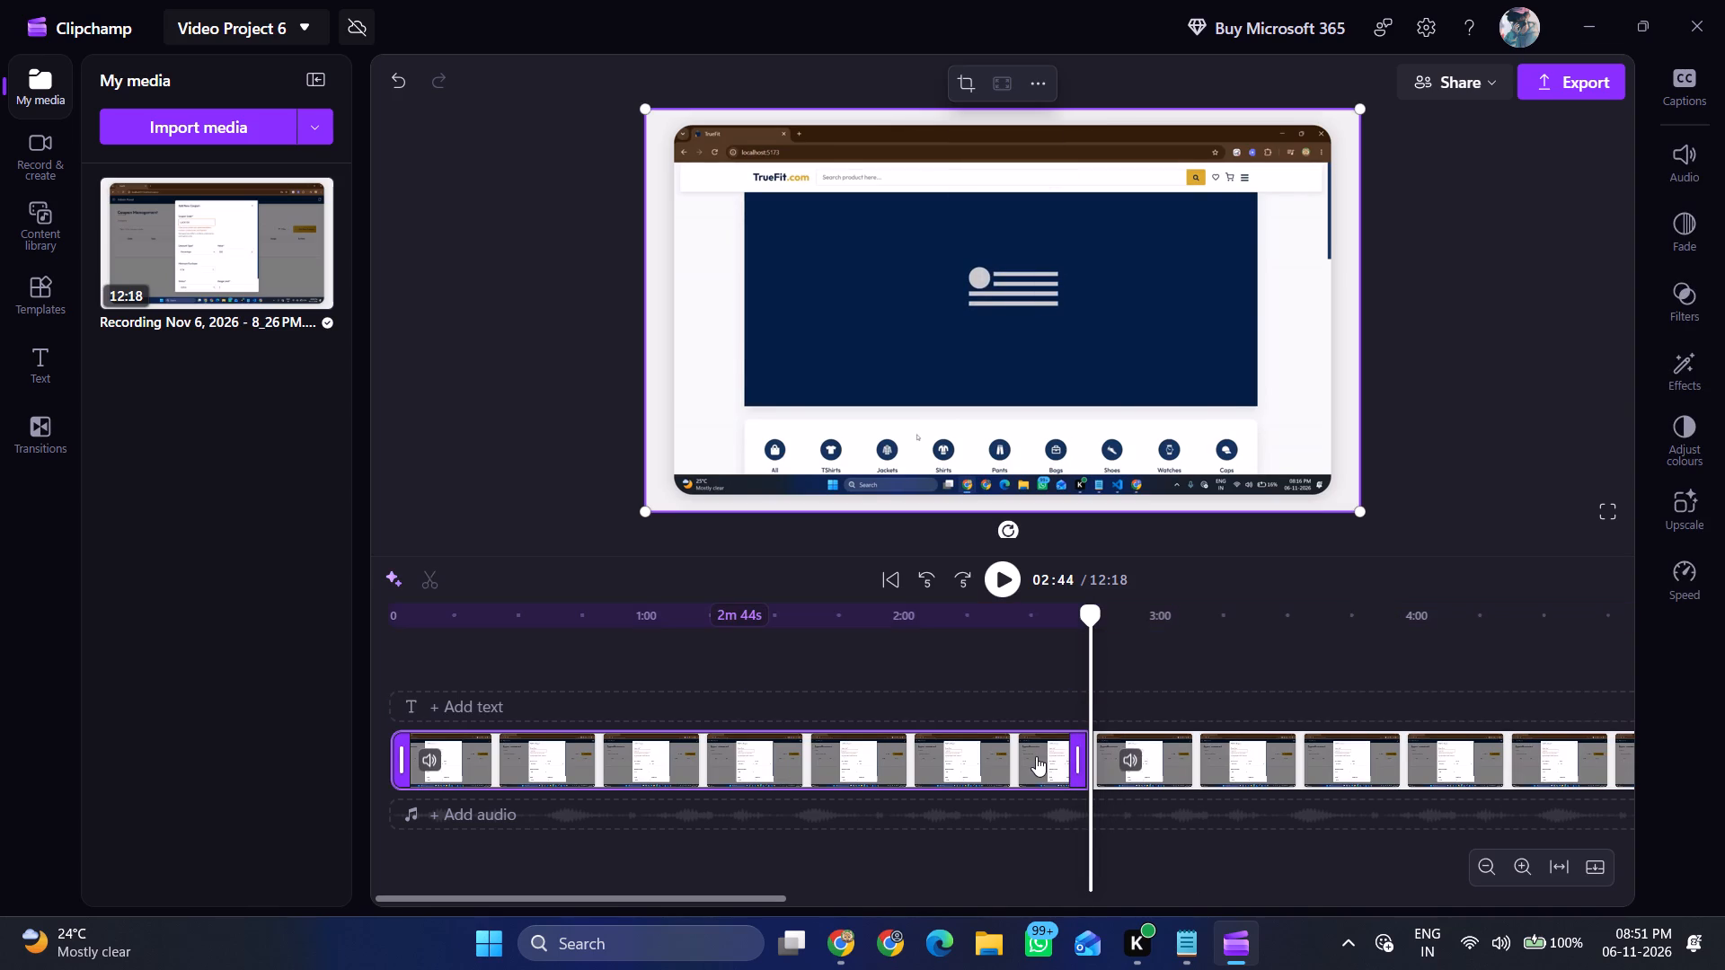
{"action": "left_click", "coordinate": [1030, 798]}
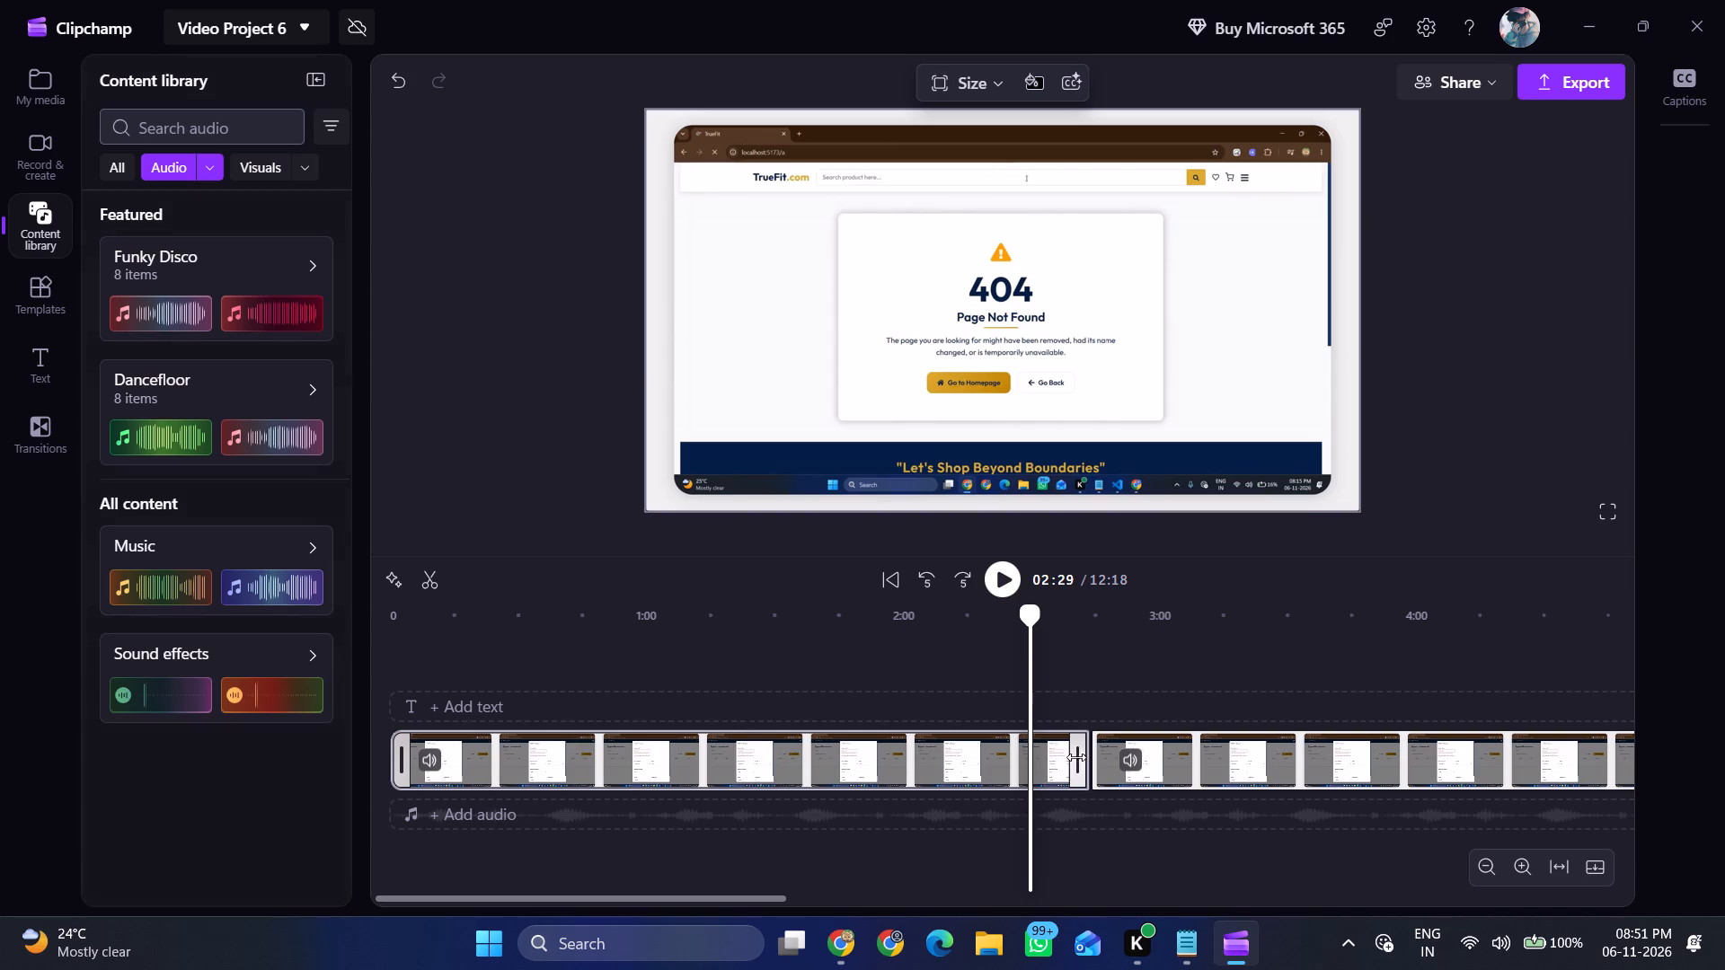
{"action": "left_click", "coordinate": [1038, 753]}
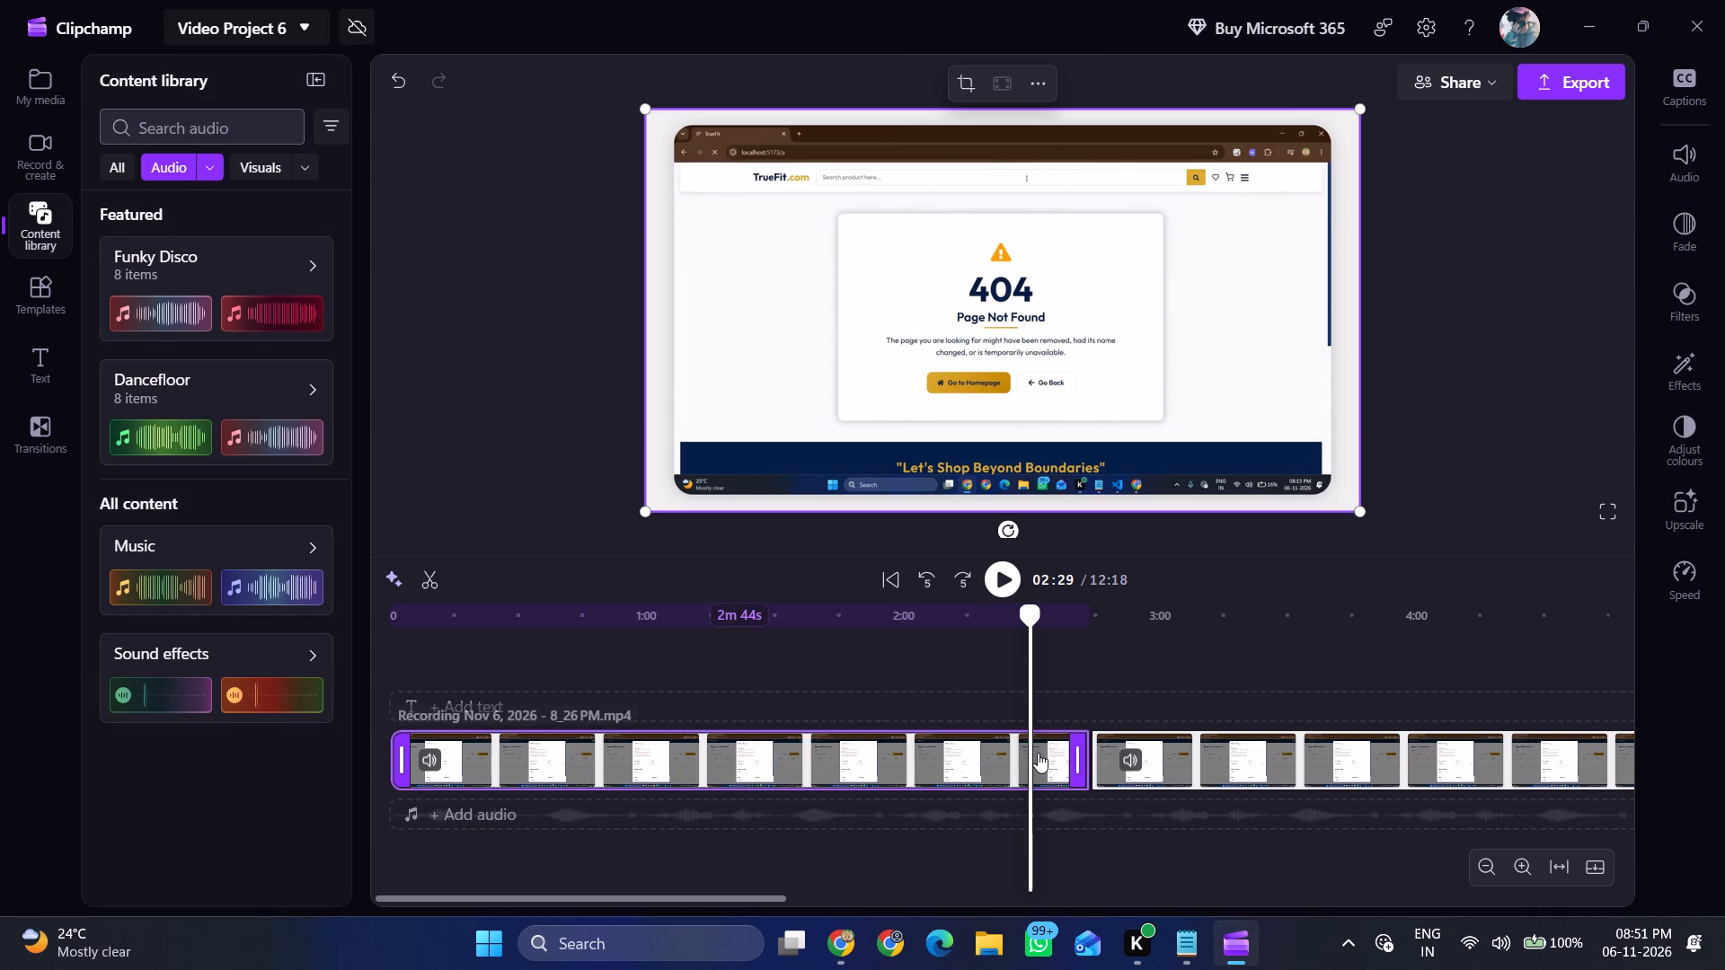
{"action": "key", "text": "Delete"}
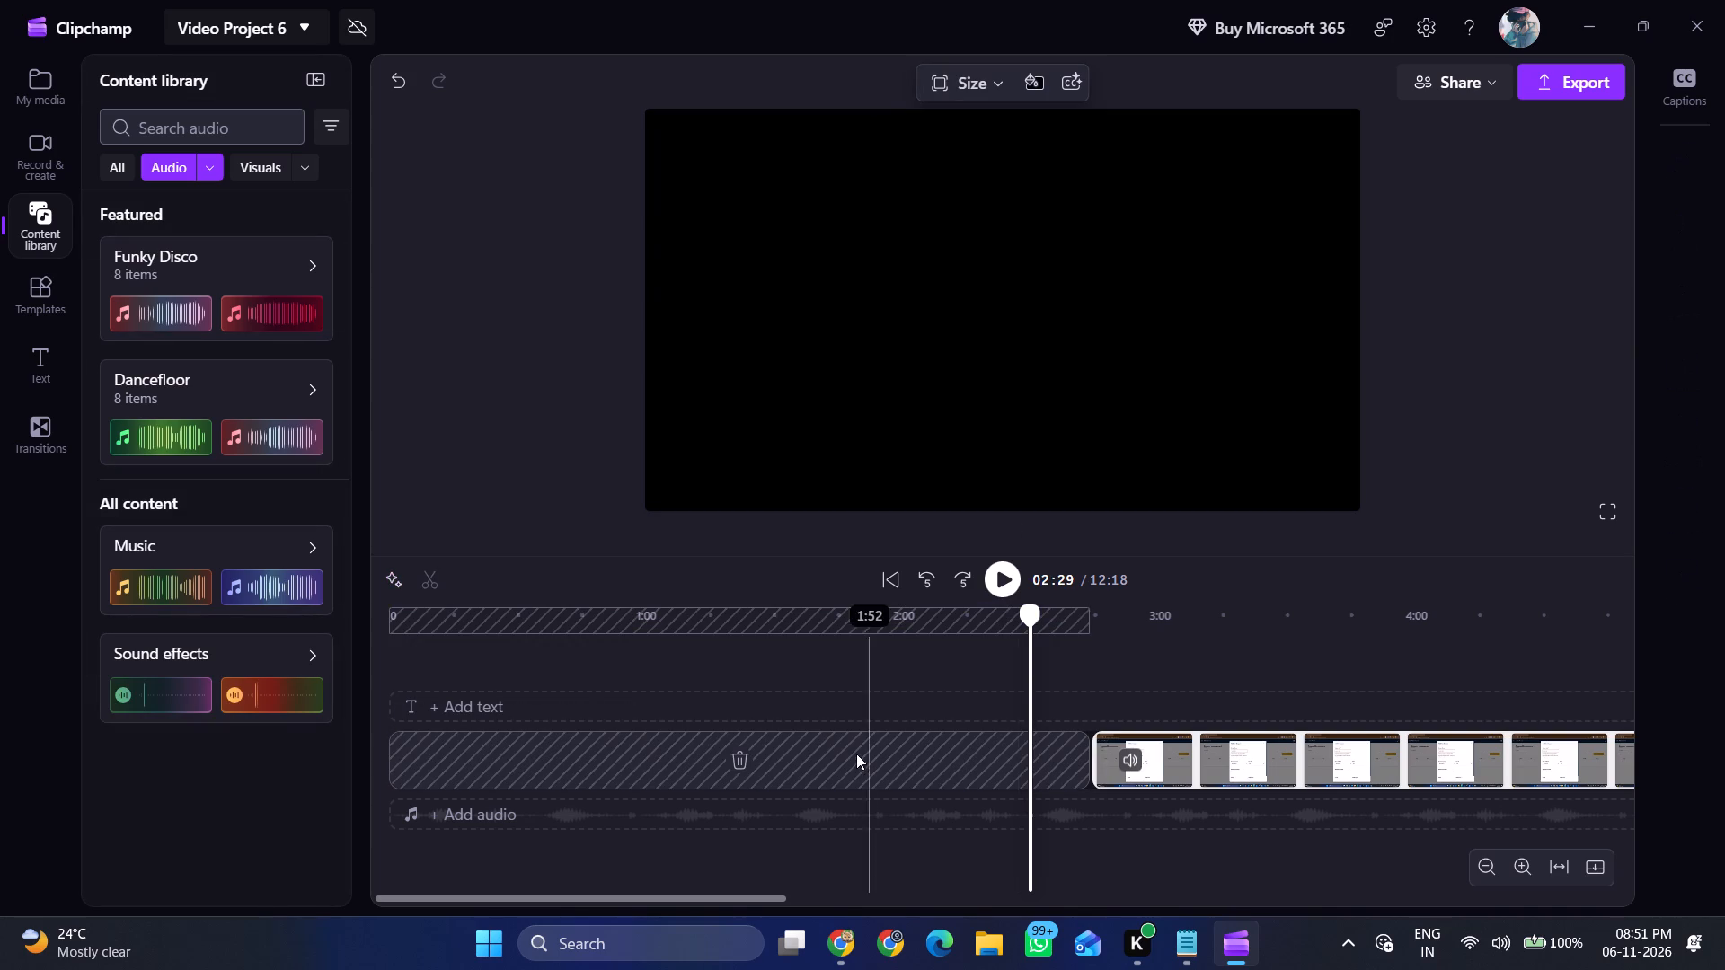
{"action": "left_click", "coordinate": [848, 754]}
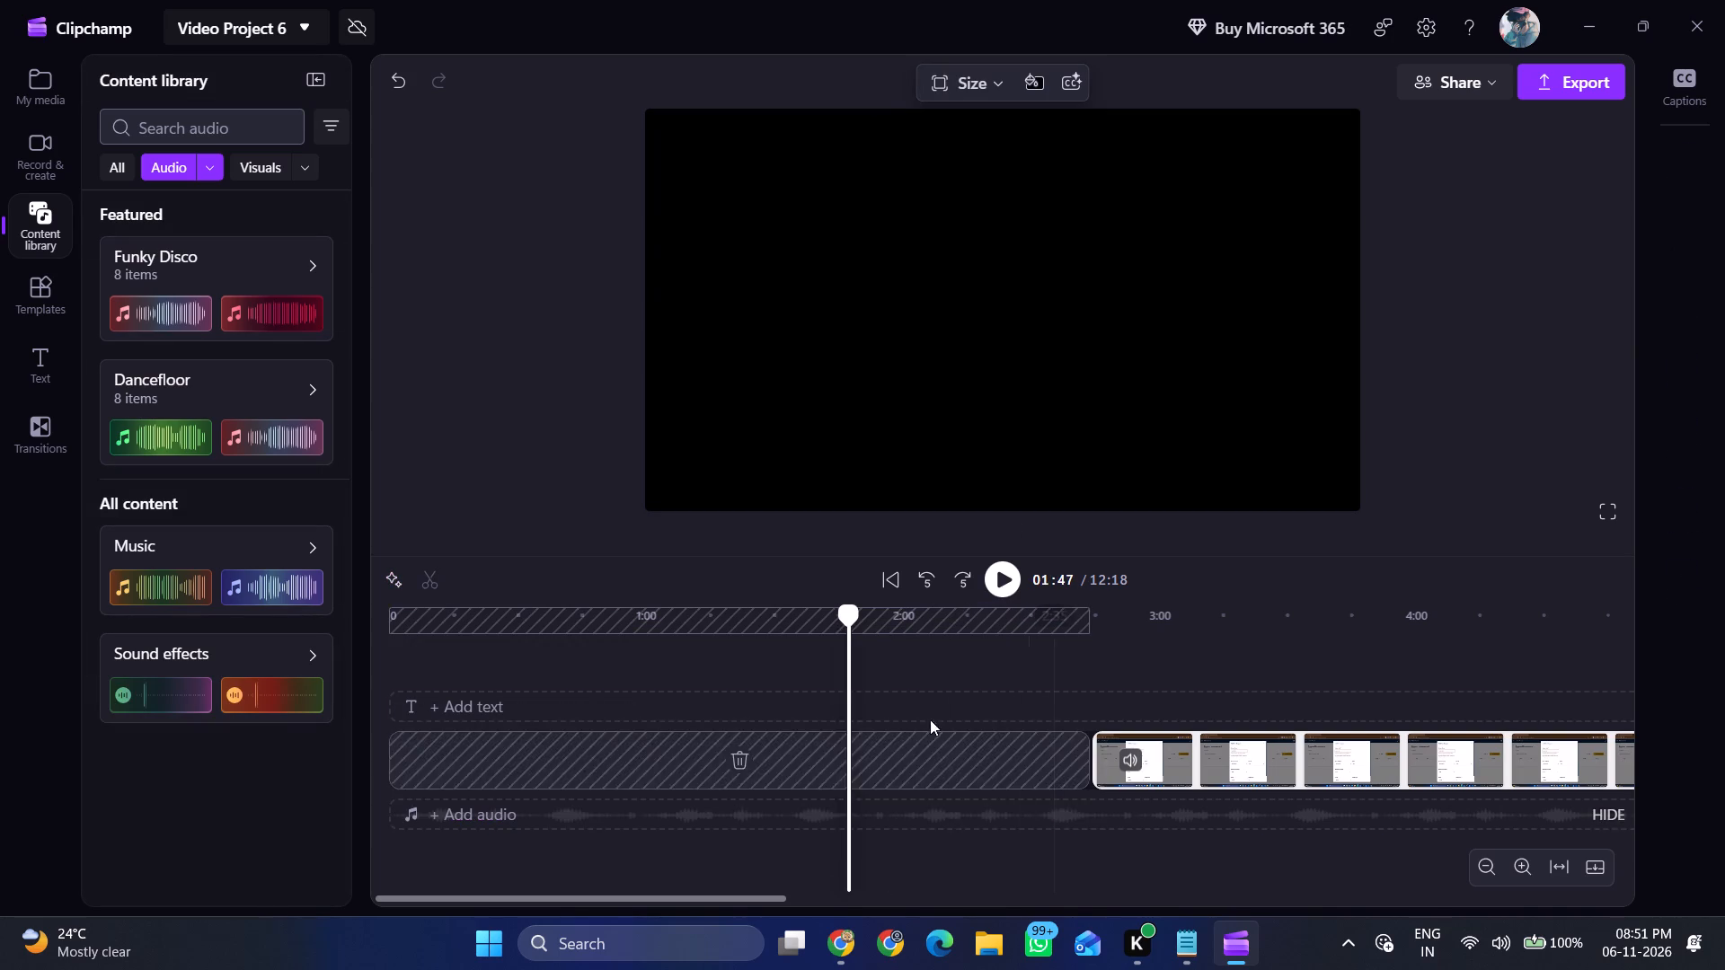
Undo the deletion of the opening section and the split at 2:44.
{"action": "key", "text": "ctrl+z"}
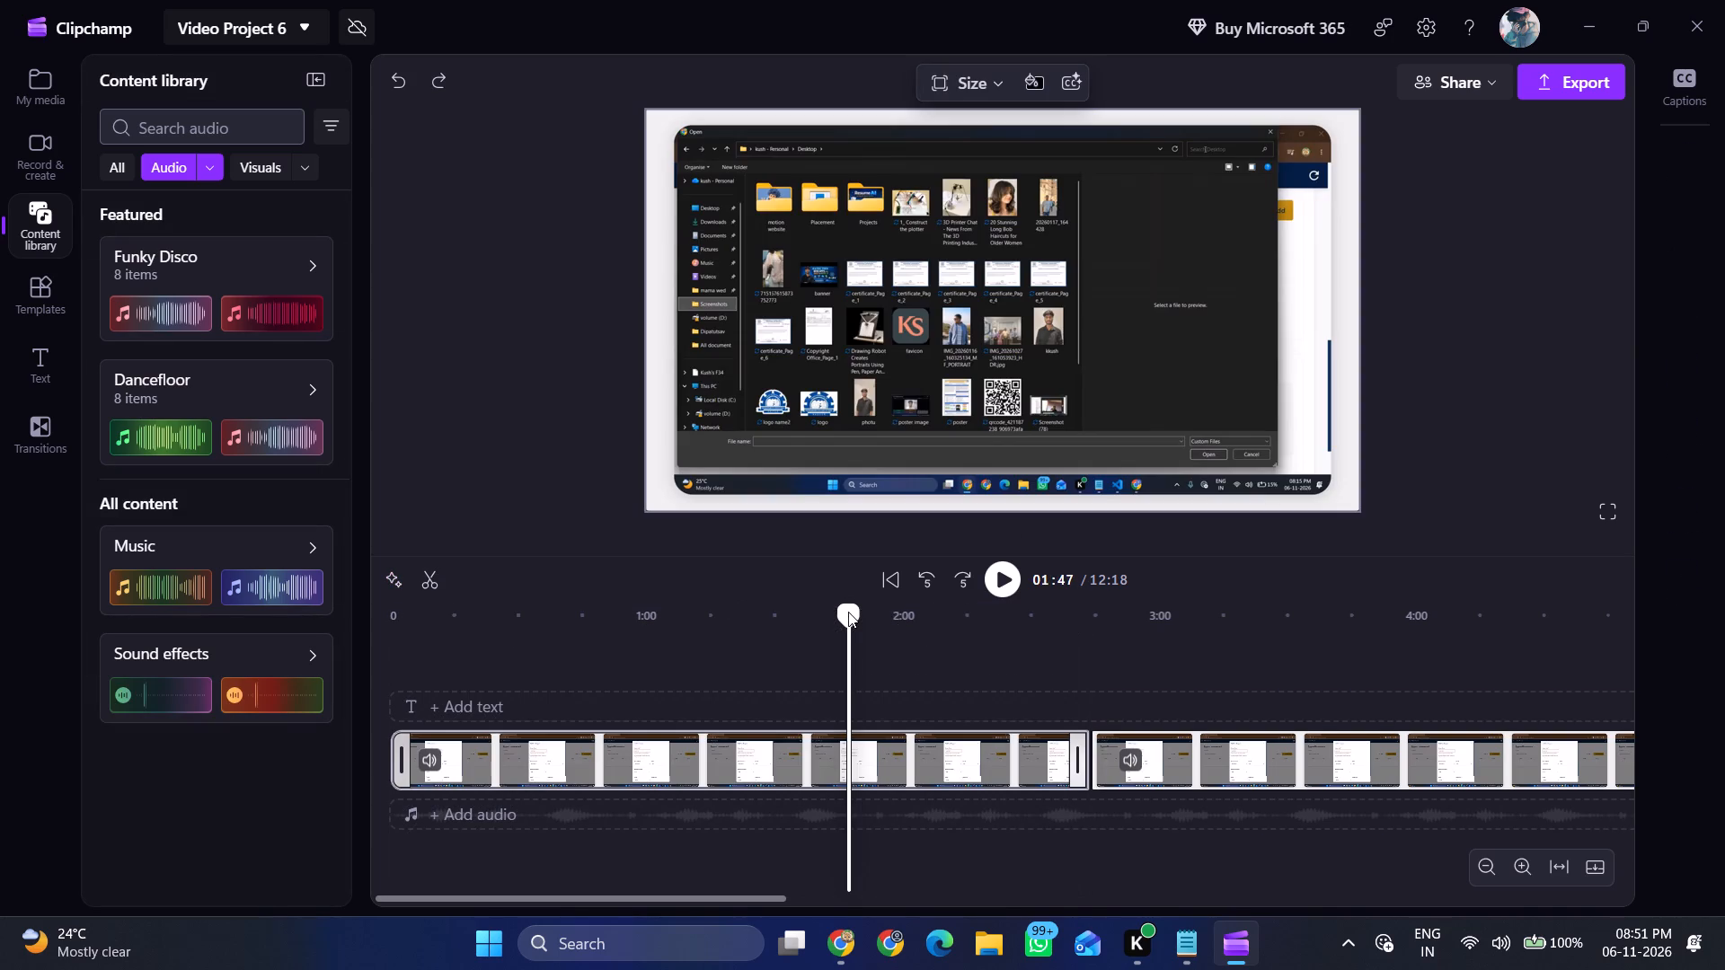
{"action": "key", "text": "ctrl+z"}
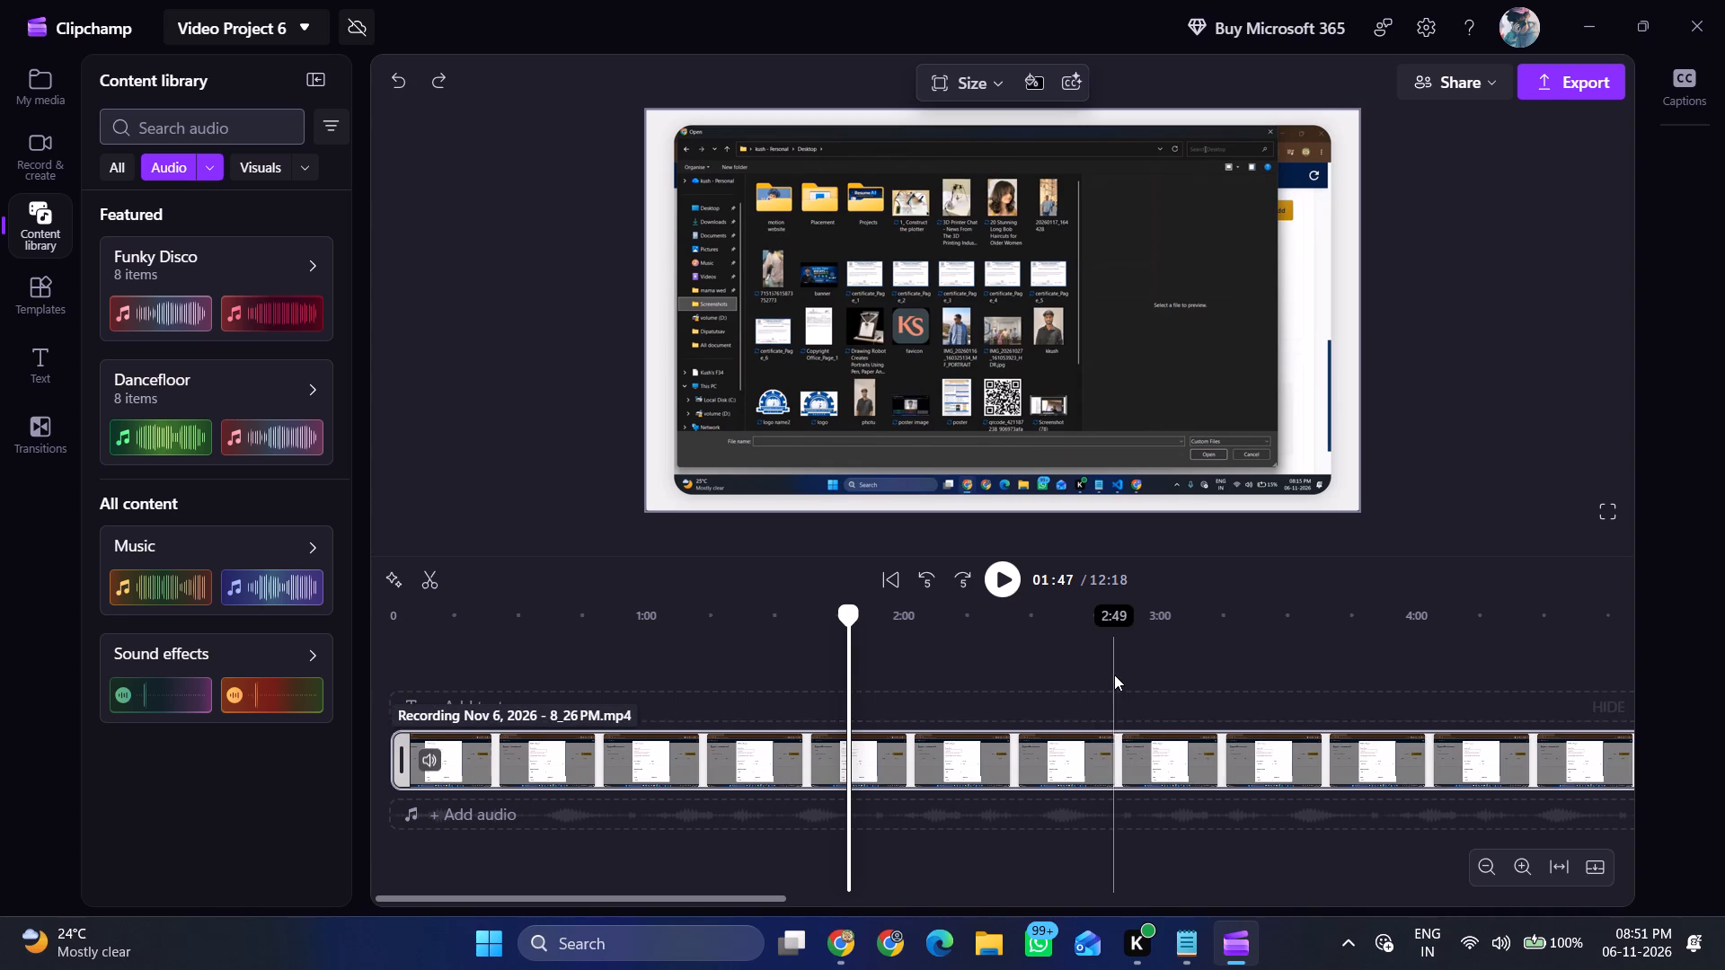
Split the recording's clip at 2:55.
{"action": "left_click", "coordinate": [1115, 657]}
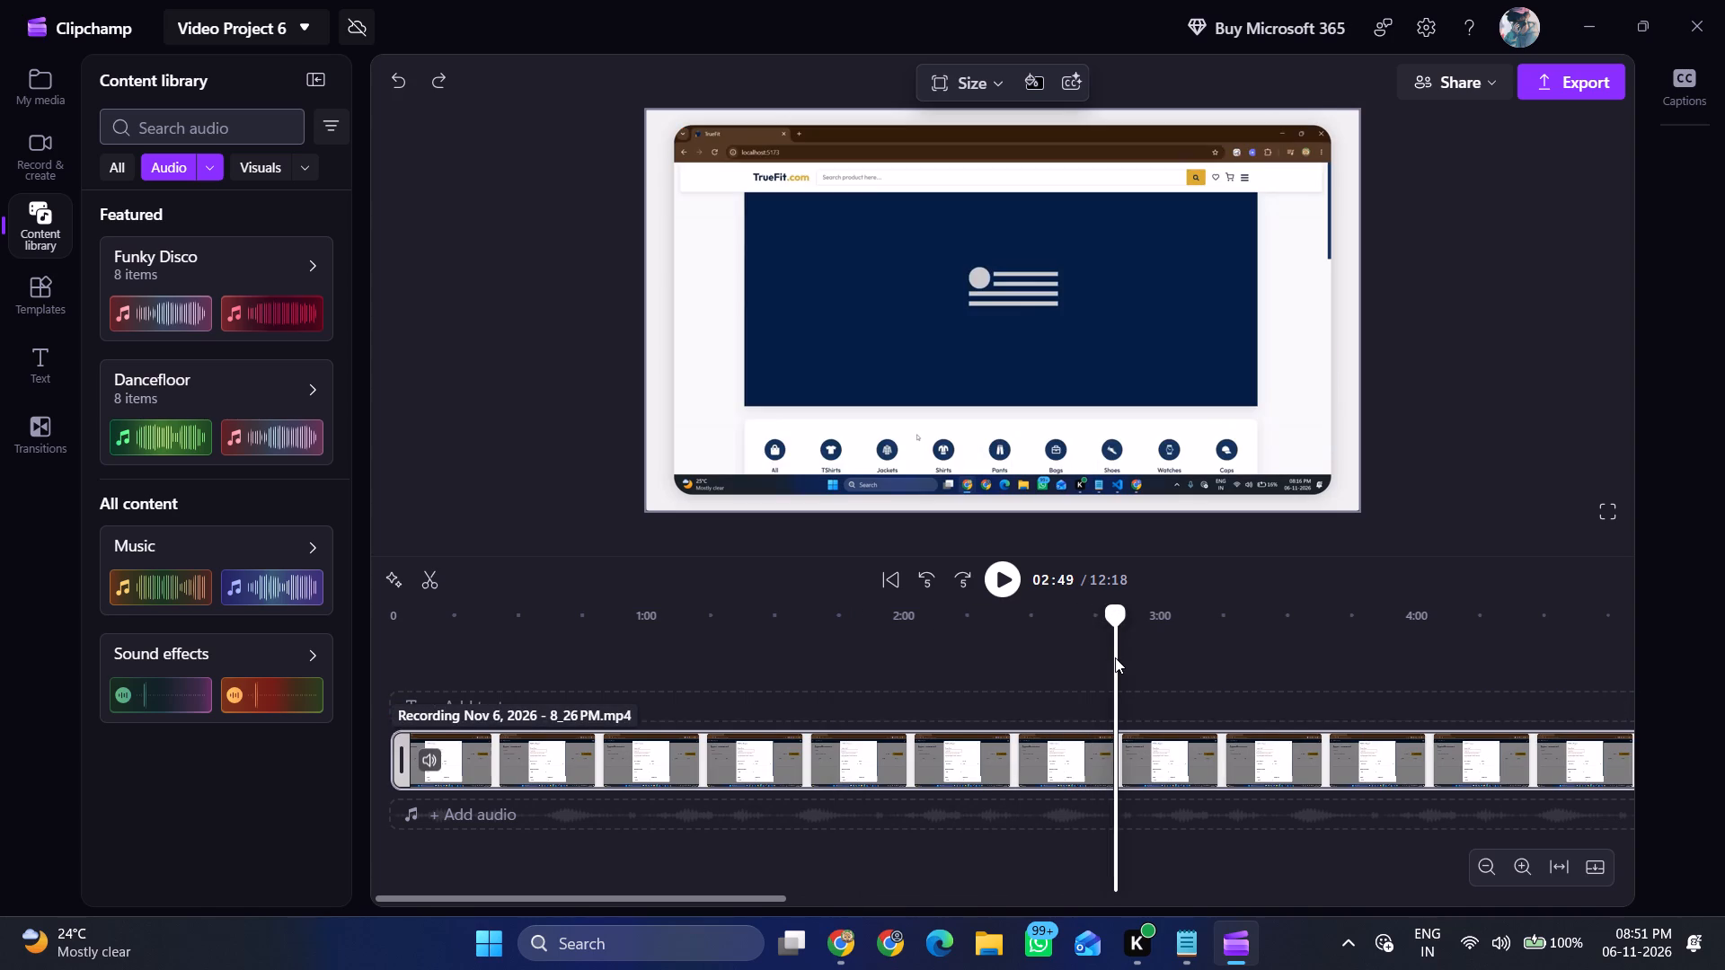
{"action": "left_click", "coordinate": [1110, 806]}
{"action": "left_click", "coordinate": [1119, 772]}
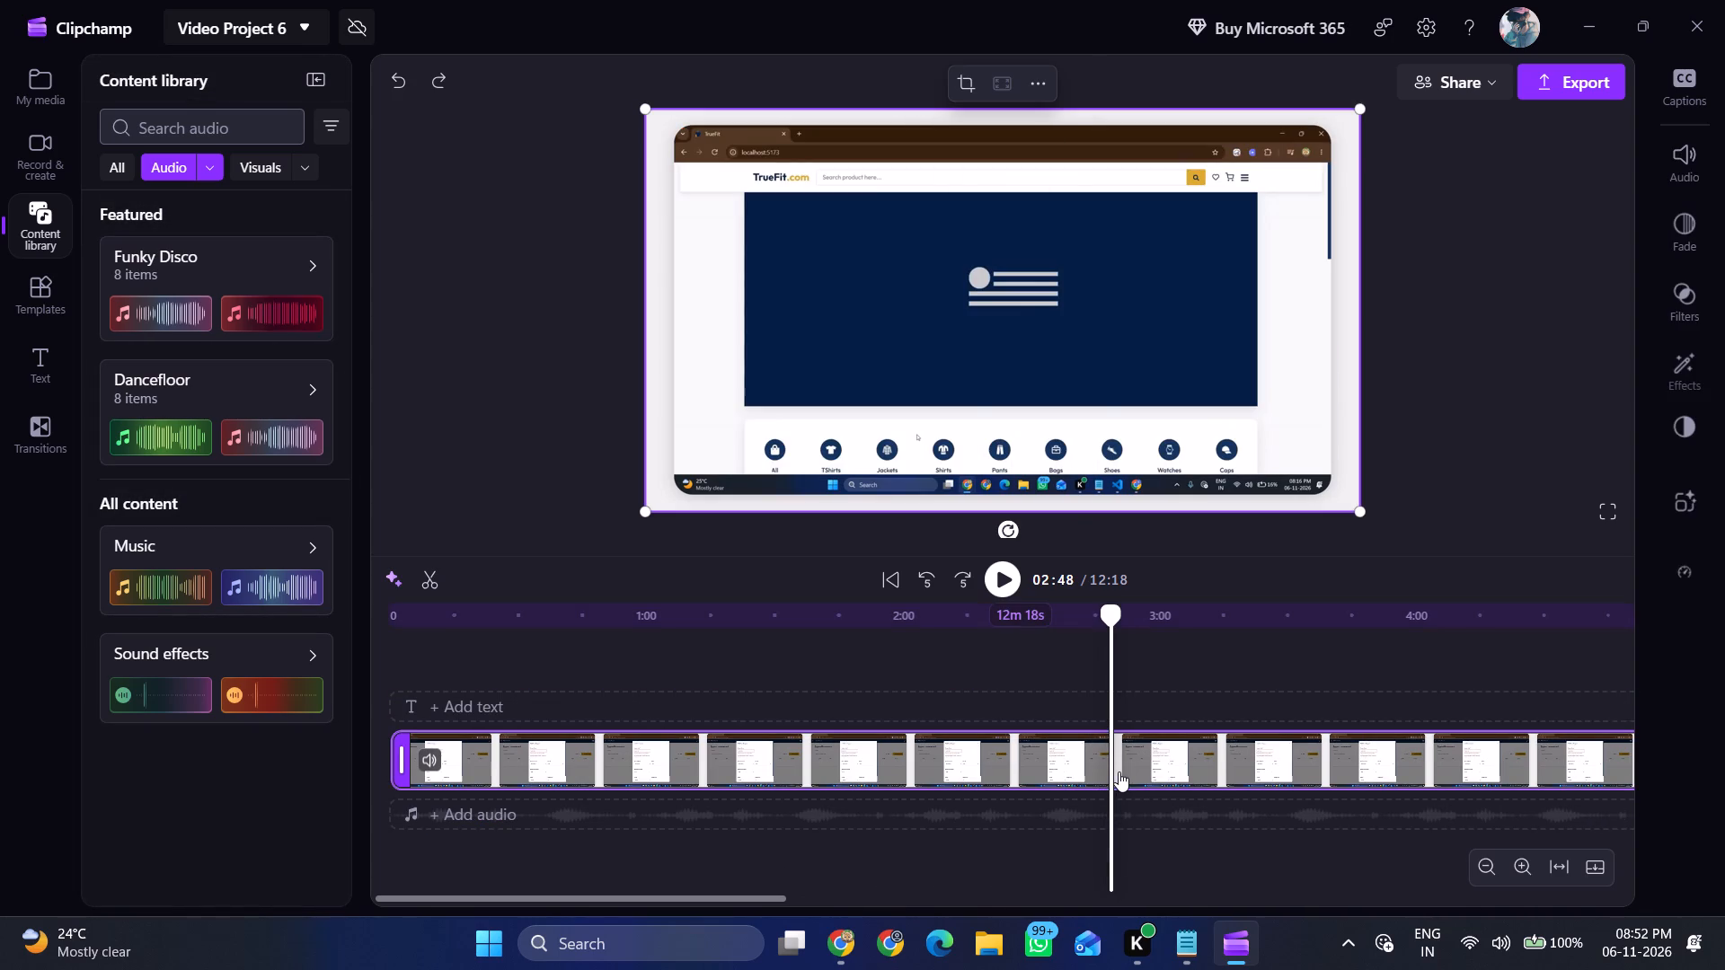
{"action": "left_click", "coordinate": [1121, 798], "text": "ctrl"}
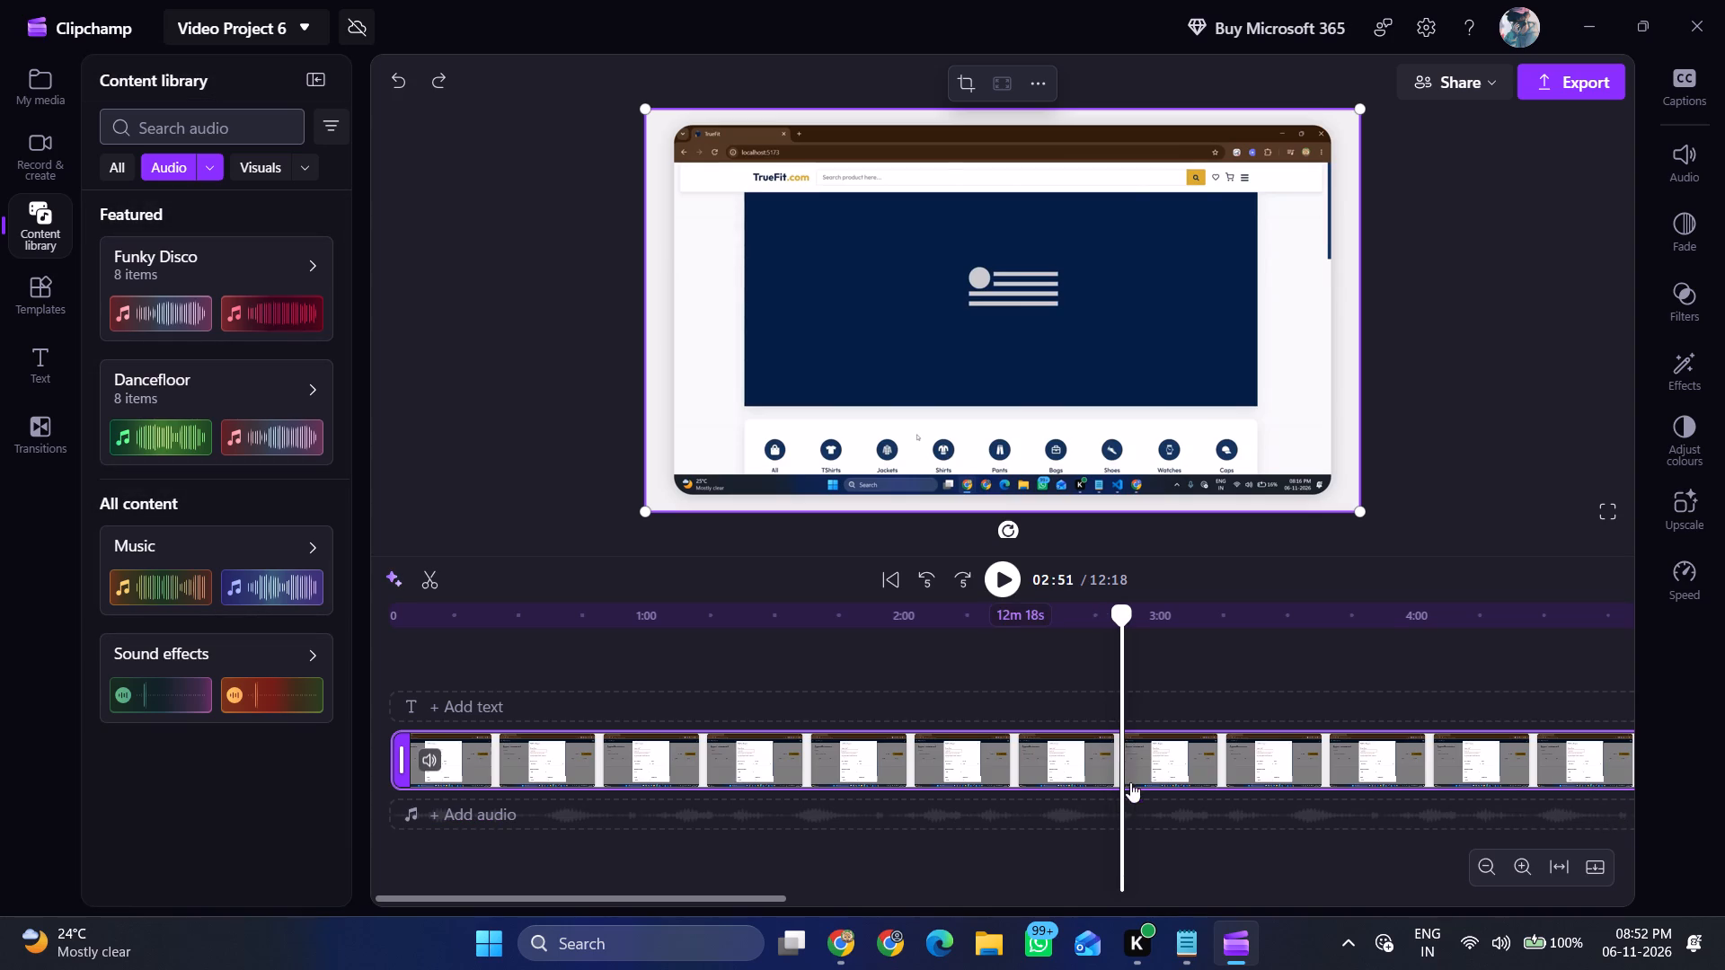
{"action": "left_click", "coordinate": [1137, 806], "text": "ctrl"}
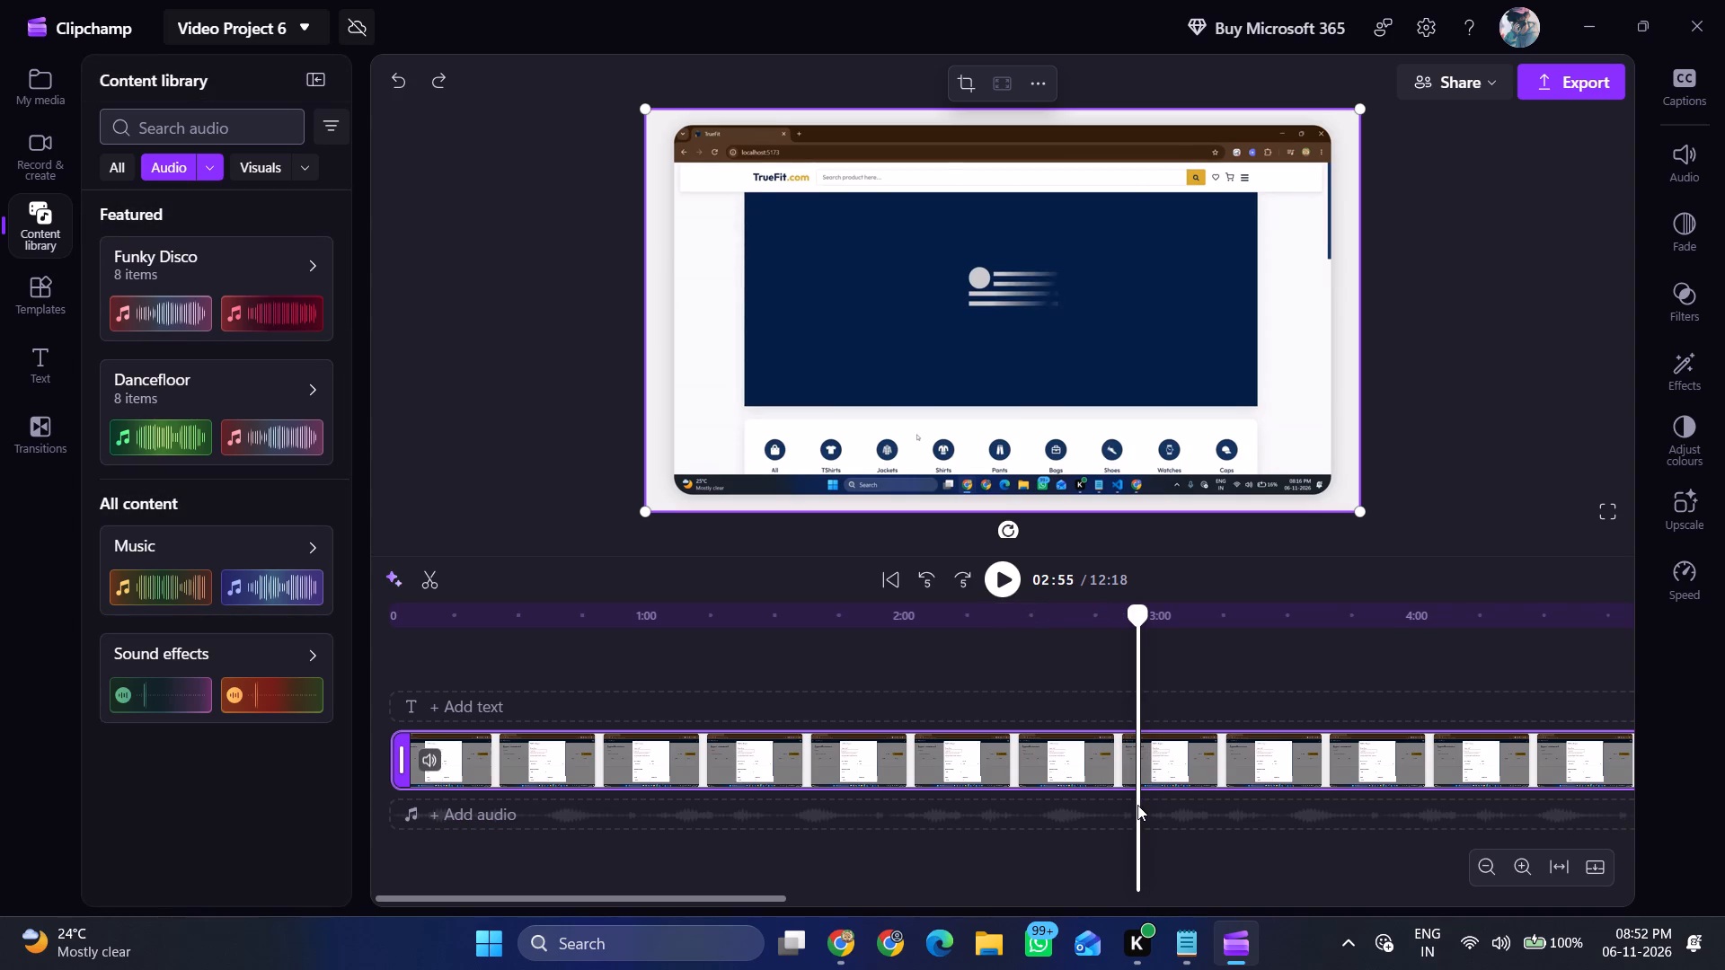
{"action": "key", "text": "s"}
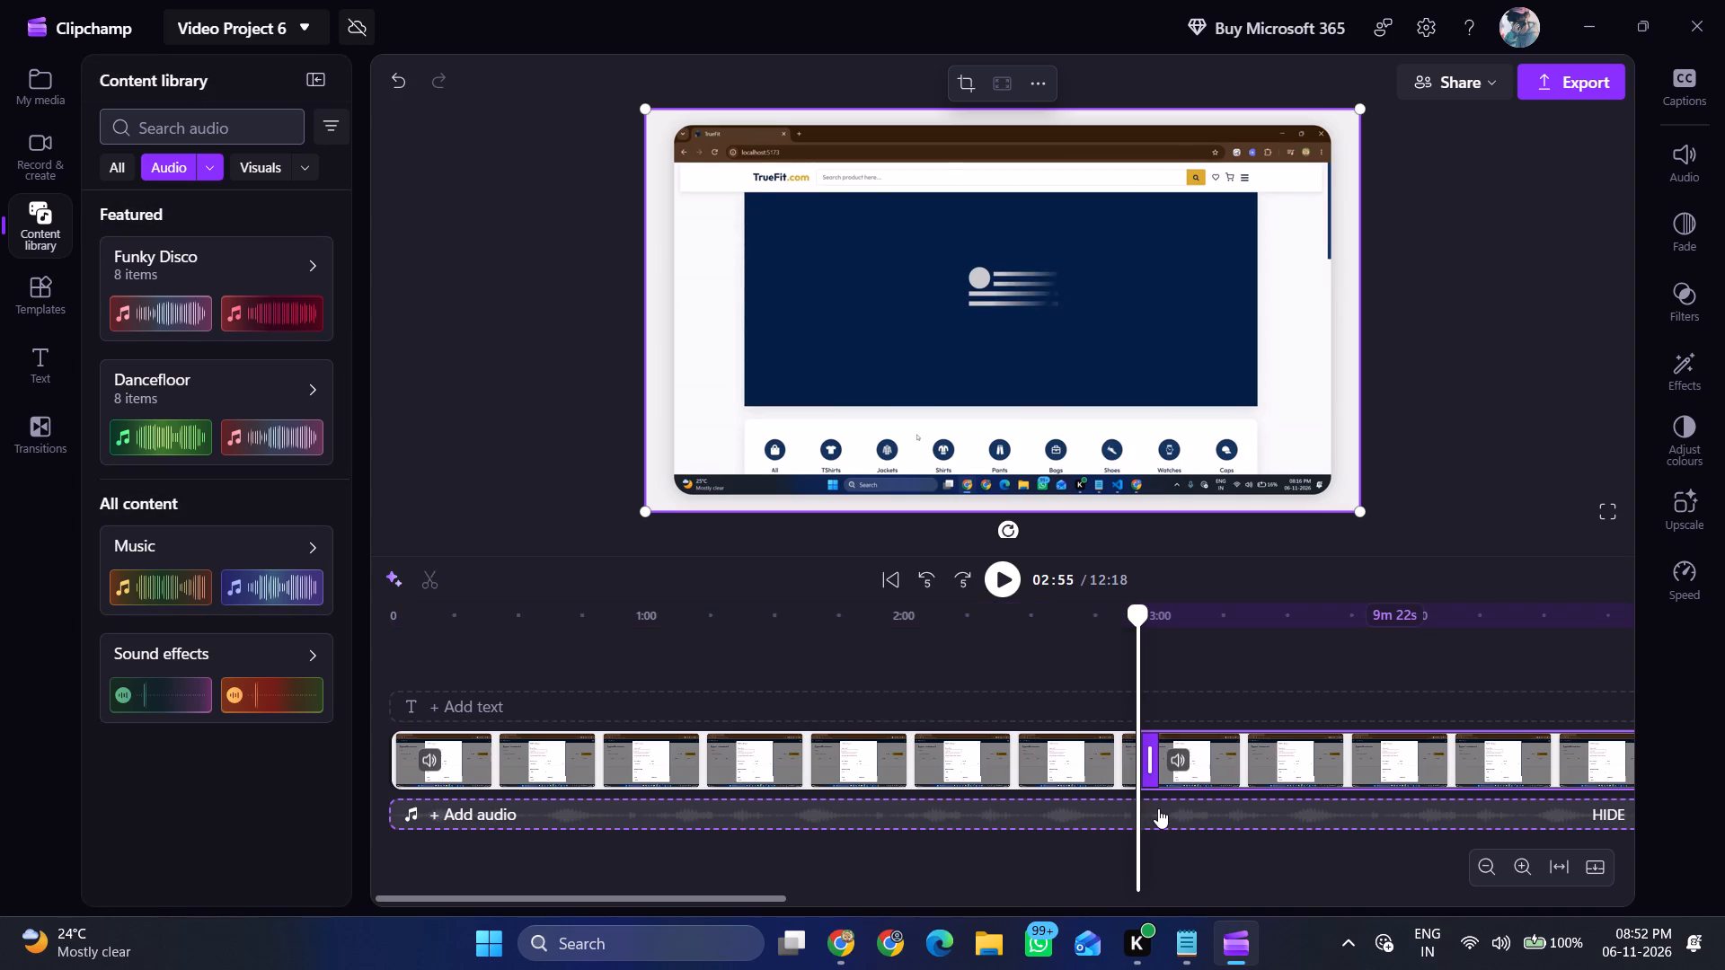
{"action": "left_click", "coordinate": [1124, 817]}
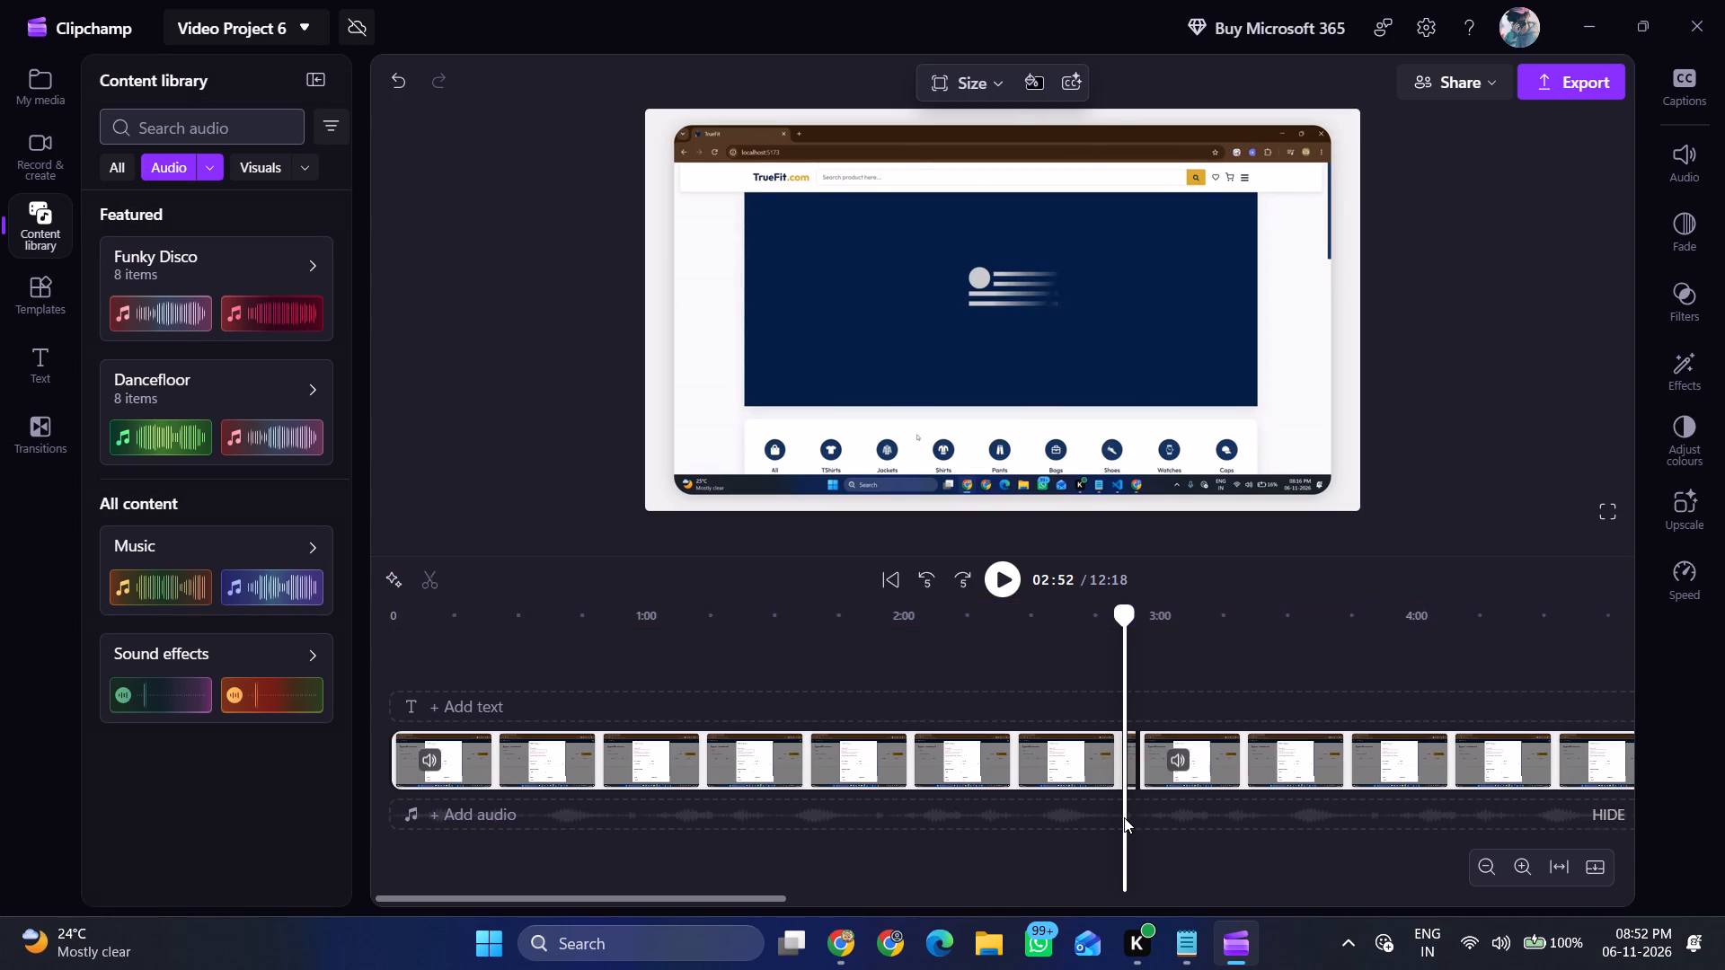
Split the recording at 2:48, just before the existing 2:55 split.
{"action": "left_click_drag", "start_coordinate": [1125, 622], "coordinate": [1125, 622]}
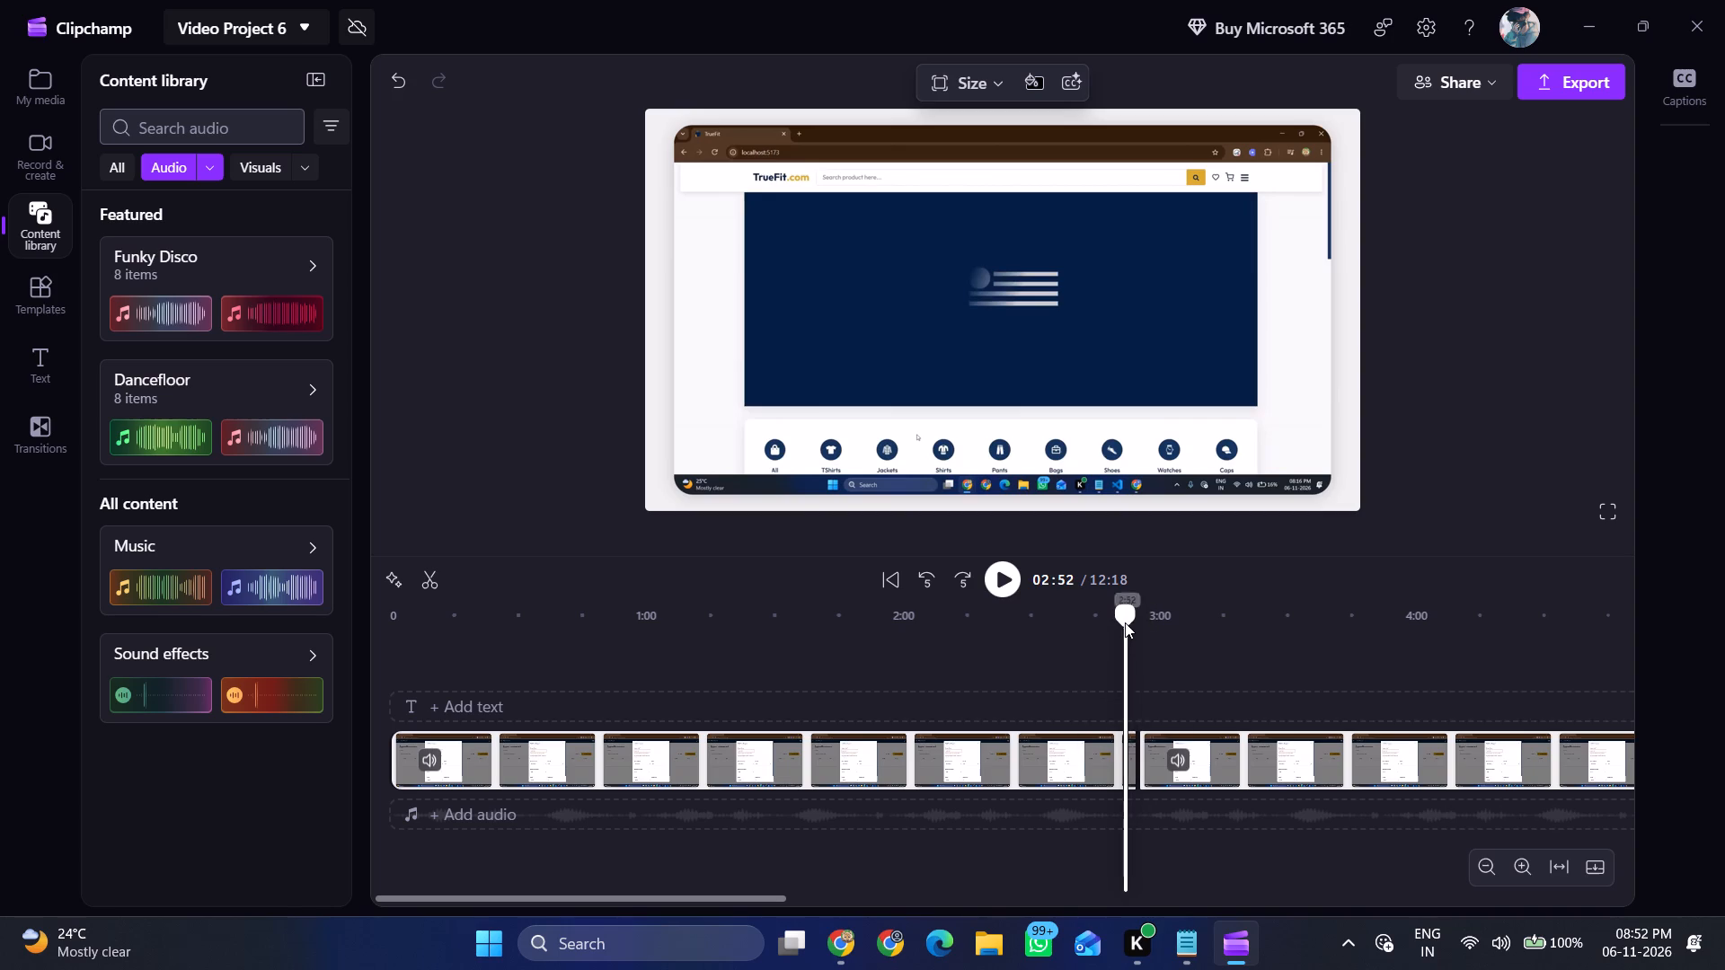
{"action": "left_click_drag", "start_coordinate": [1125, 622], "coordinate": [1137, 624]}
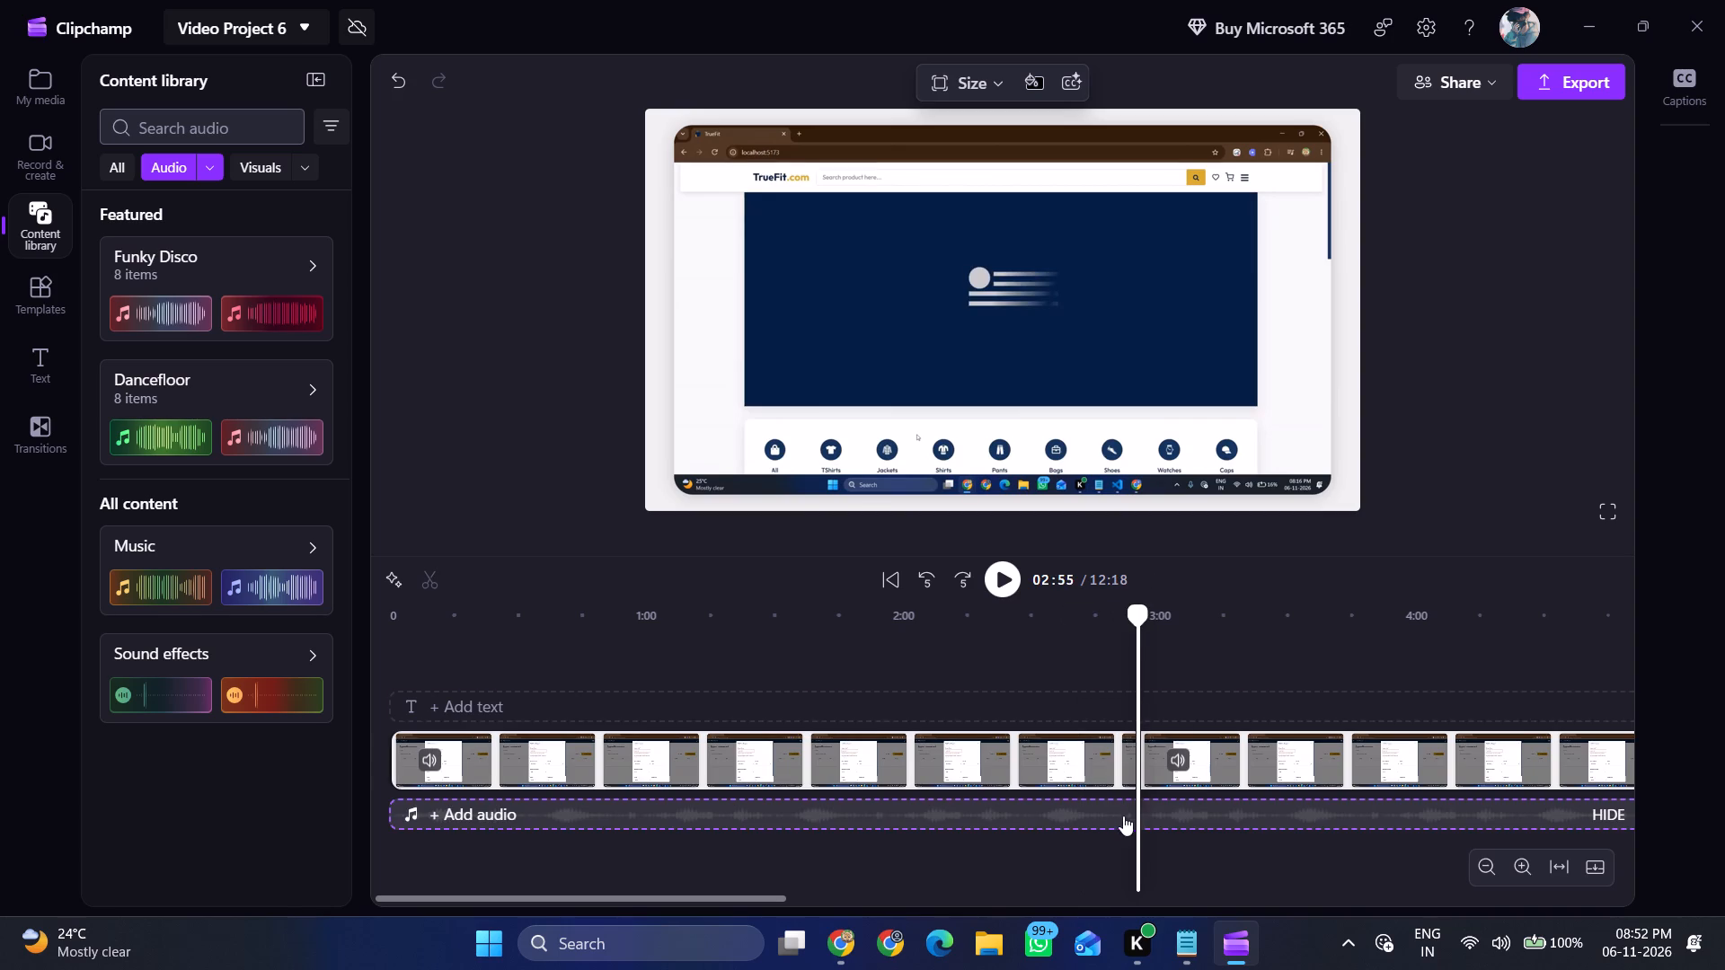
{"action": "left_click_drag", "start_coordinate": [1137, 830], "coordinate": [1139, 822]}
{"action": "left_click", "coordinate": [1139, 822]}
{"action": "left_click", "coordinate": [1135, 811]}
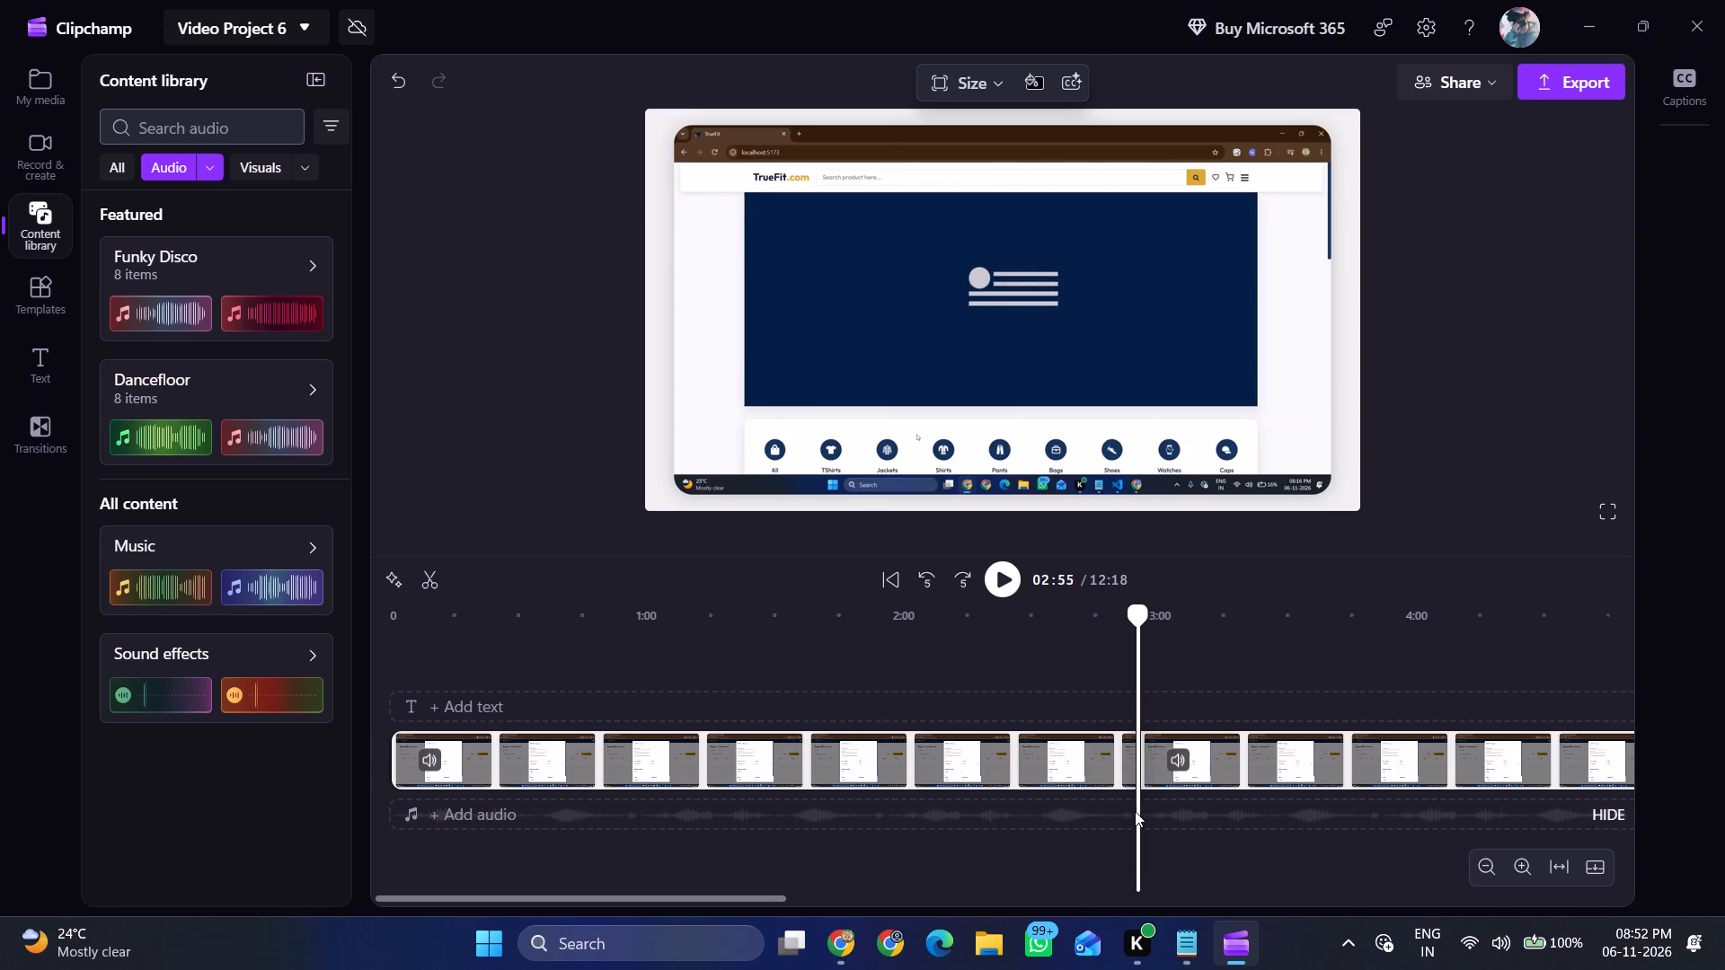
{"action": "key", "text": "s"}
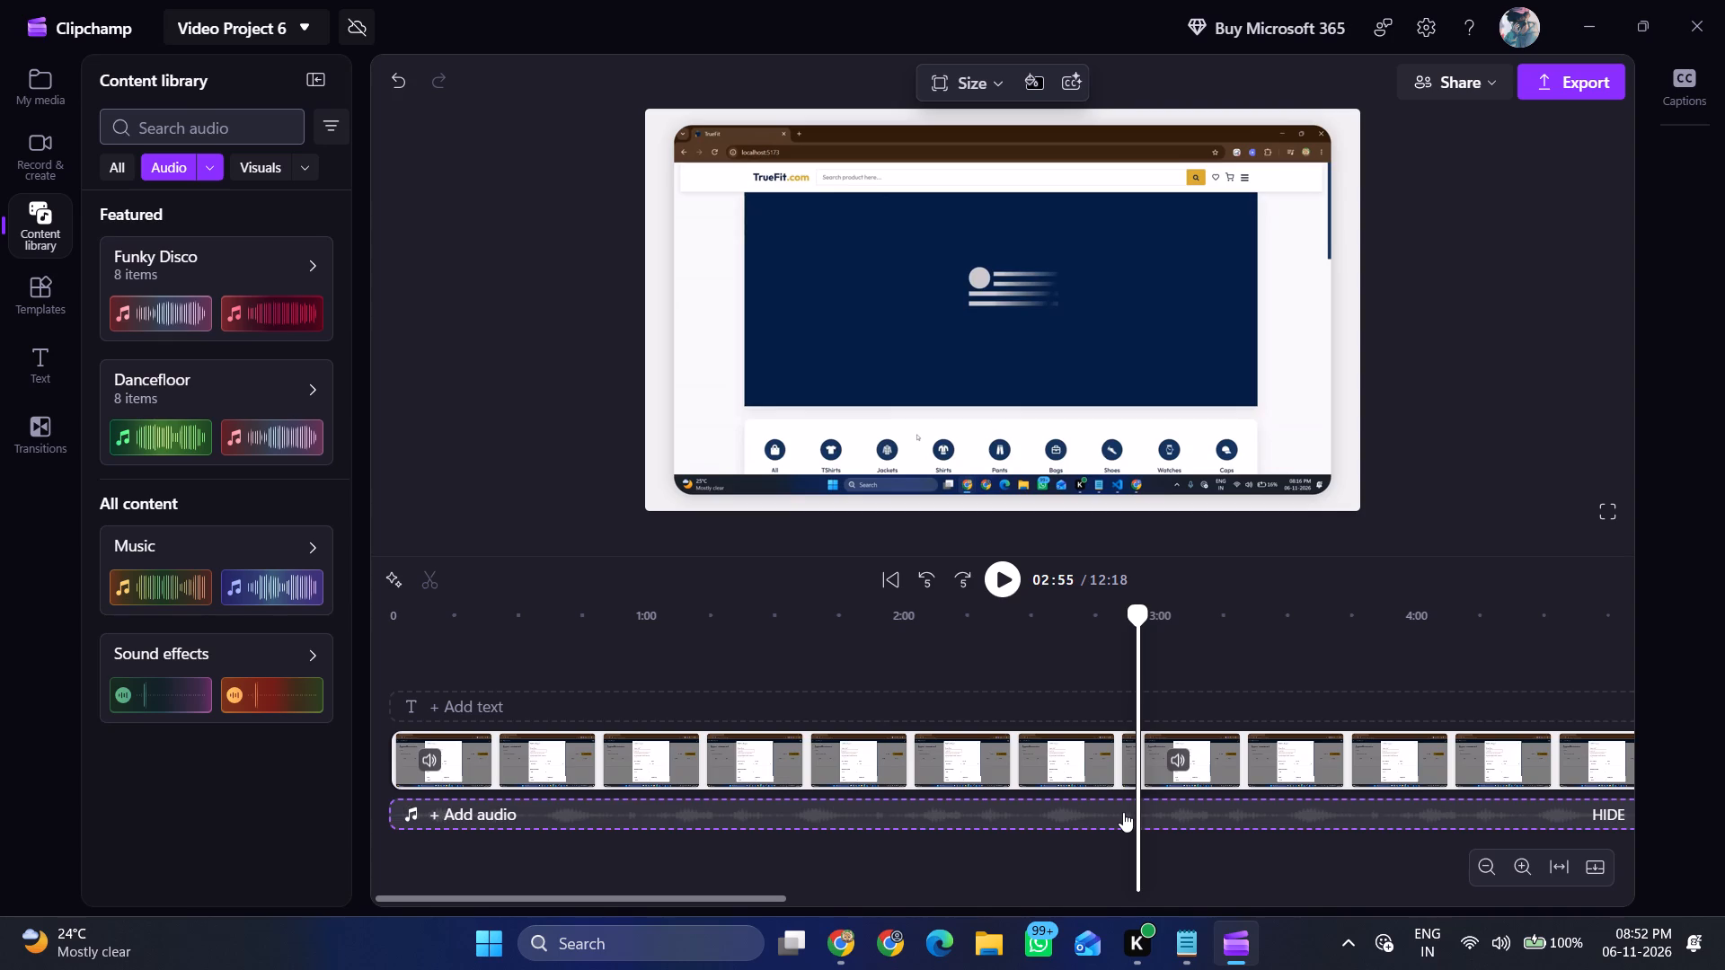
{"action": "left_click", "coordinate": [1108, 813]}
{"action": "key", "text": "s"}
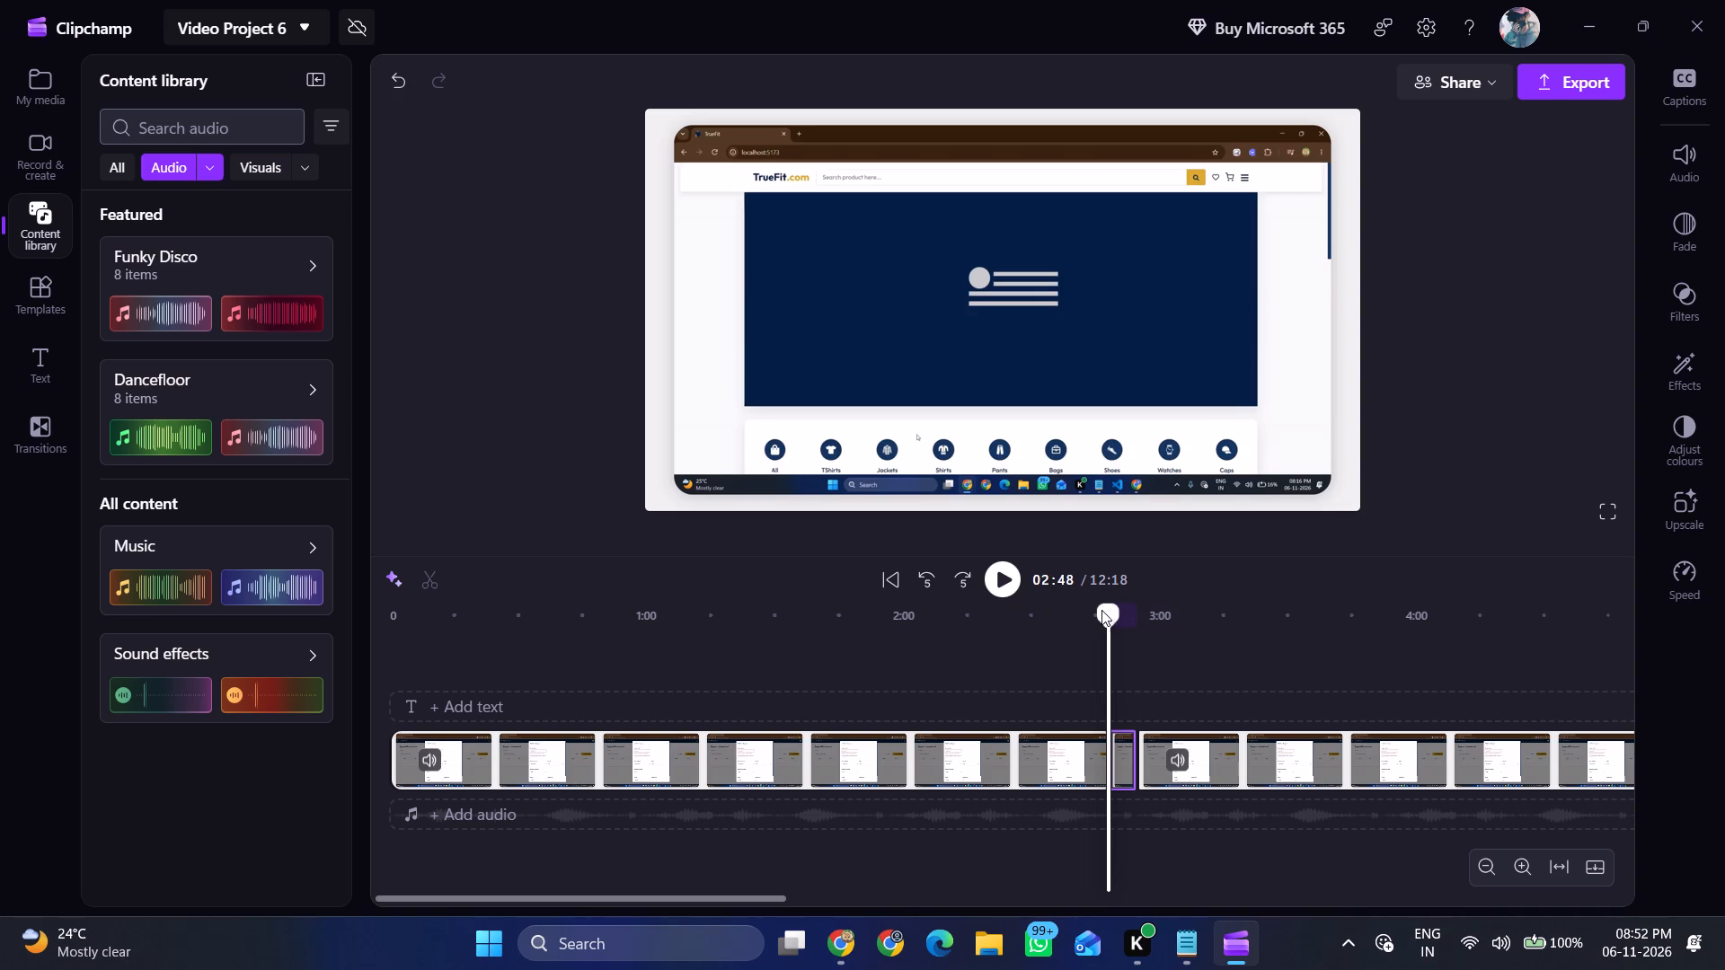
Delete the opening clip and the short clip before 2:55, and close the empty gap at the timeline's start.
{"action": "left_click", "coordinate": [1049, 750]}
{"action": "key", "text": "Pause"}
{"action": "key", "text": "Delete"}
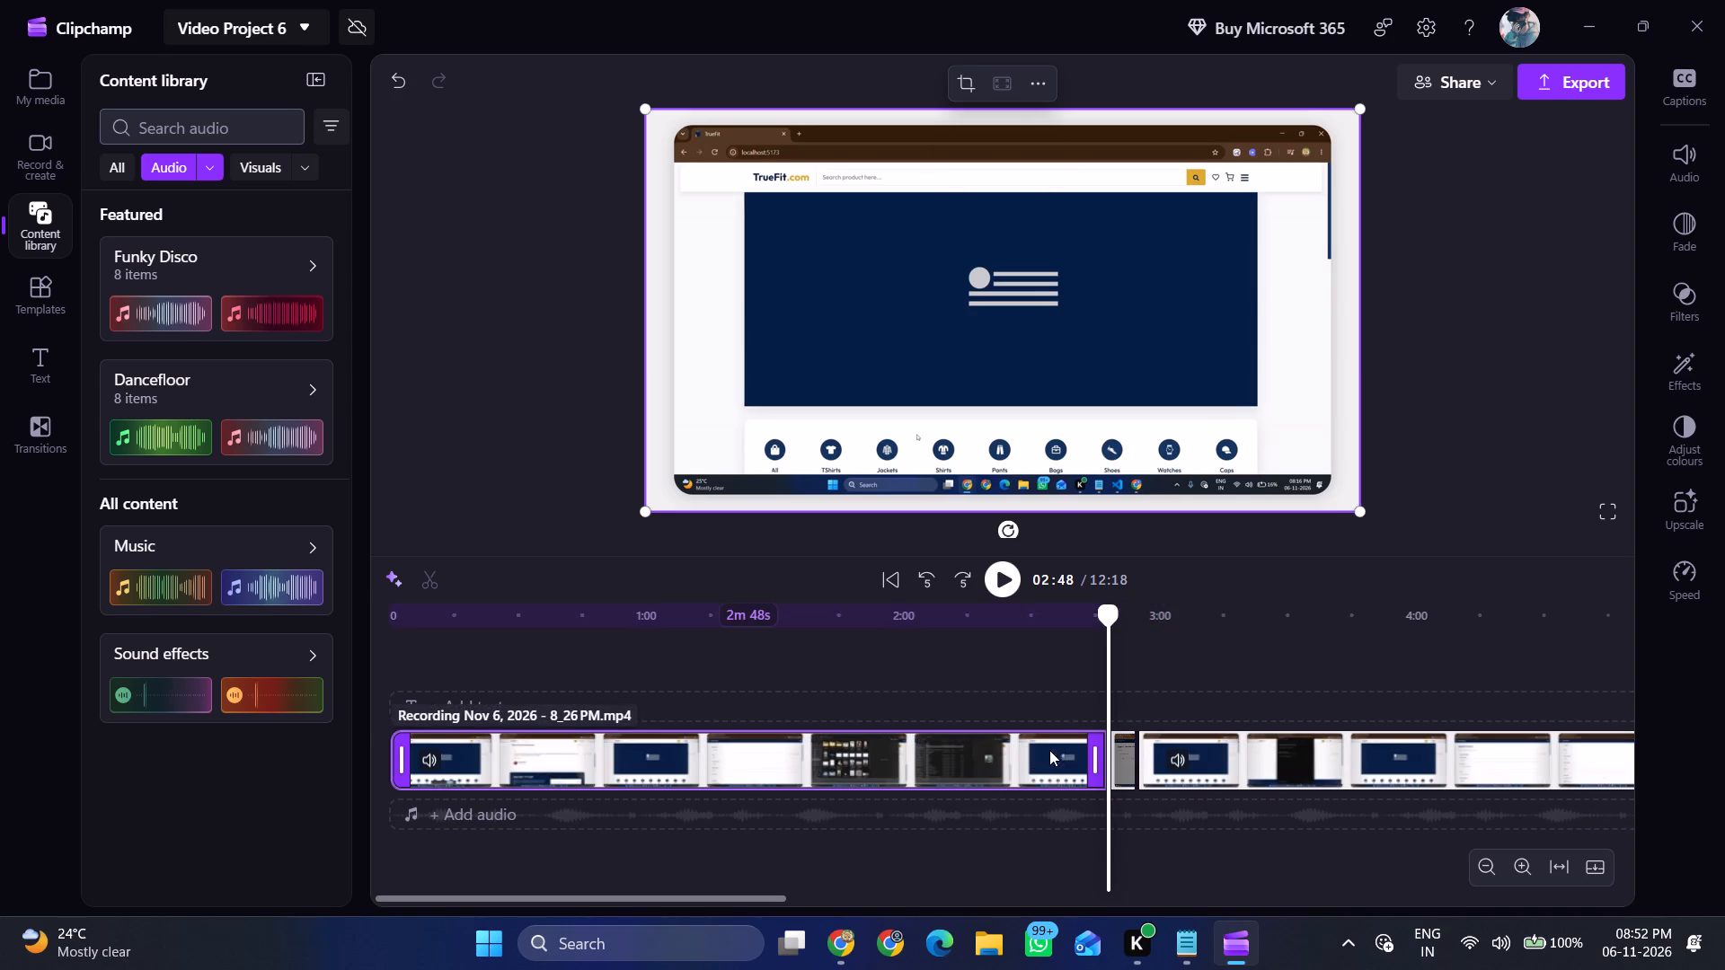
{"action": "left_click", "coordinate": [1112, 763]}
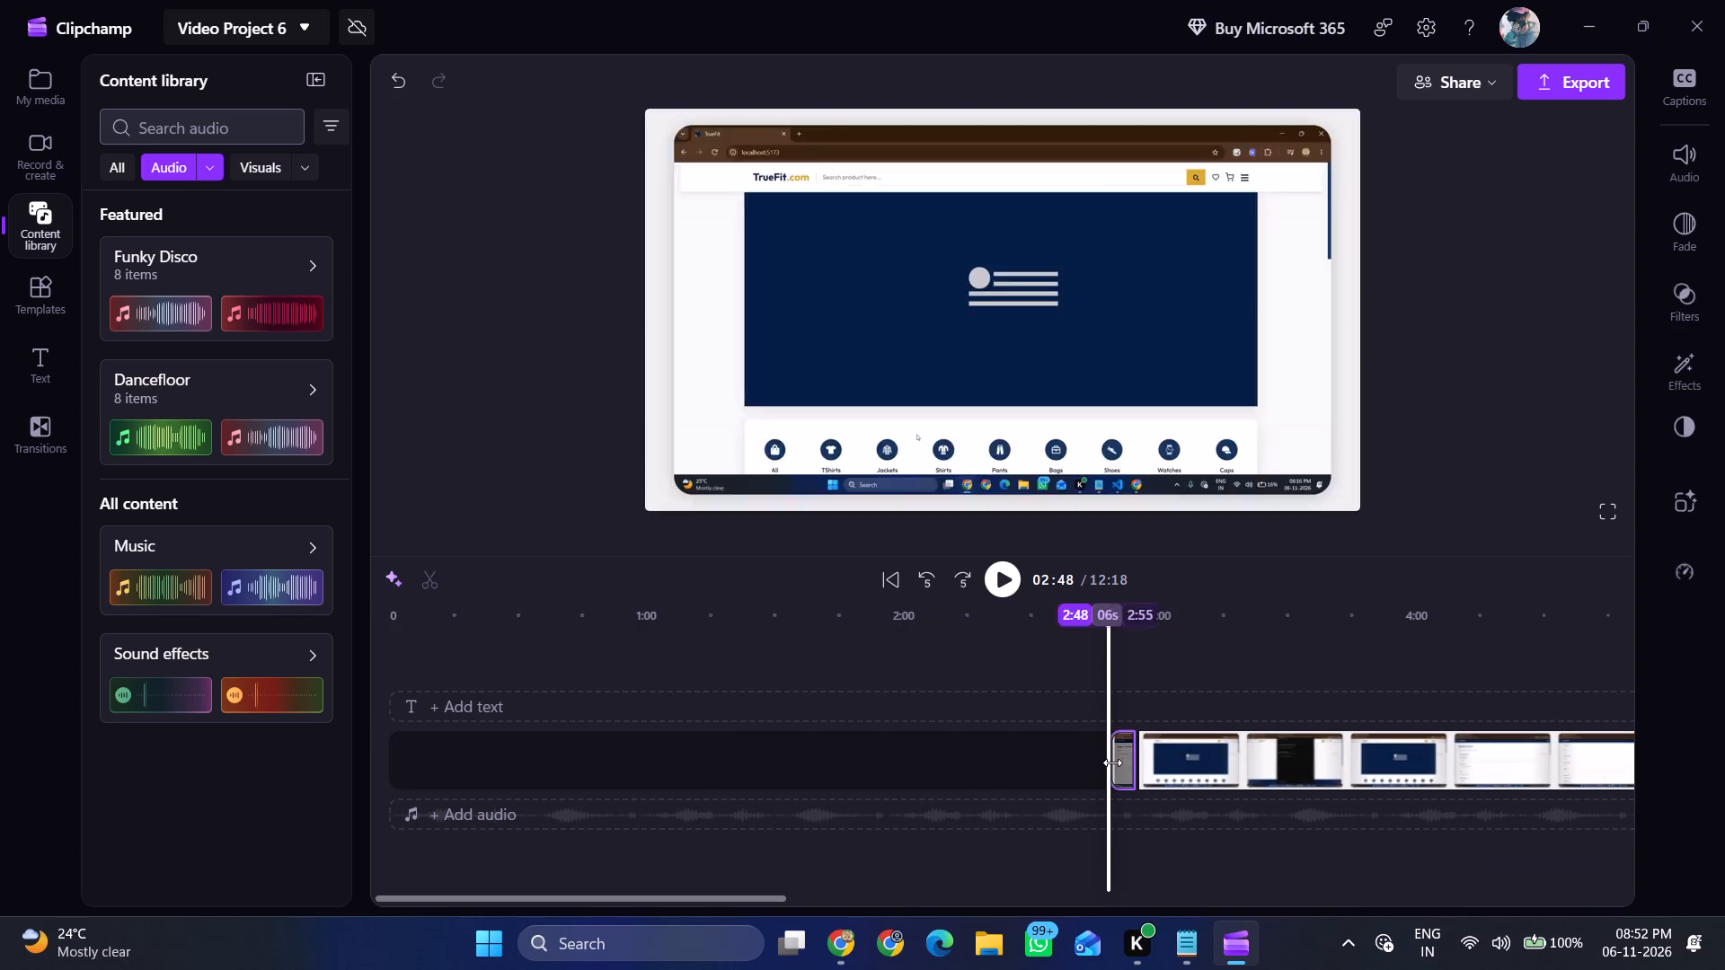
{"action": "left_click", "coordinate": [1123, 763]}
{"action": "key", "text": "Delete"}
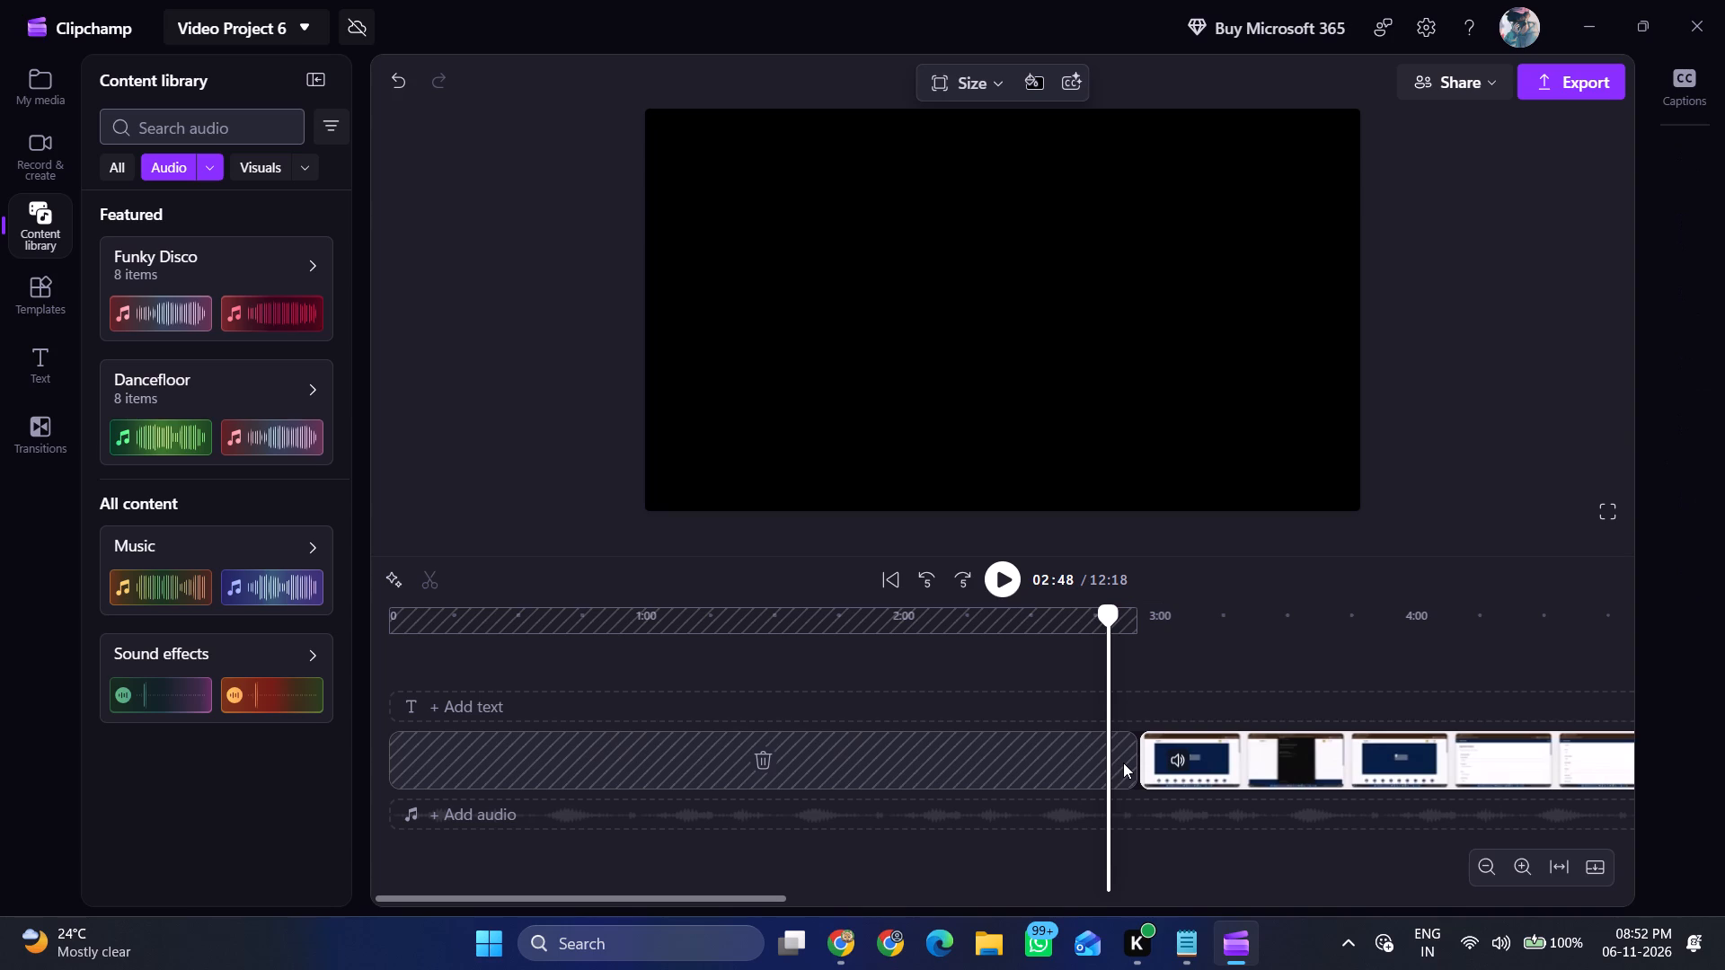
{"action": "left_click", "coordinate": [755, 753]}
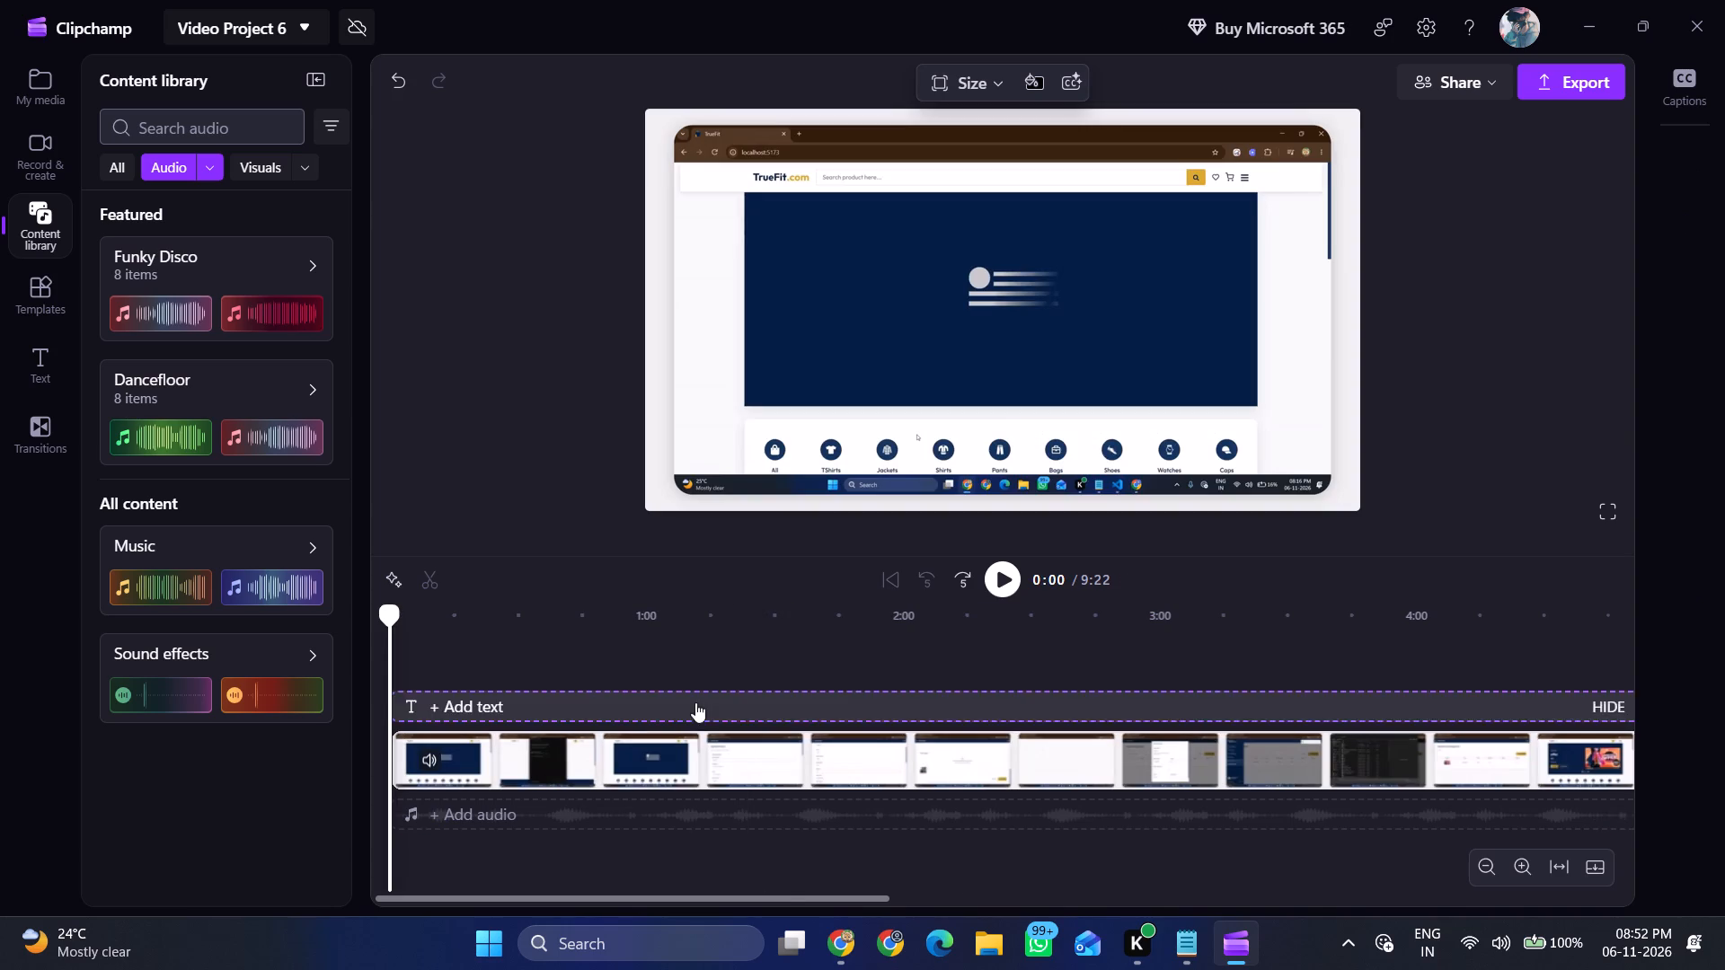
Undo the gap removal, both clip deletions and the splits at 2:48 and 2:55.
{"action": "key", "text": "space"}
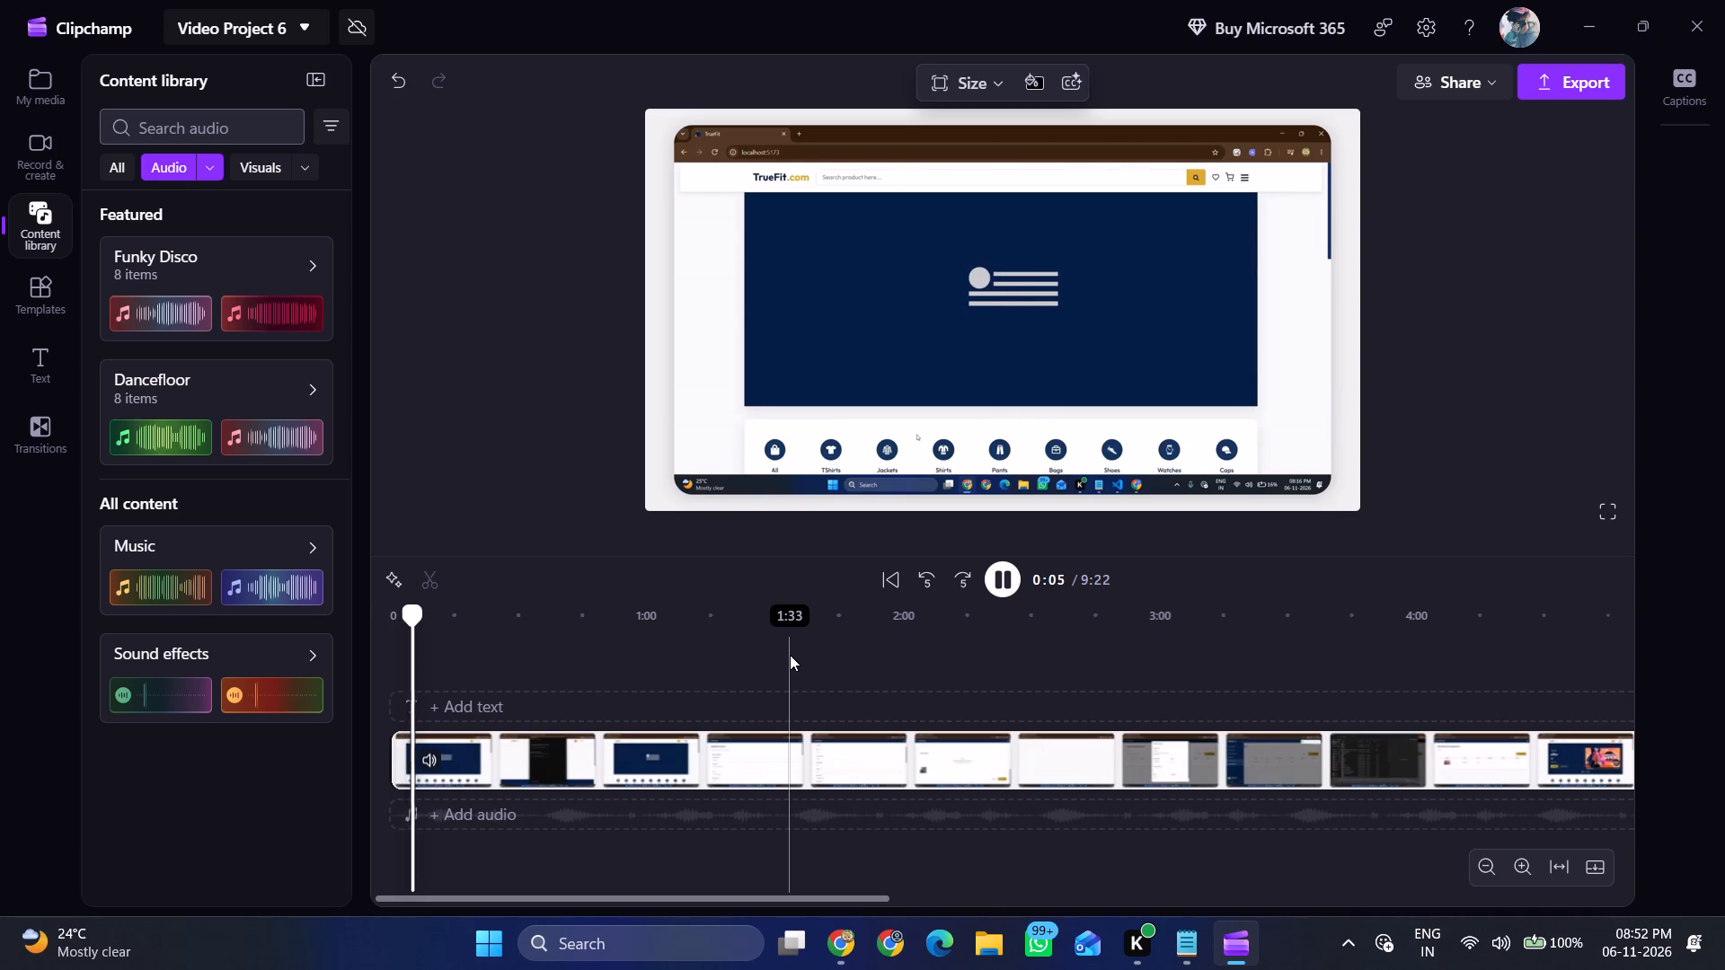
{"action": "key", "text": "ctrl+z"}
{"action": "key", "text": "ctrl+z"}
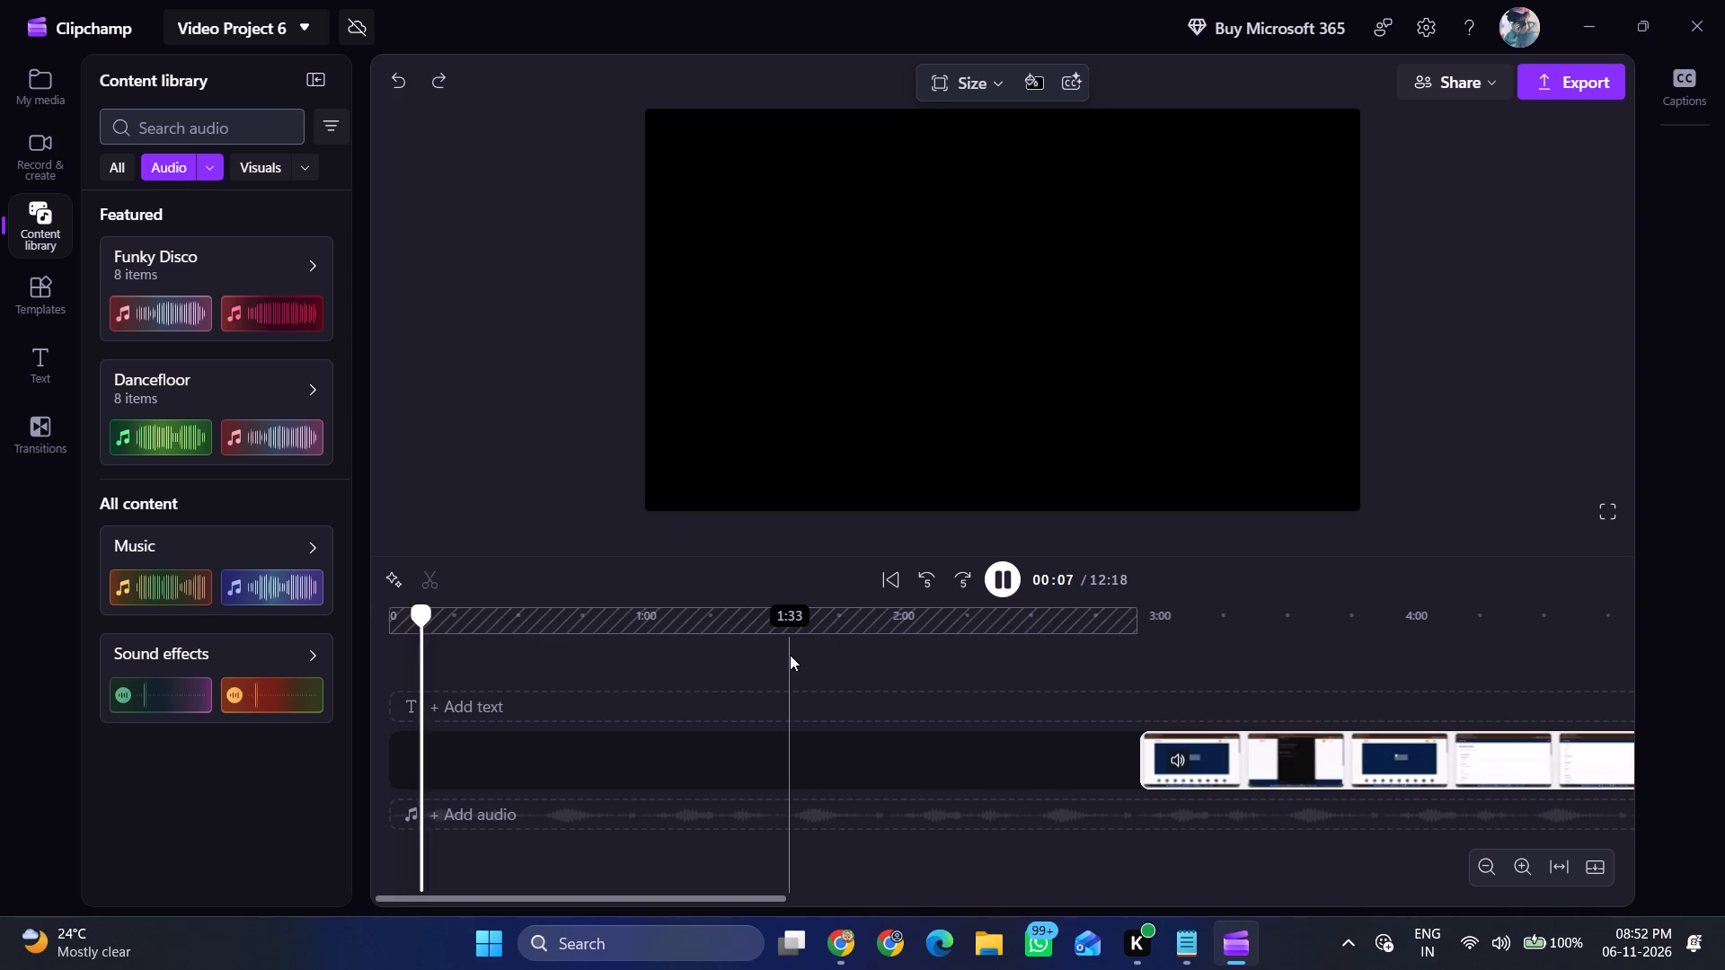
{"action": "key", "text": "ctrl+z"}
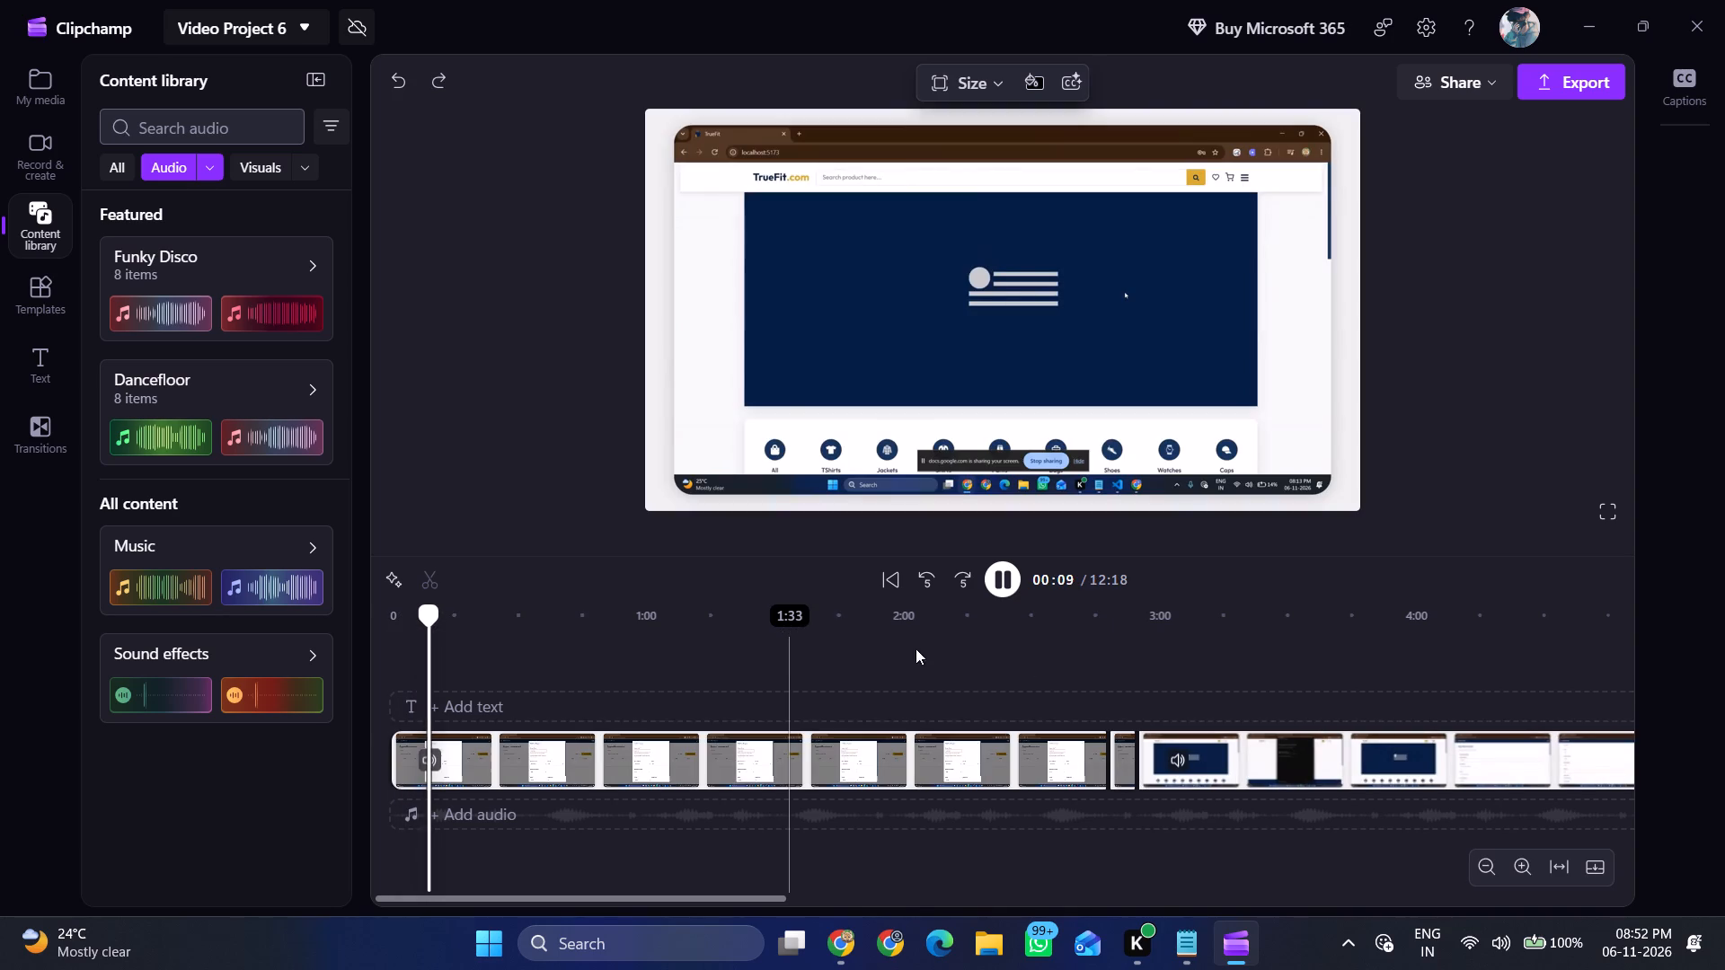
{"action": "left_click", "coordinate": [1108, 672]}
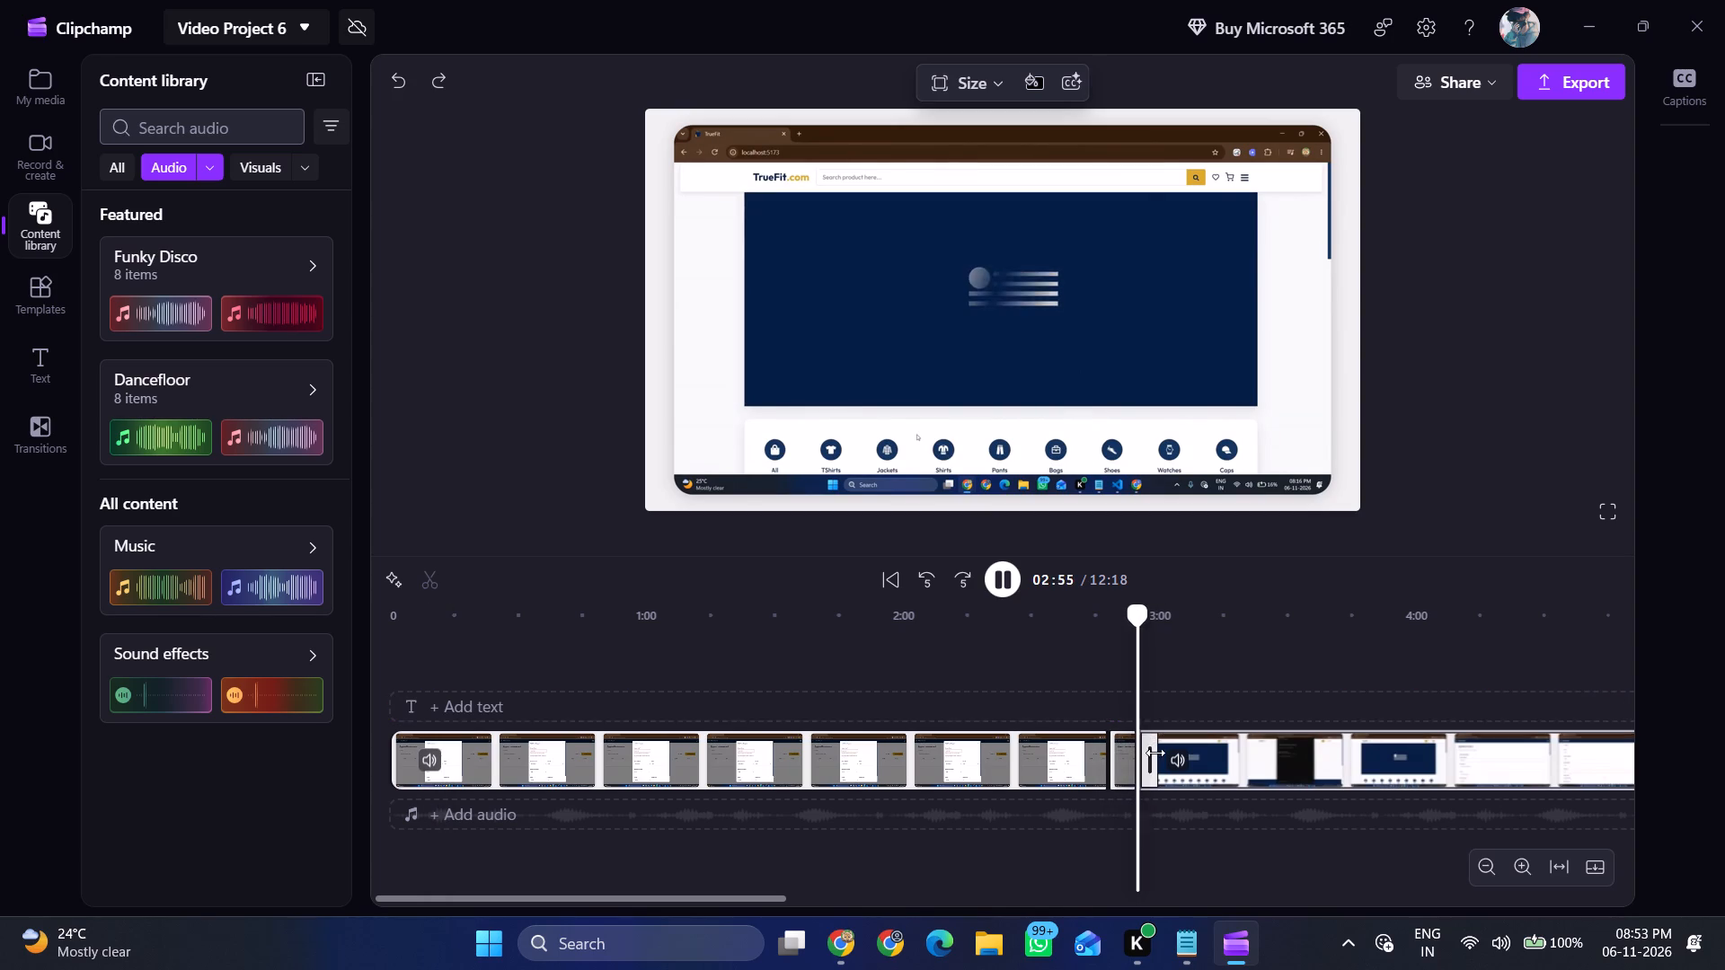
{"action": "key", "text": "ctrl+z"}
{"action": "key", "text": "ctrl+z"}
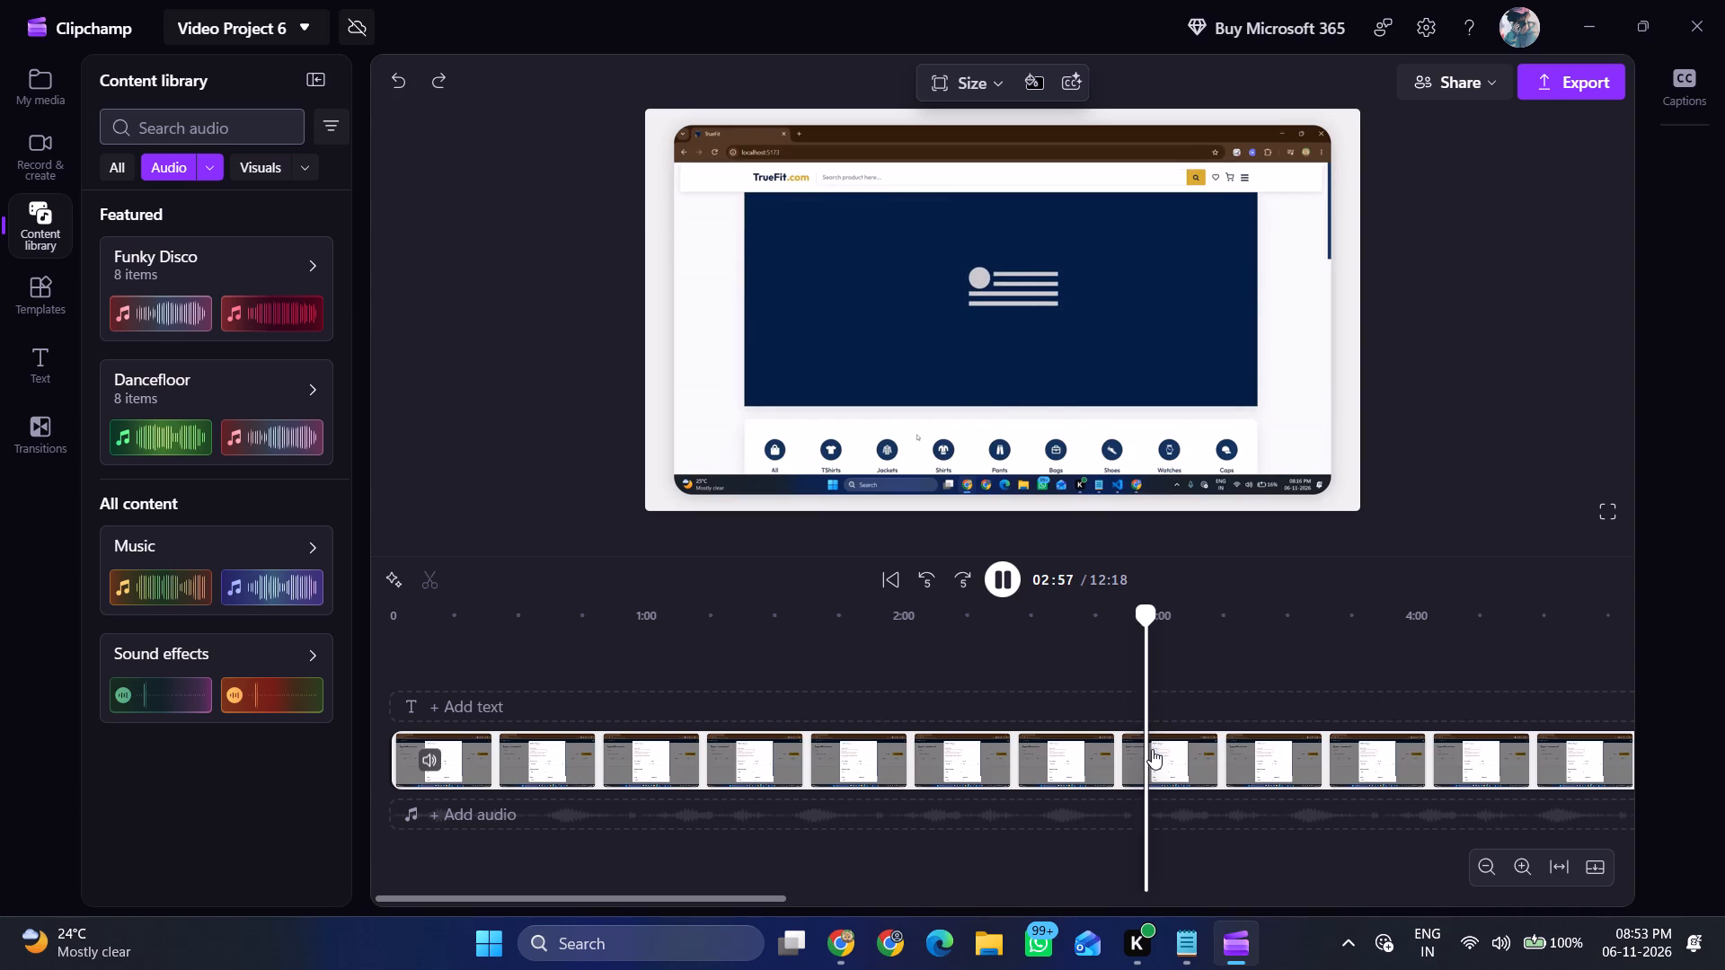
Pause playback and split the recording at 2:50.
{"action": "left_click_drag", "start_coordinate": [1151, 609], "coordinate": [1116, 625]}
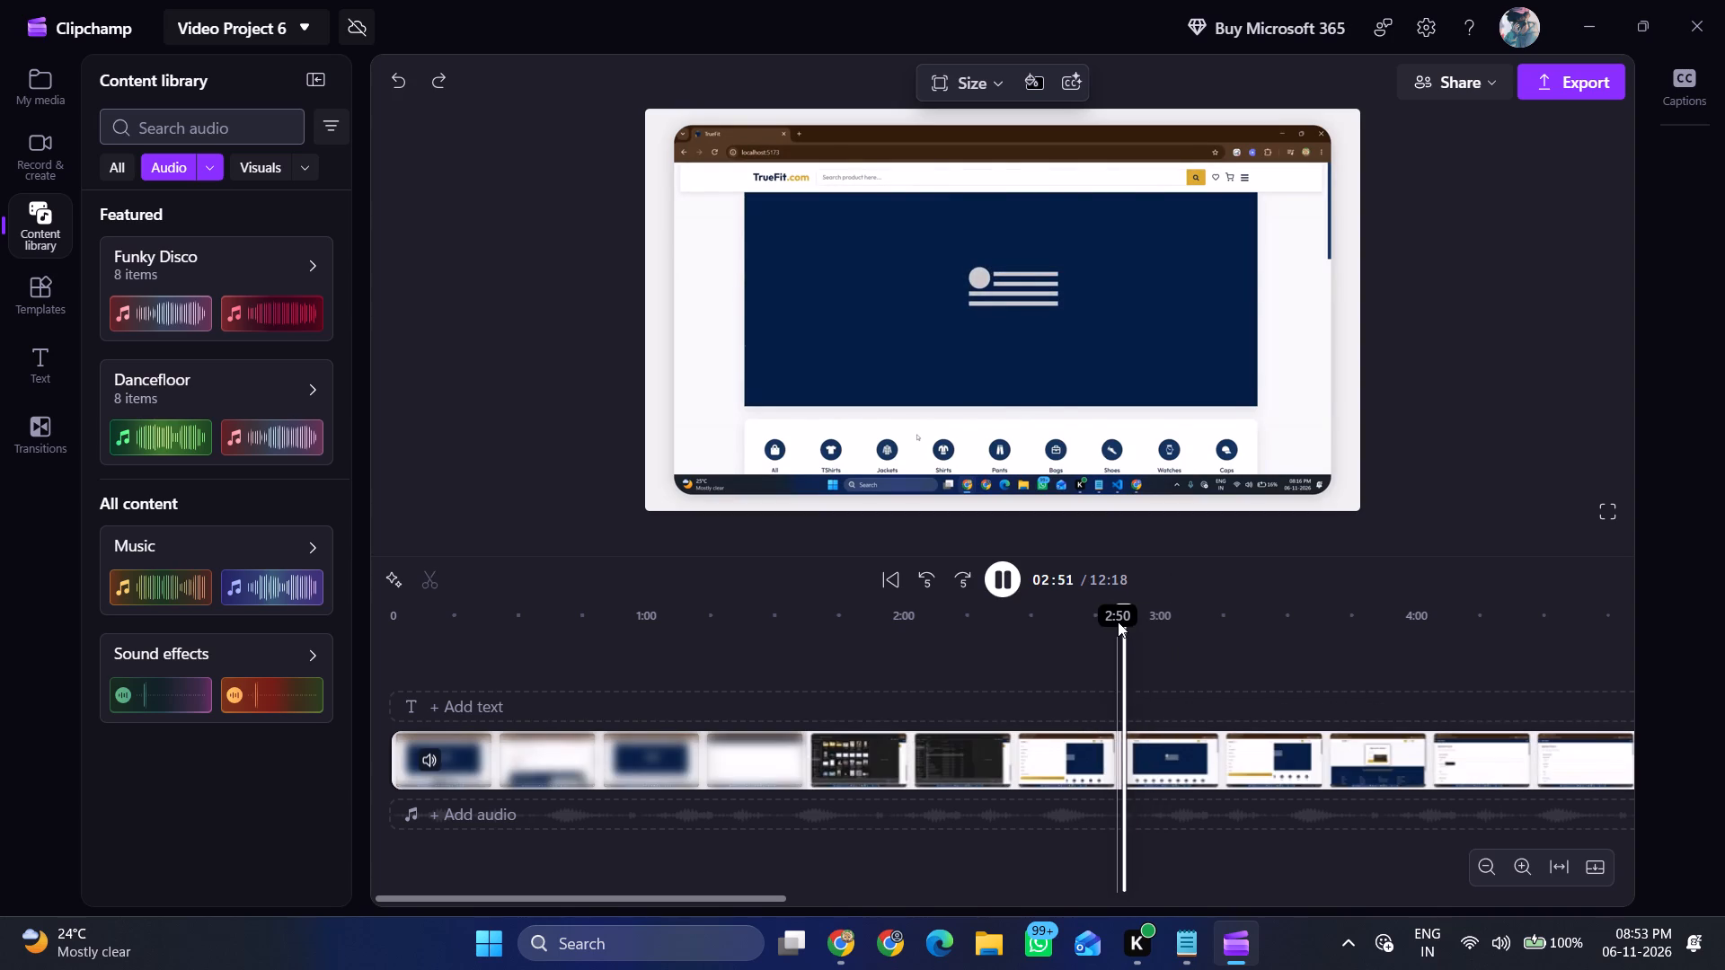
{"action": "key", "text": "space"}
{"action": "left_click_drag", "start_coordinate": [1128, 615], "coordinate": [1124, 616]}
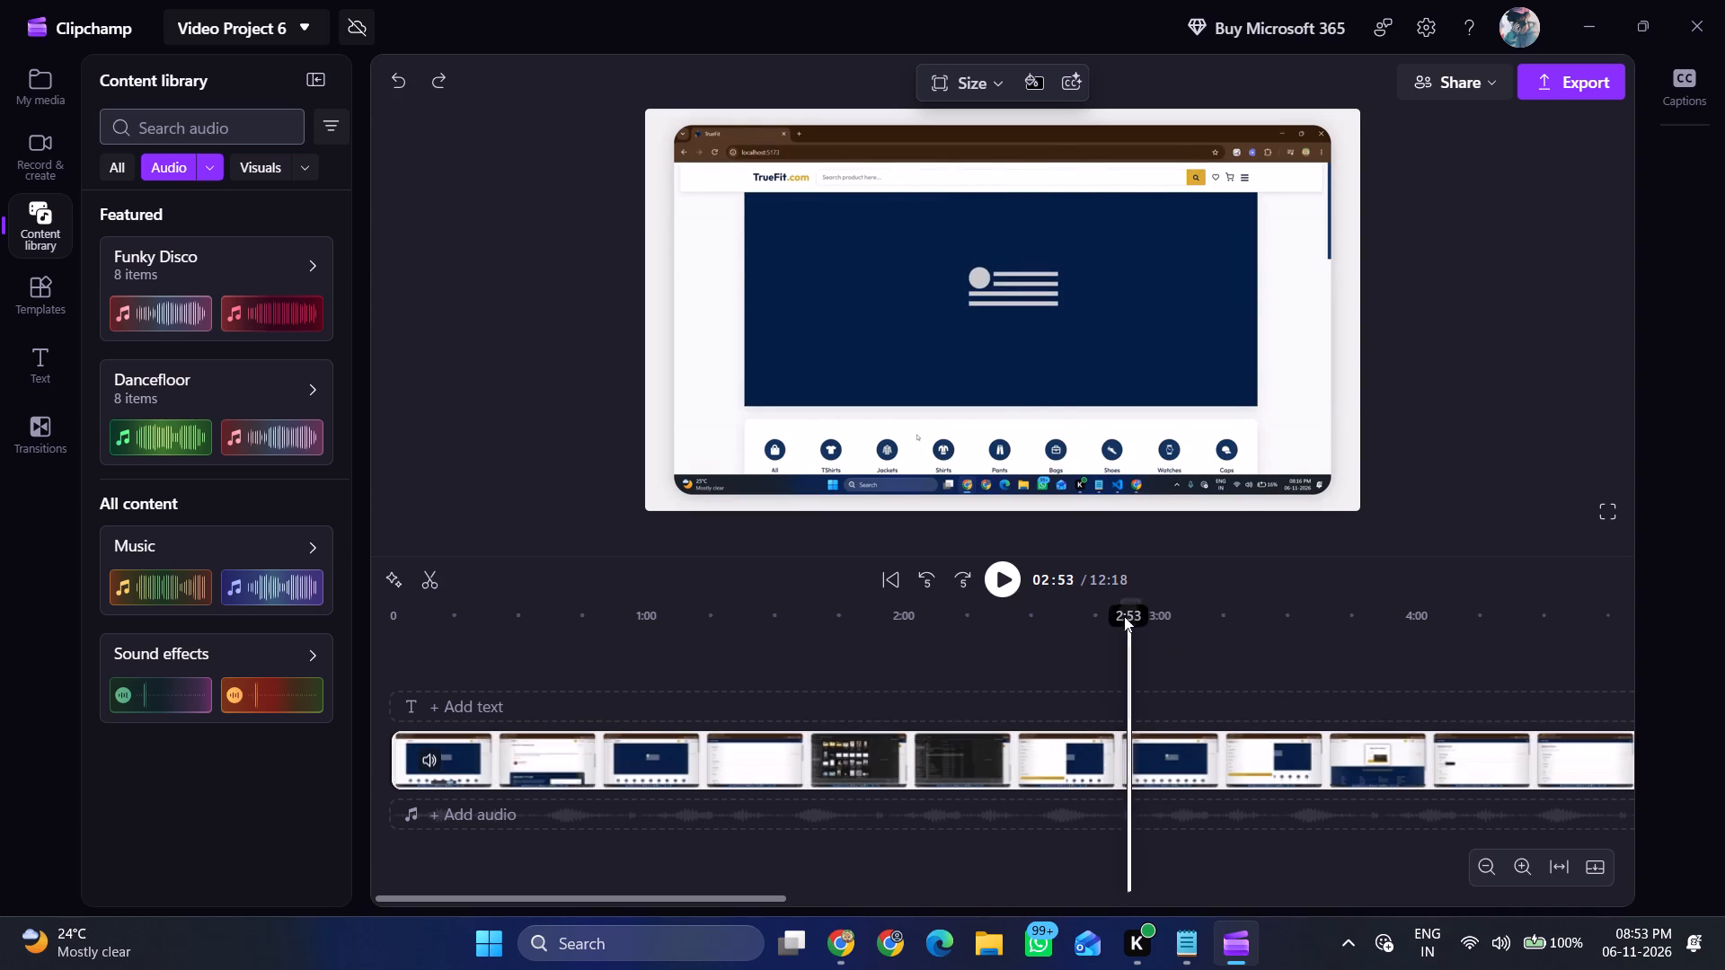
{"action": "left_click_drag", "start_coordinate": [1124, 616], "coordinate": [1116, 618]}
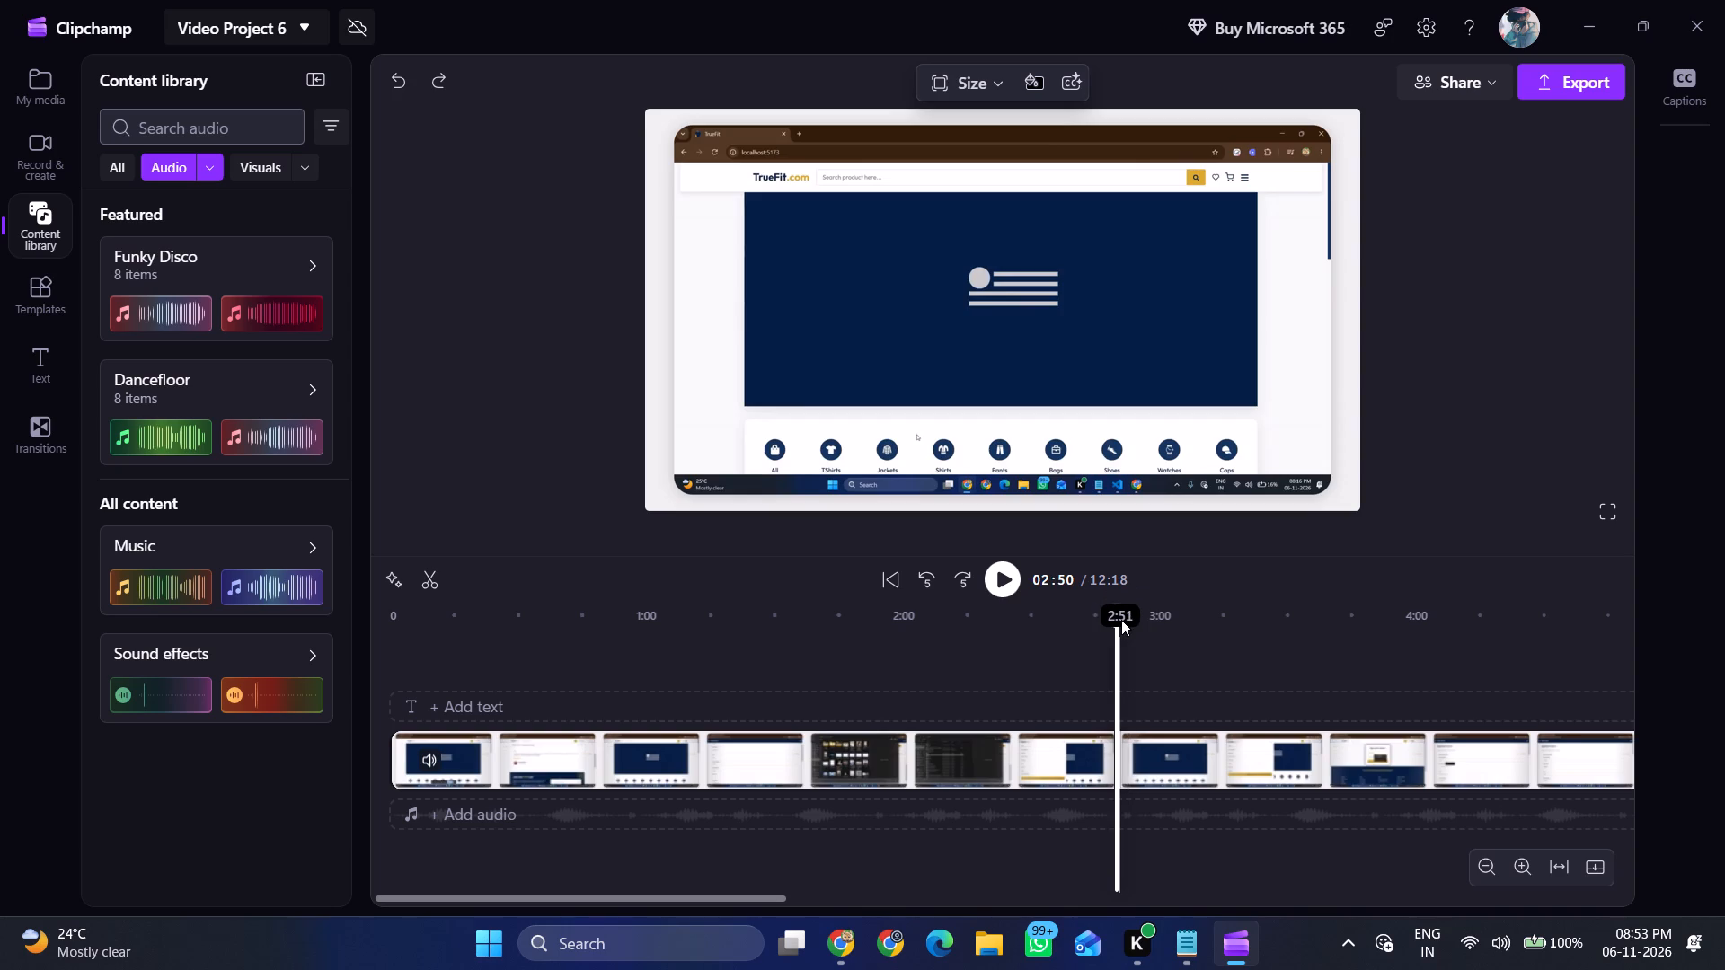
{"action": "key", "text": "s"}
Delete the section of the recording before the 2:50 split and close the gap it leaves.
{"action": "left_click", "coordinate": [1052, 771]}
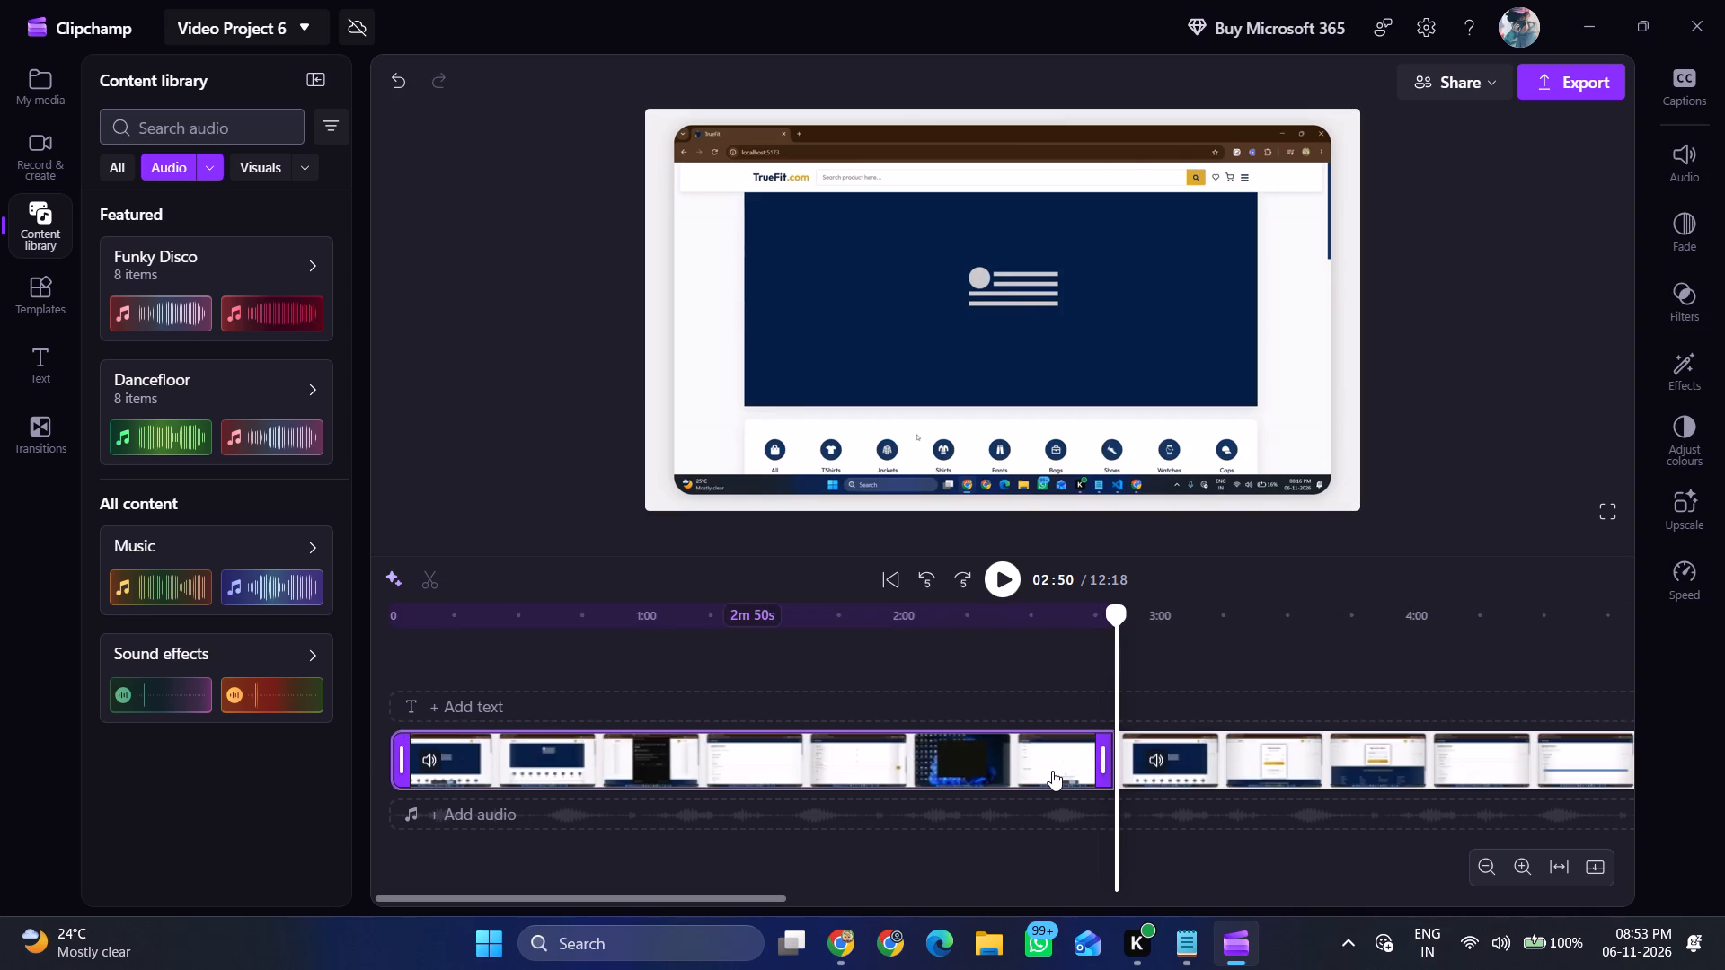
{"action": "key", "text": "Delete"}
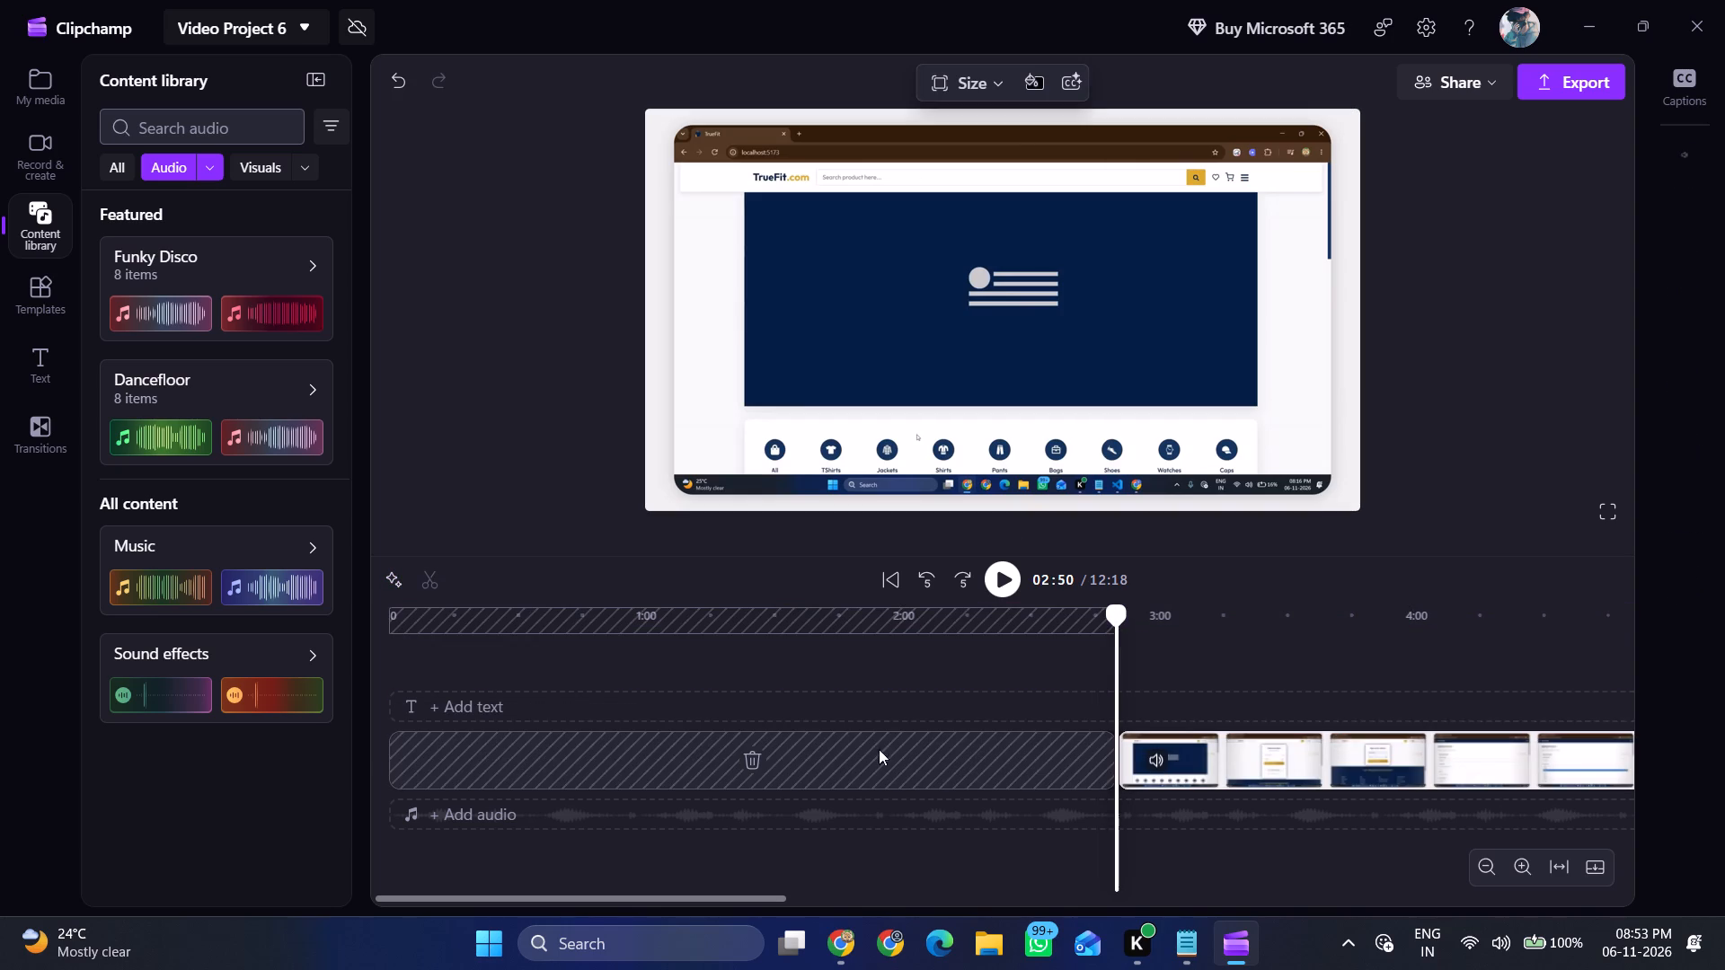
{"action": "left_click", "coordinate": [750, 759]}
Split the shortened recording at 0:01, delete the sliver before the split and close the gap.
{"action": "key", "text": "space"}
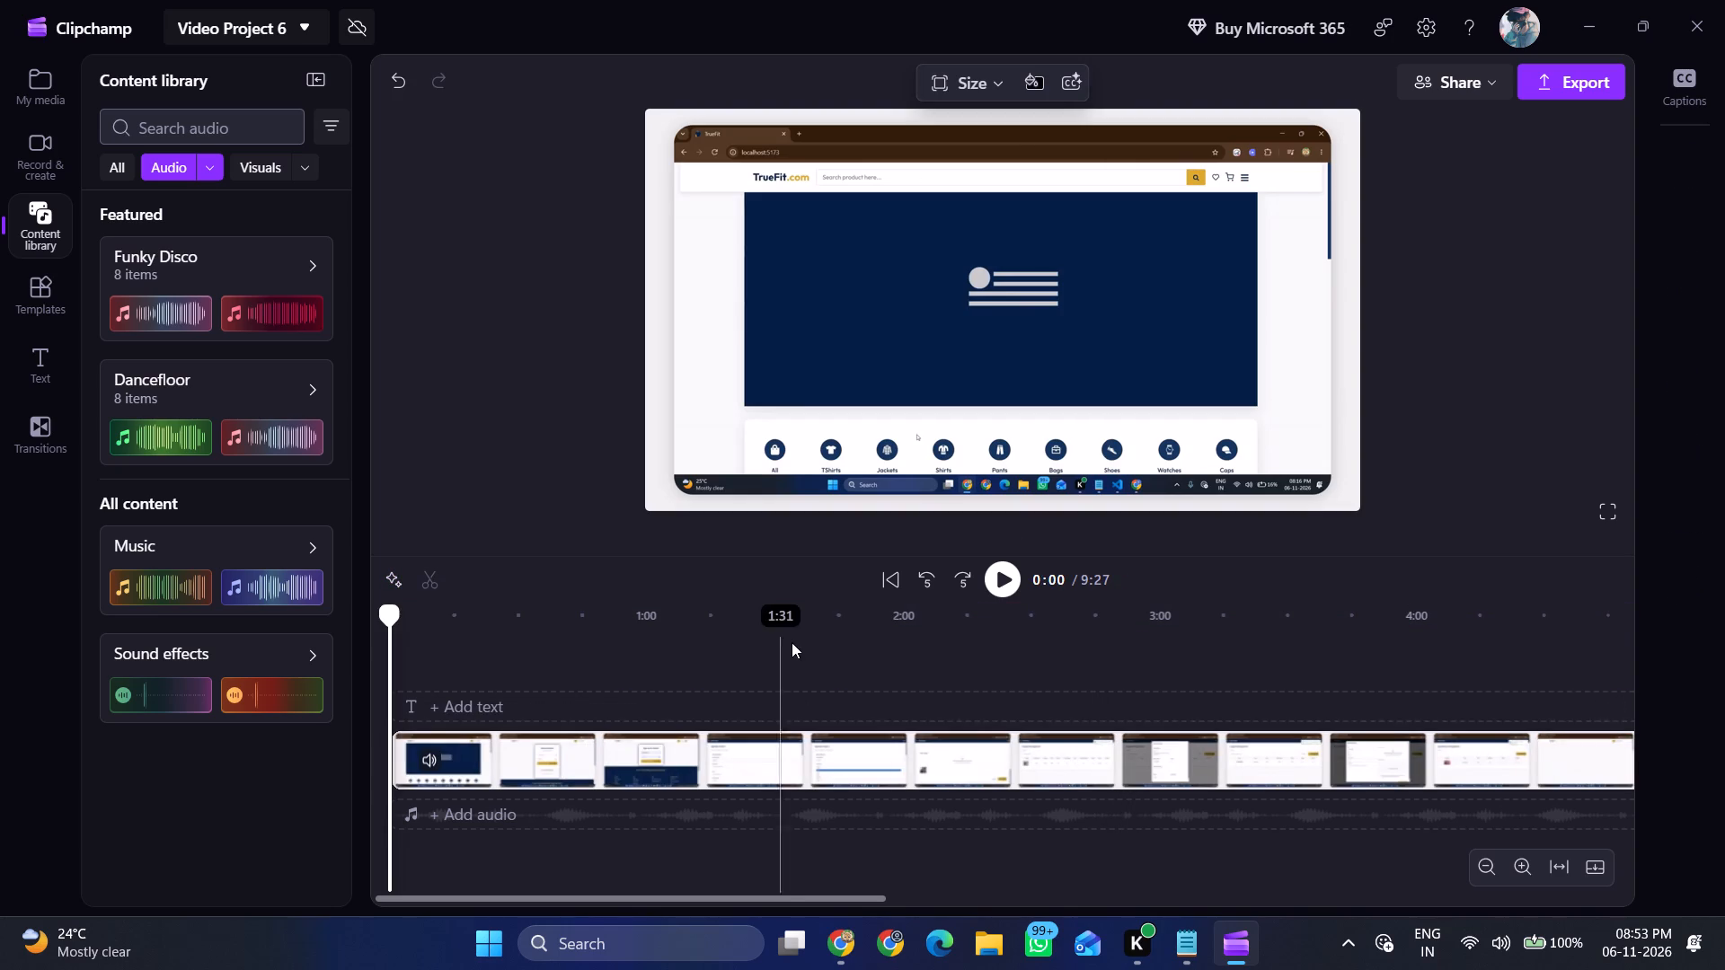
{"action": "key", "text": "space"}
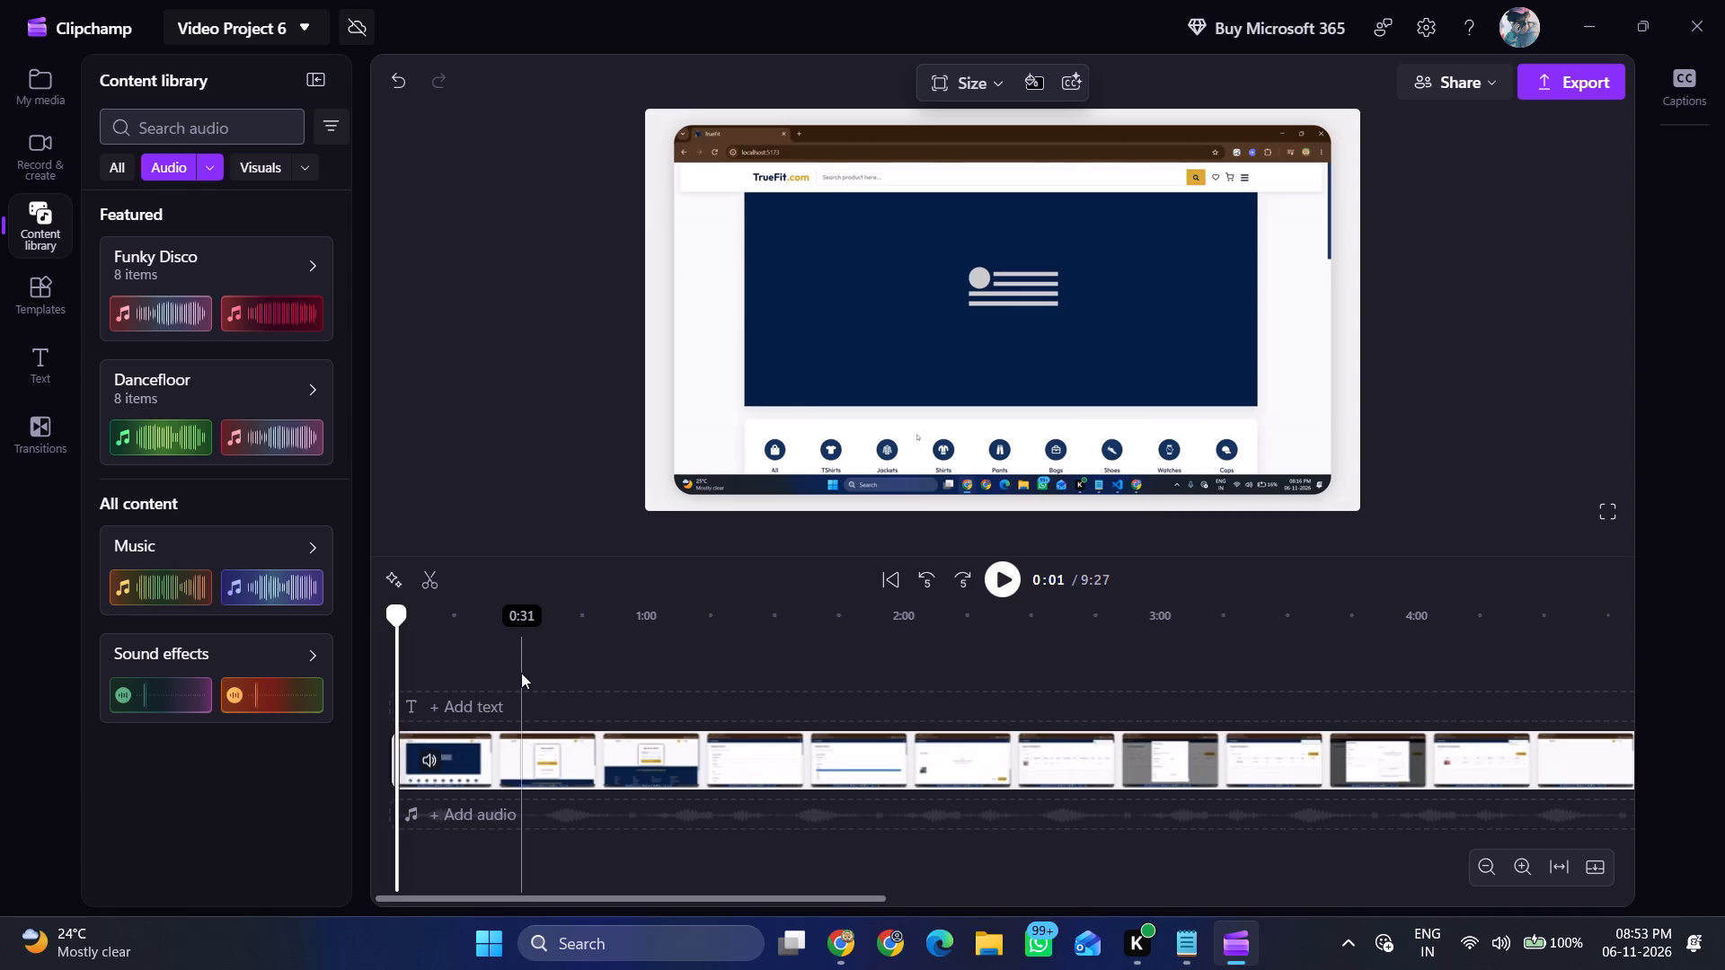
{"action": "key", "text": "s"}
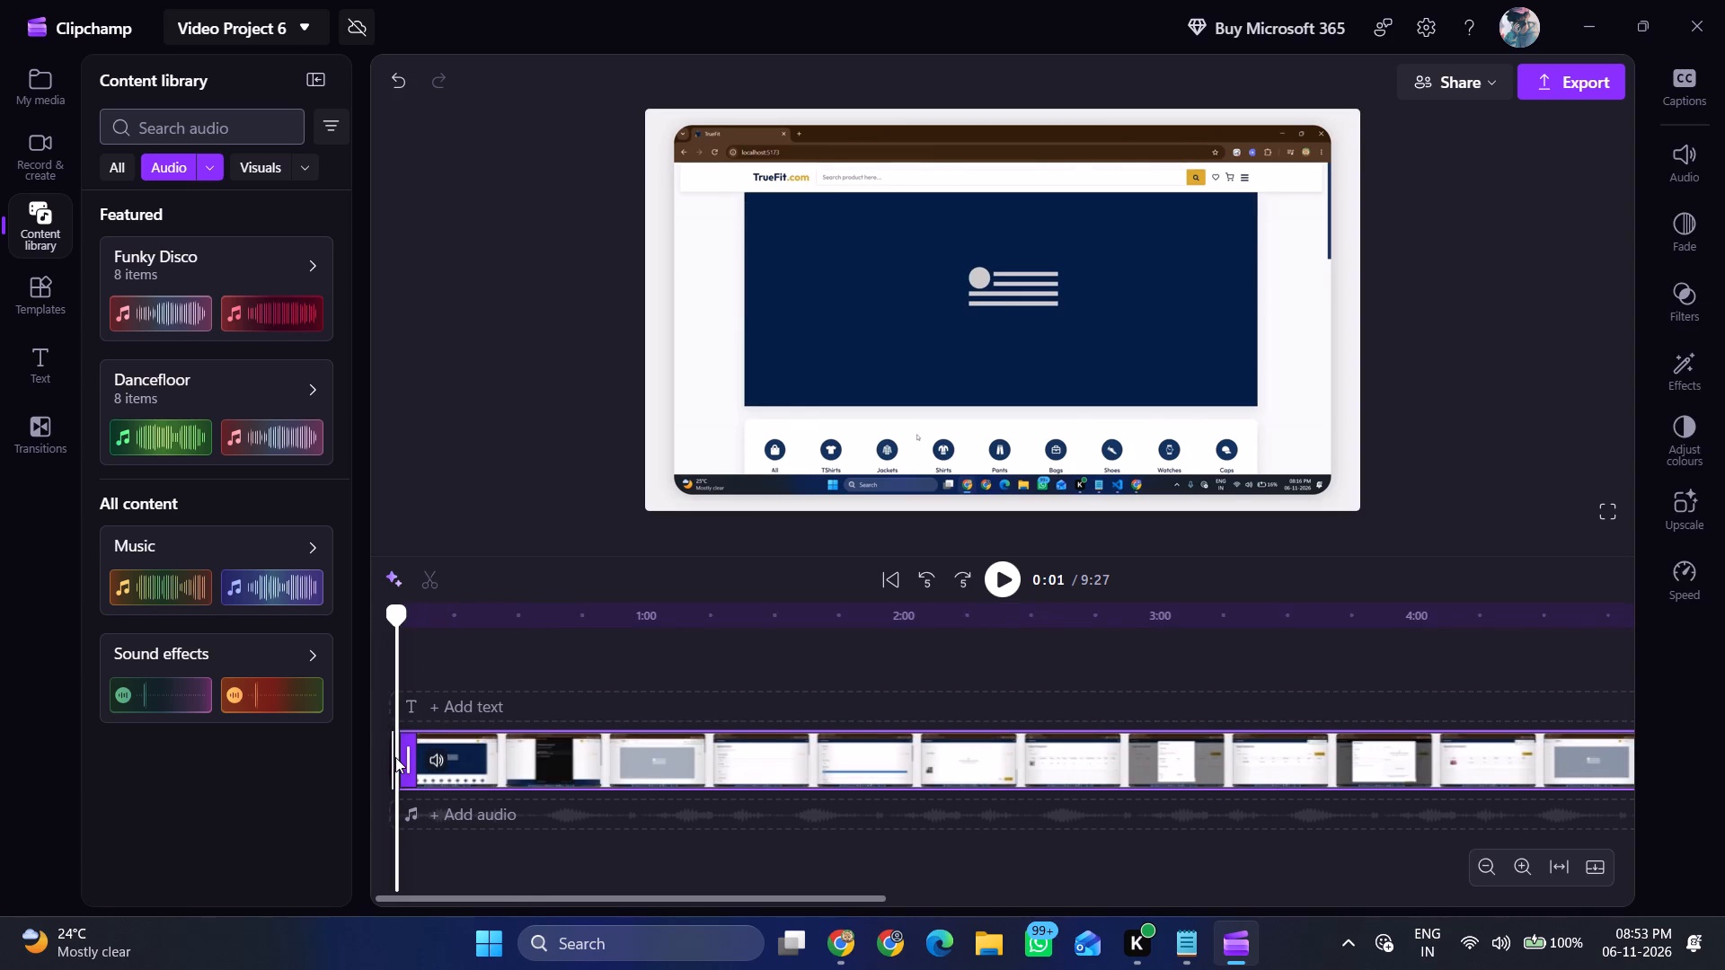
{"action": "left_click", "coordinate": [391, 757]}
{"action": "key", "text": "Delete"}
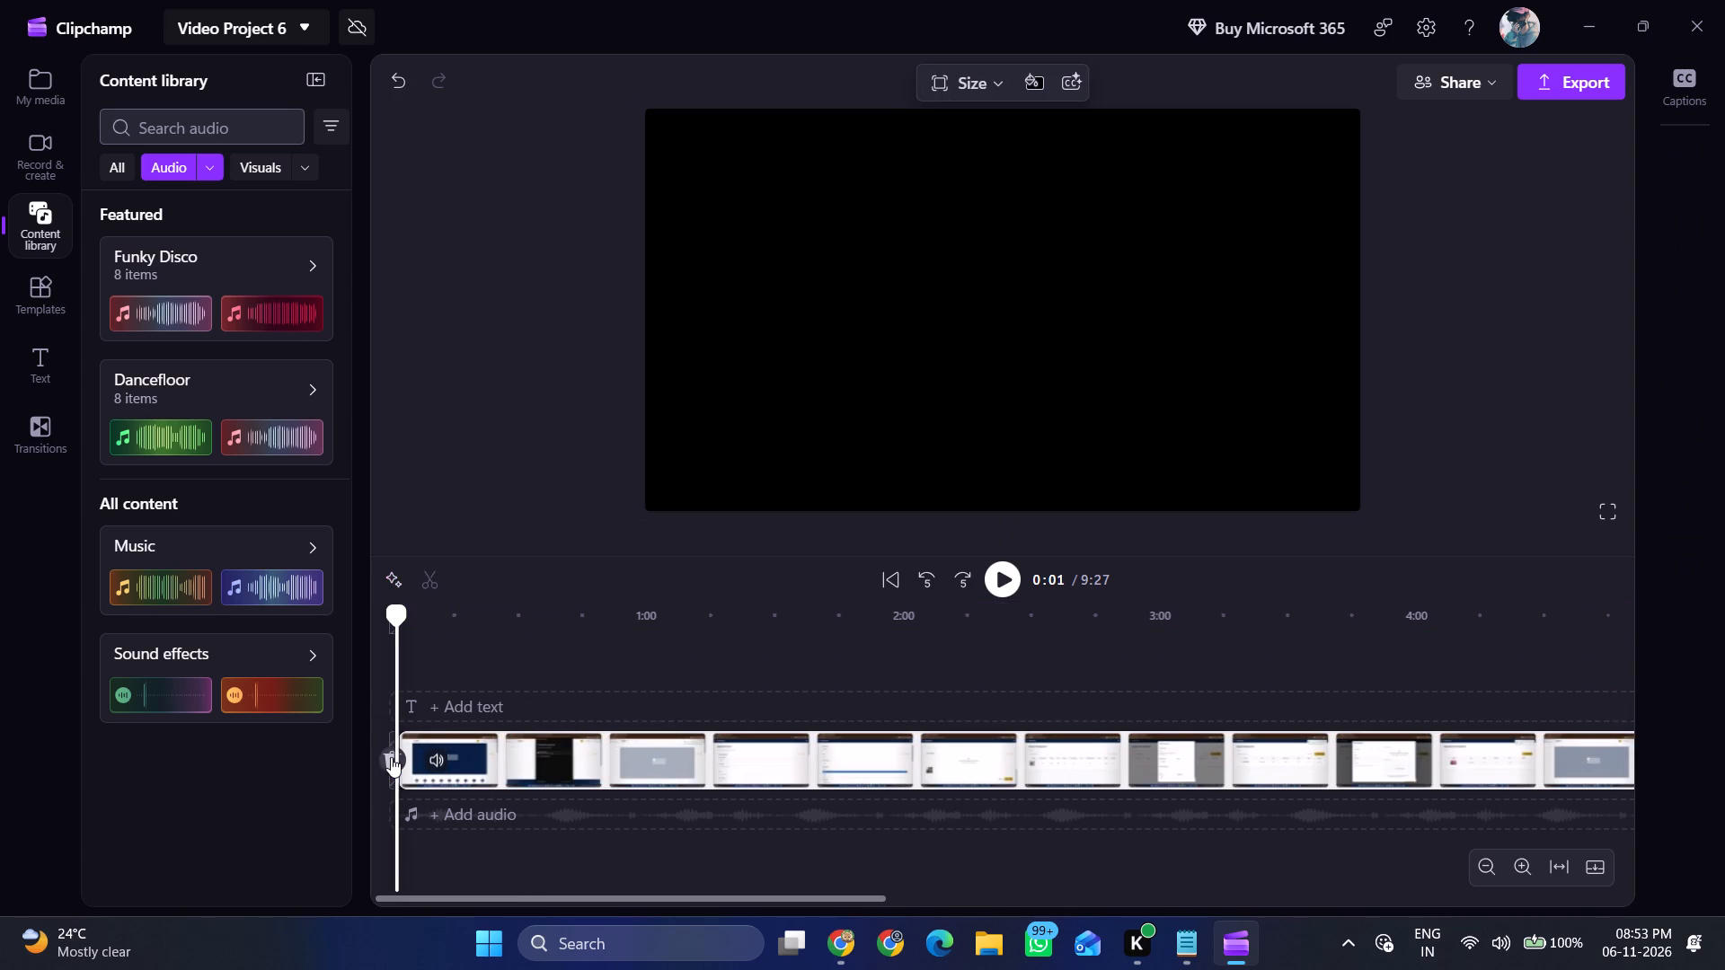
{"action": "left_click", "coordinate": [391, 757]}
Find where card entry starts in the checkout payment form and split the recording at 6:00.
{"action": "key", "text": "space"}
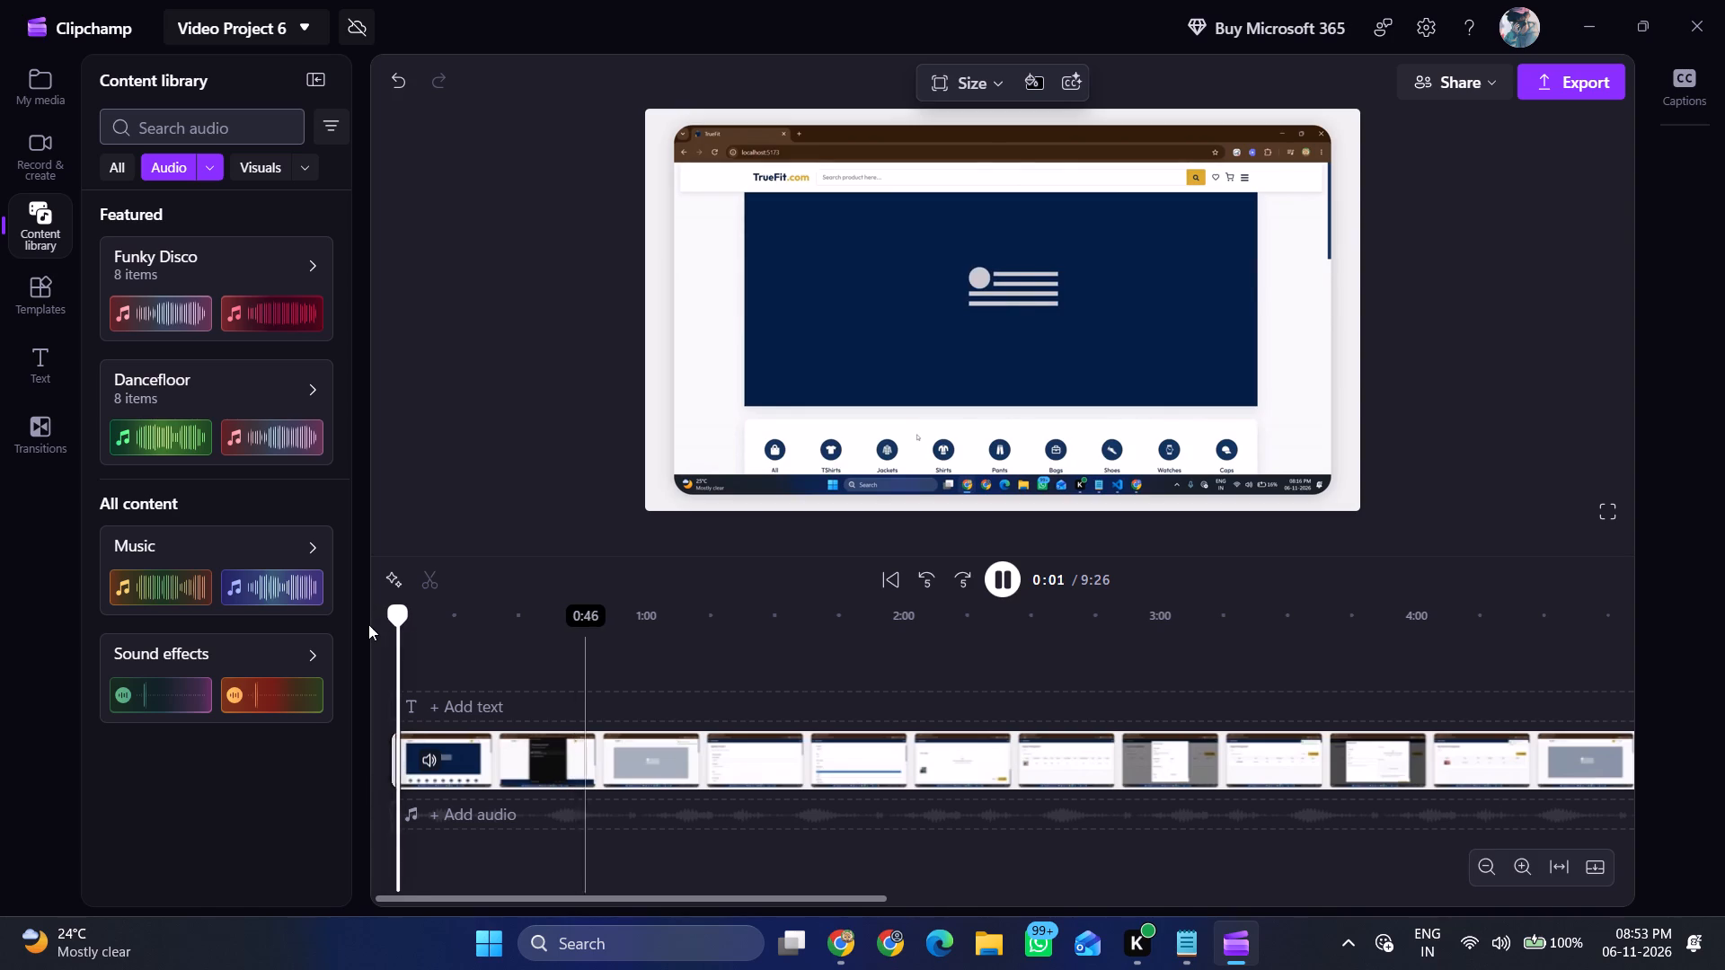
{"action": "left_click_drag", "start_coordinate": [396, 615], "coordinate": [739, 654]}
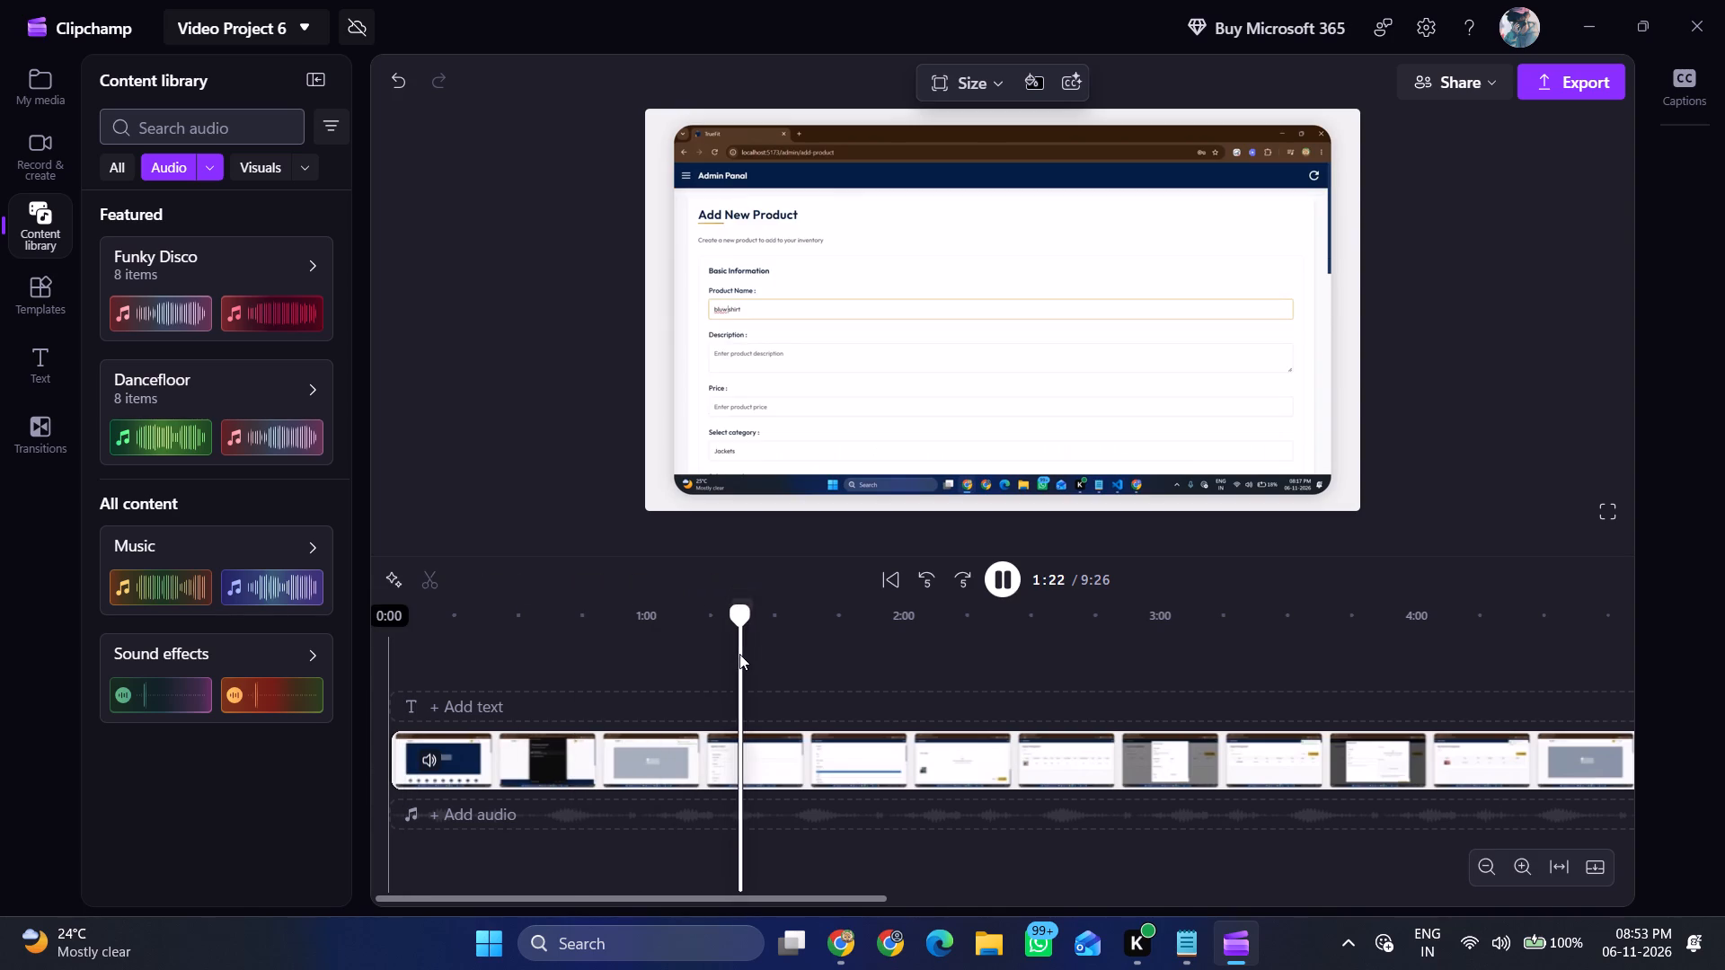
{"action": "left_click_drag", "start_coordinate": [744, 652], "coordinate": [1146, 662]}
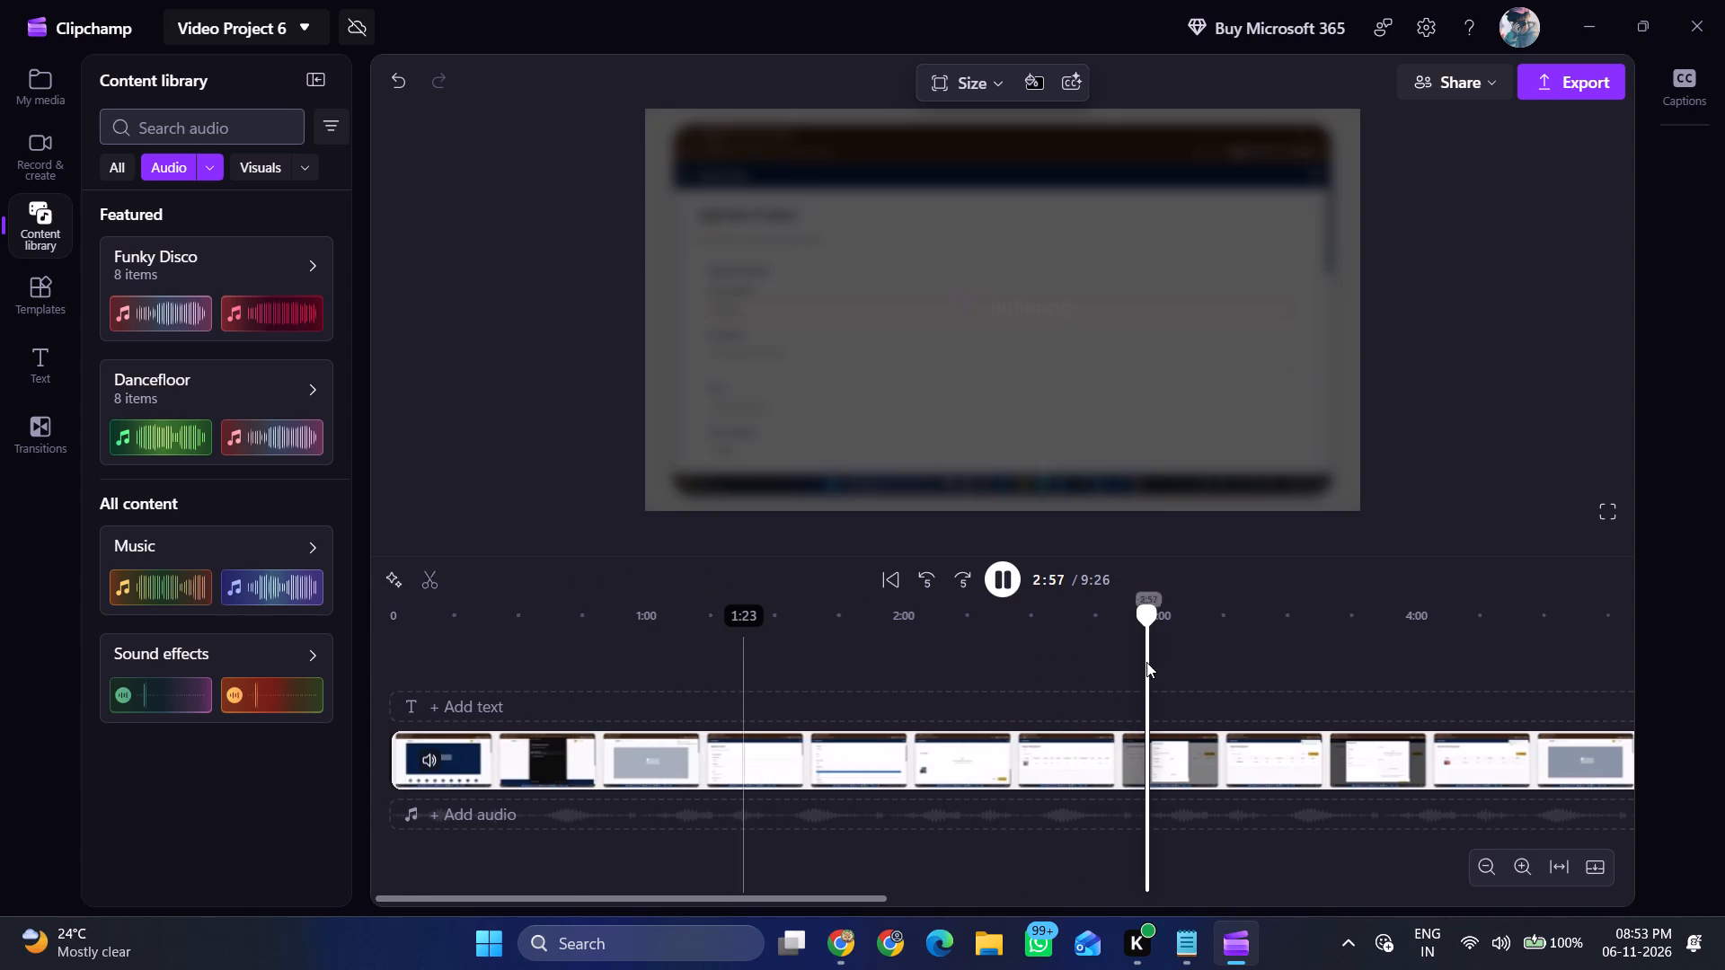
{"action": "scroll", "coordinate": [1186, 645], "scroll_direction": "left", "scroll_amount": 3}
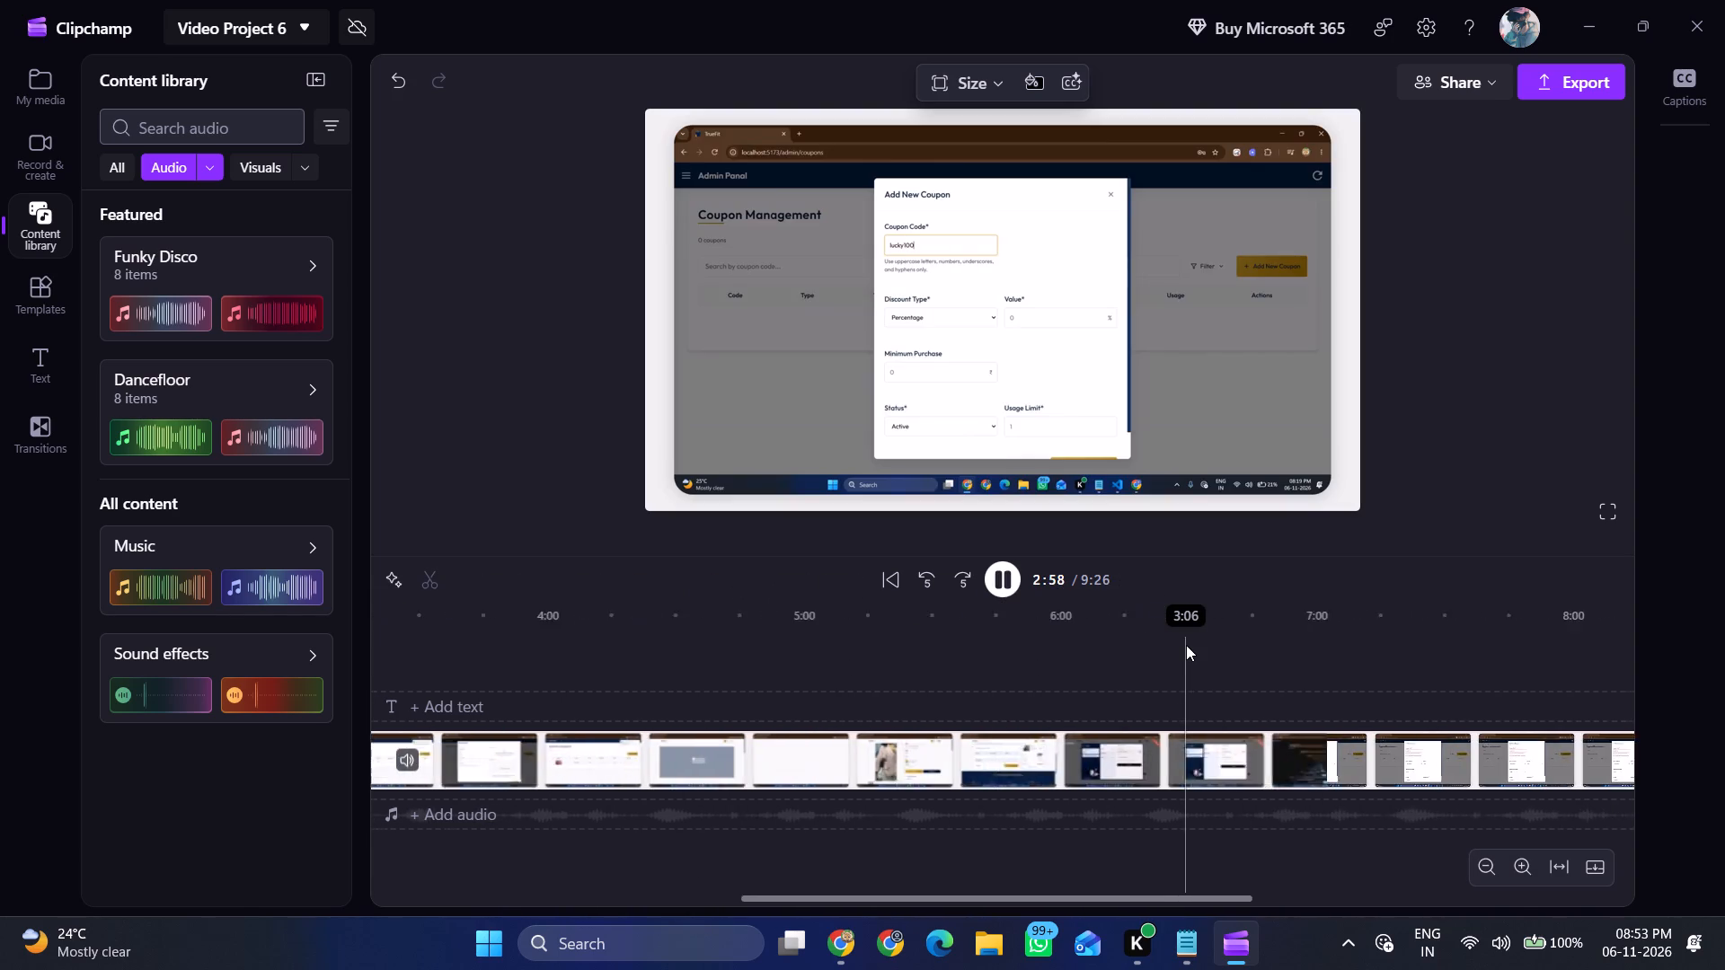
{"action": "scroll", "coordinate": [1186, 645], "scroll_direction": "left", "scroll_amount": 1}
{"action": "scroll", "coordinate": [508, 701], "scroll_direction": "right", "scroll_amount": 1}
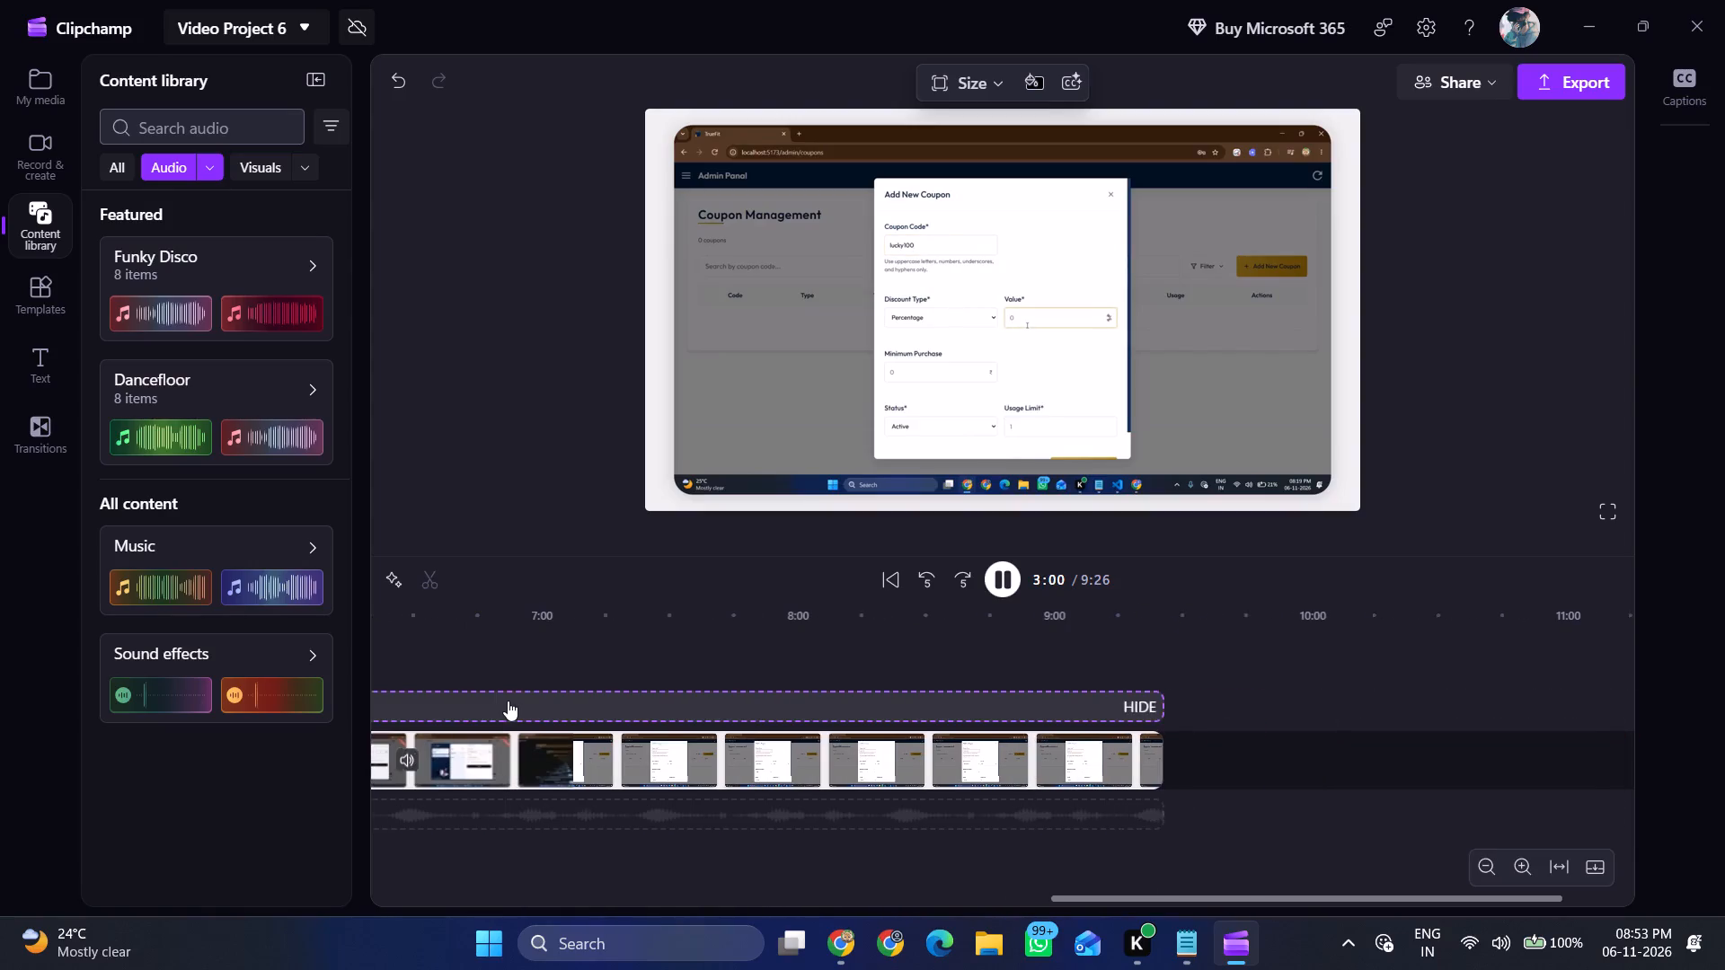
{"action": "scroll", "coordinate": [508, 701], "scroll_direction": "right", "scroll_amount": 1}
{"action": "left_click", "coordinate": [845, 648]}
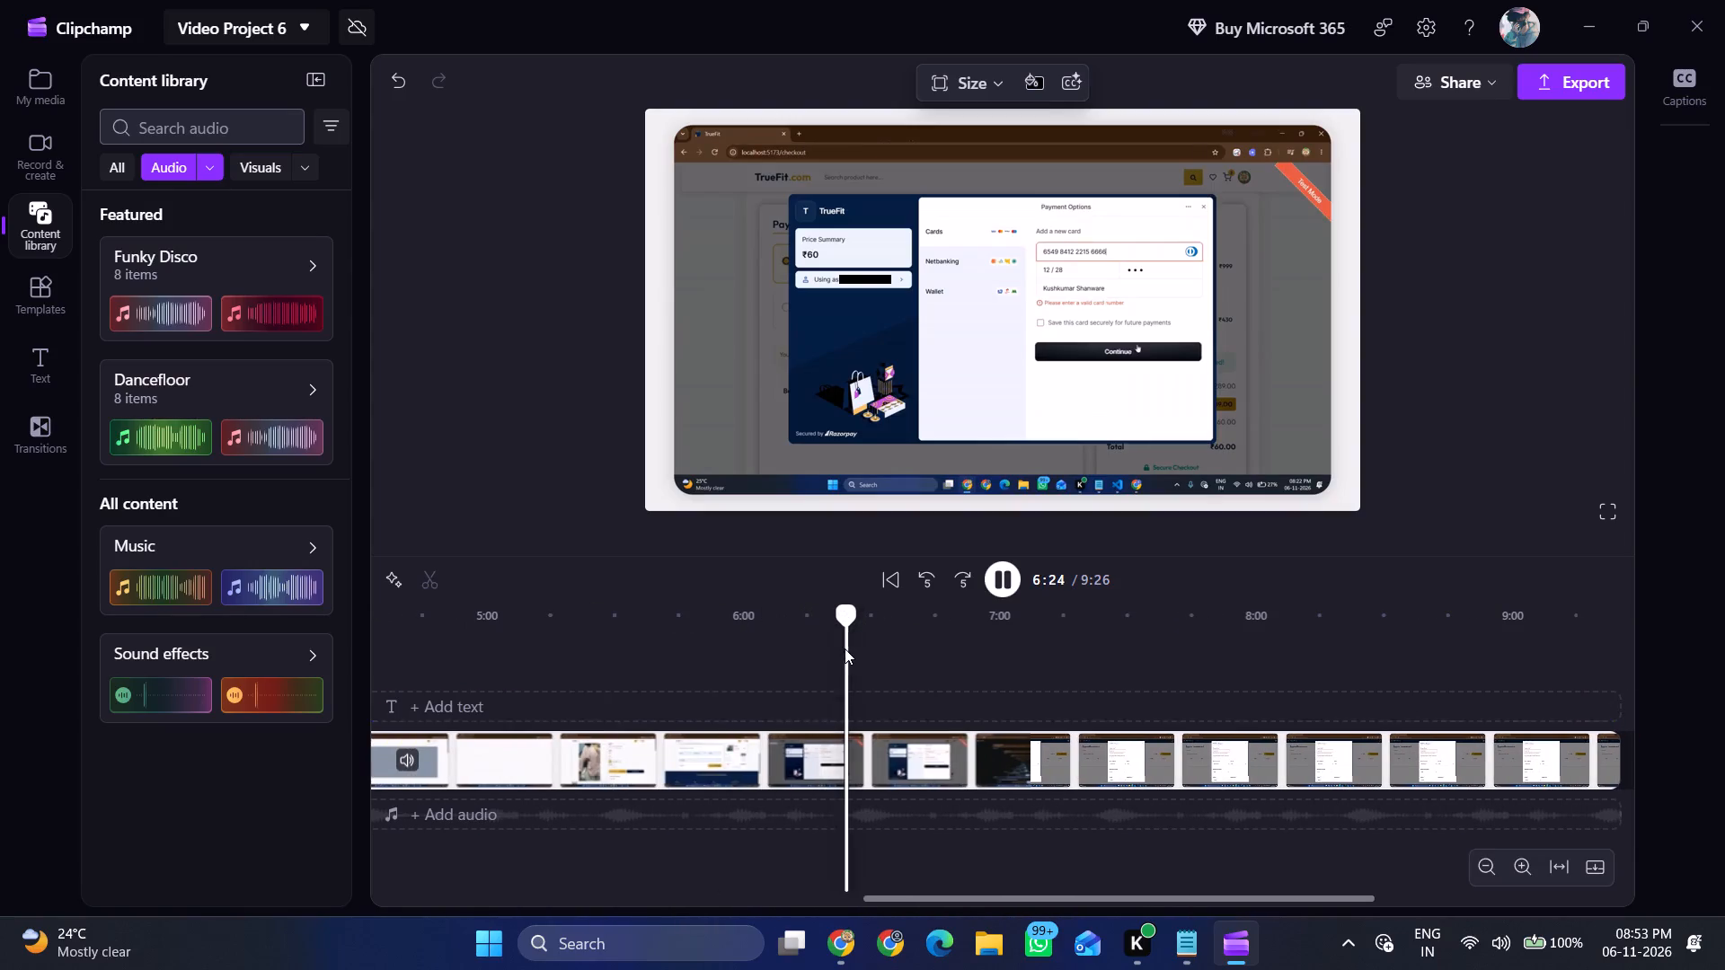
{"action": "left_click", "coordinate": [785, 653]}
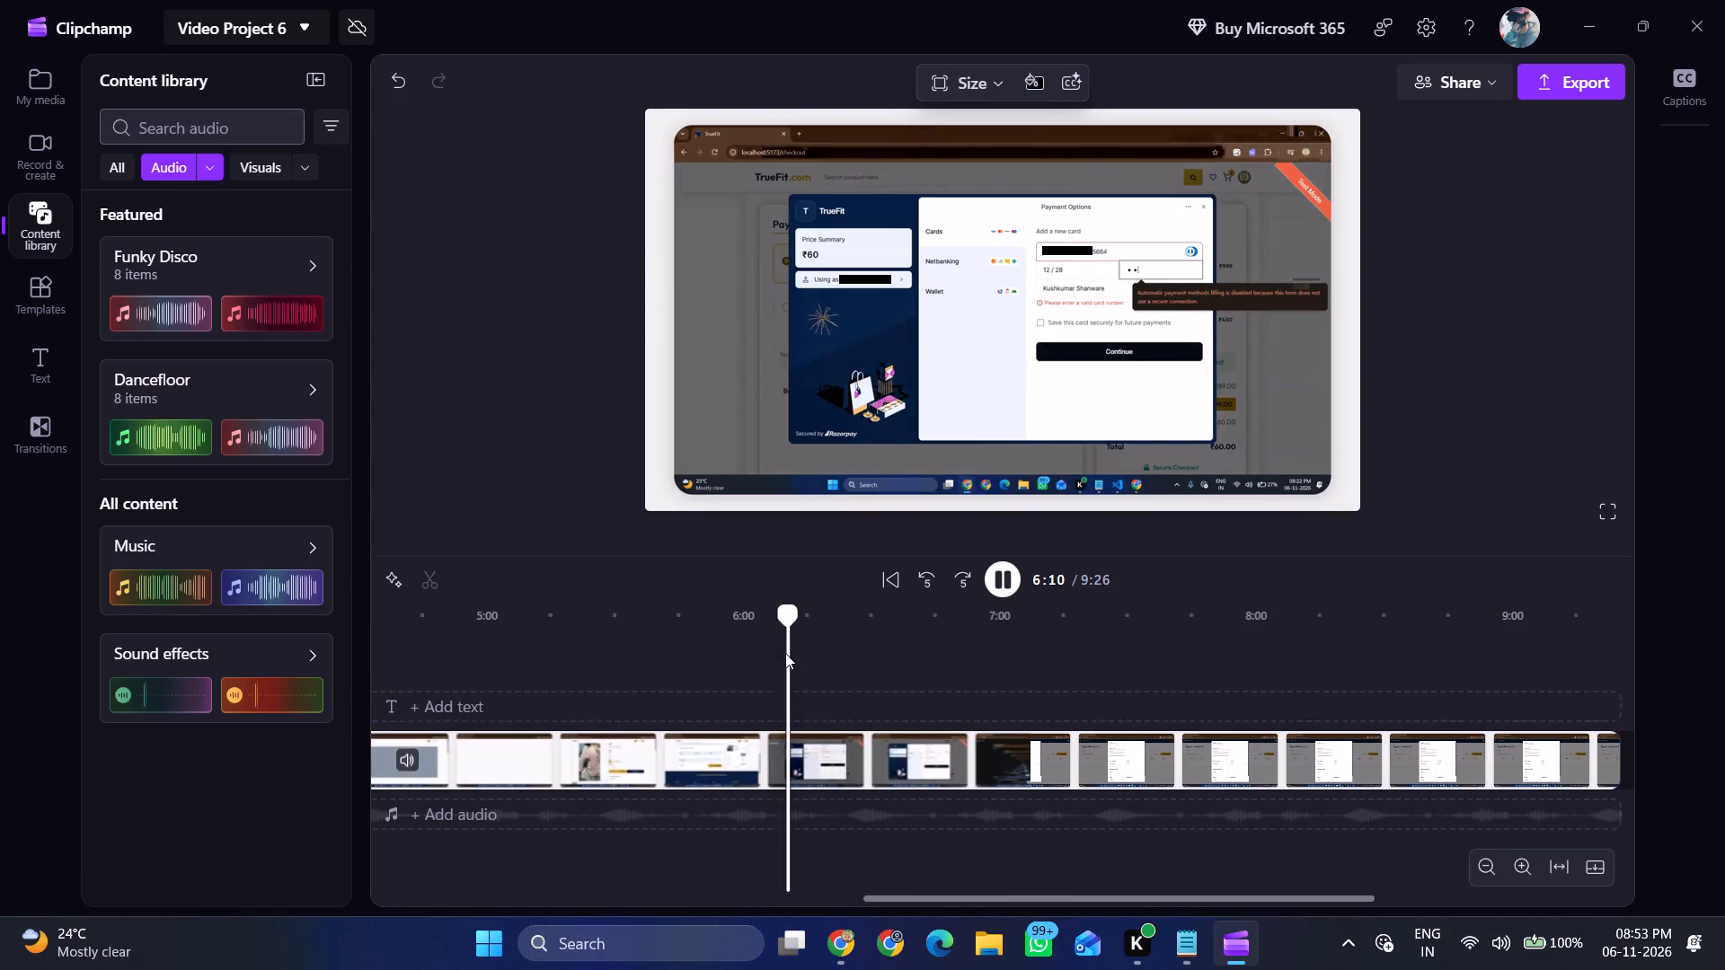
{"action": "left_click", "coordinate": [722, 643]}
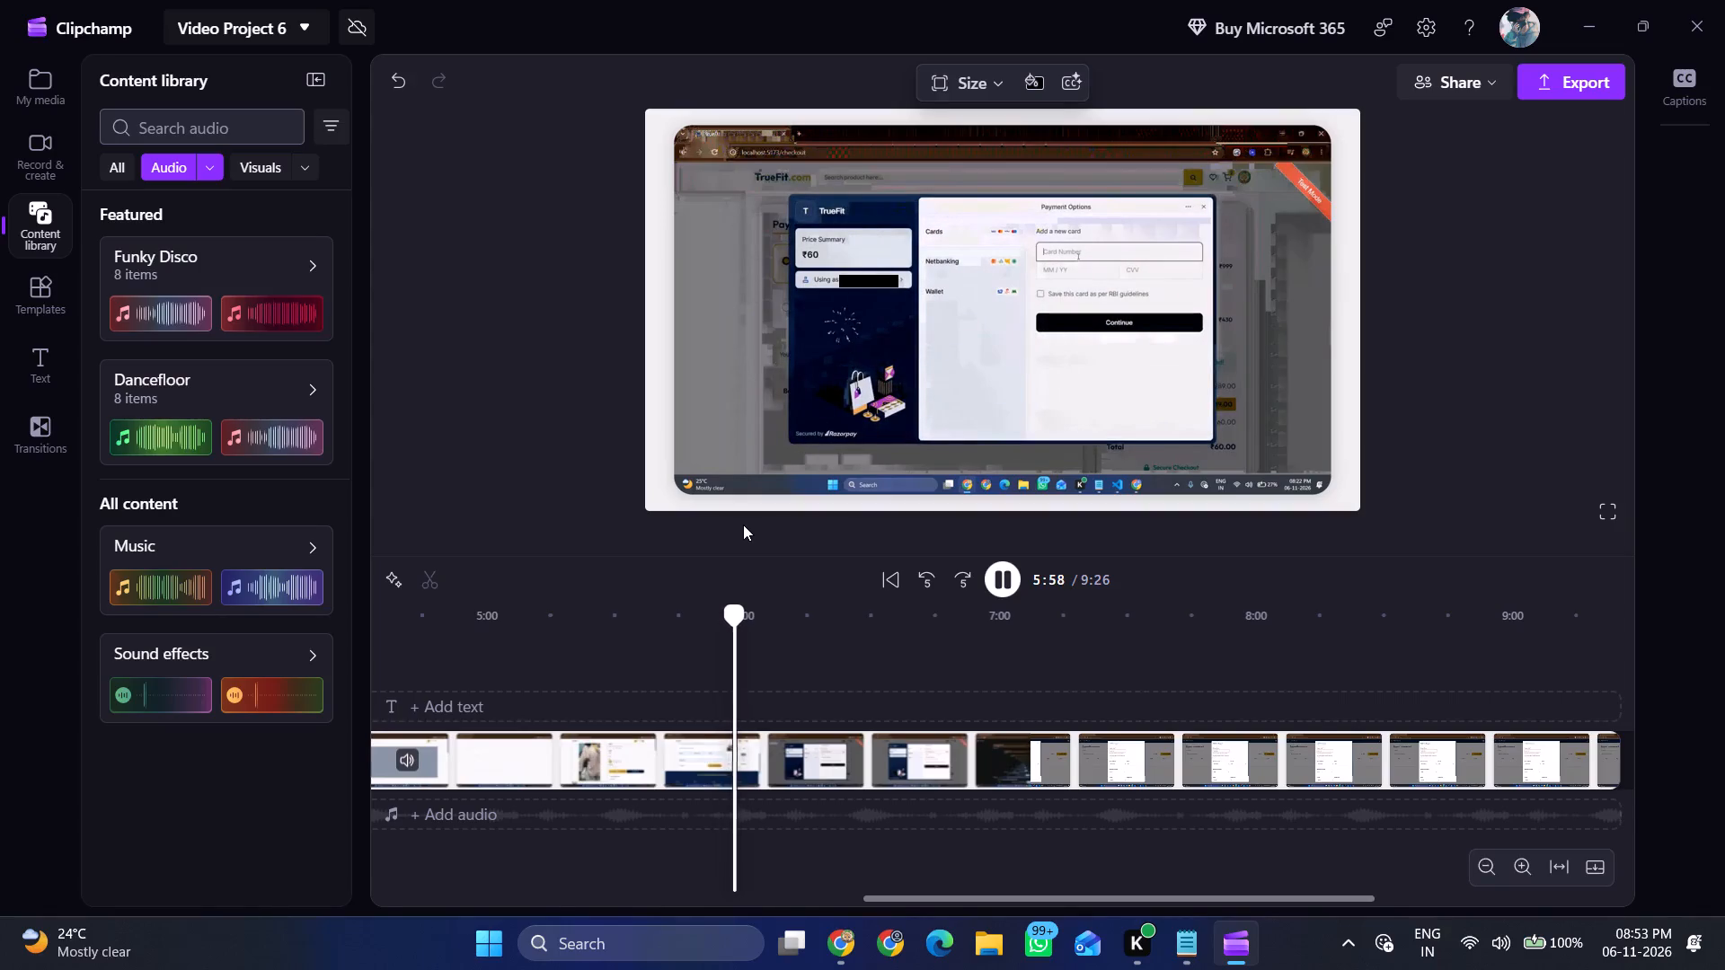
{"action": "key", "text": "space"}
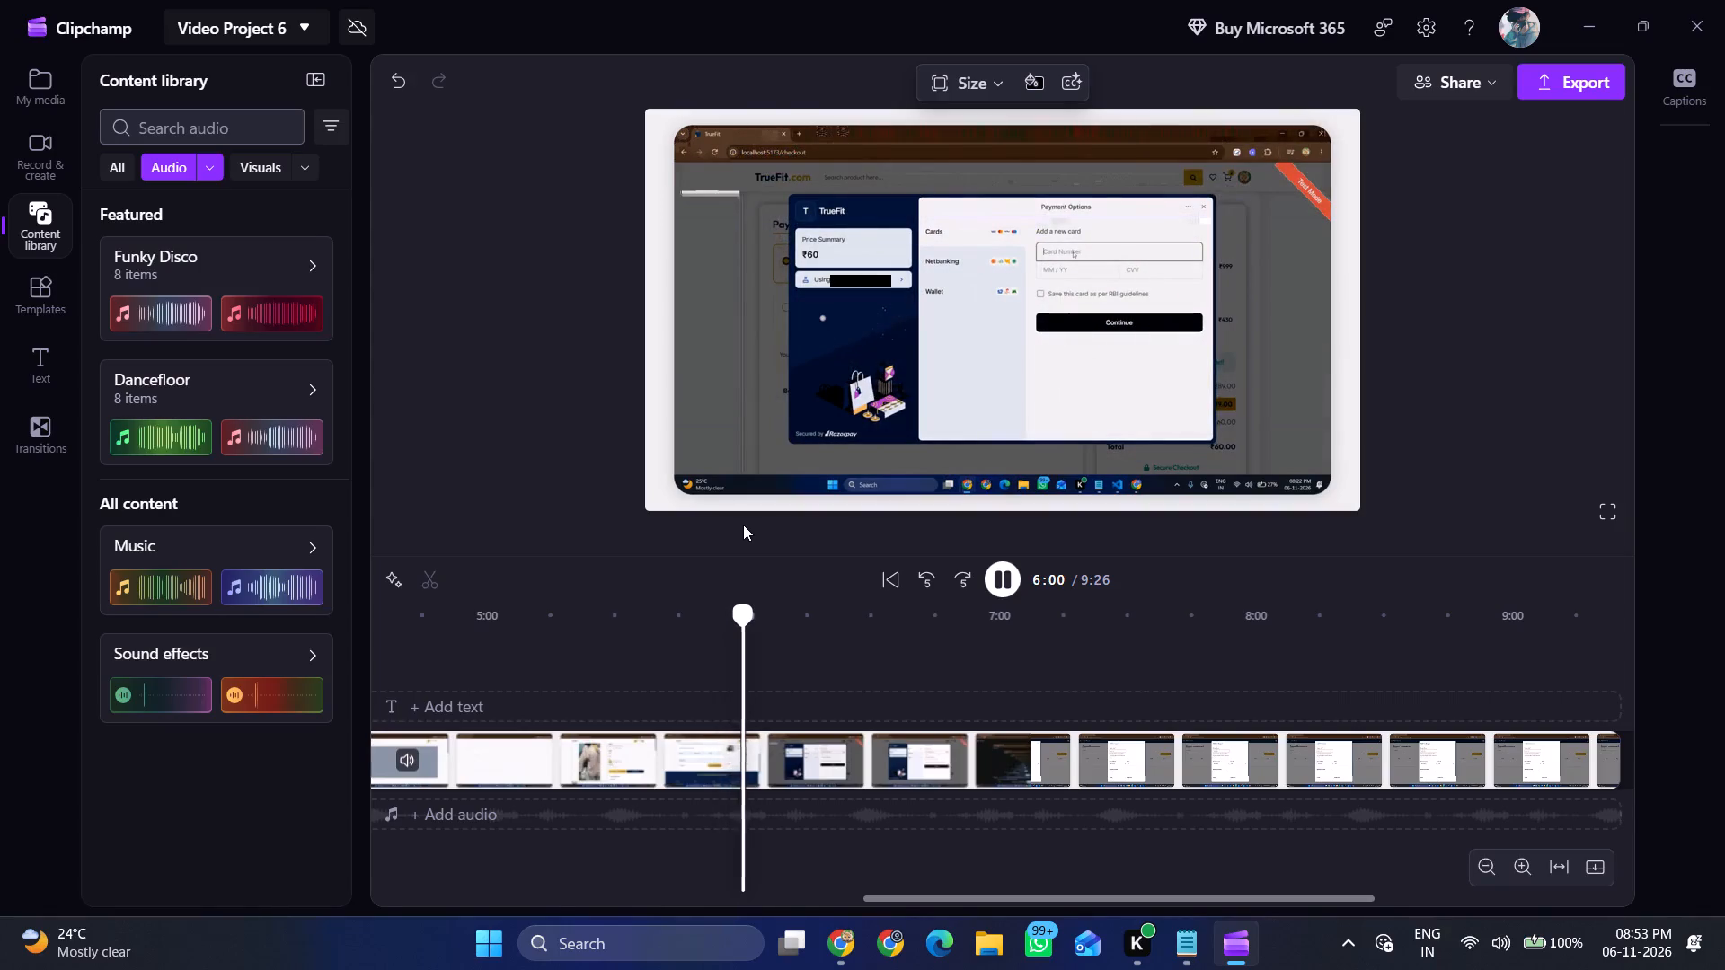
{"action": "type", "text": "s"}
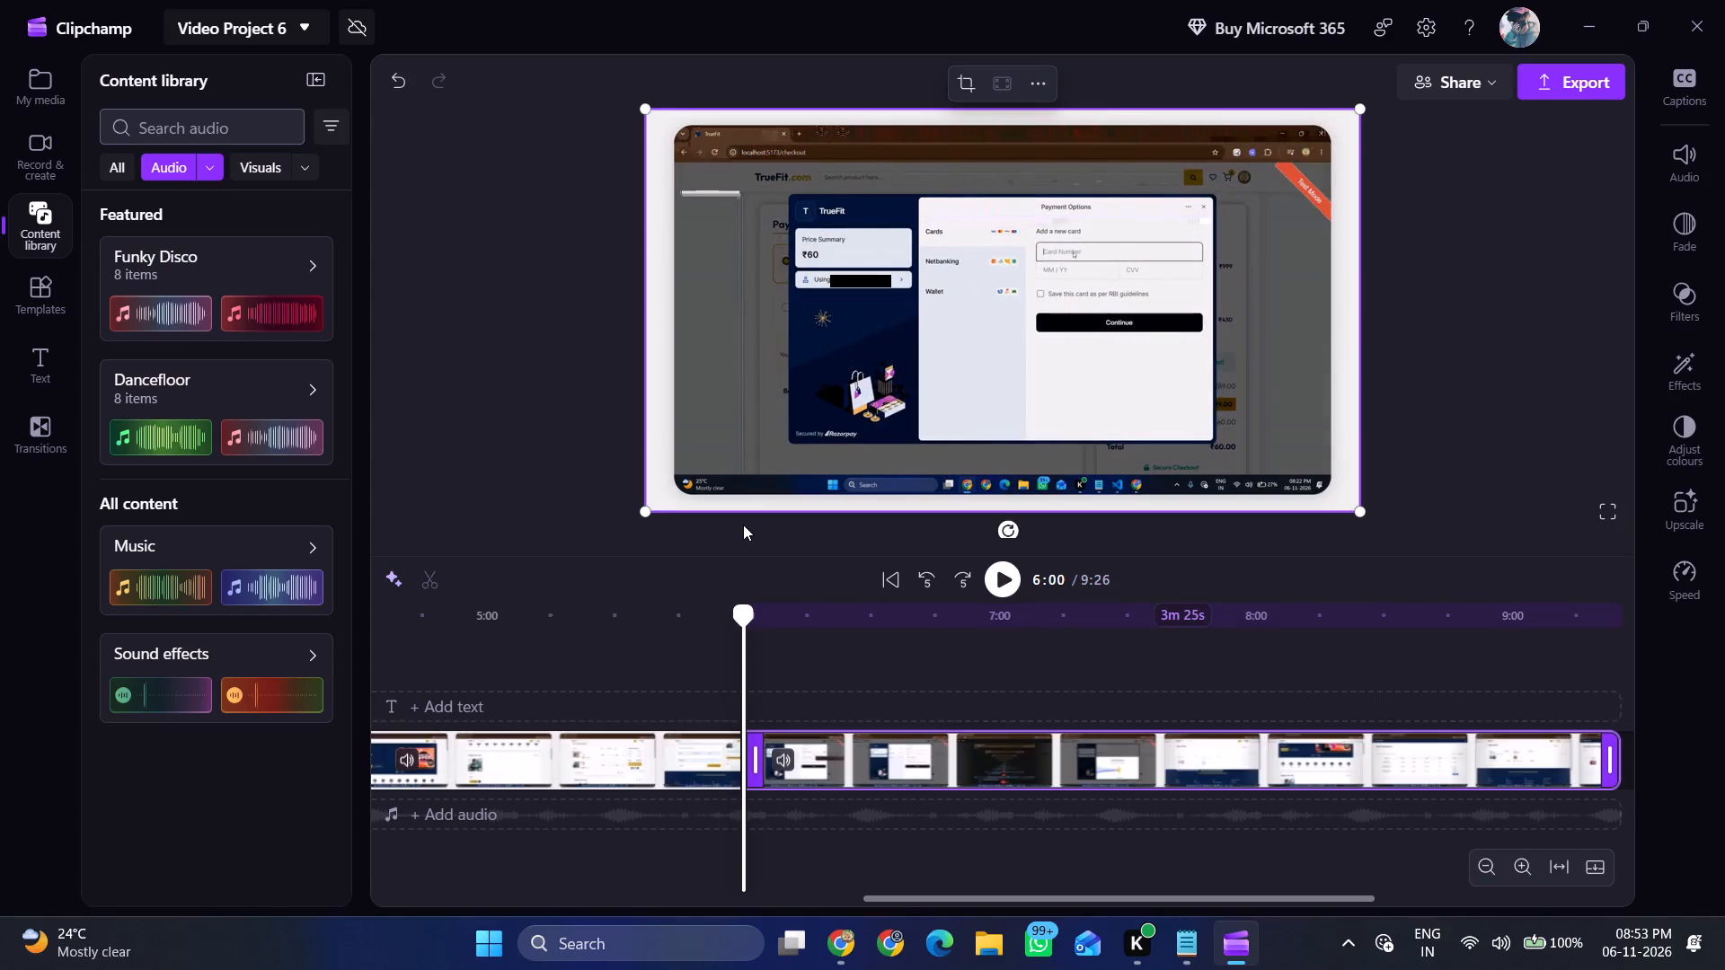
{"action": "key", "text": "space"}
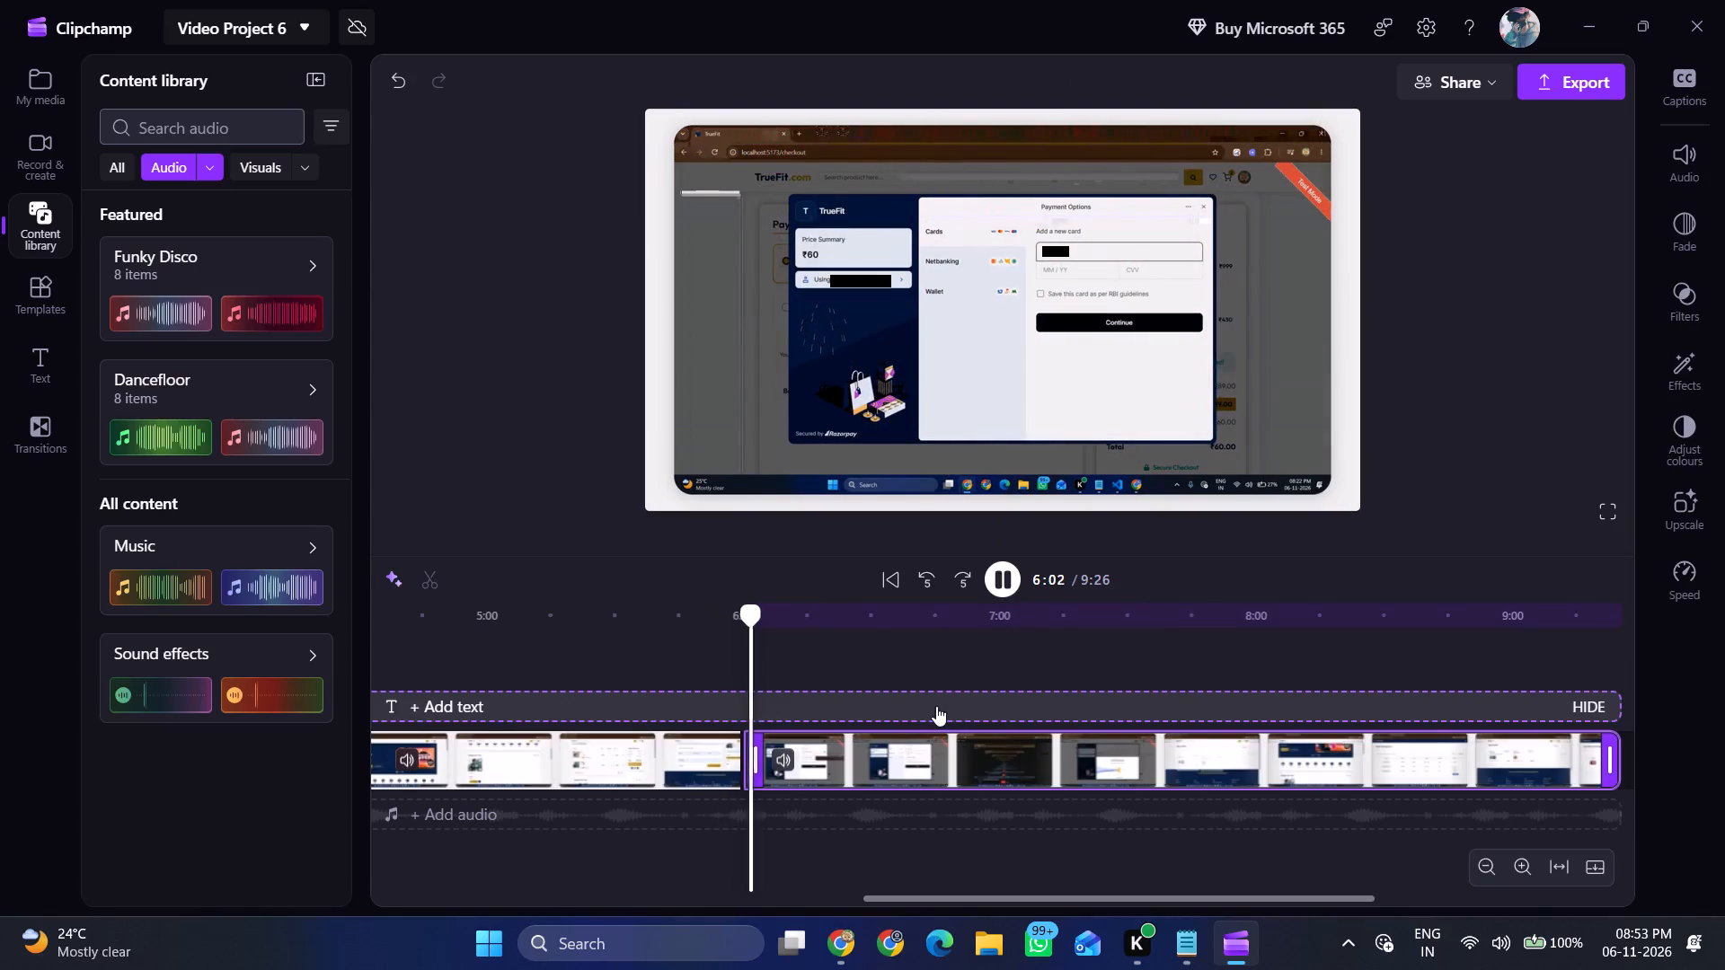
{"action": "left_click", "coordinate": [1080, 657]}
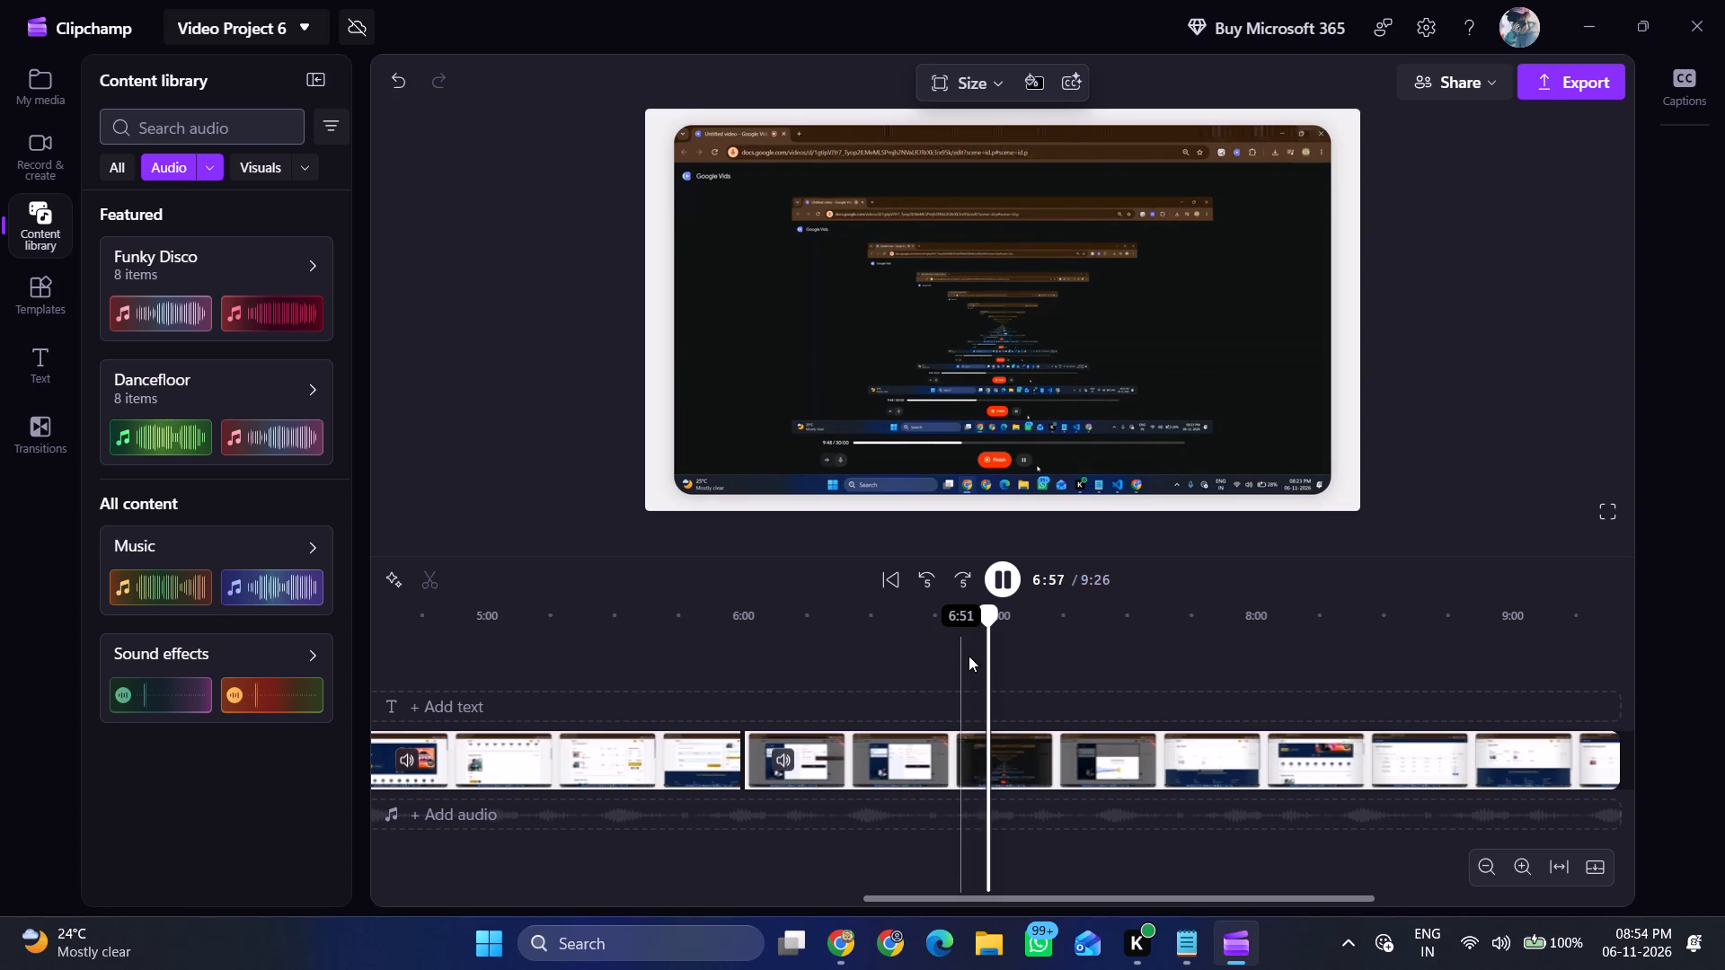
{"action": "key", "text": "space"}
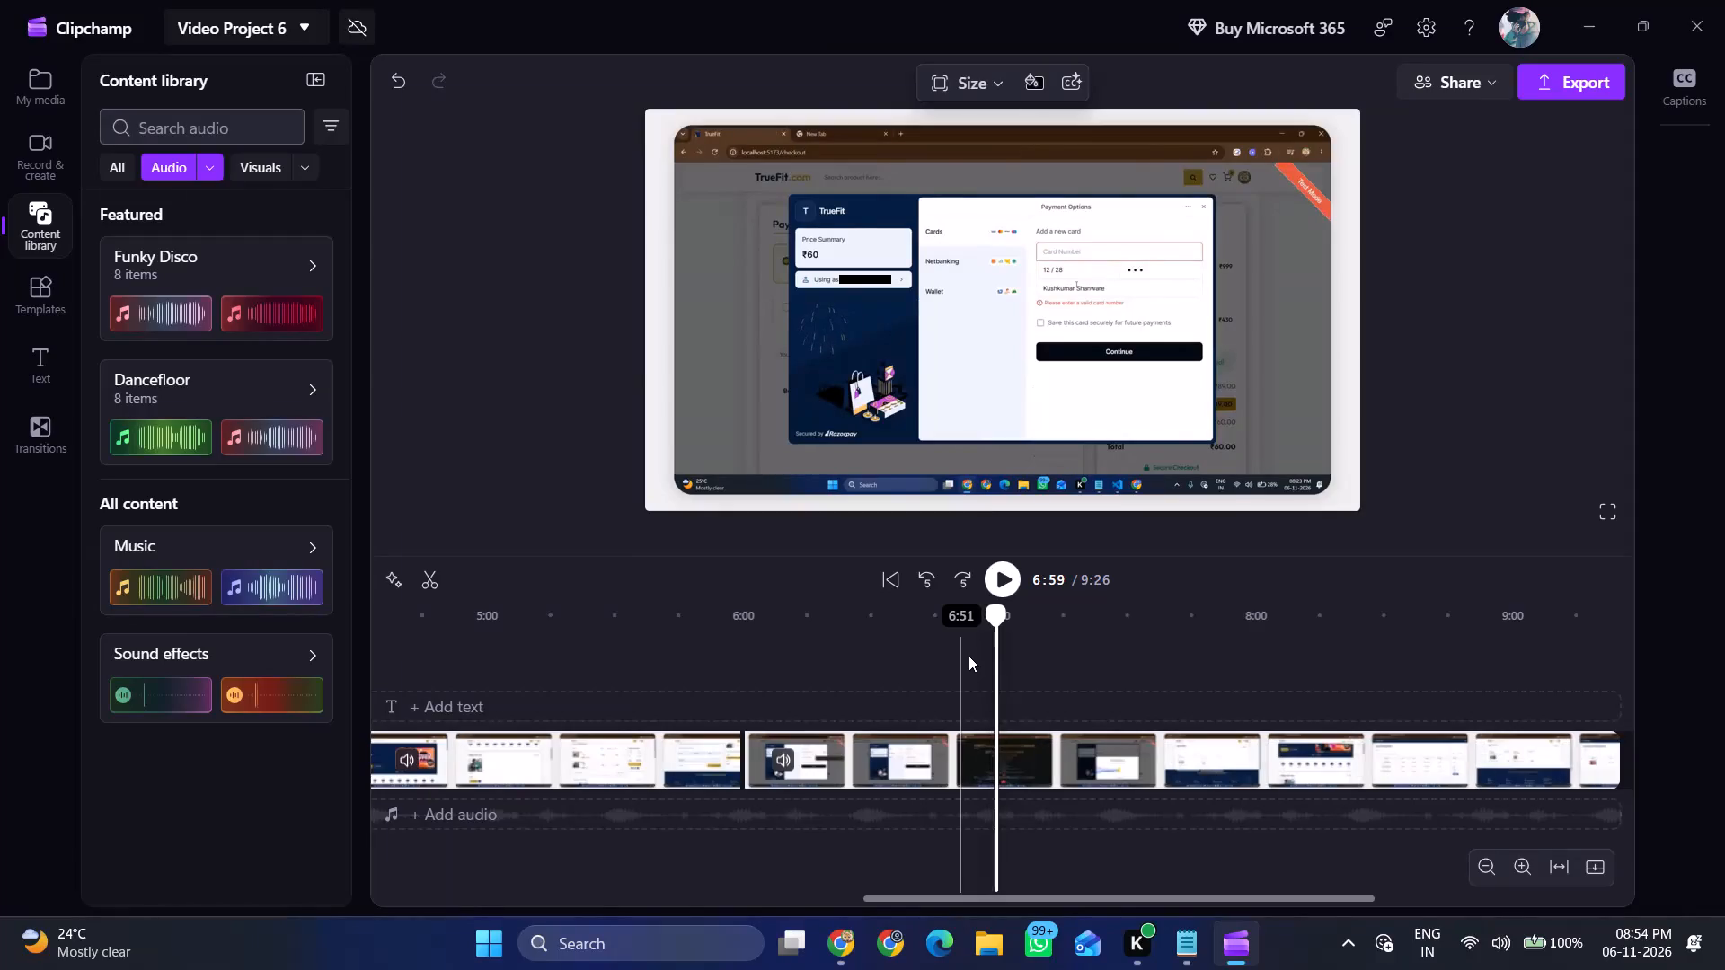
{"action": "key", "text": "s"}
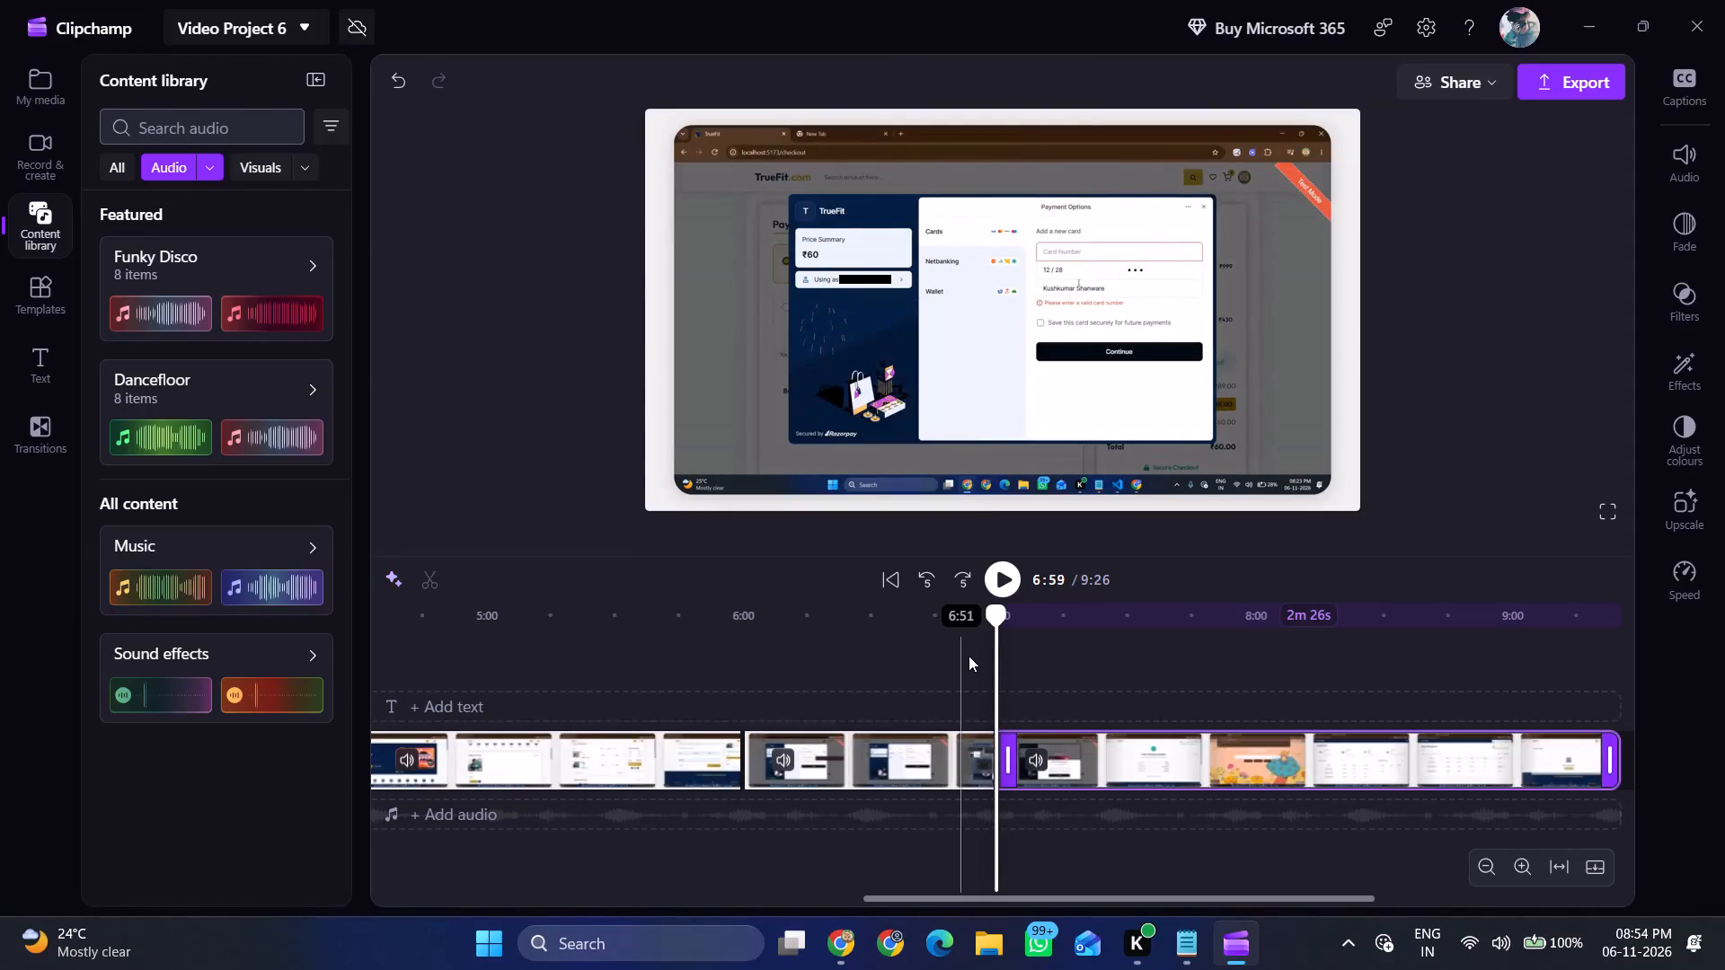
Delete the section of the recording between the 6:00 and 6:59 splits and close the gap it leaves.
{"action": "left_click", "coordinate": [907, 777]}
{"action": "key", "text": "Delete"}
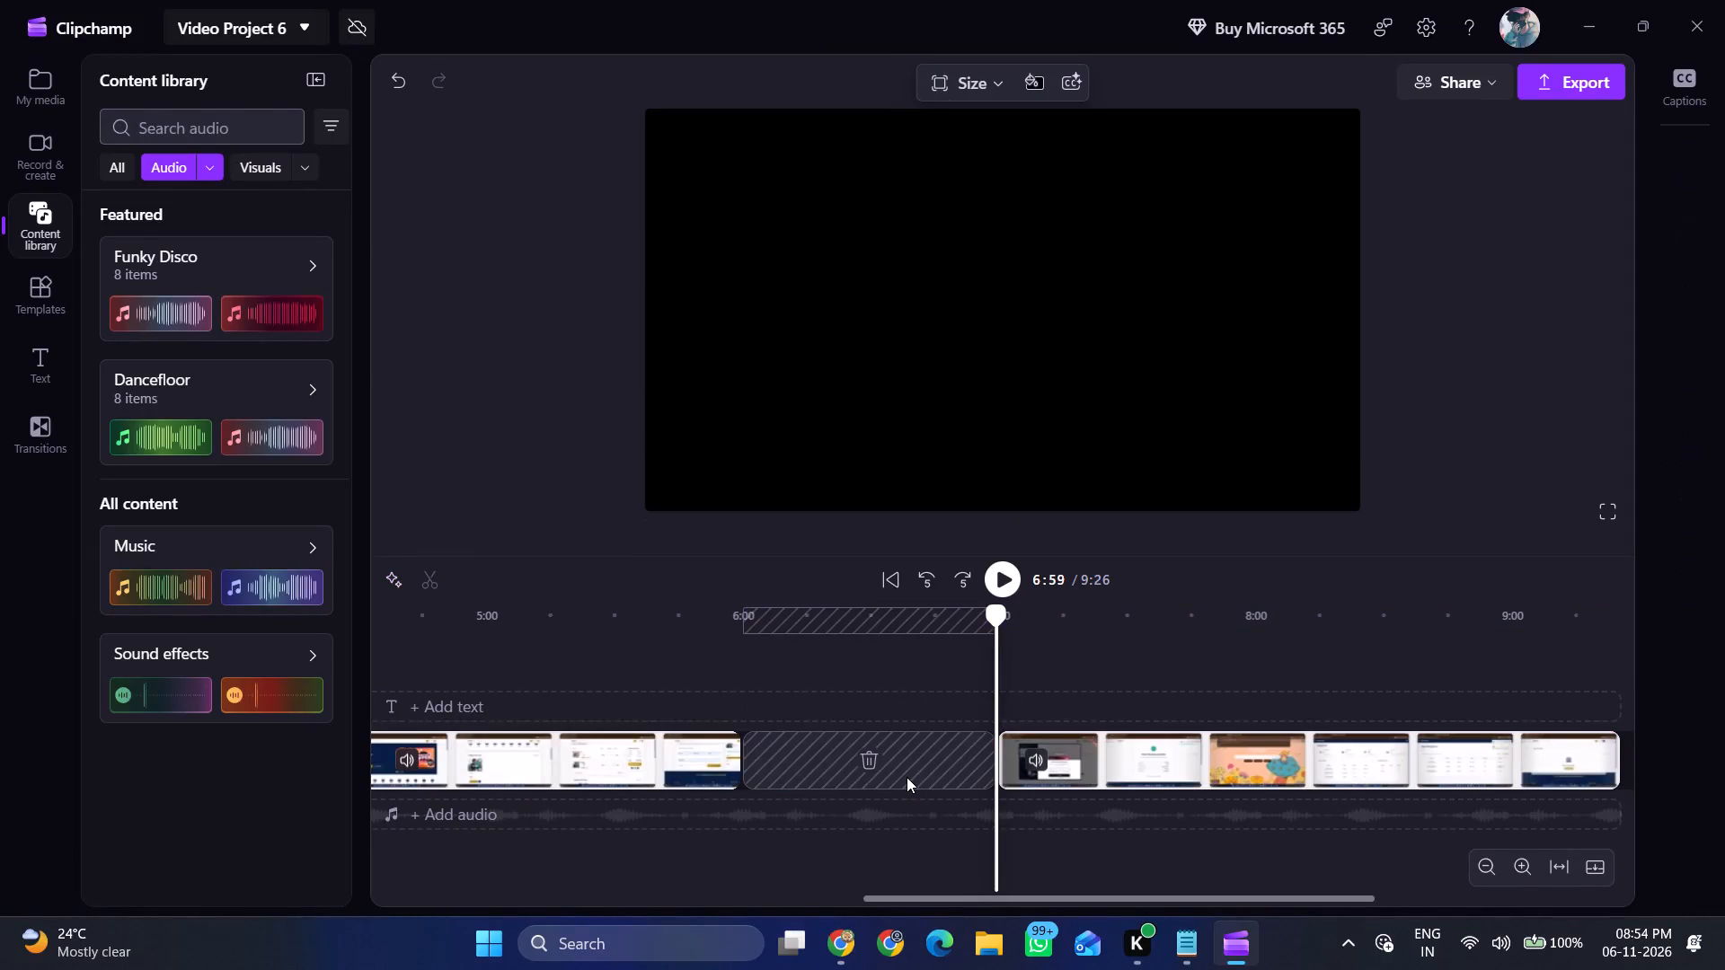
{"action": "left_click", "coordinate": [907, 777]}
{"action": "left_click", "coordinate": [907, 777]}
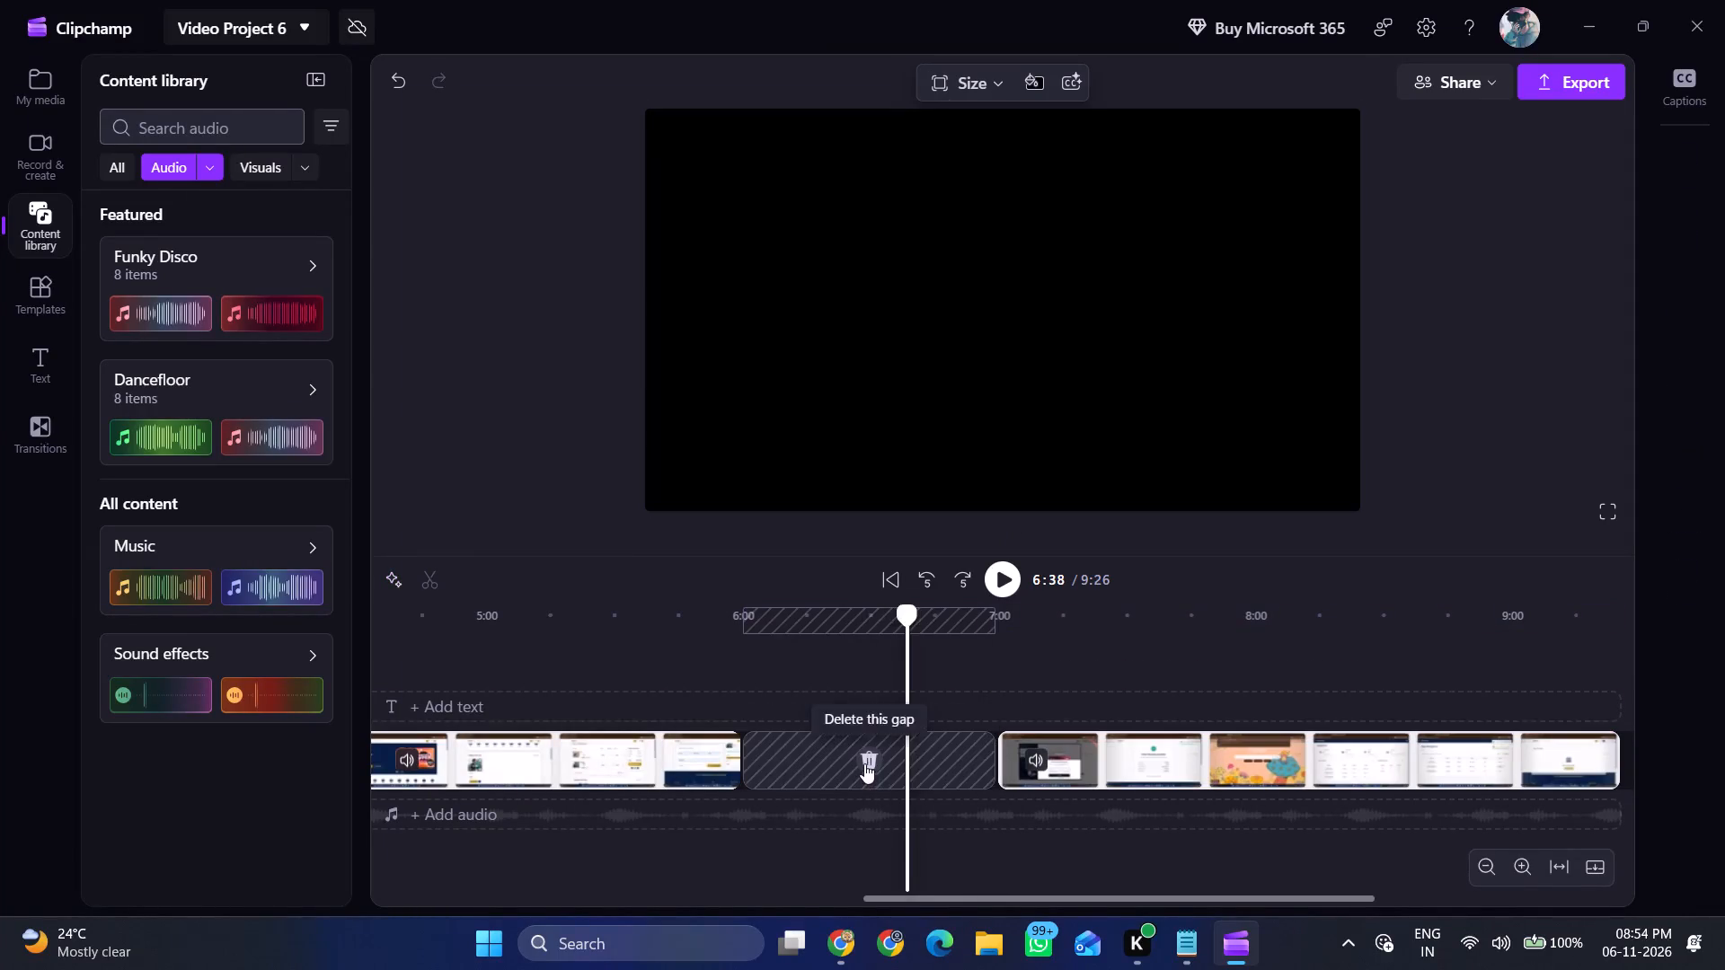
{"action": "left_click", "coordinate": [864, 763]}
Play the recording from just before the 6:00 join to check the cut through the payment sequence.
{"action": "left_click_drag", "start_coordinate": [742, 612], "coordinate": [739, 612]}
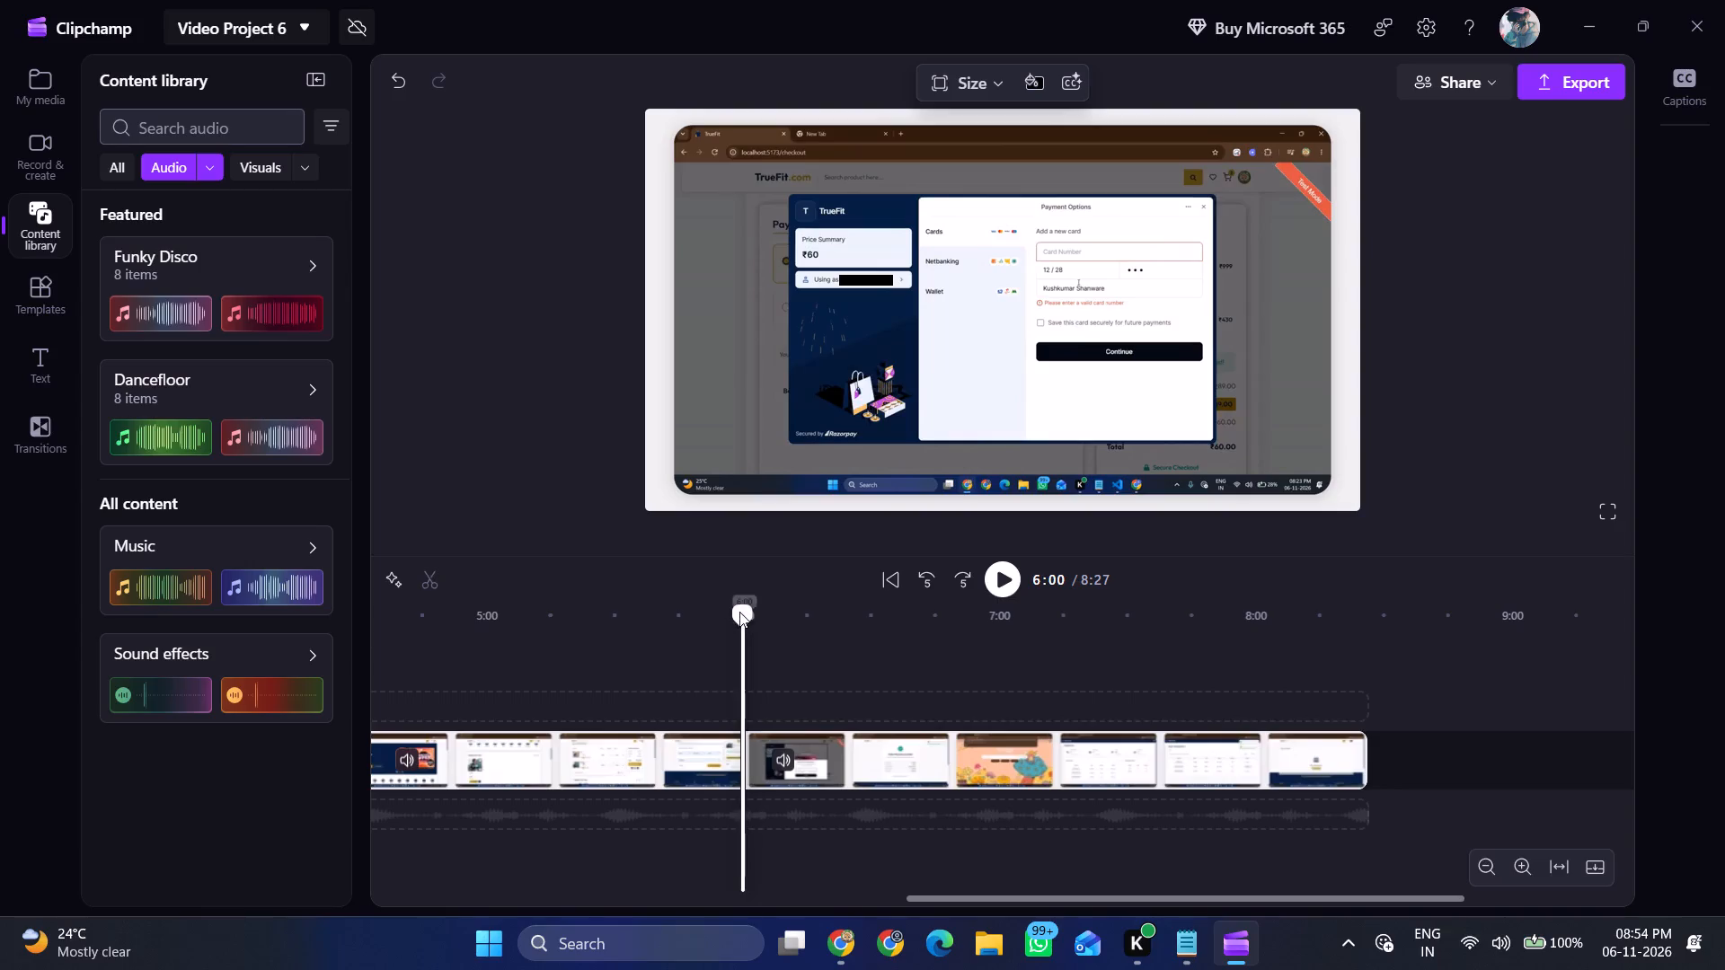
{"action": "left_click_drag", "start_coordinate": [739, 612], "coordinate": [733, 614]}
{"action": "left_click", "coordinate": [1000, 575]}
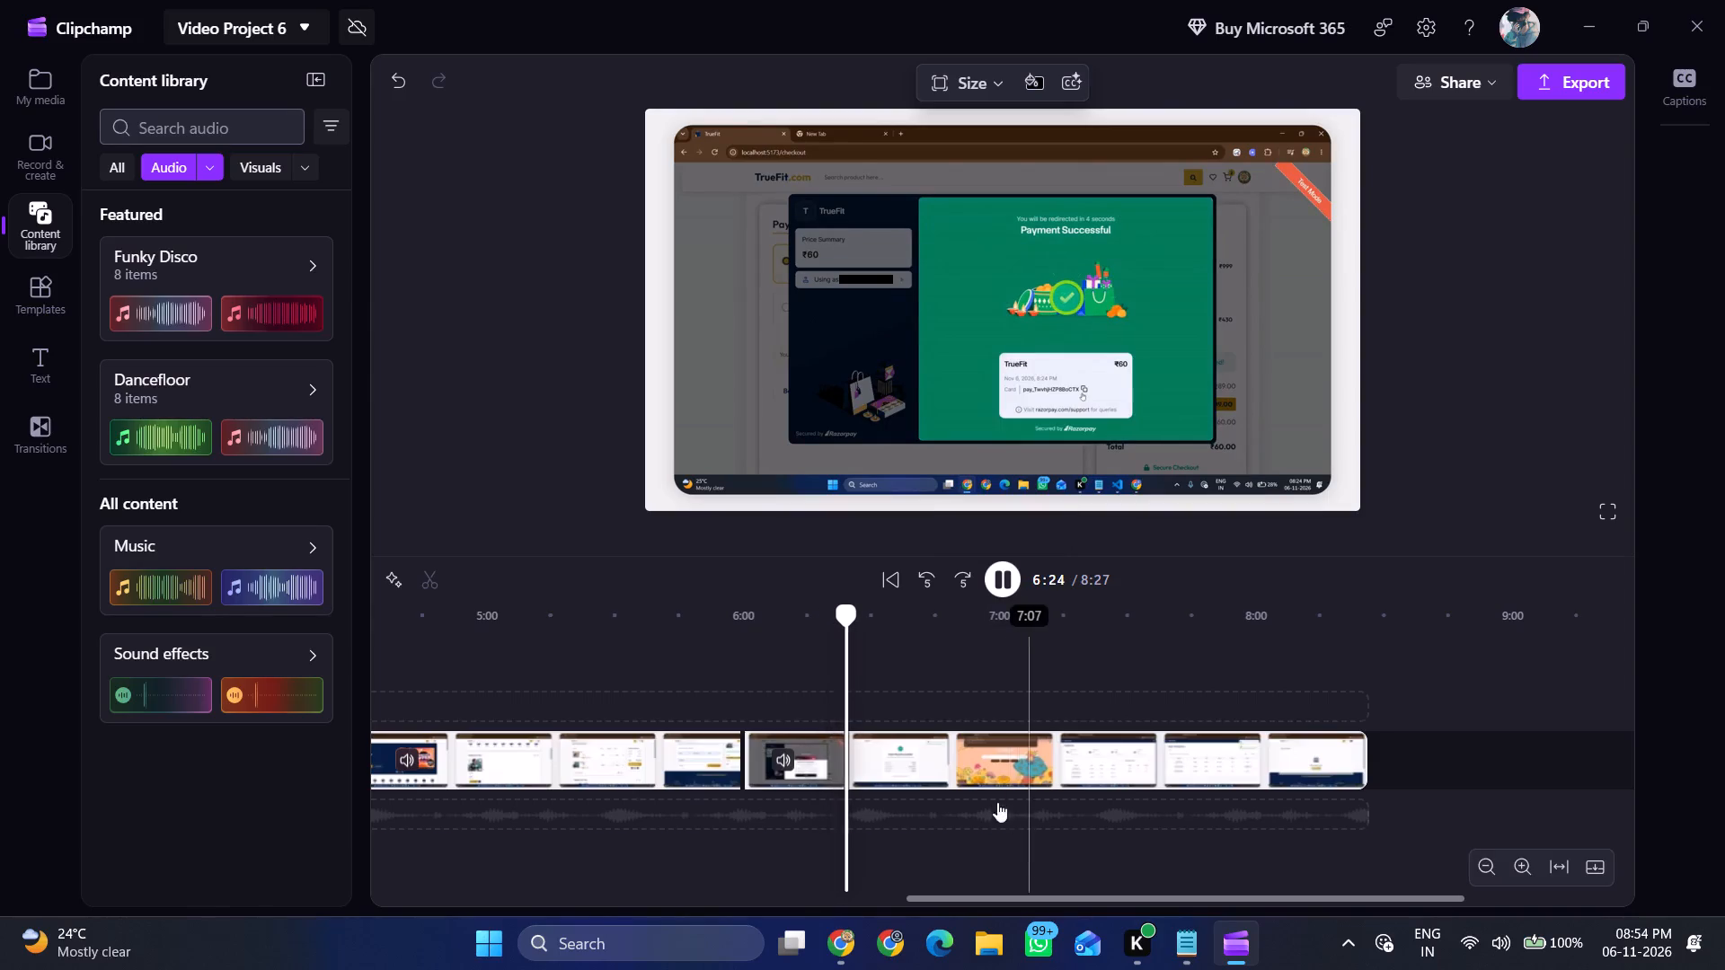
{"action": "left_click", "coordinate": [940, 754]}
{"action": "left_click", "coordinate": [983, 757]}
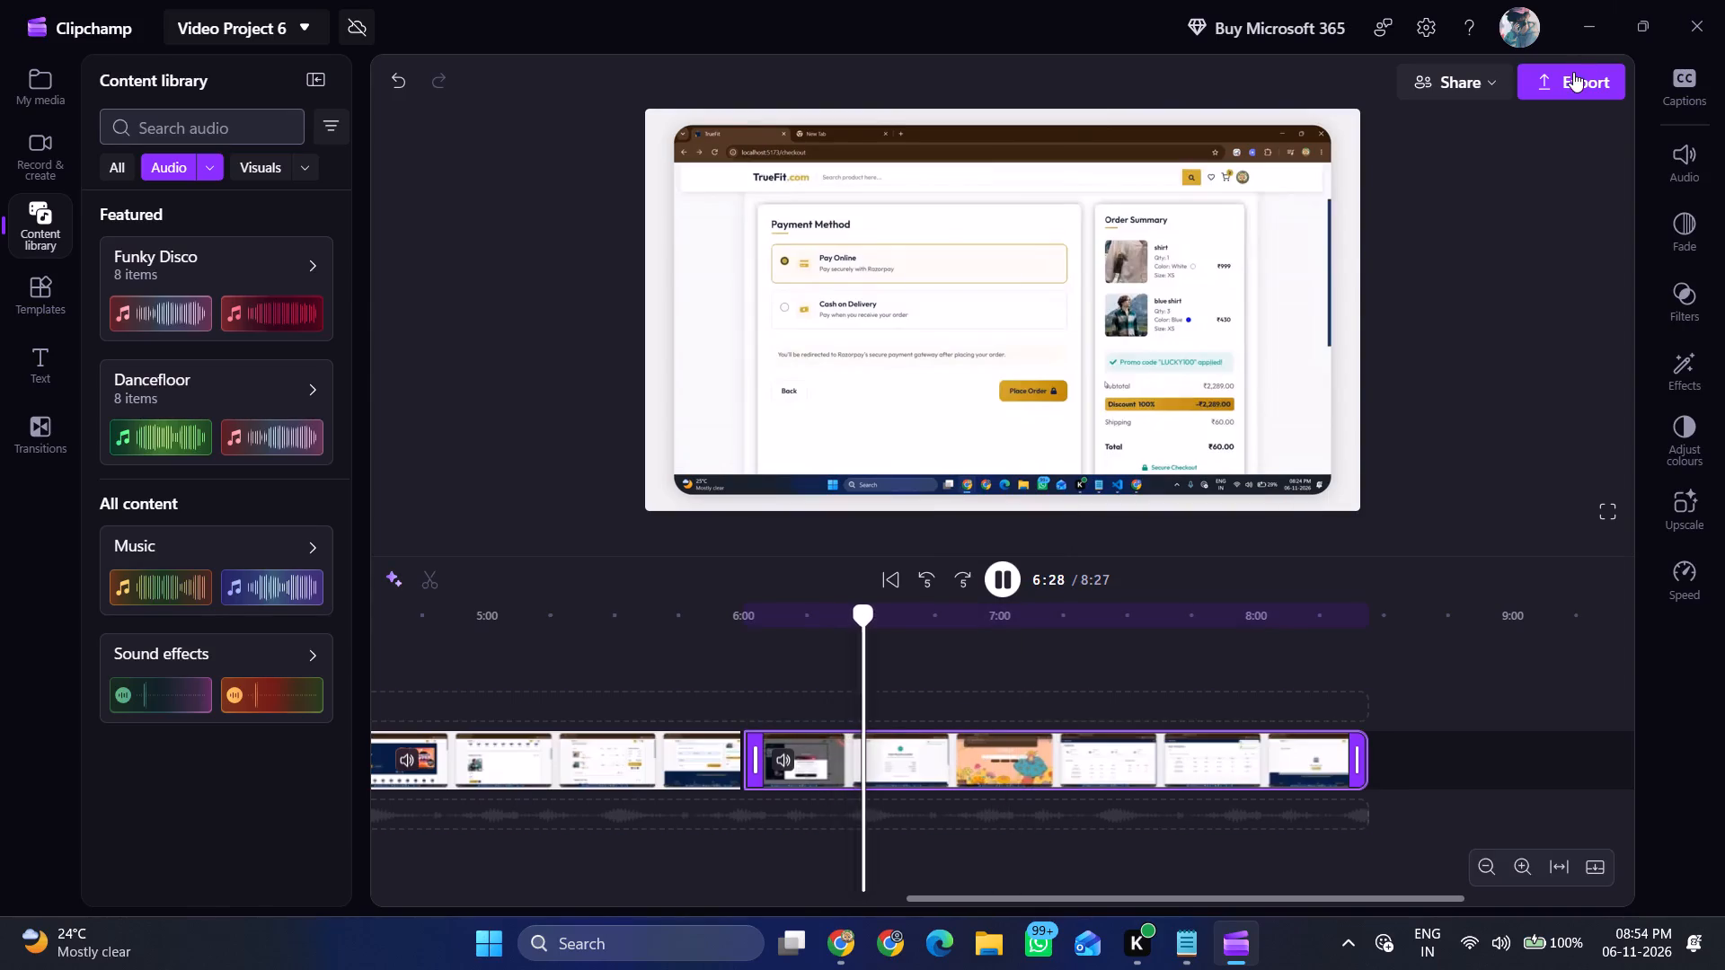
Open the video export settings and replace the default file name with one starting with G.
{"action": "left_click", "coordinate": [1573, 72]}
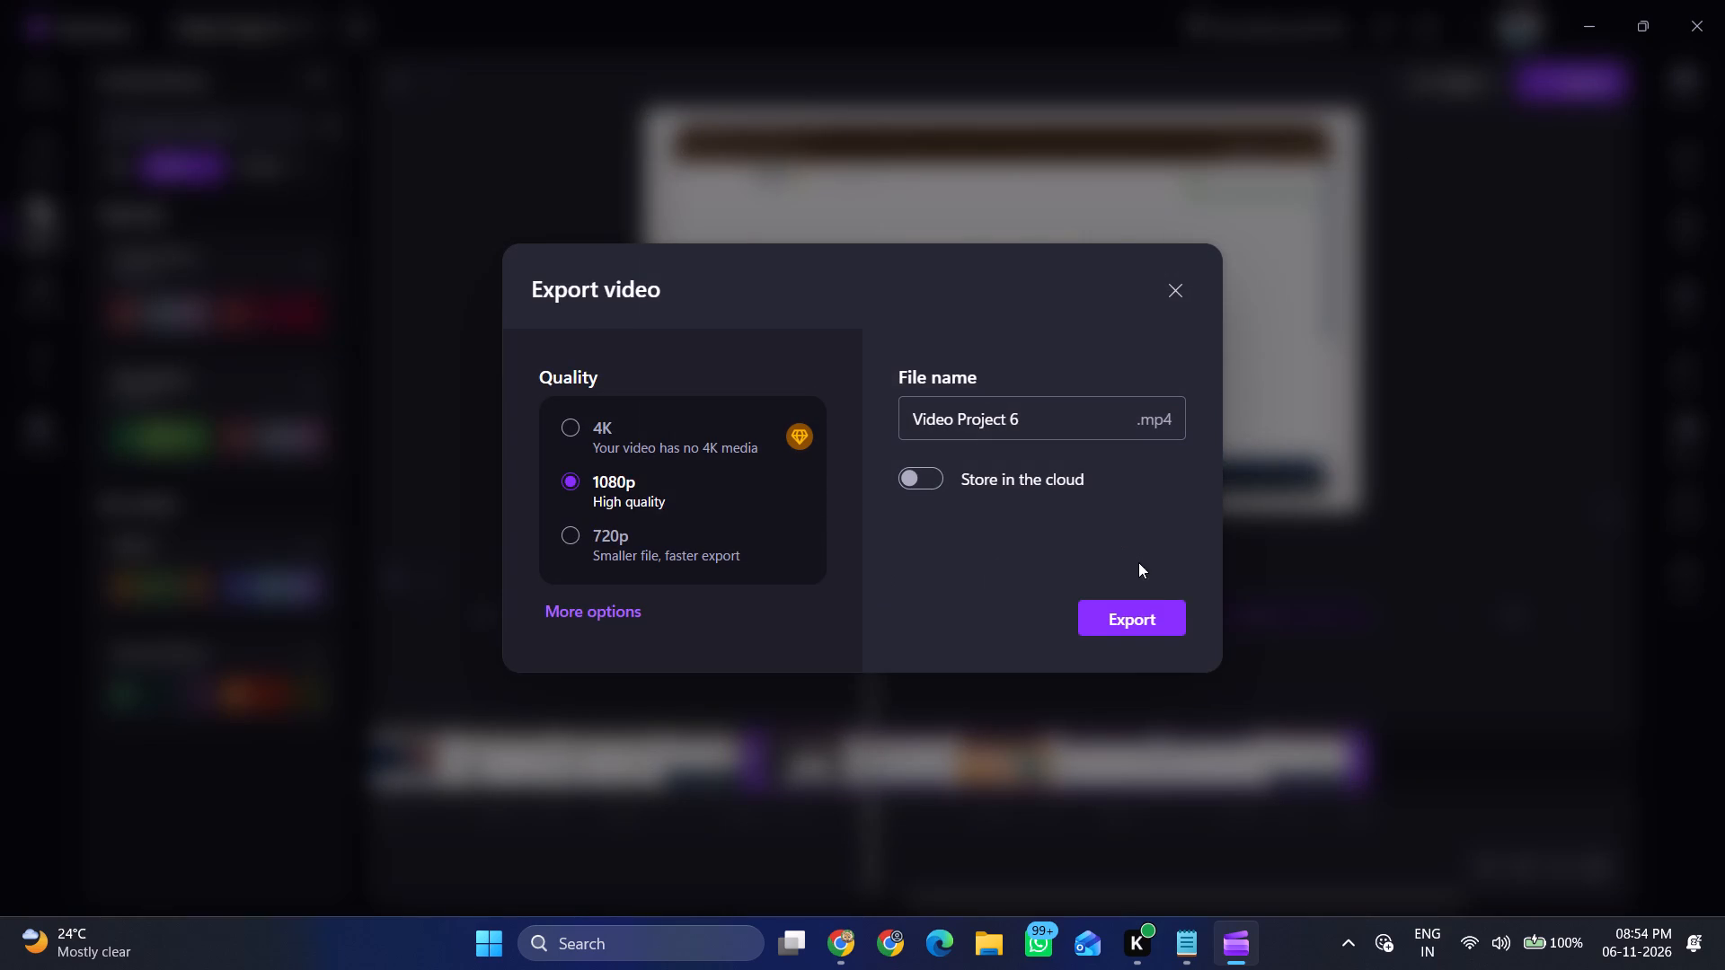
{"action": "left_click_drag", "start_coordinate": [1053, 428], "coordinate": [803, 453]}
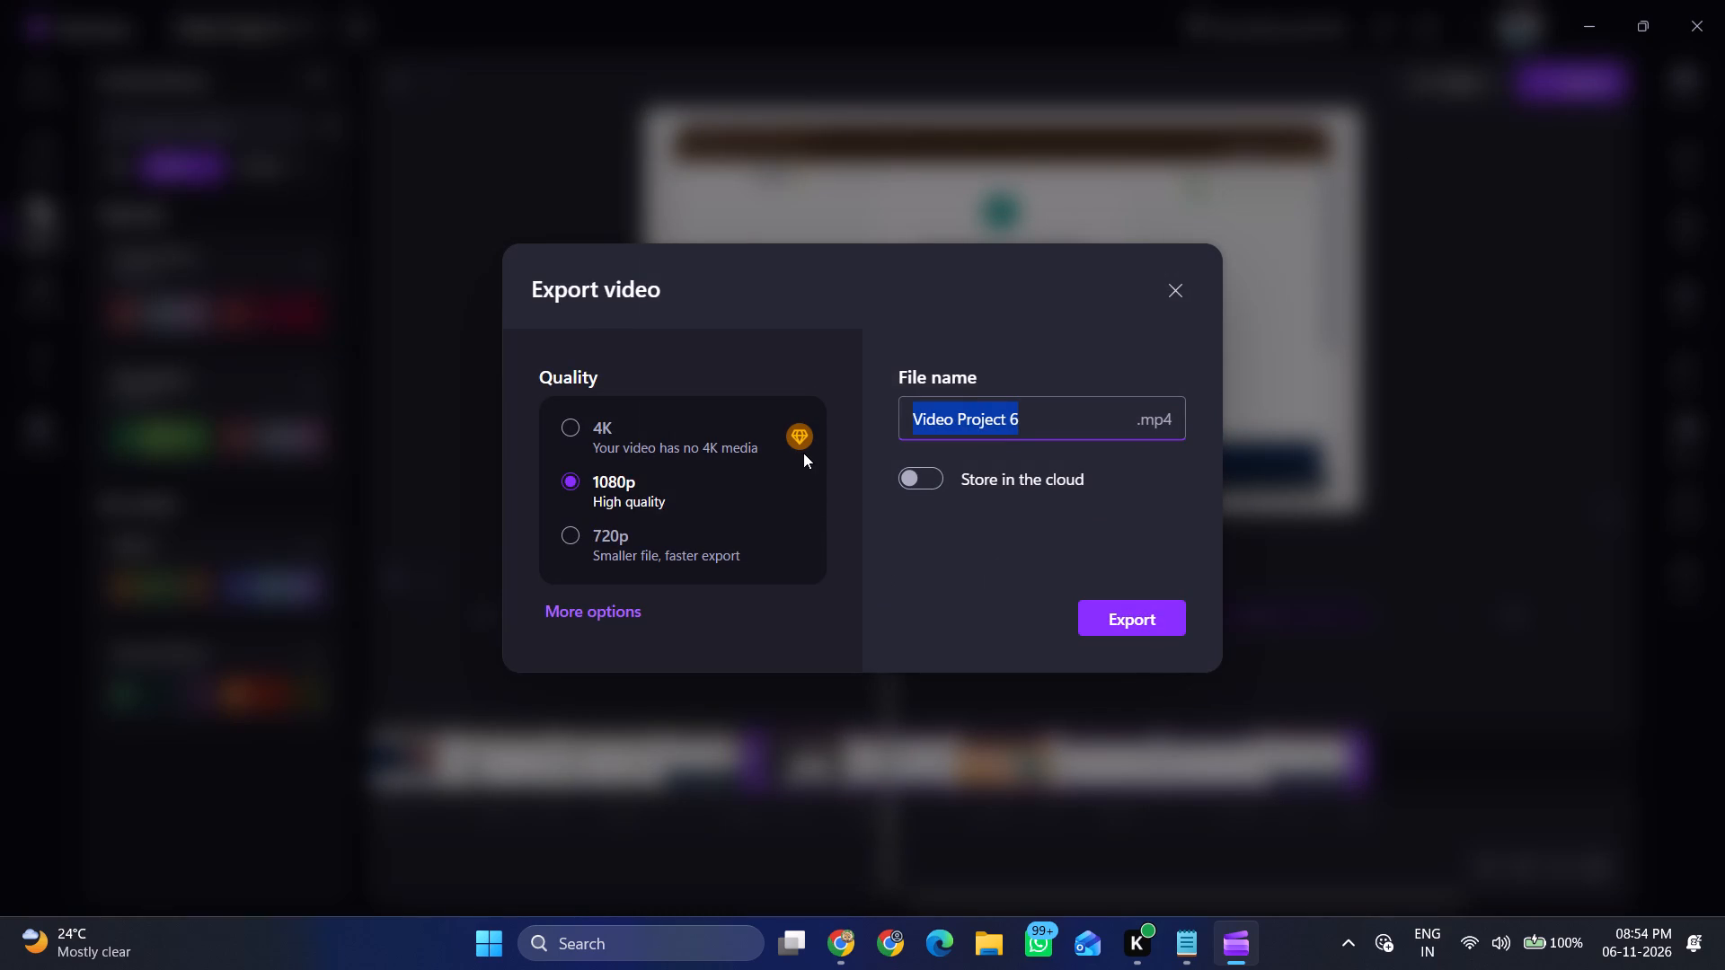
{"action": "key", "text": "p"}
{"action": "key", "text": "BackSpace"}
{"action": "key", "text": "shift+g"}
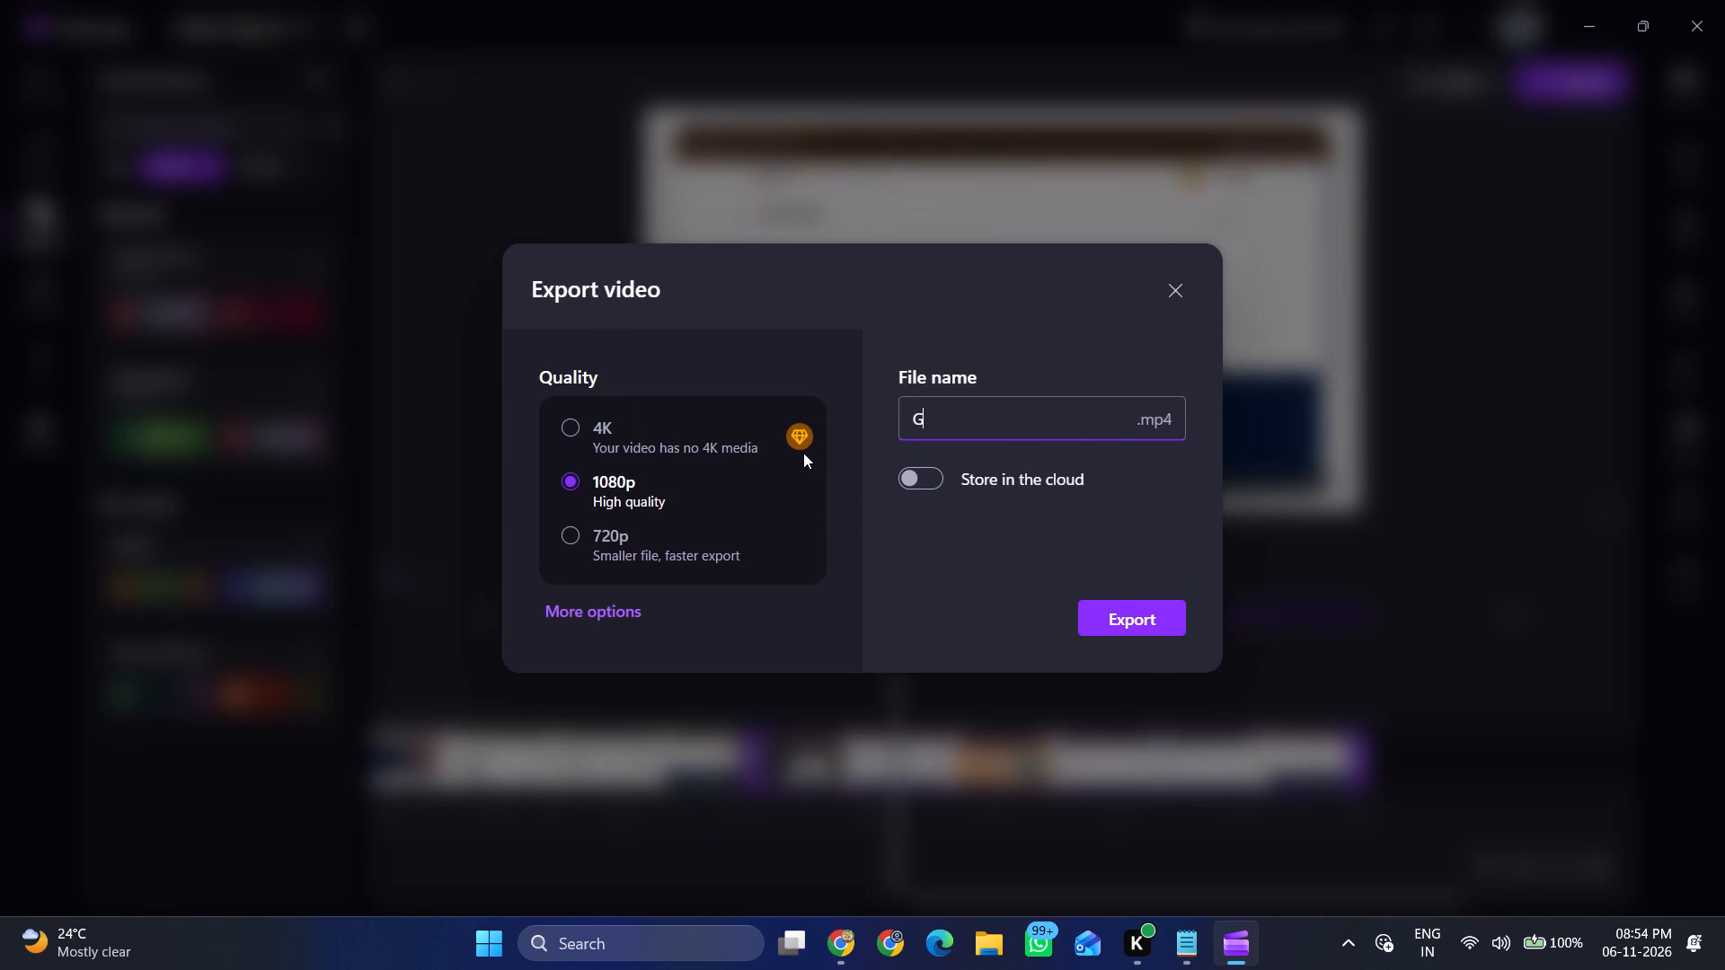
Complete the file name as Group 10 project demo and export the video at 1080p.
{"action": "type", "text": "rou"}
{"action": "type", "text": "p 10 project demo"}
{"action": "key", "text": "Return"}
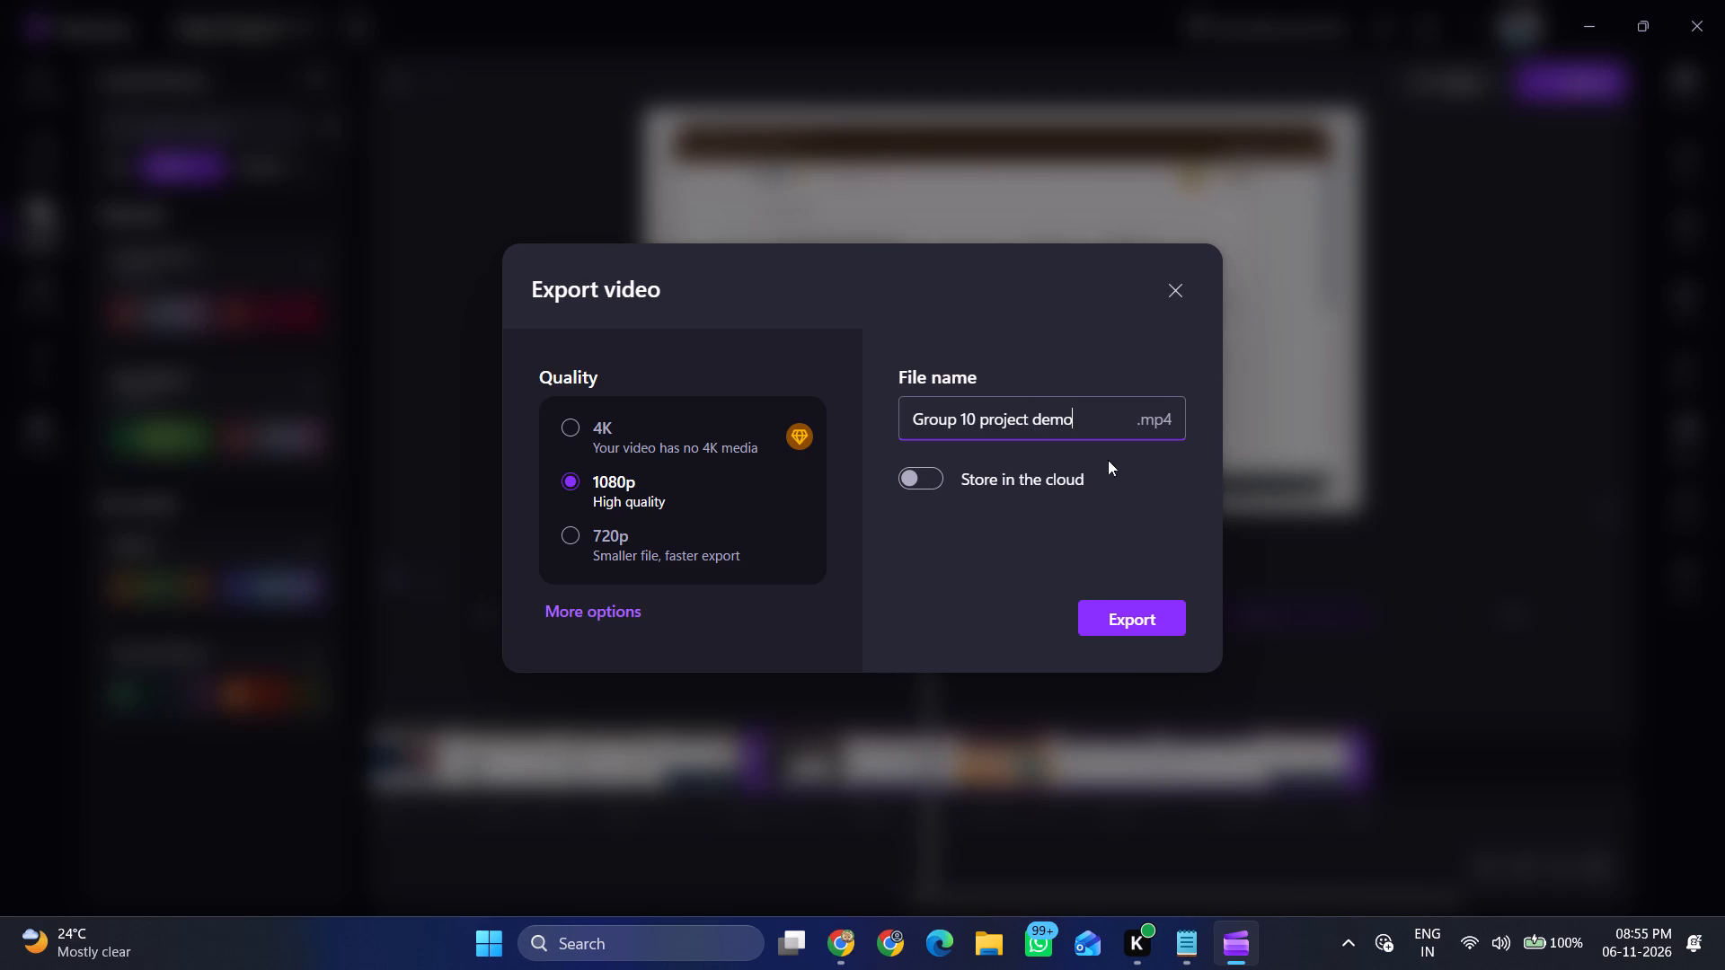